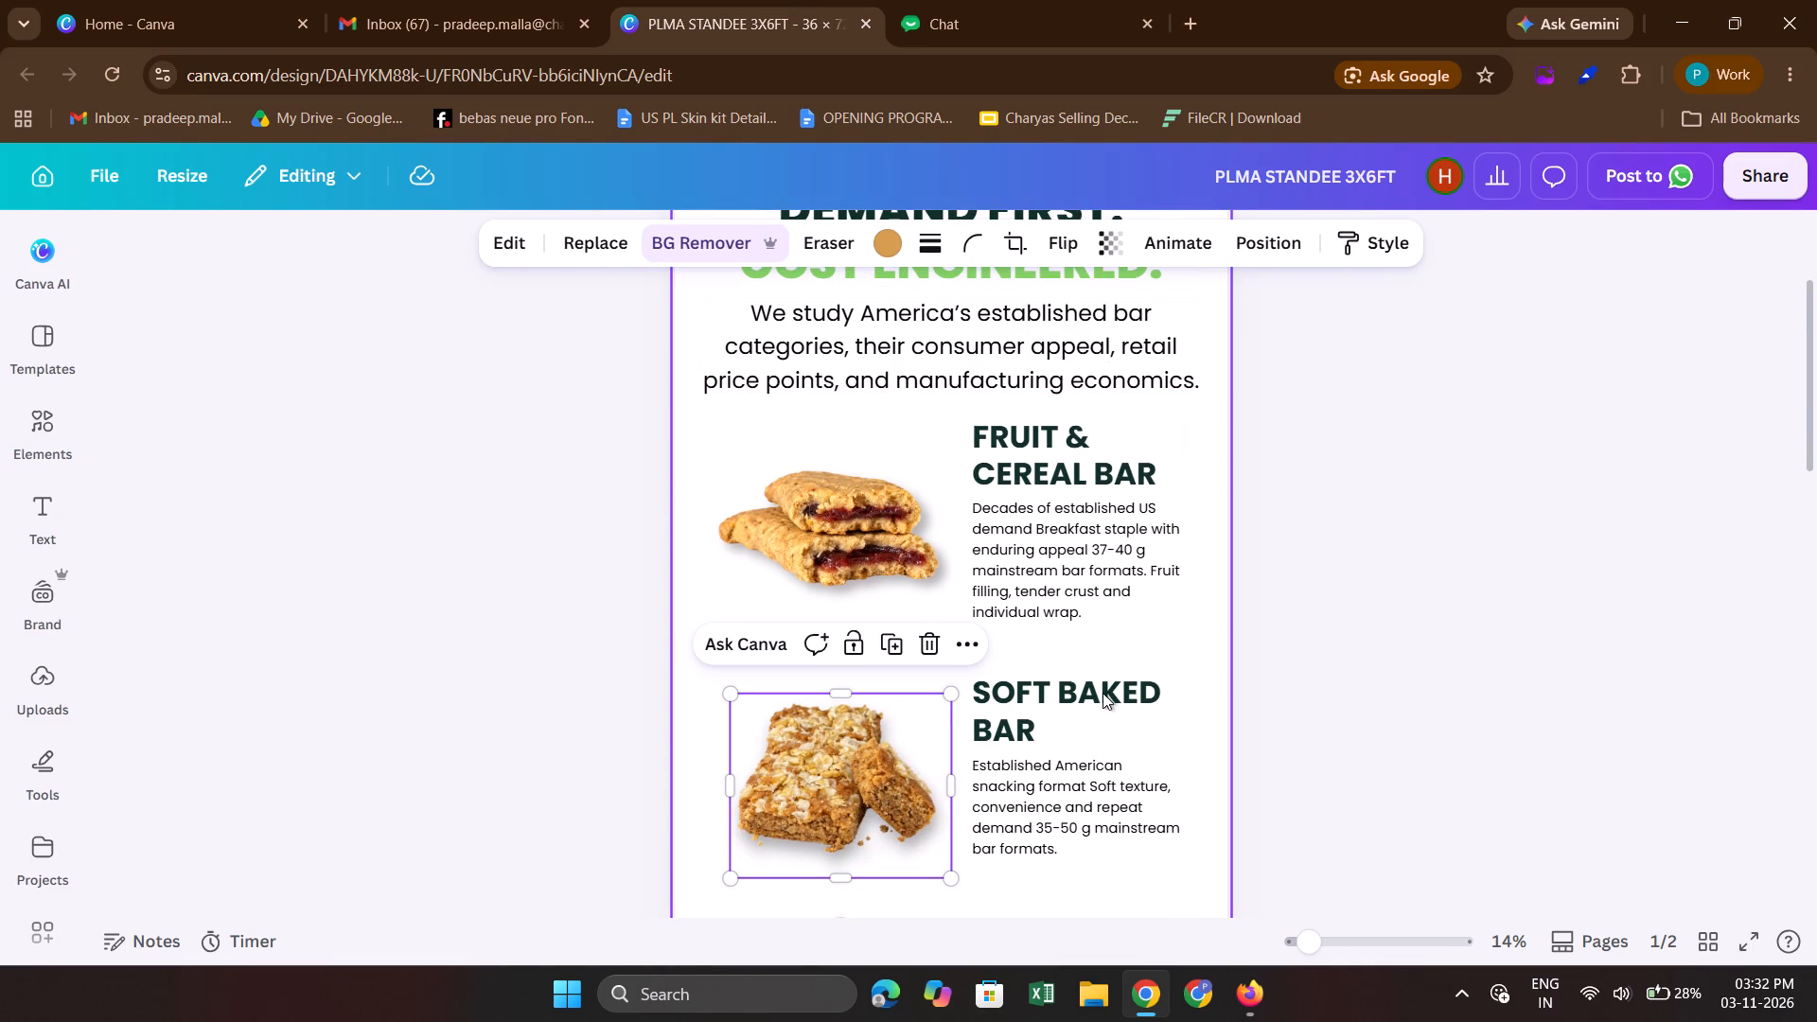
# Move the SOFT BAKED BAR image, heading and description up together, close beneath the FRUIT & CEREAL BAR text.
pyautogui.keyDown('shift'); pyautogui.click(1103, 693); pyautogui.keyUp('shift')
pyautogui.keyDown('shift'); pyautogui.click(1068, 804); pyautogui.keyUp('shift')
pyautogui.hotkey('shift', 'Up')
pyautogui.hotkey('shift', 'Up')
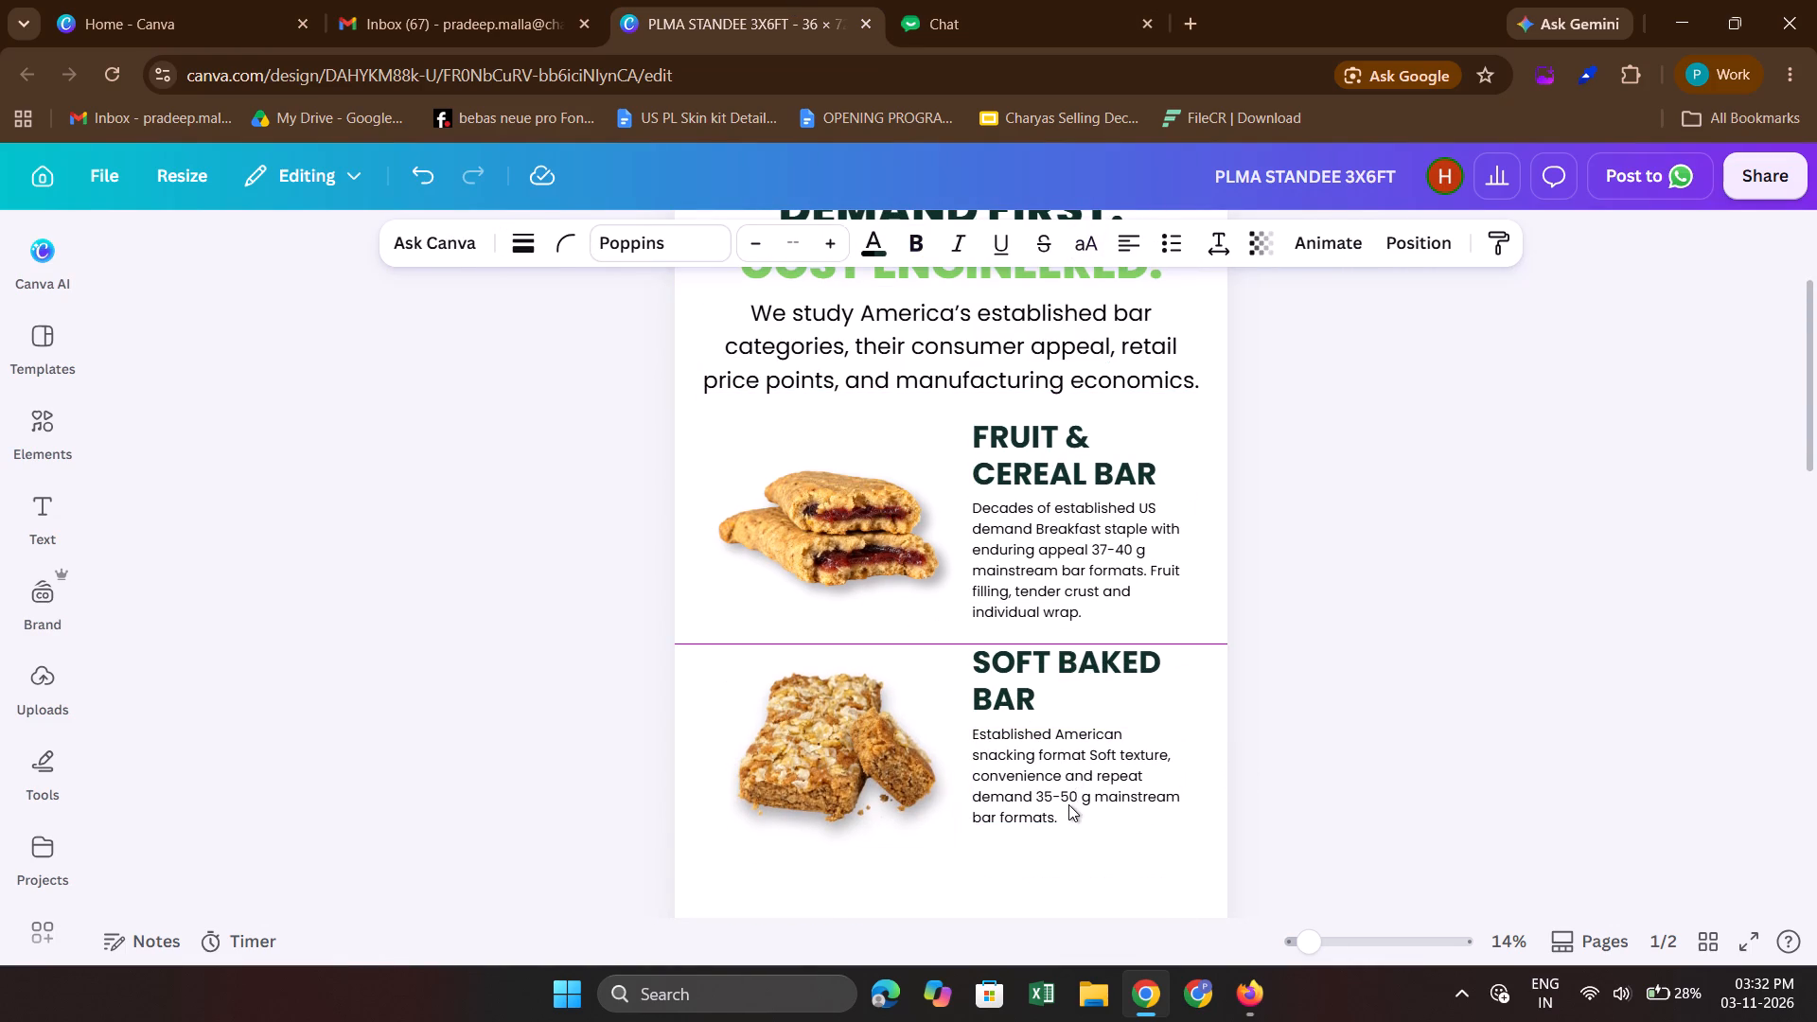
pyautogui.hotkey('shift', 'Up')
# Move the CHEWY GRANOLA BAR image, heading and description up together, leaving a small gap beneath the SOFT BAKED BAR section.
pyautogui.scroll(-2, 1068, 804)
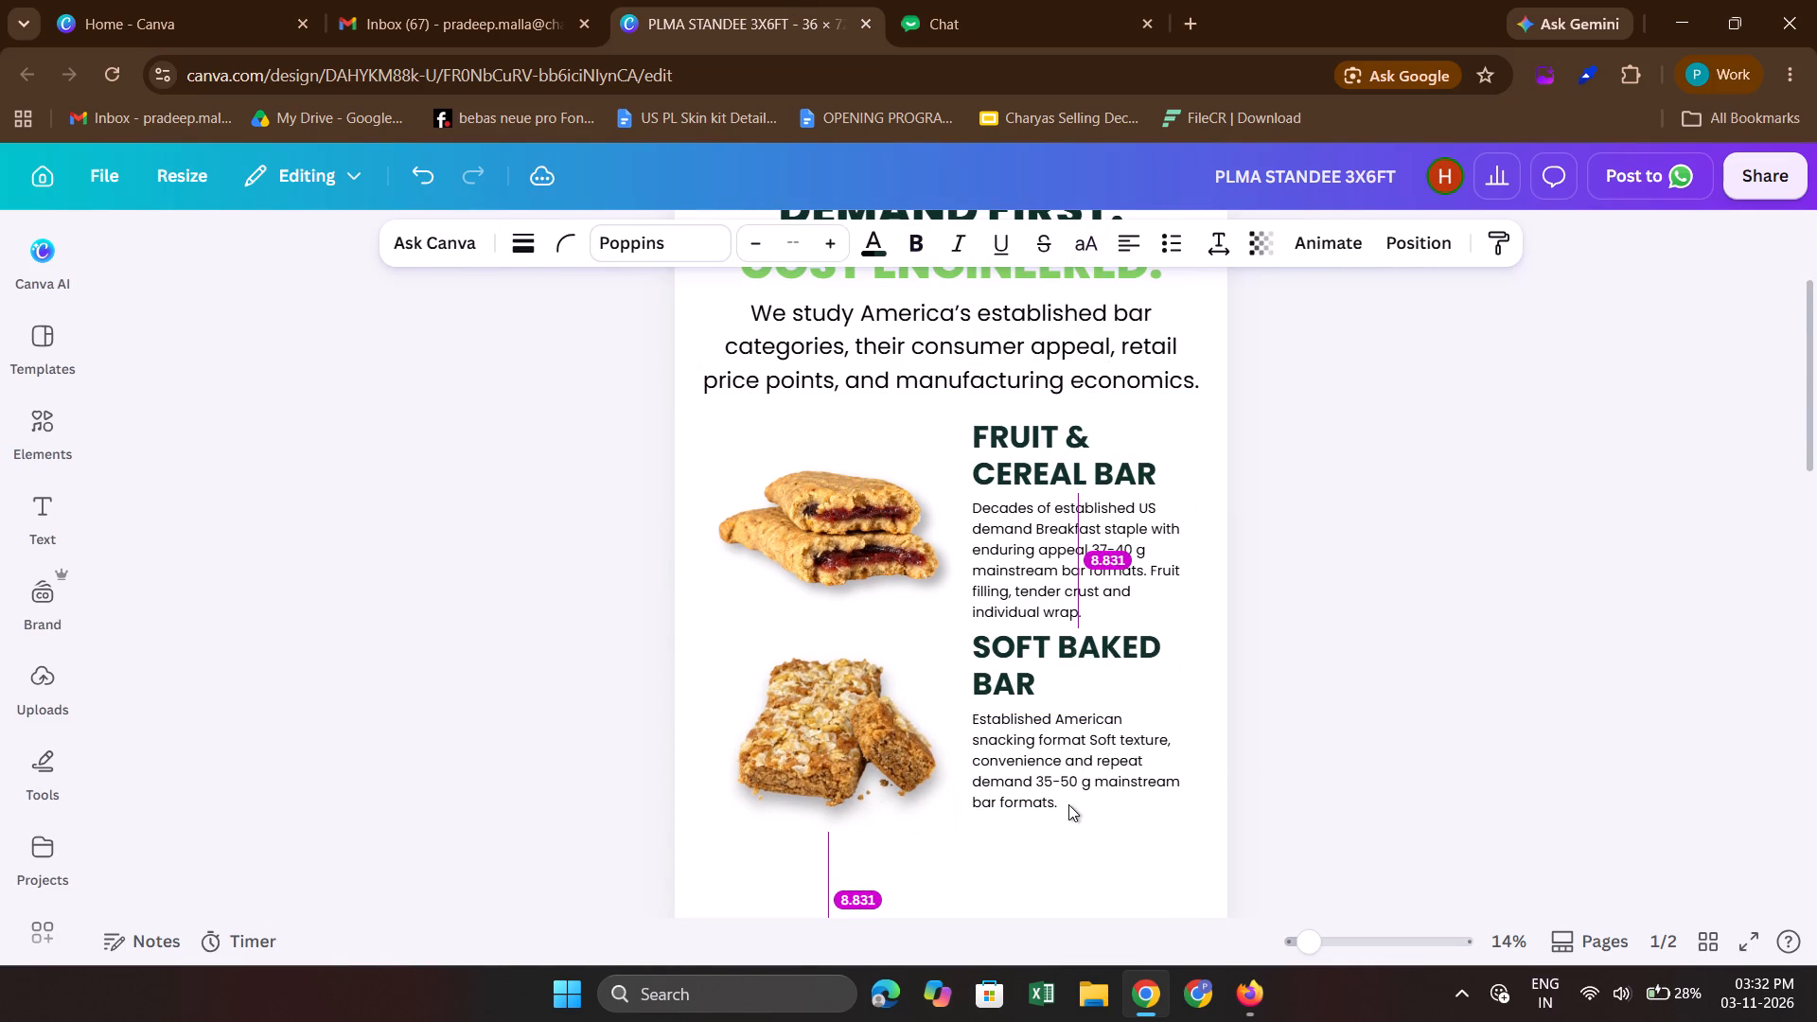
pyautogui.click(860, 682)
pyautogui.keyDown('shift'); pyautogui.click(1022, 584); pyautogui.keyUp('shift')
pyautogui.keyDown('shift'); pyautogui.click(1037, 661); pyautogui.keyUp('shift')
pyautogui.hotkey('shift', 'Up')
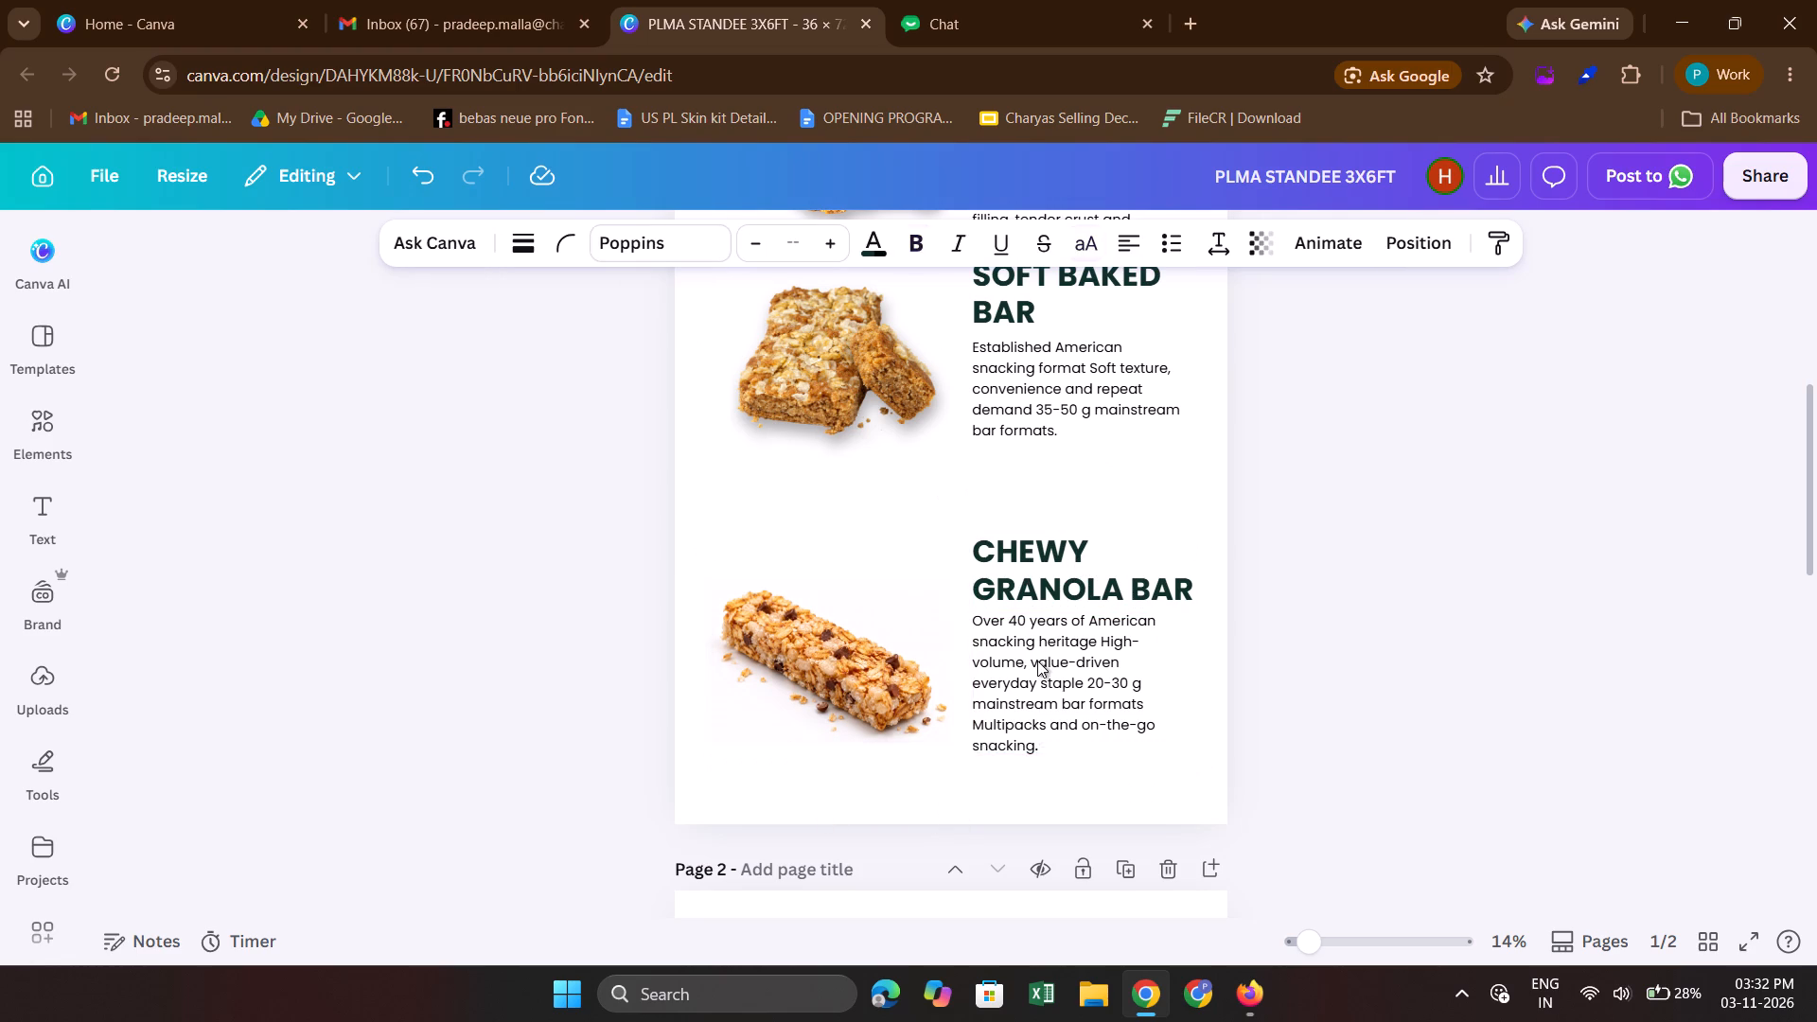
pyautogui.hotkey('shift', 'Up')
pyautogui.hotkey('shift', 'Up')
pyautogui.hotkey('shift', 'Up')
pyautogui.hotkey('shift', 'Up')
pyautogui.hotkey('shift', 'Up')
pyautogui.hotkey('shift', 'Up')
pyautogui.scroll(1, 1037, 661)
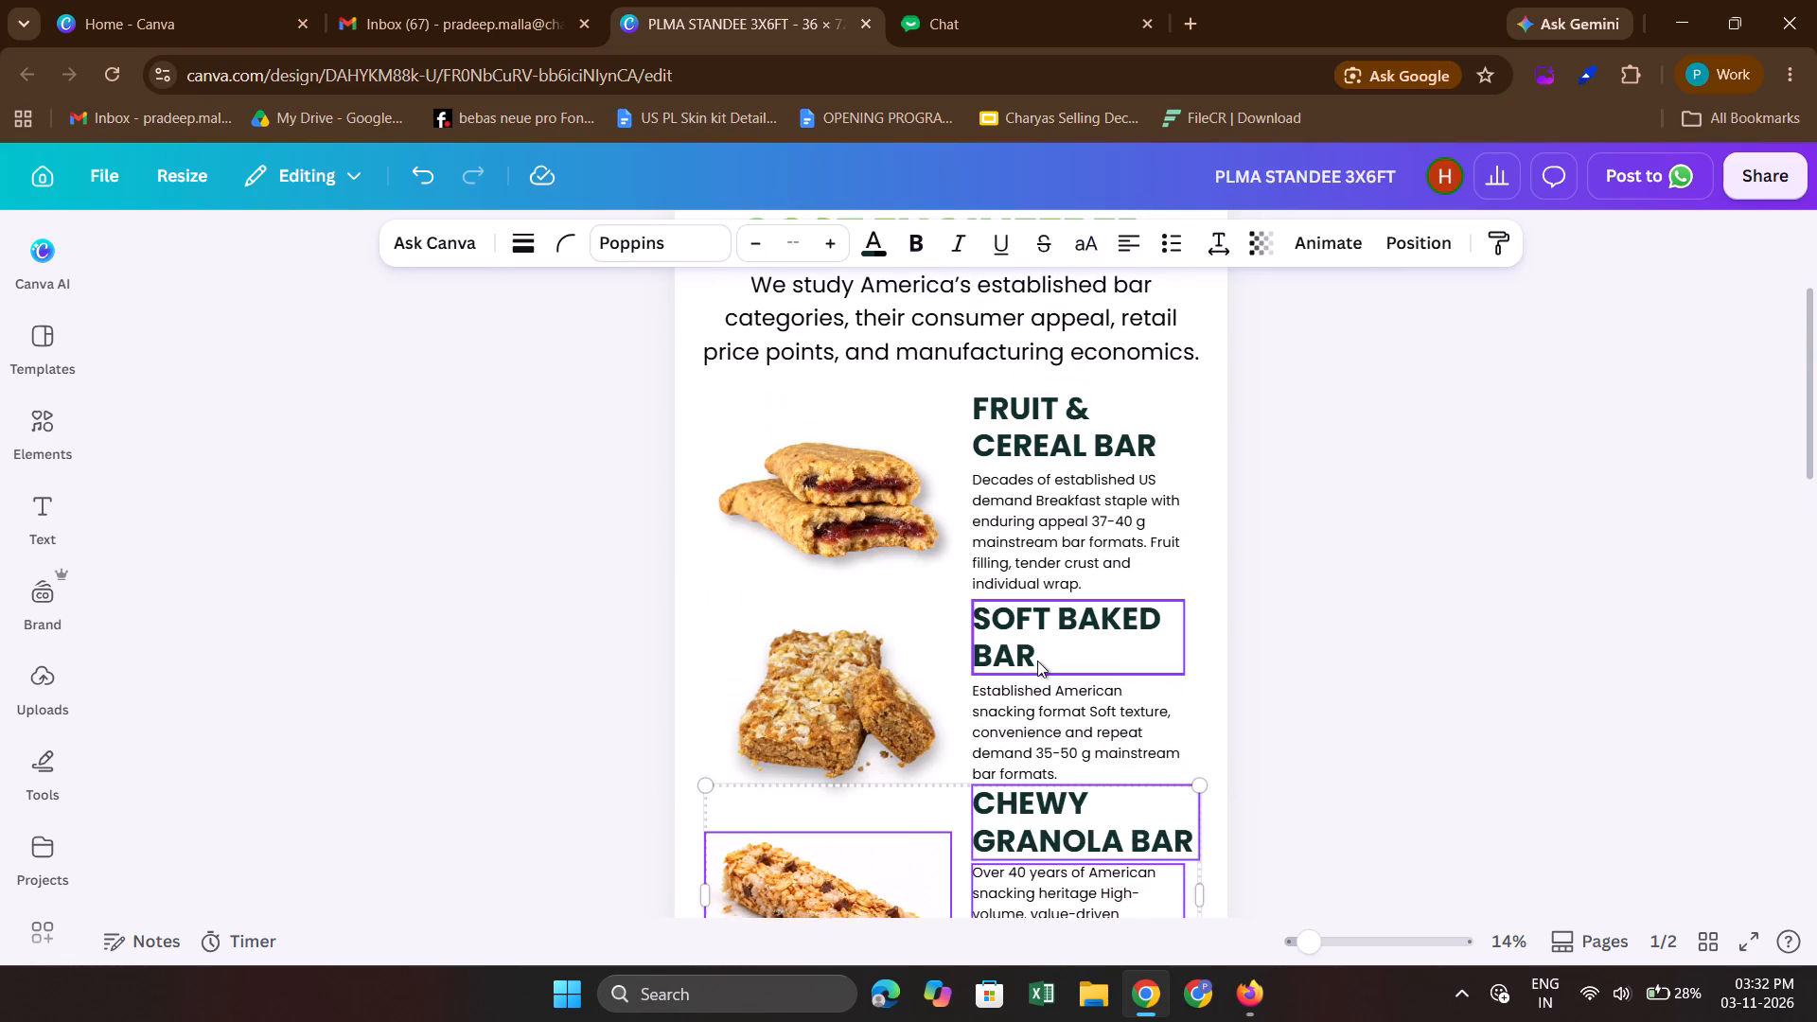
pyautogui.scroll(1, 1037, 661)
pyautogui.hotkey('shift', 'Down')
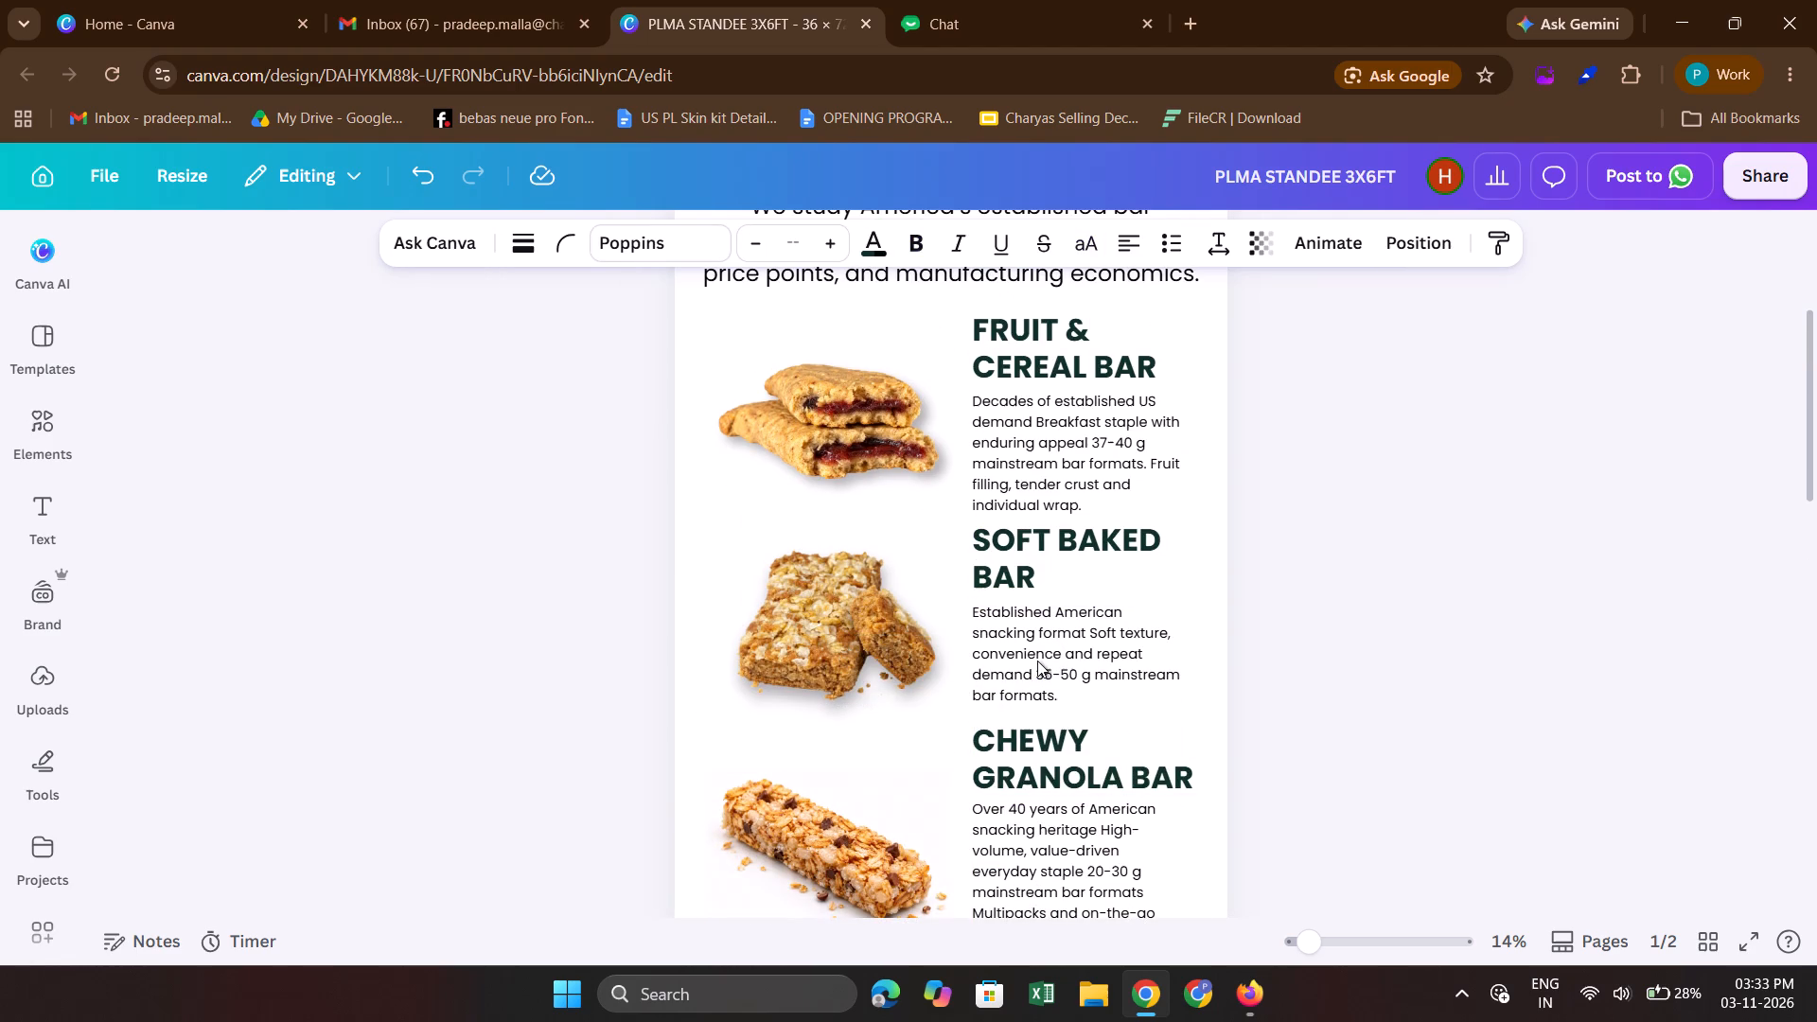
pyautogui.click(1294, 578)
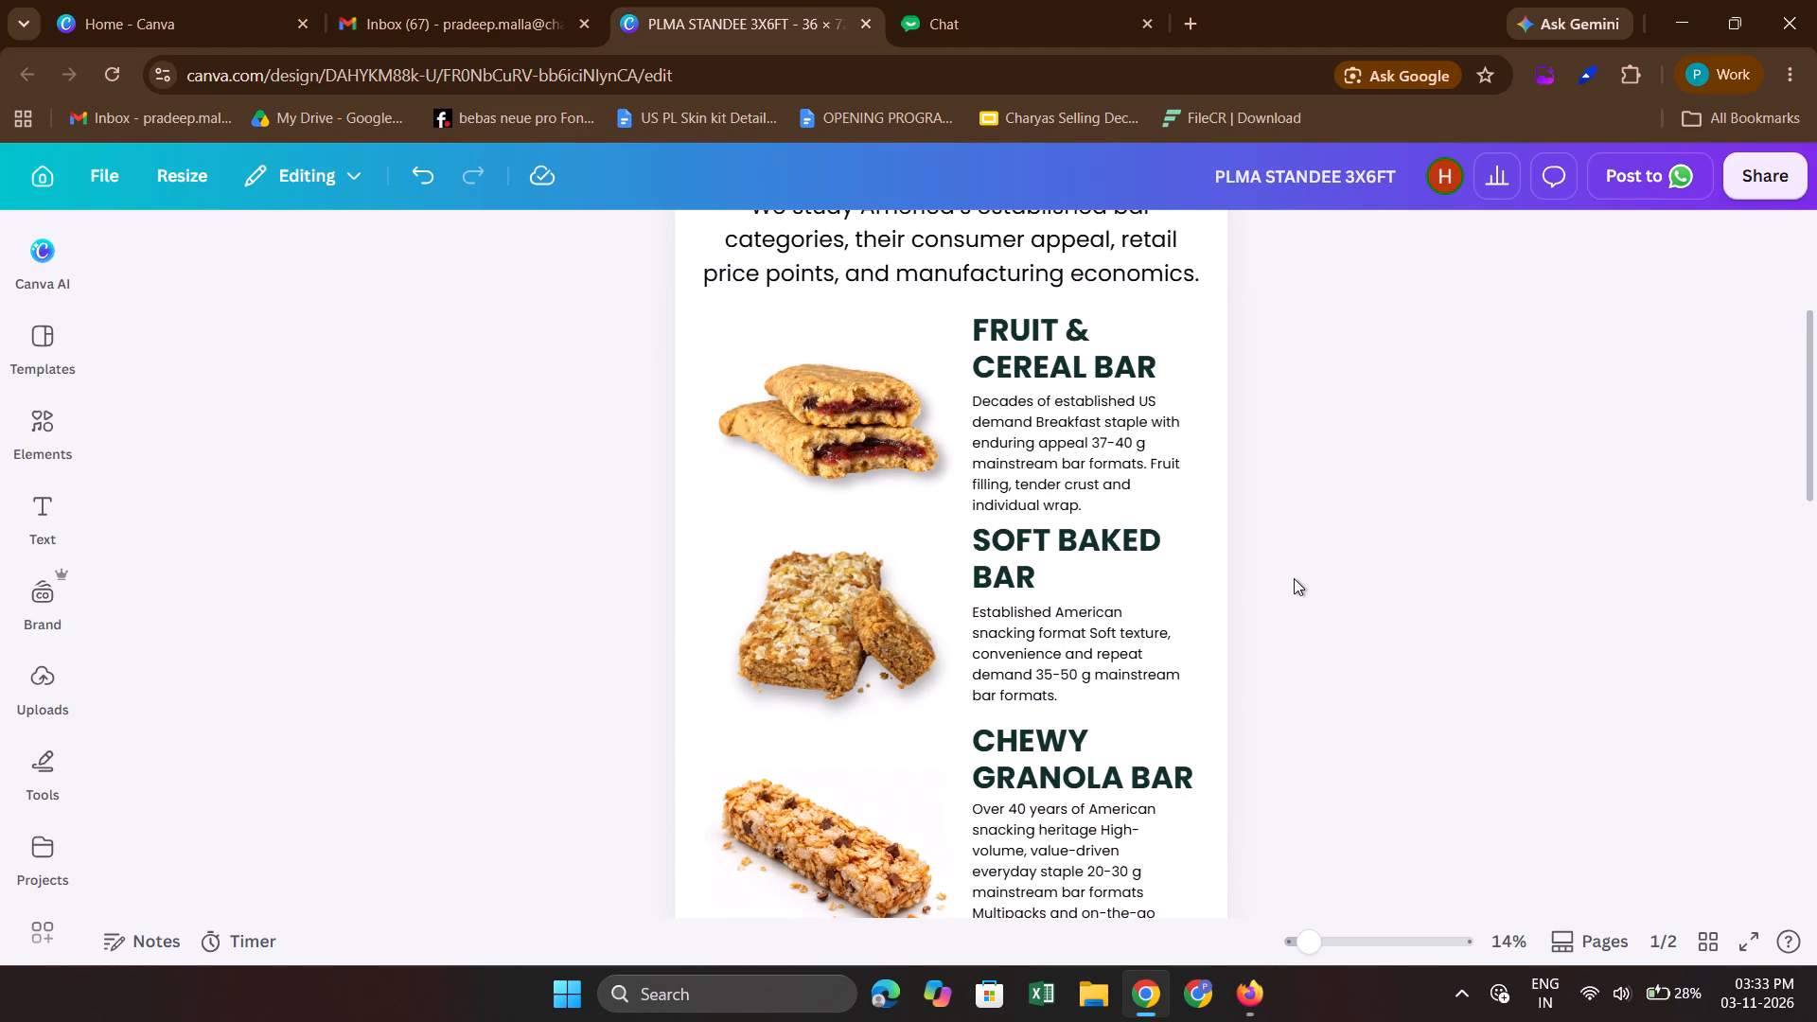
# Move the FRUIT & CEREAL BAR image, heading and description up together, closer to the introductory paragraph.
pyautogui.scroll(1, 1294, 578)
pyautogui.scroll(1, 1110, 590)
pyautogui.click(857, 599)
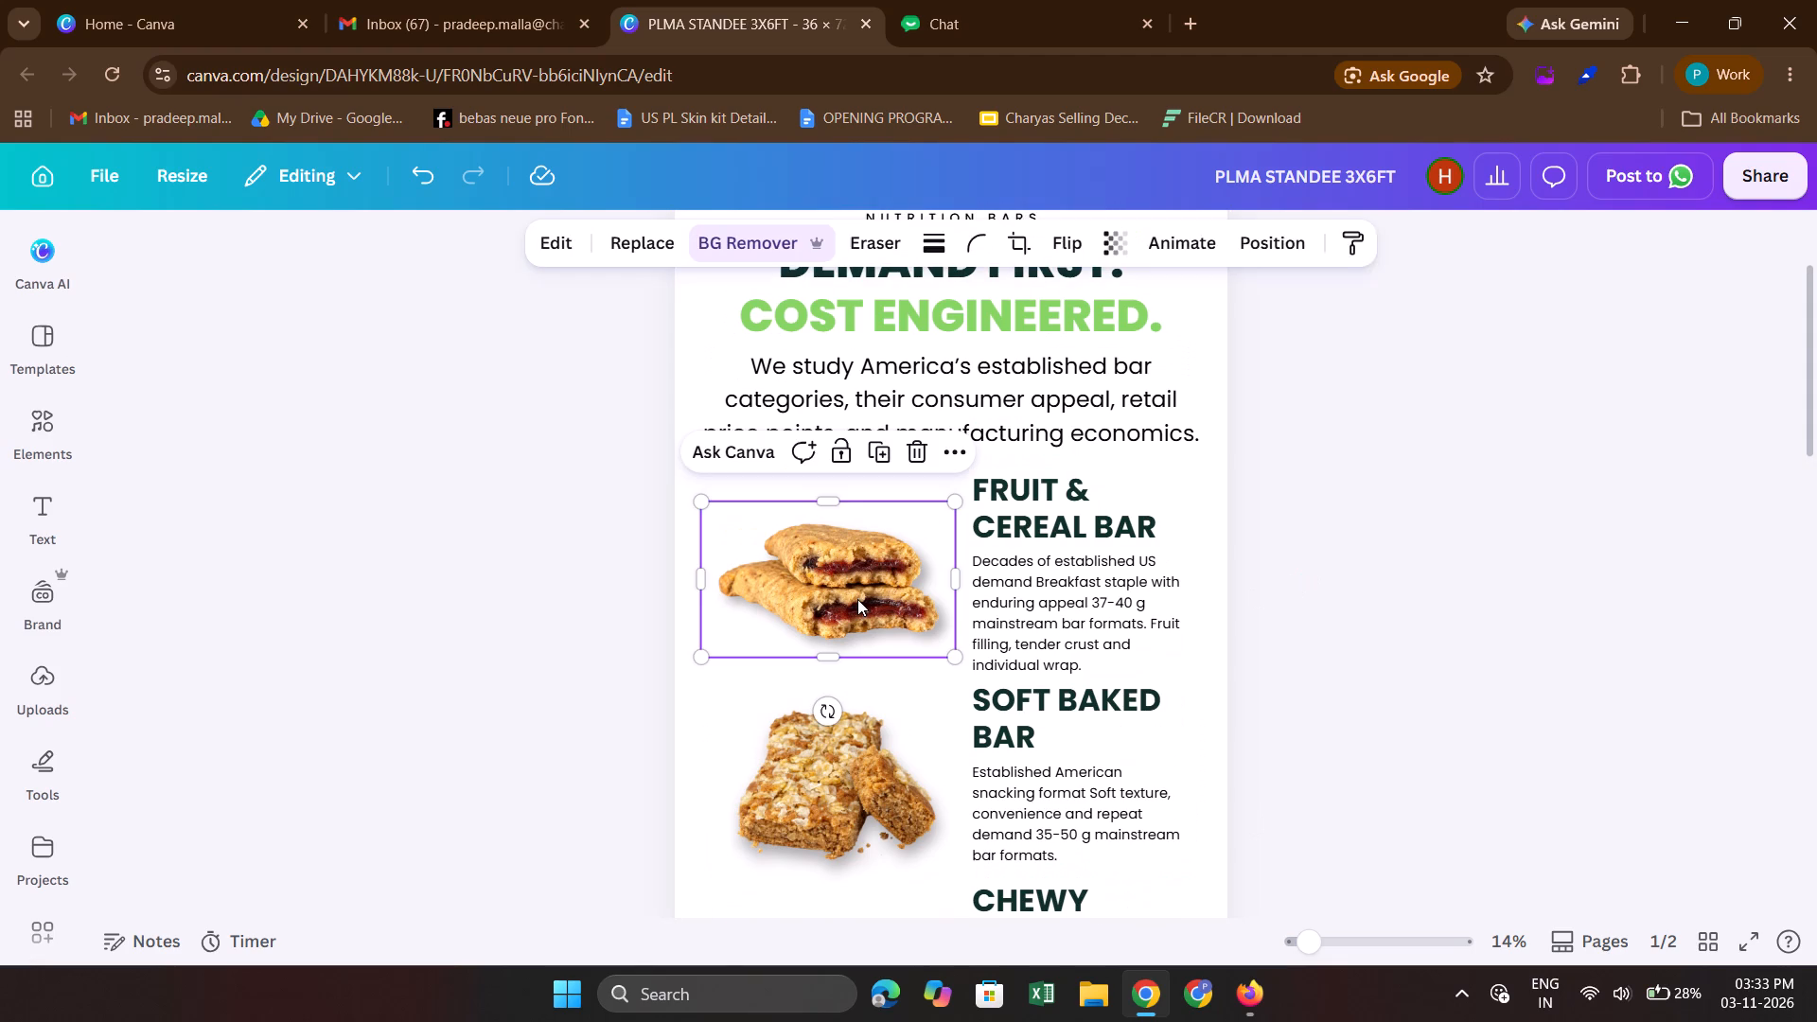
pyautogui.keyDown('shift'); pyautogui.click(1014, 515); pyautogui.keyUp('shift')
pyautogui.keyDown('shift'); pyautogui.click(1050, 613); pyautogui.keyUp('shift')
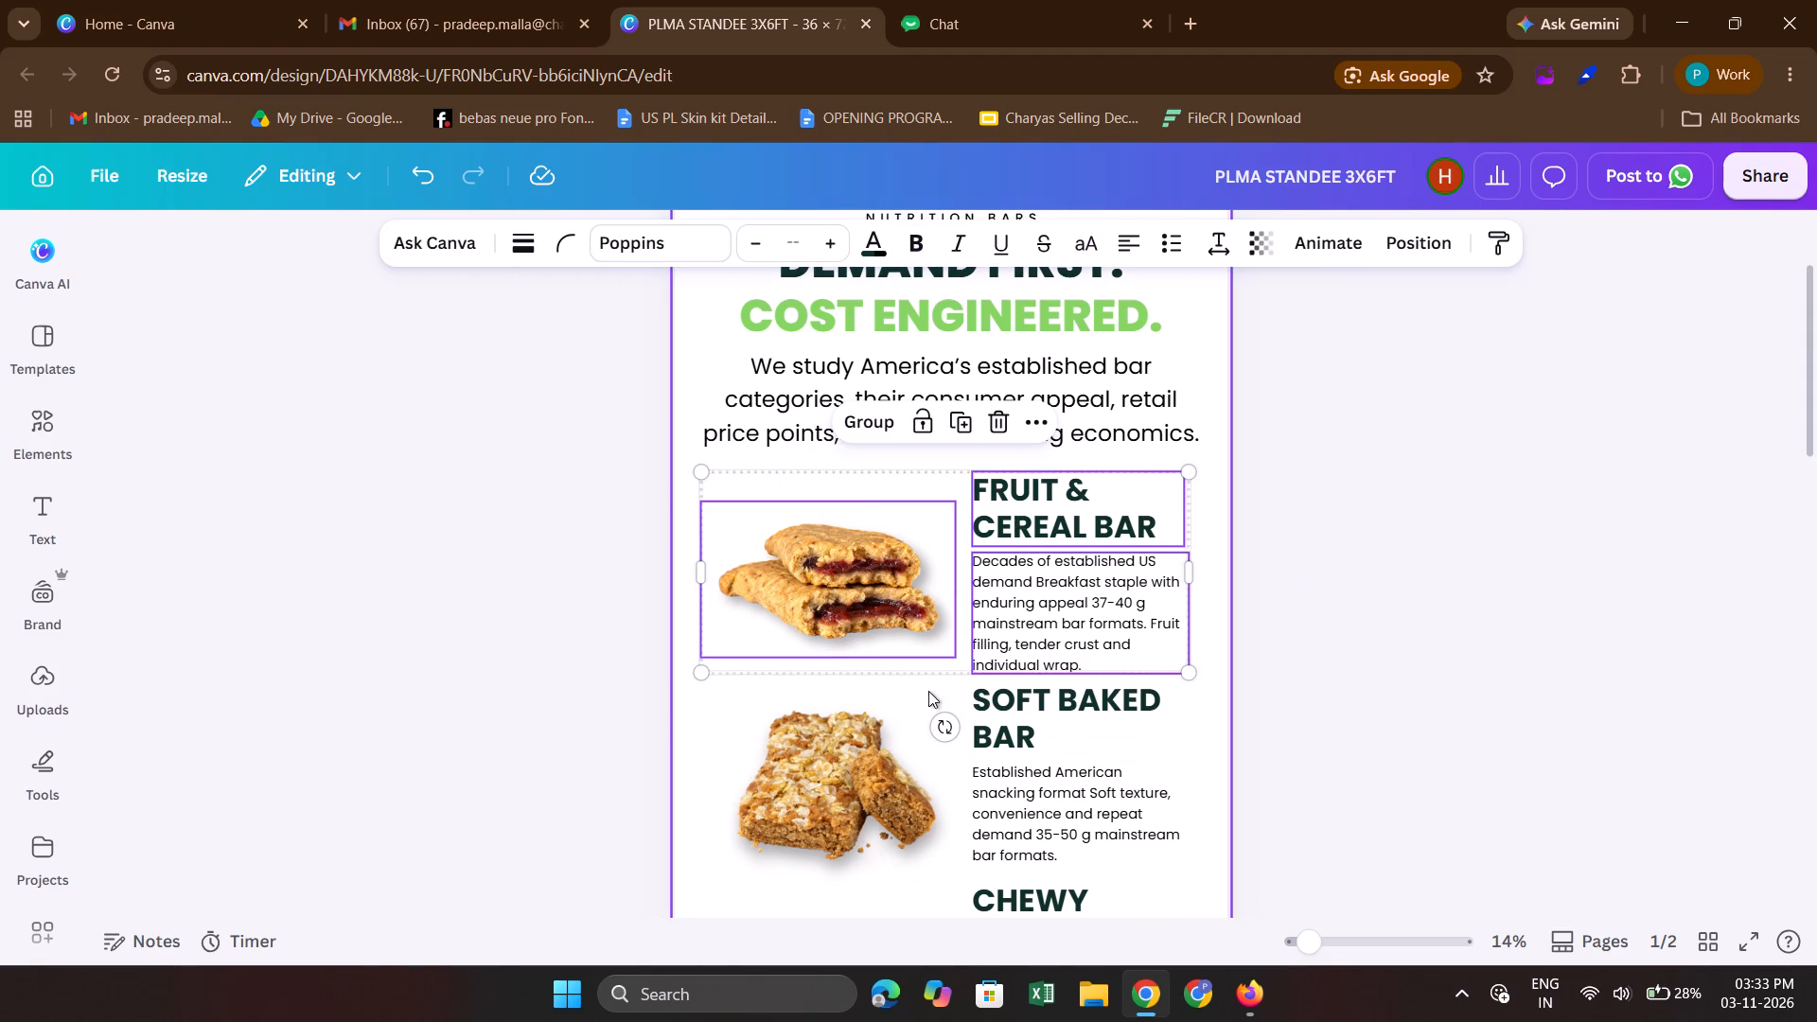
pyautogui.scroll(1, 1171, 549)
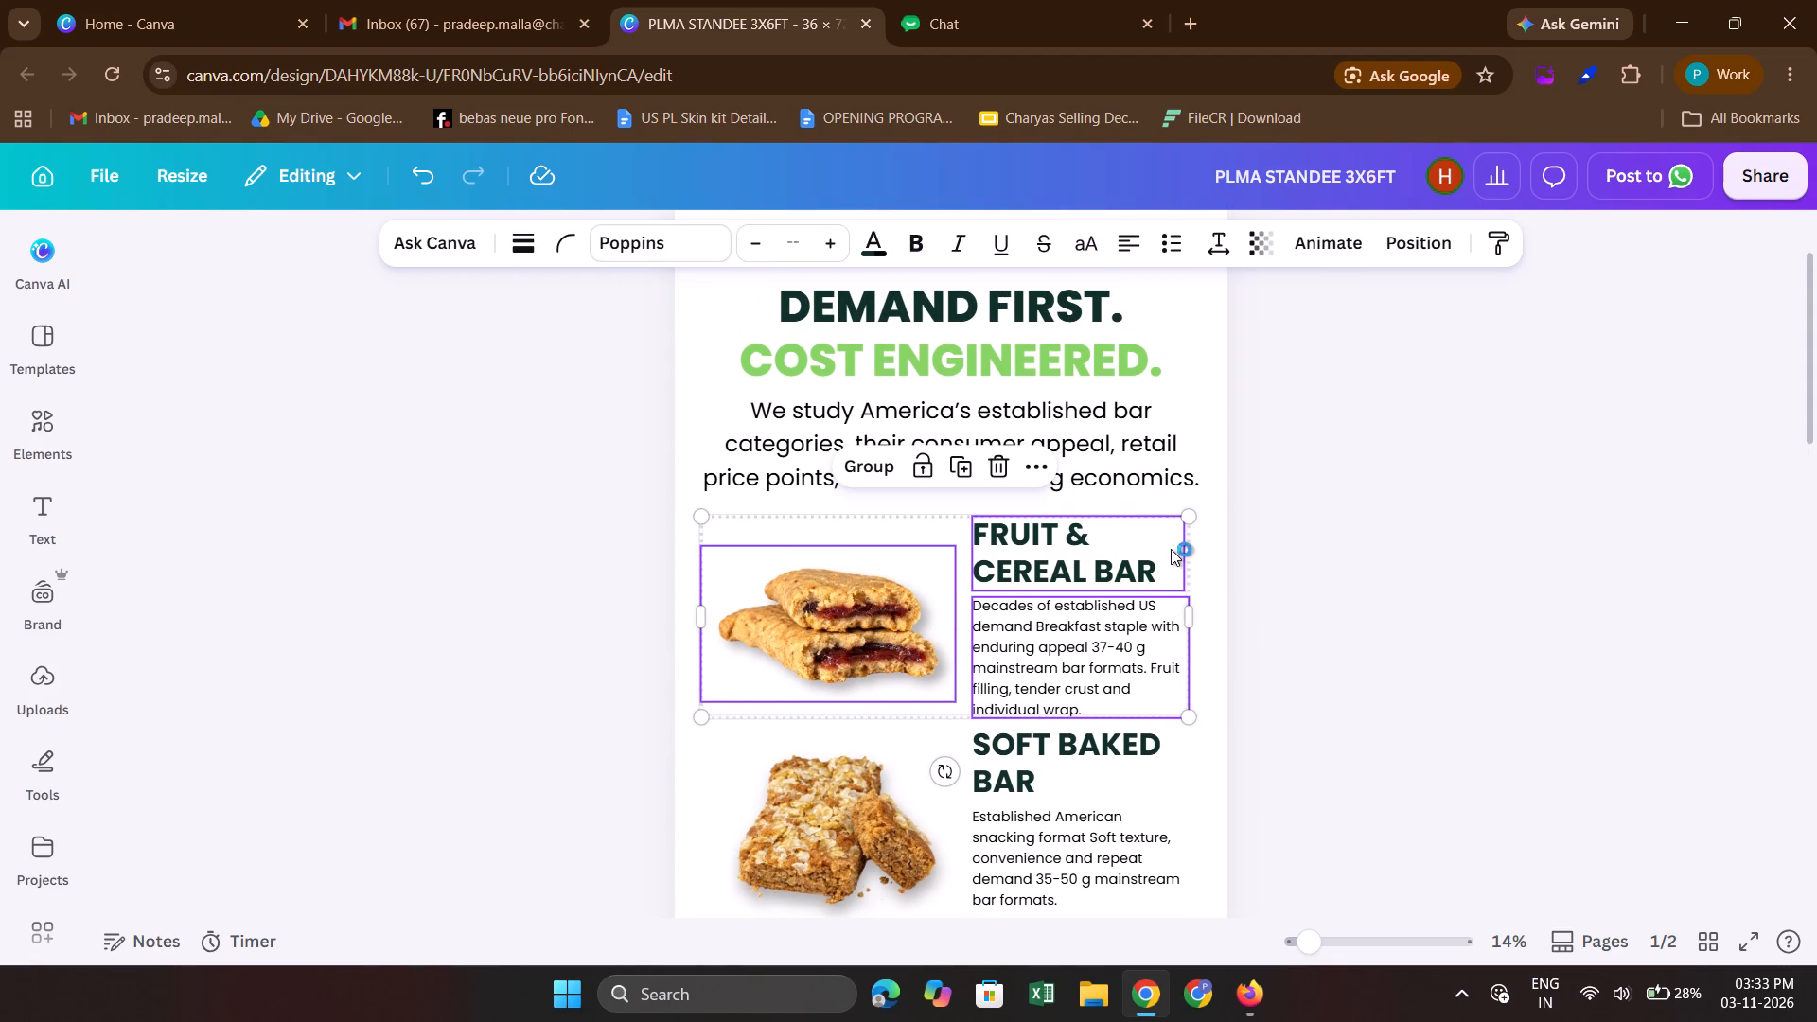
pyautogui.hotkey('shift', 'Up')
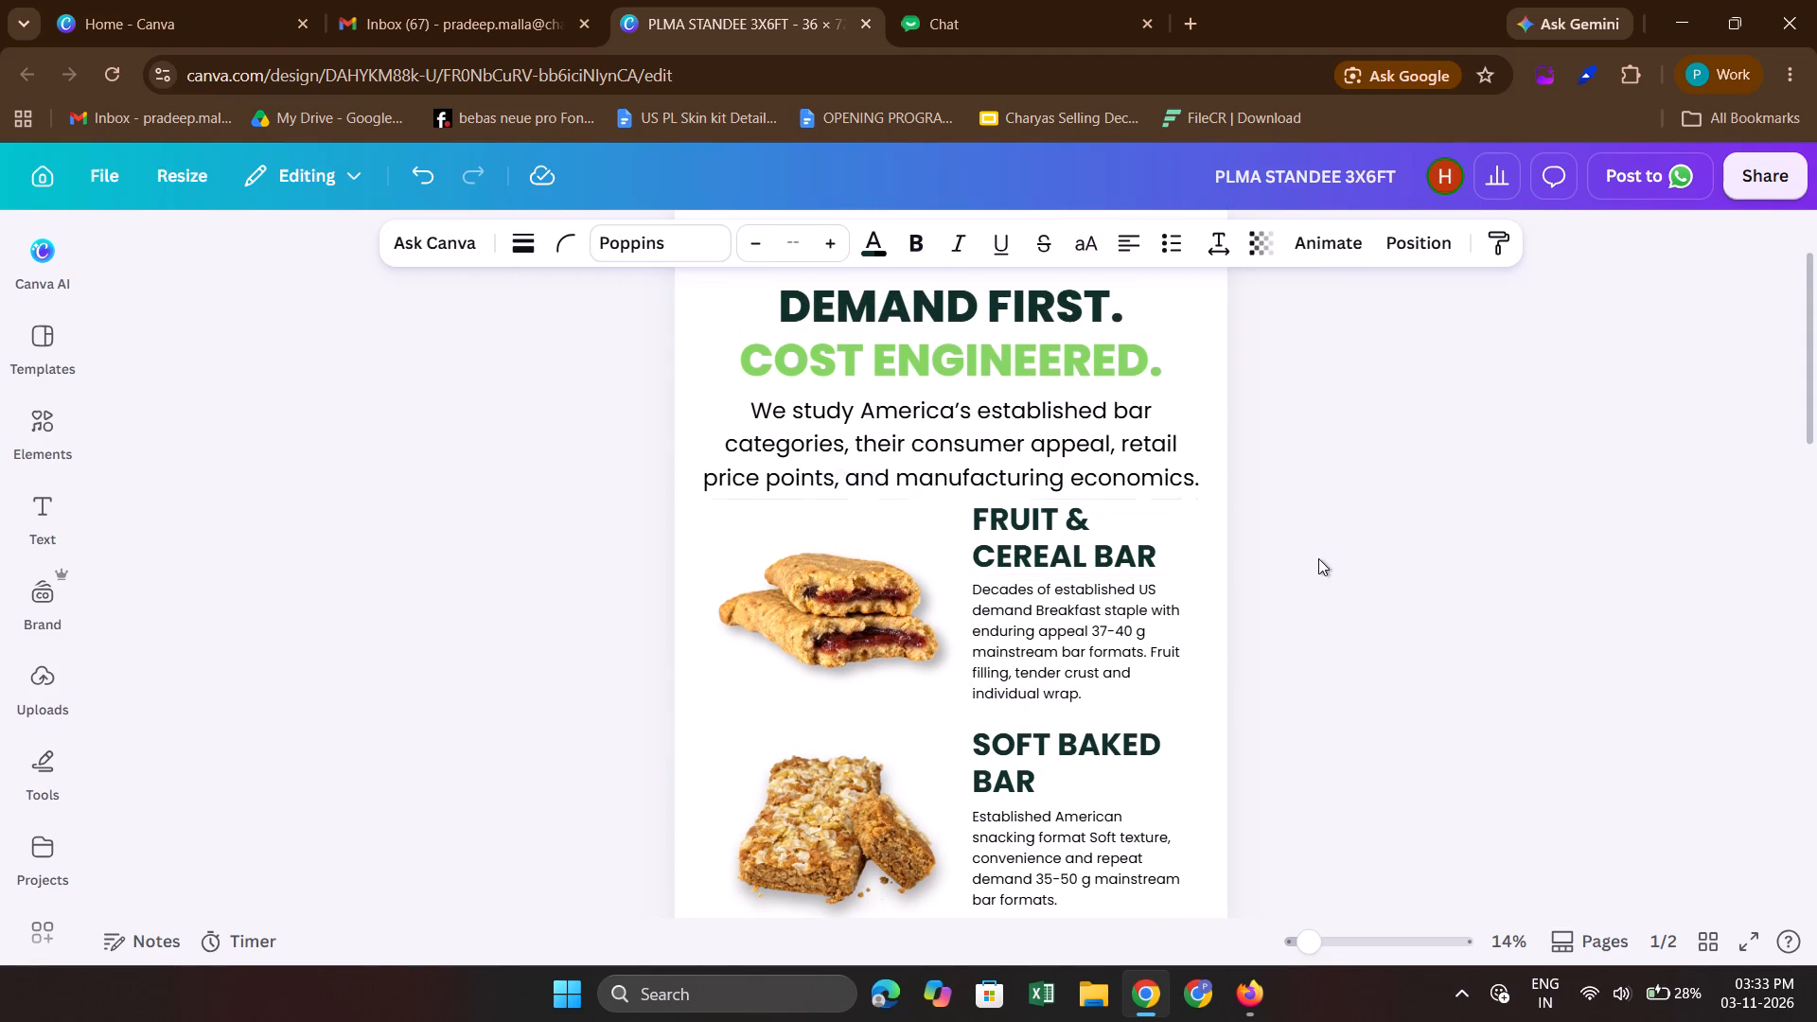
pyautogui.click(1318, 558)
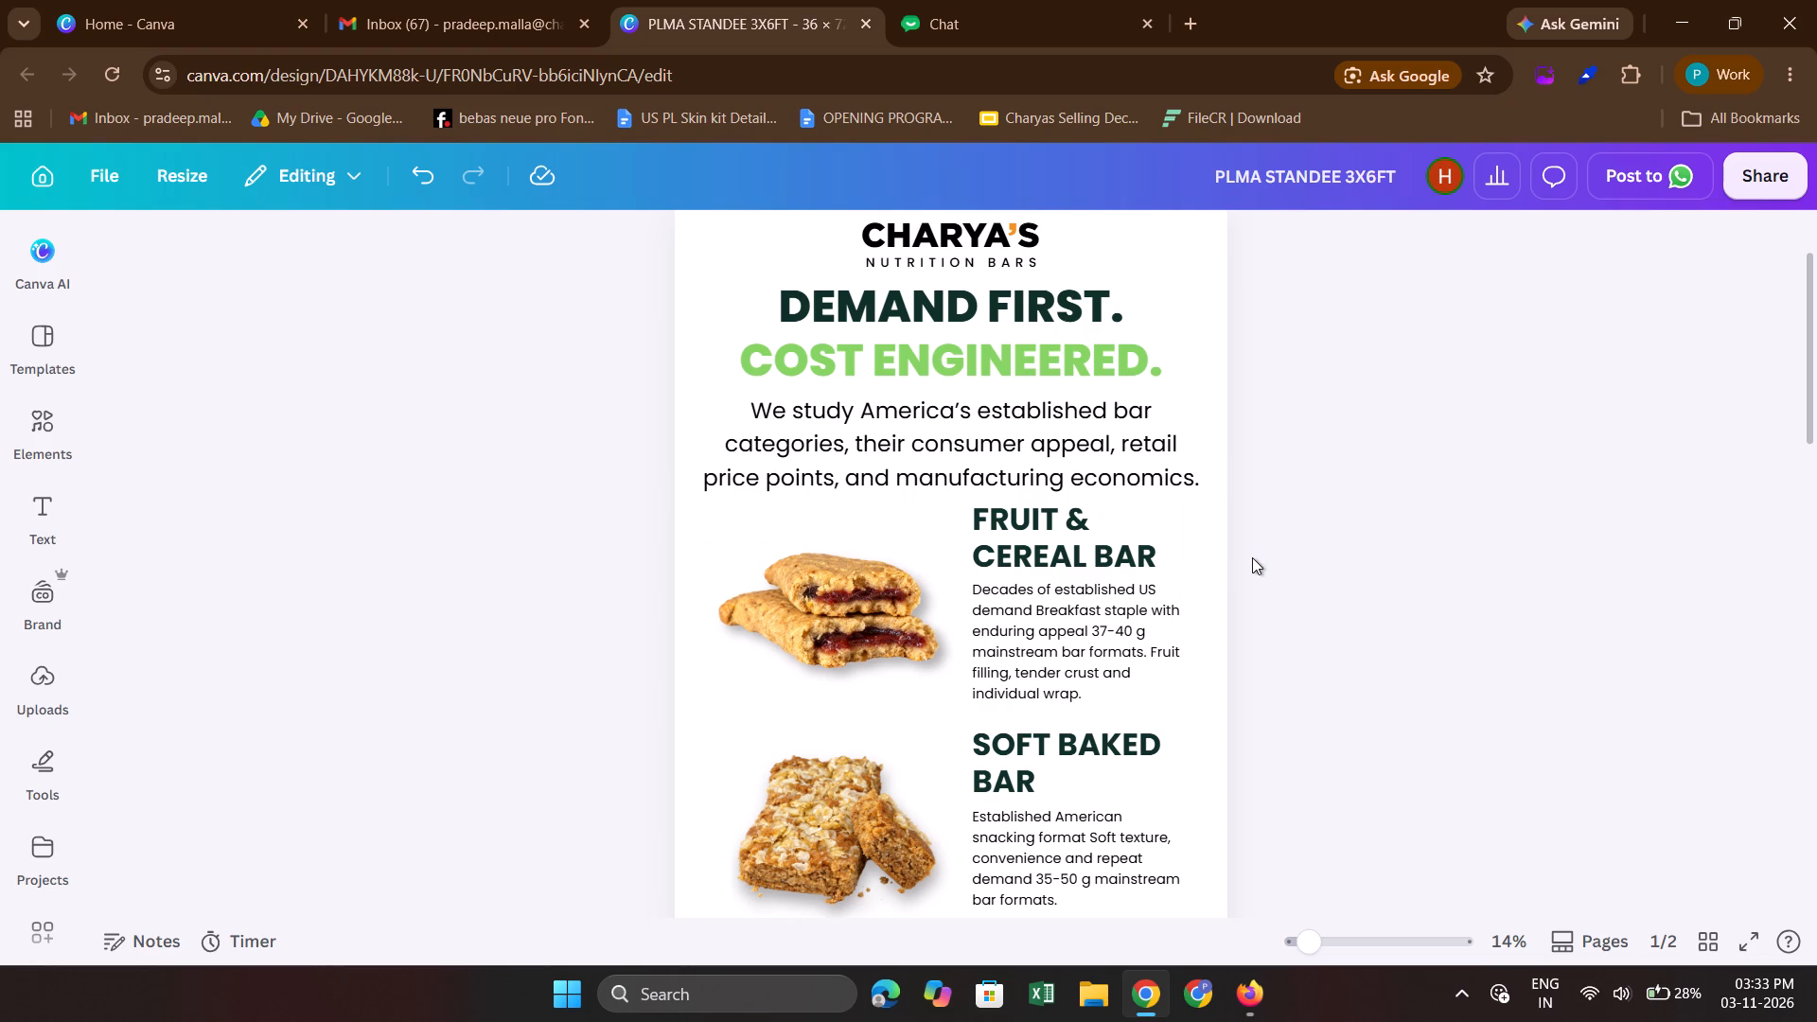
# Set the font size of the "We study America's established bar categories" paragraph to 100.
pyautogui.scroll(2, 1252, 557)
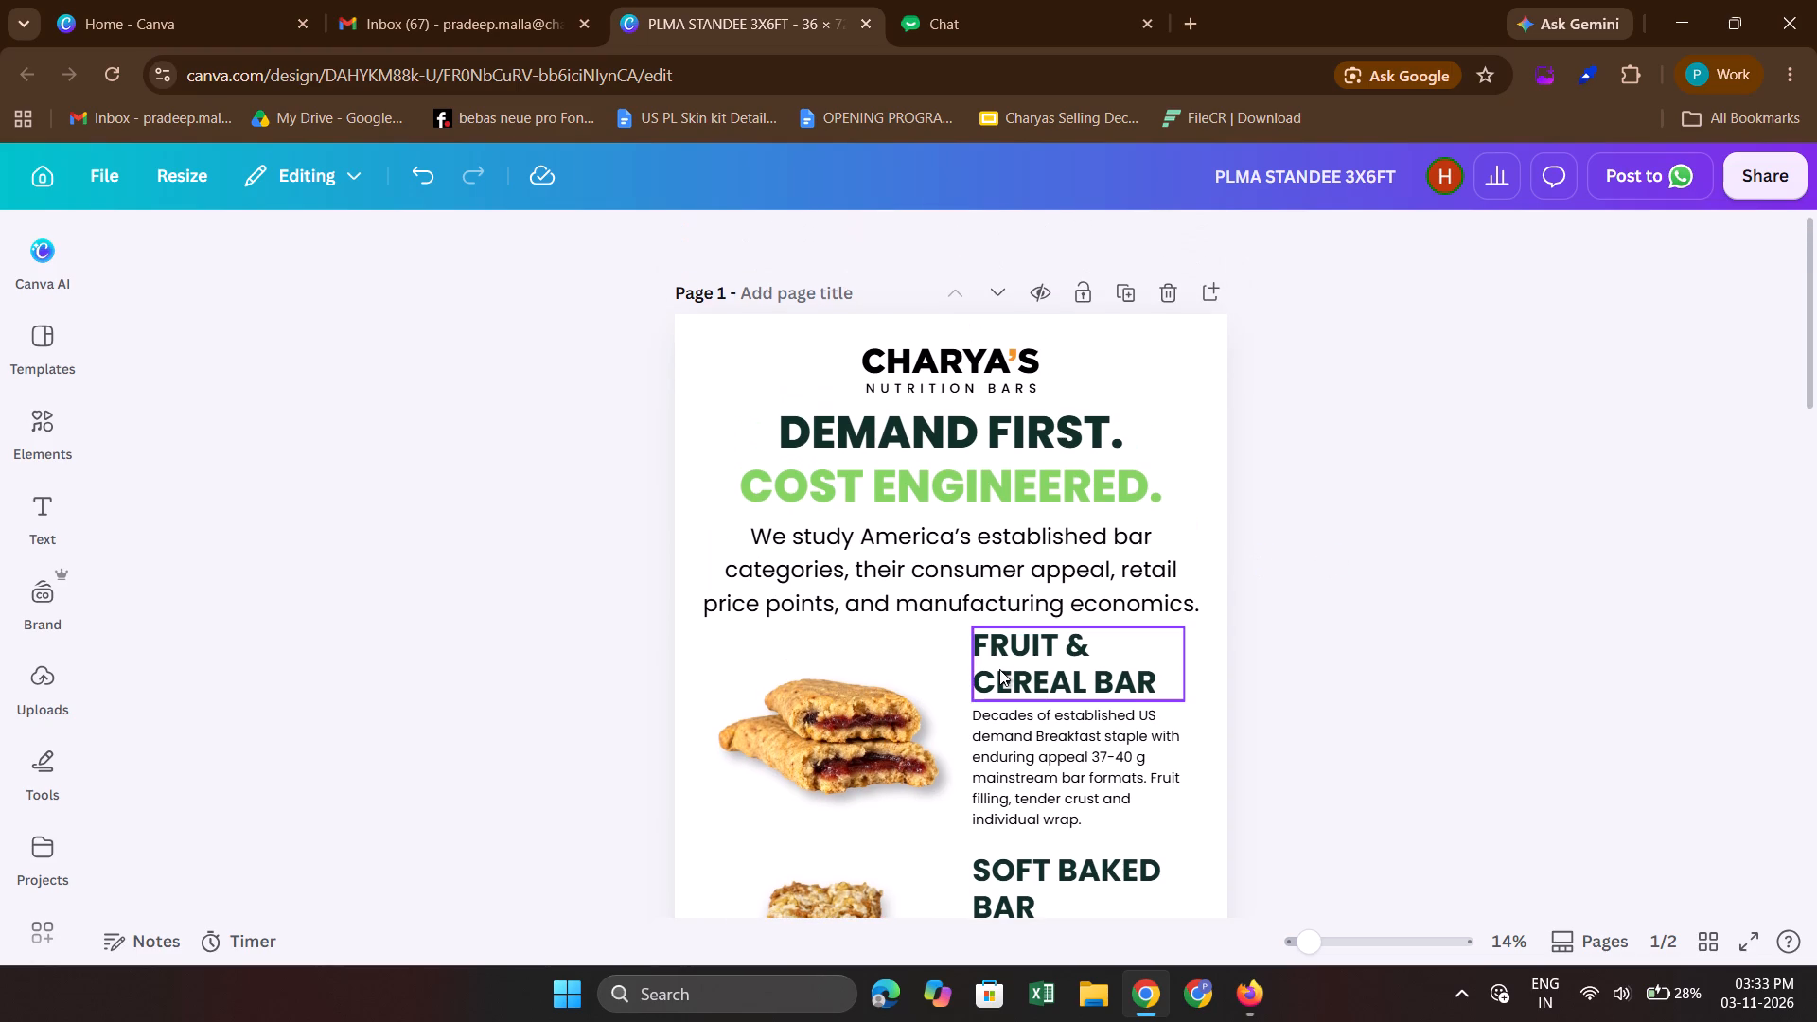
pyautogui.scroll(1, 999, 669)
pyautogui.click(922, 548)
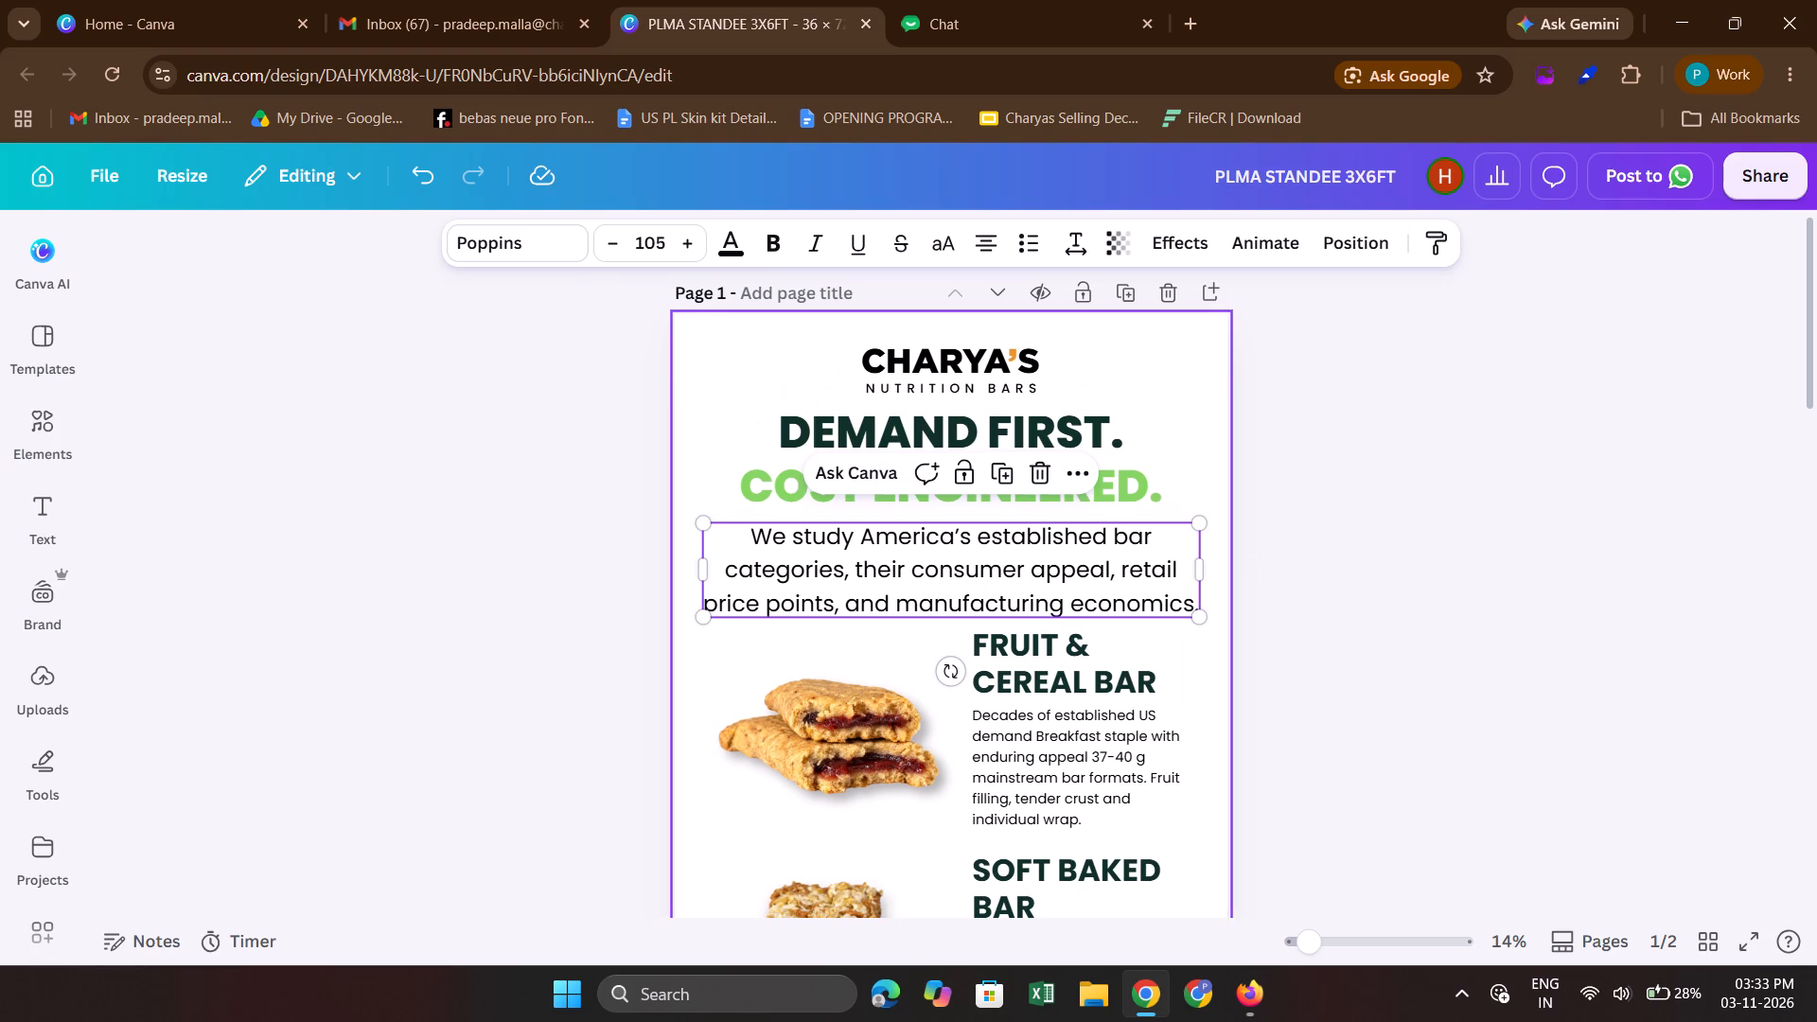
pyautogui.click(650, 252)
pyautogui.write('100')
pyautogui.press('Return')
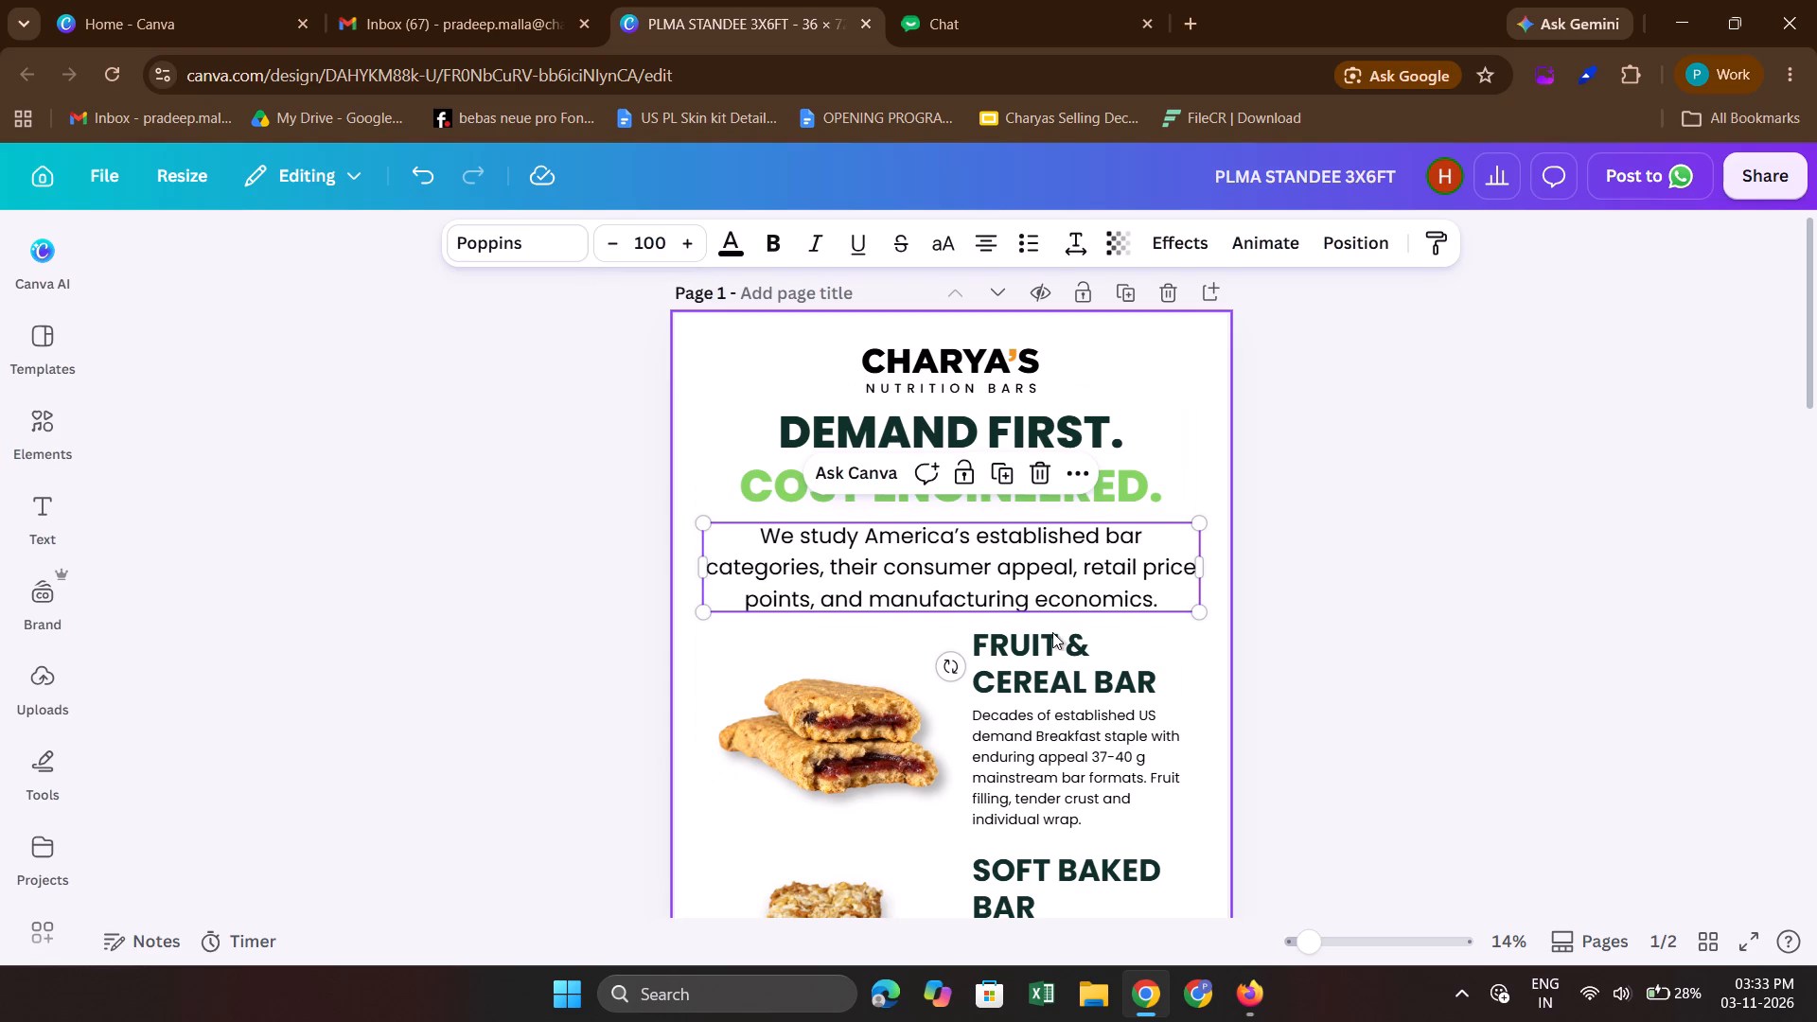
pyautogui.click(1139, 677)
# Set the font size of the "DEMAND FIRST. COST ENGINEERED." headline to 200.
pyautogui.scroll(2, 1139, 677)
pyautogui.click(1050, 478)
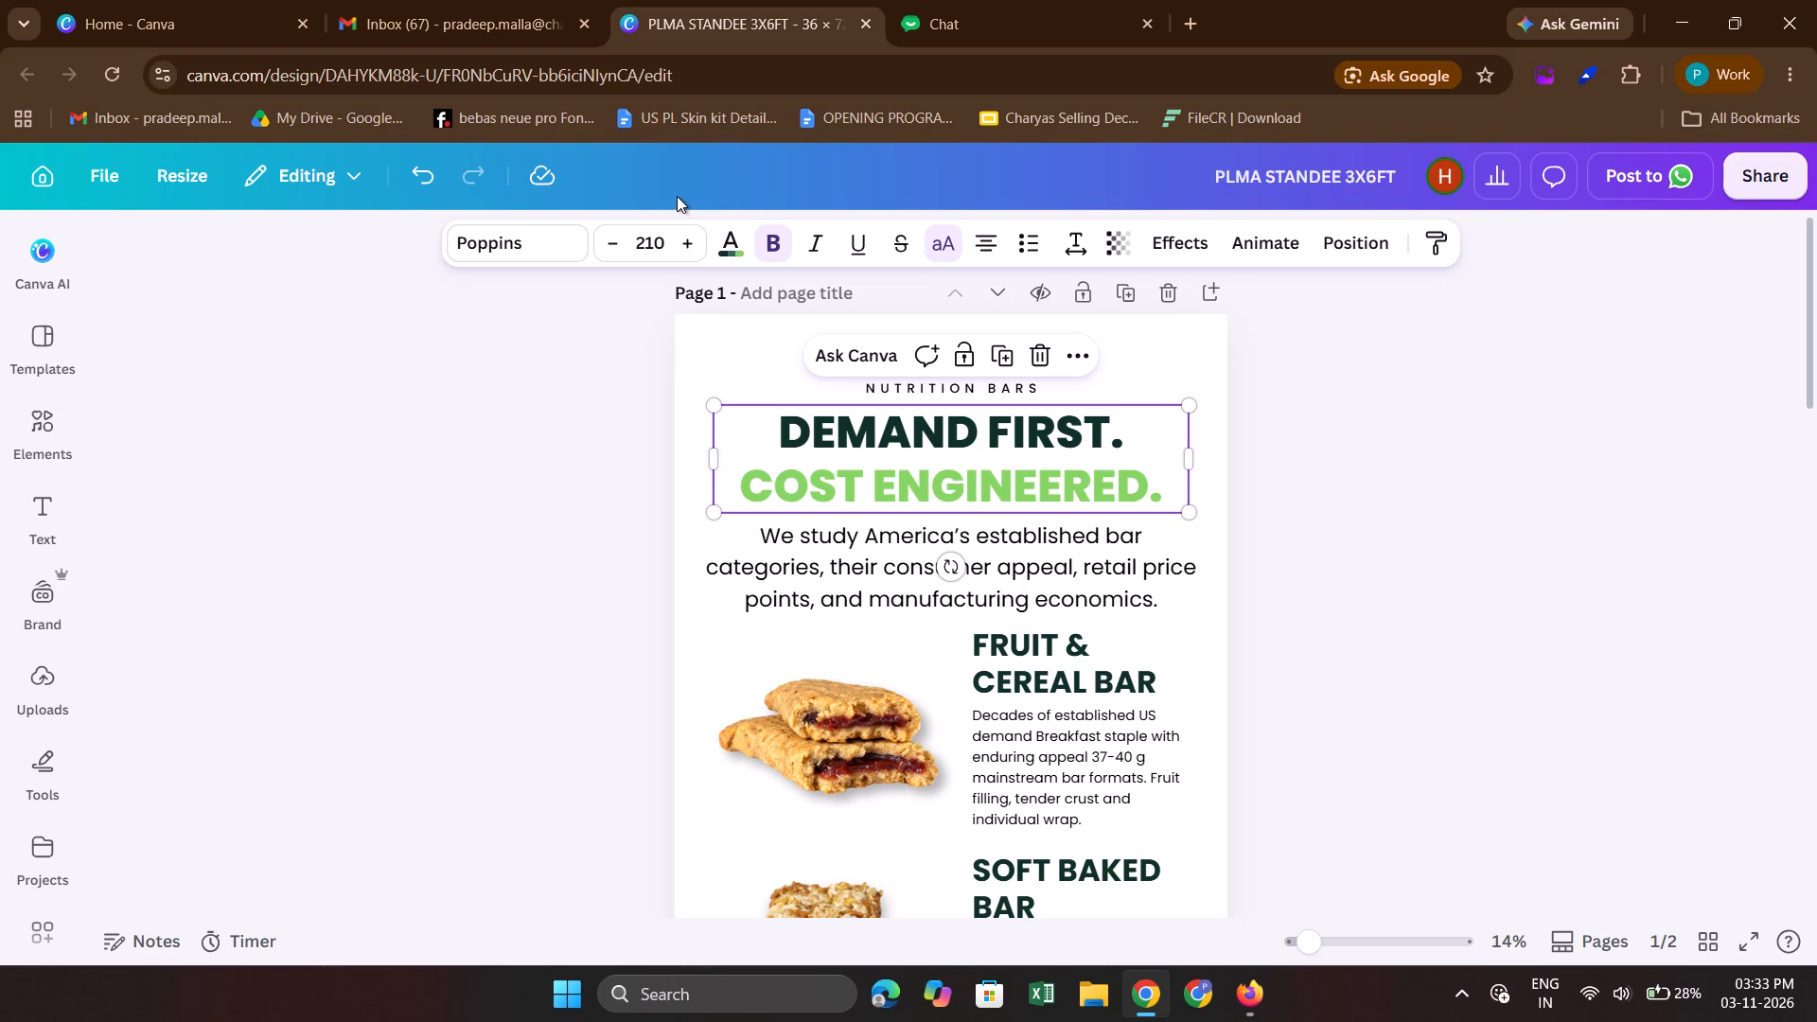
pyautogui.click(657, 241)
pyautogui.write('200')
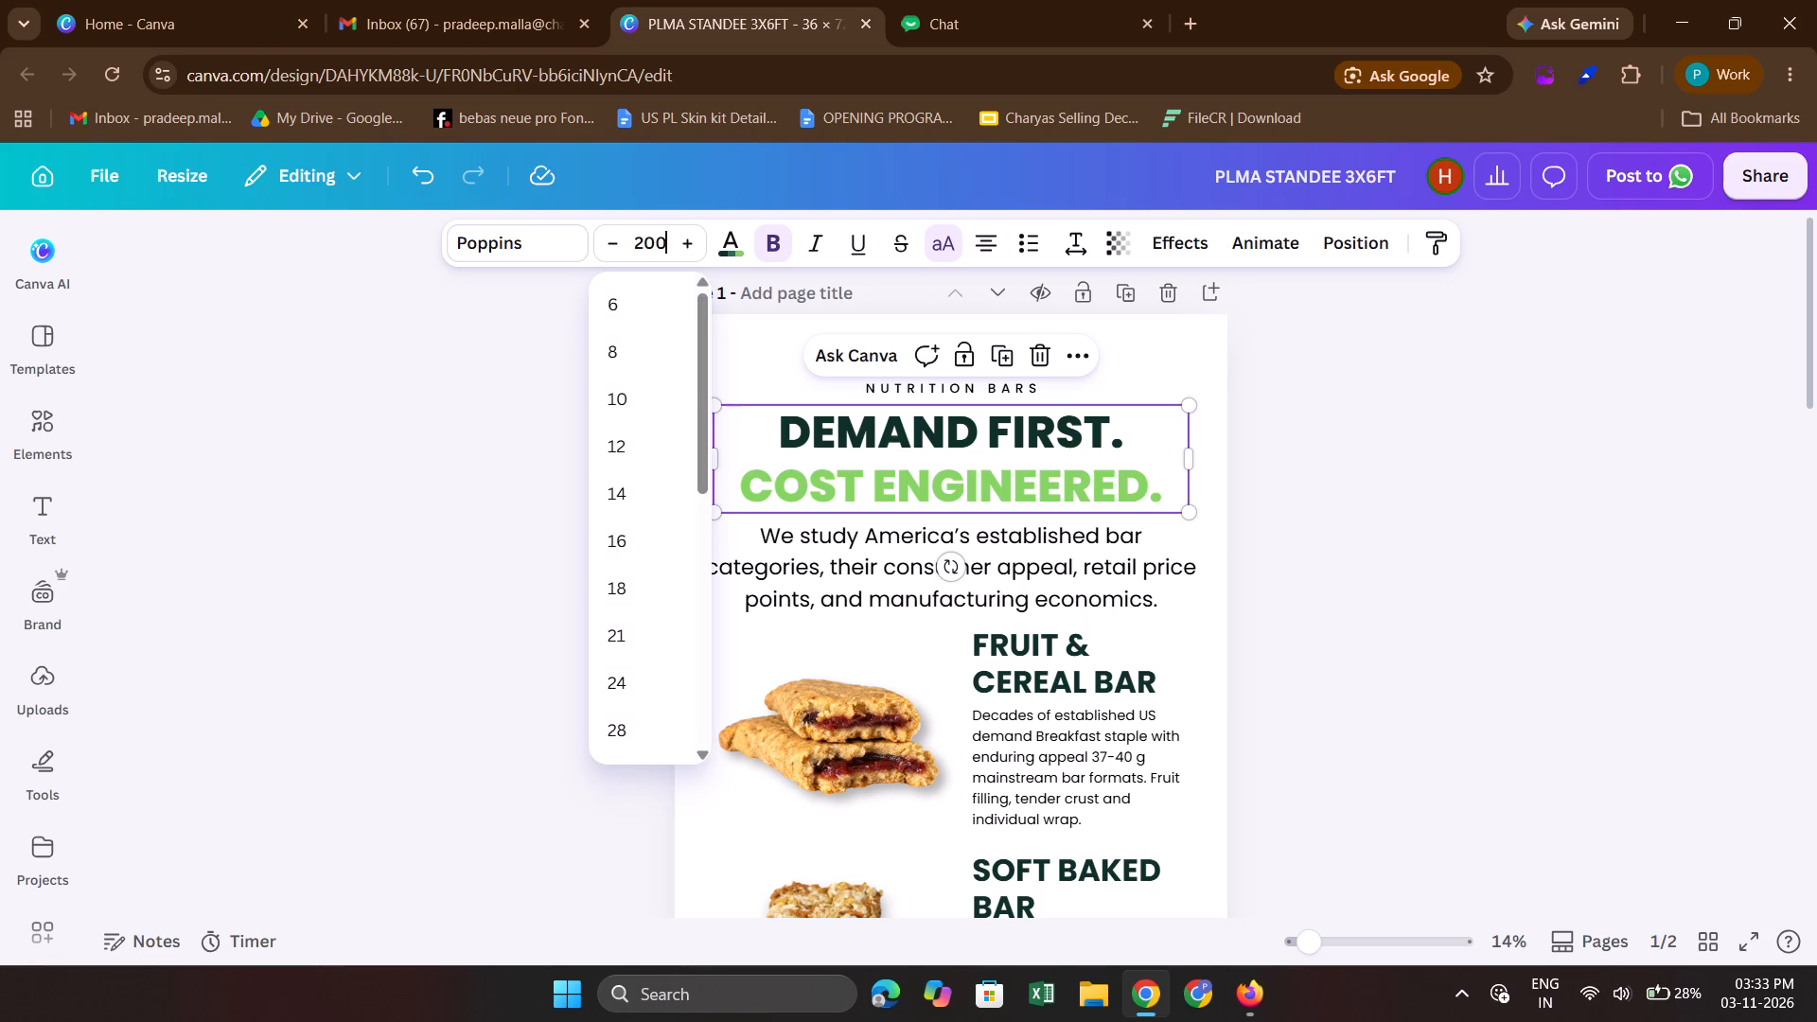
pyautogui.press('Return')
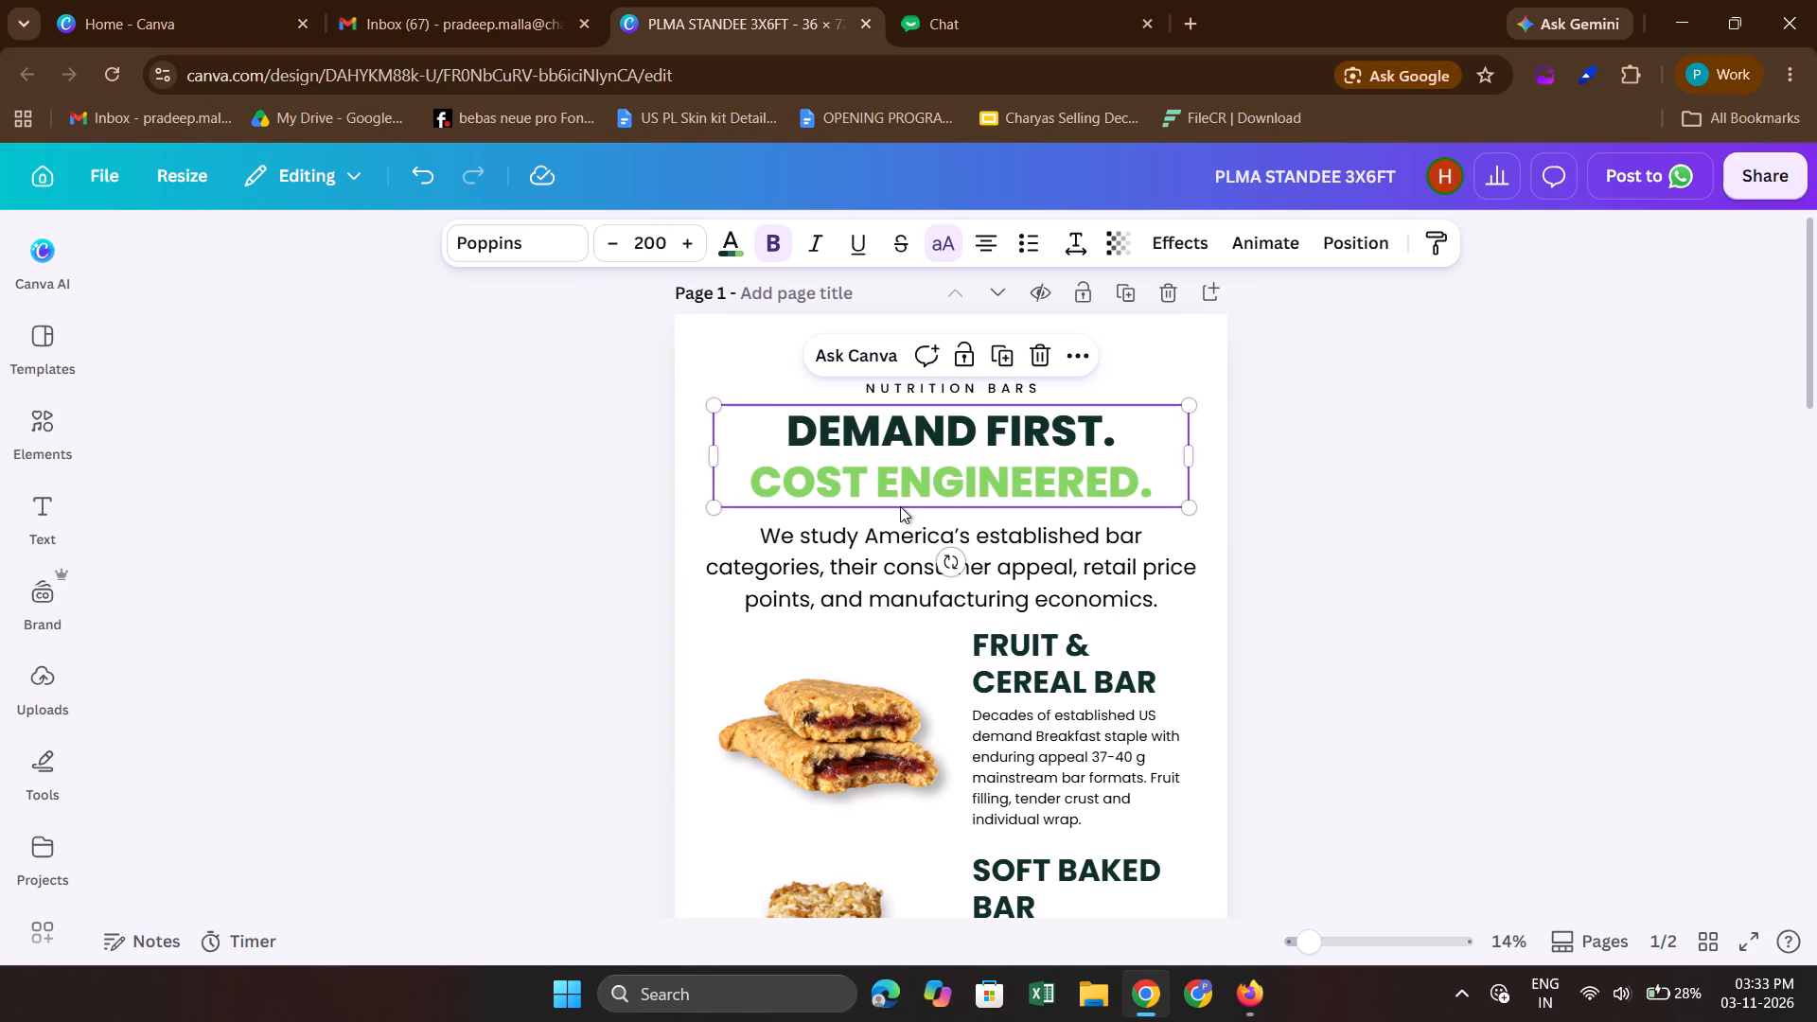
# Move the introductory paragraph slightly up towards the headline and centre it horizontally on the page.
pyautogui.click(877, 550)
pyautogui.moveTo(877, 550); pyautogui.dragTo(878, 542)
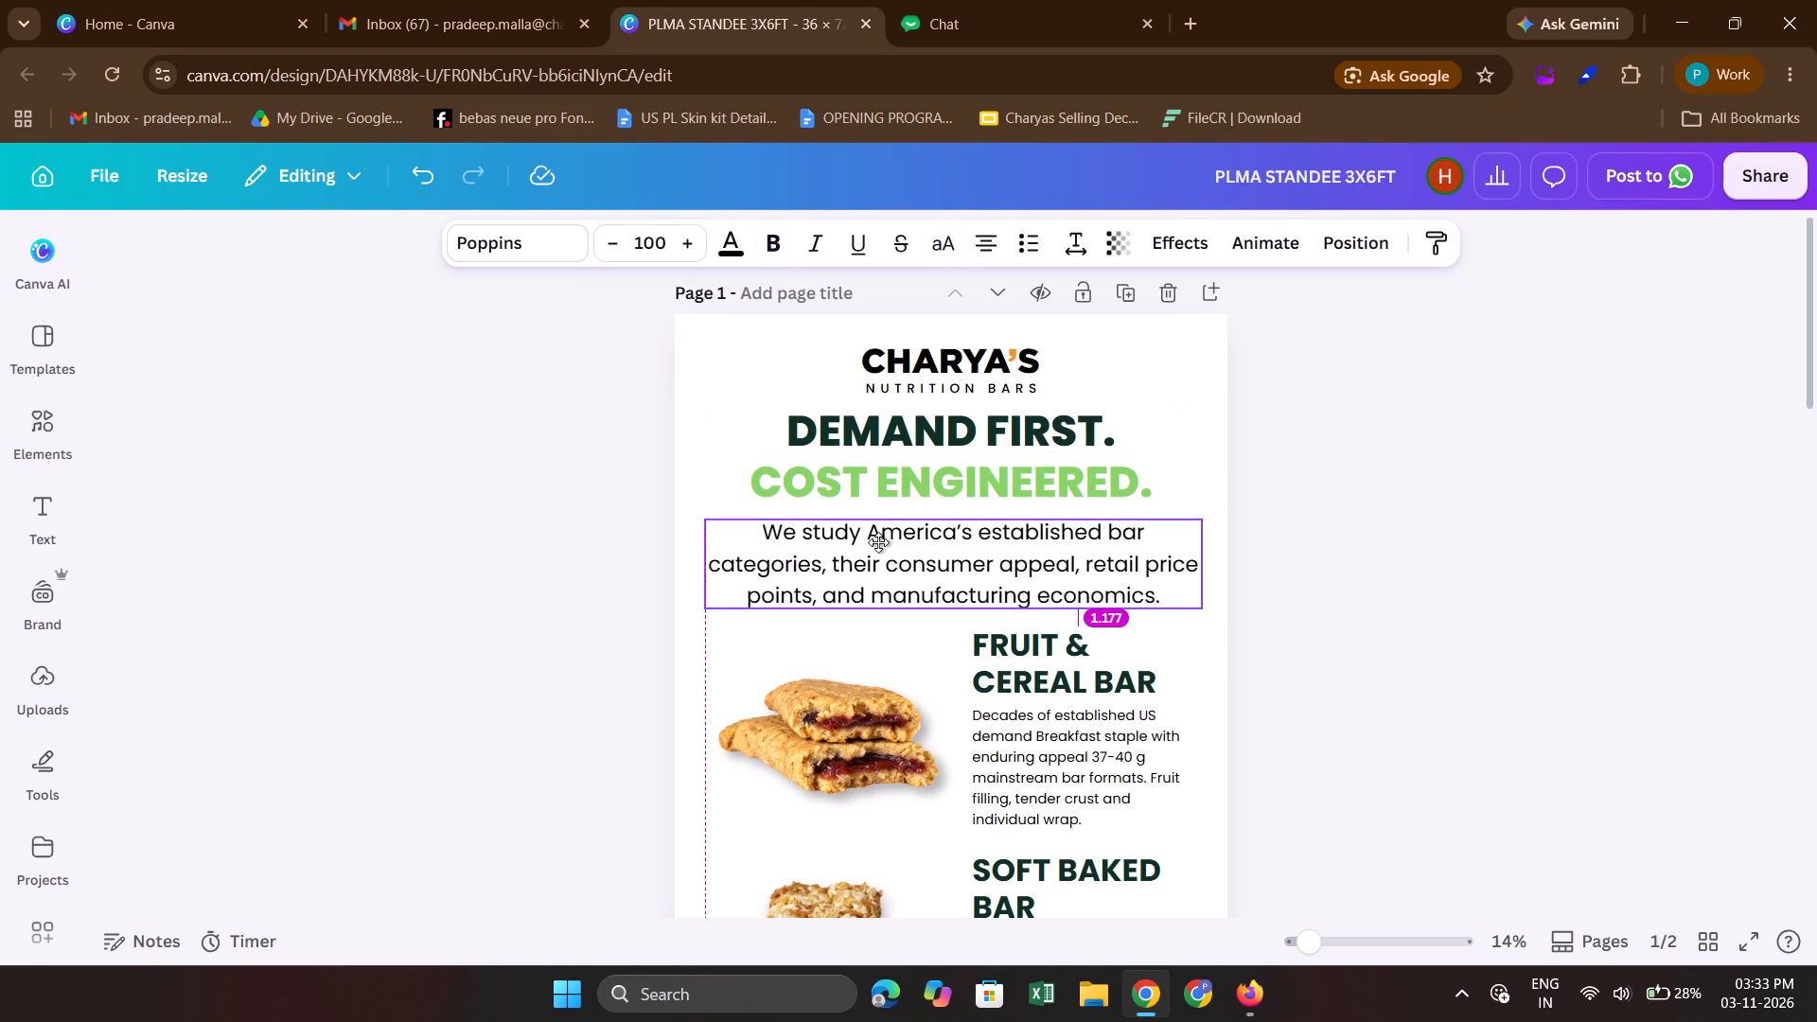
pyautogui.moveTo(878, 542); pyautogui.dragTo(876, 538)
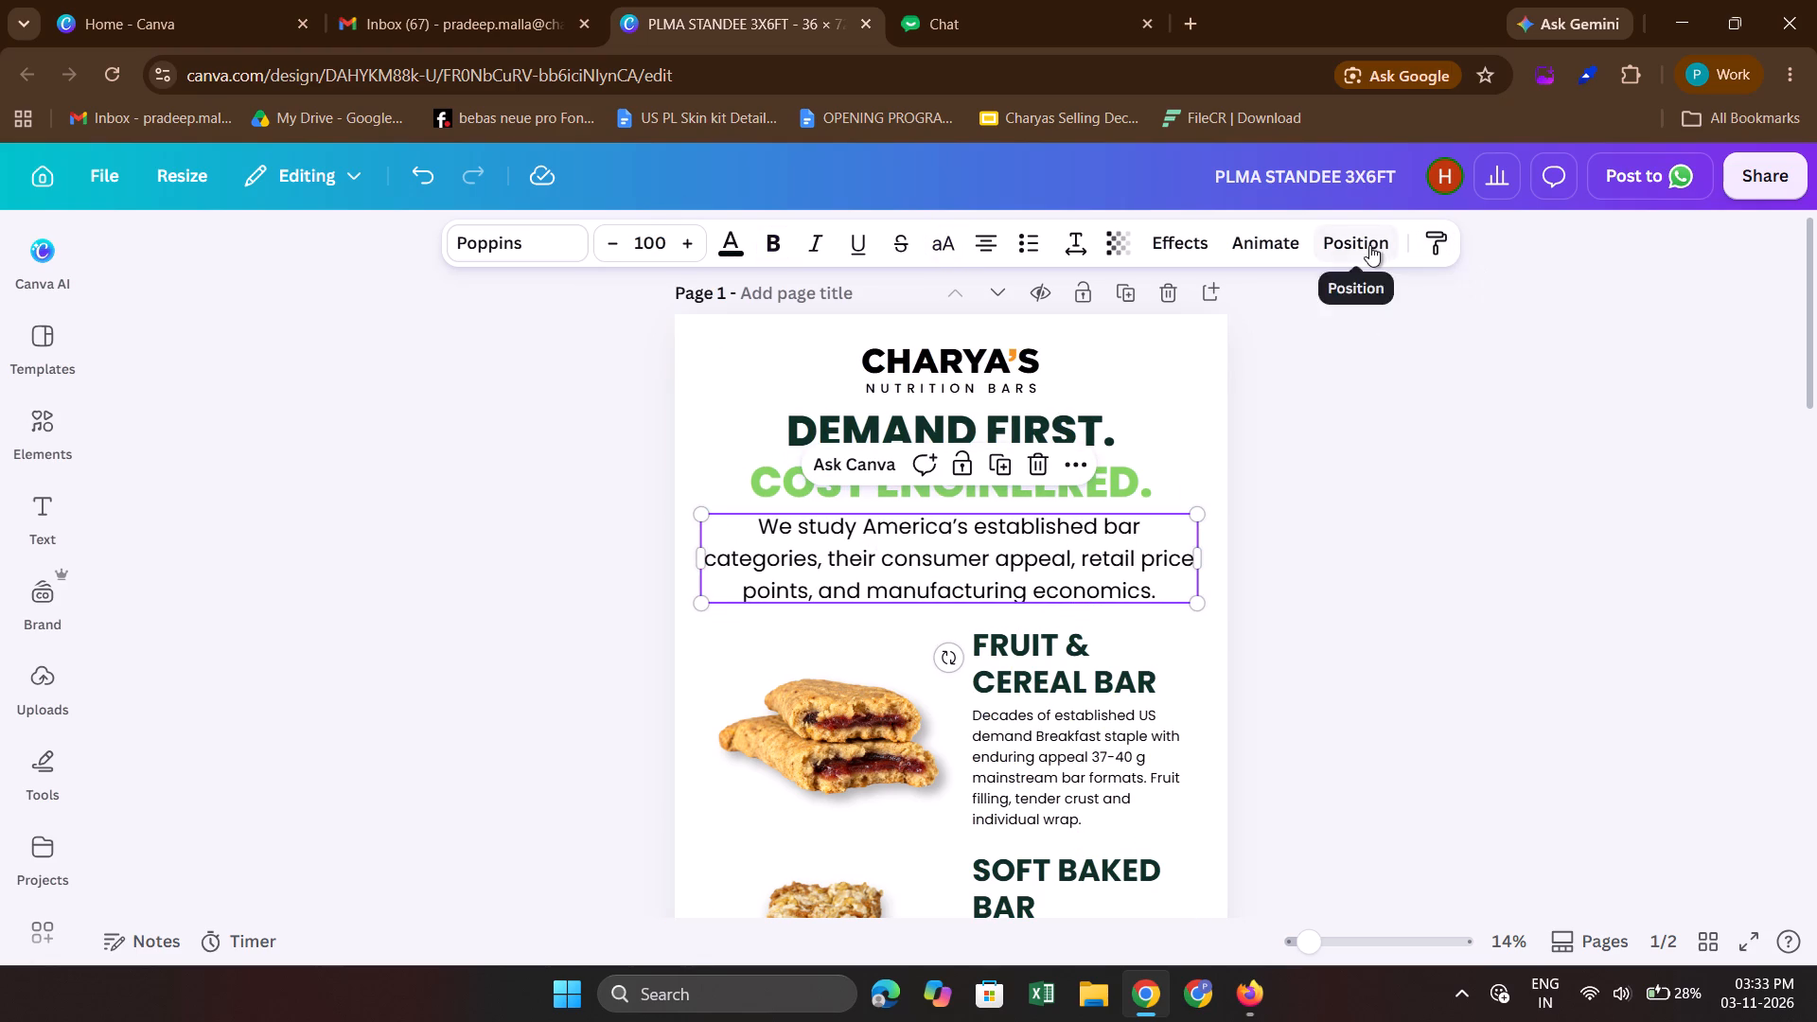
pyautogui.click(1369, 245)
pyautogui.click(313, 650)
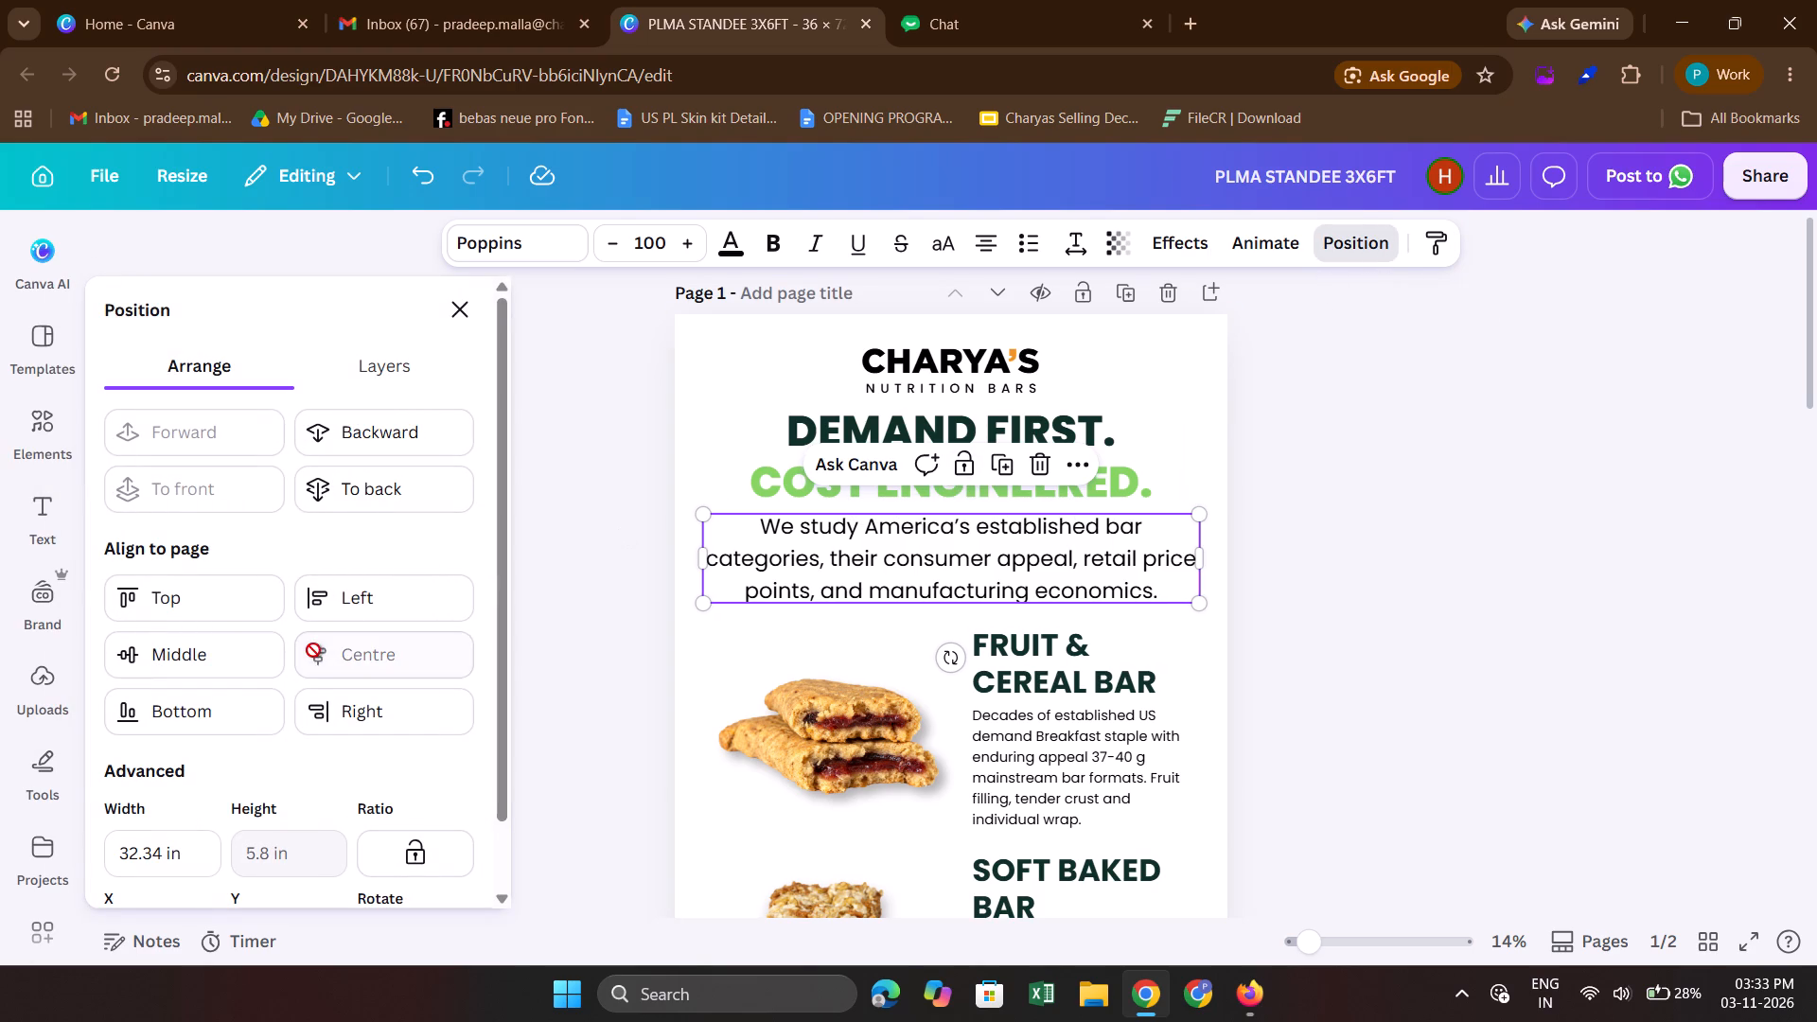
pyautogui.click(1471, 596)
pyautogui.click(1381, 616)
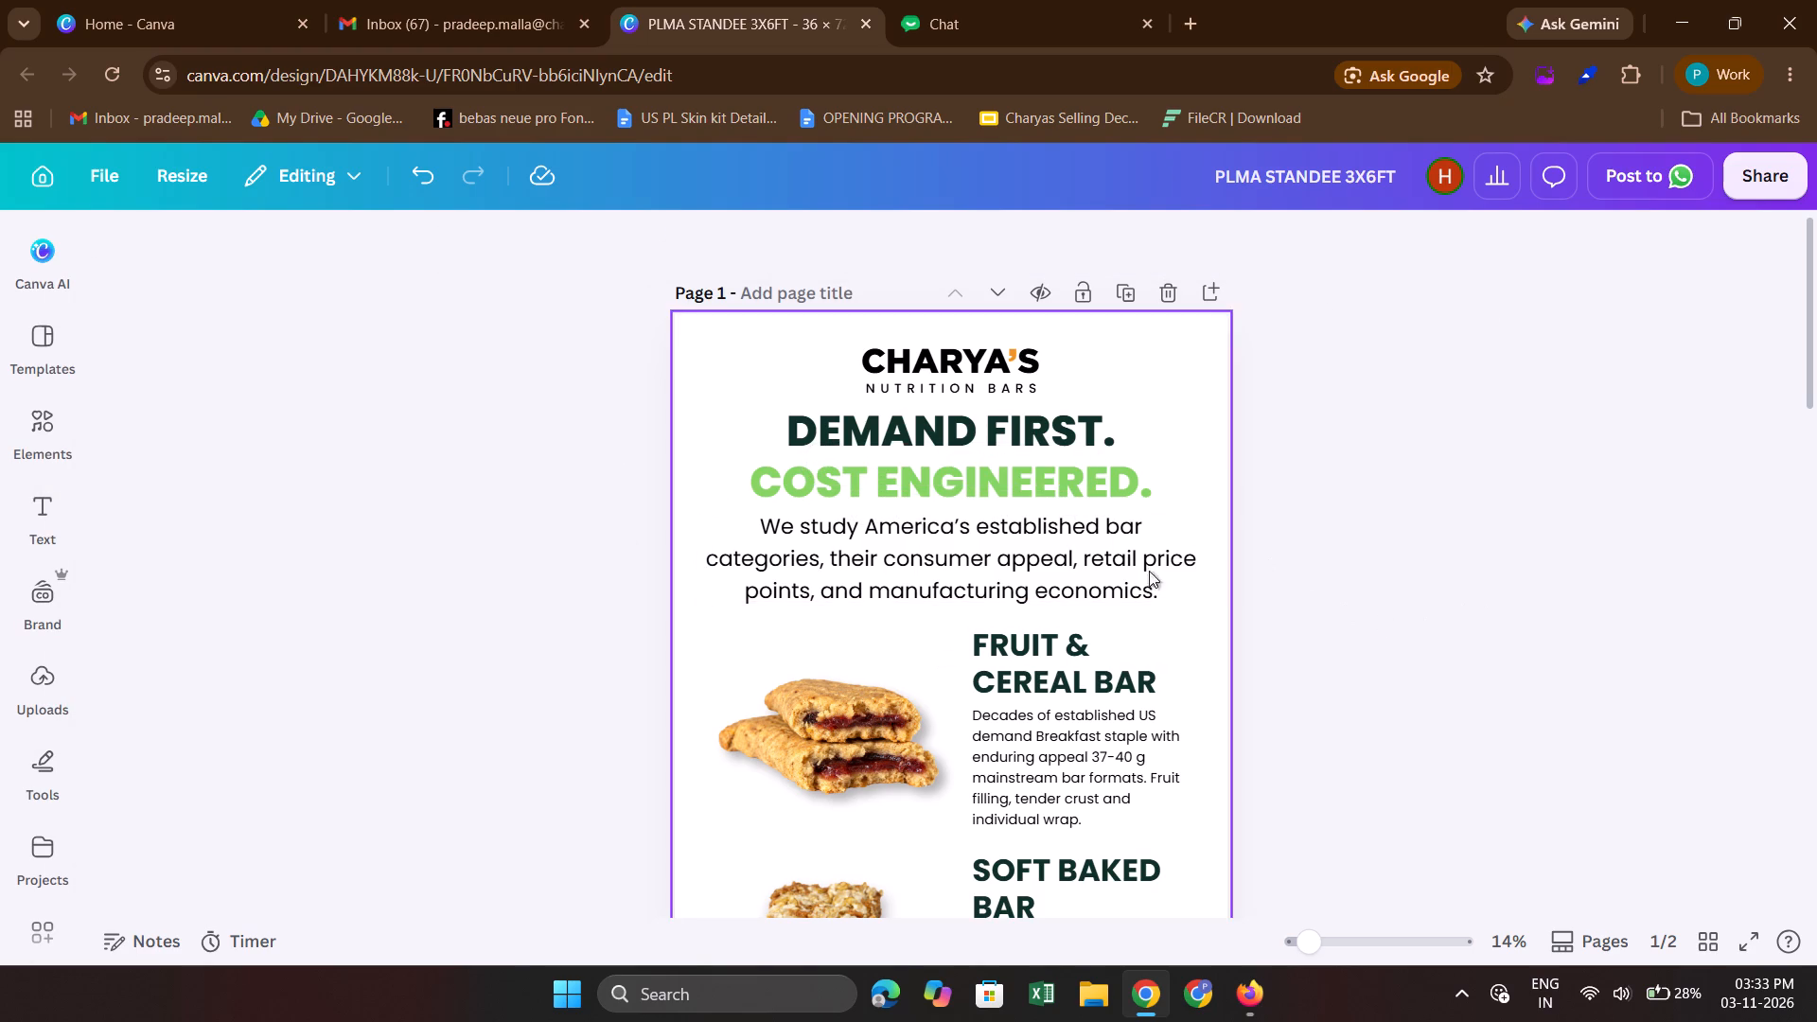
# Nudge the introductory paragraph up in small increments until it sits directly beneath the headline.
pyautogui.click(1023, 552)
pyautogui.press('Up')
pyautogui.press('Up')
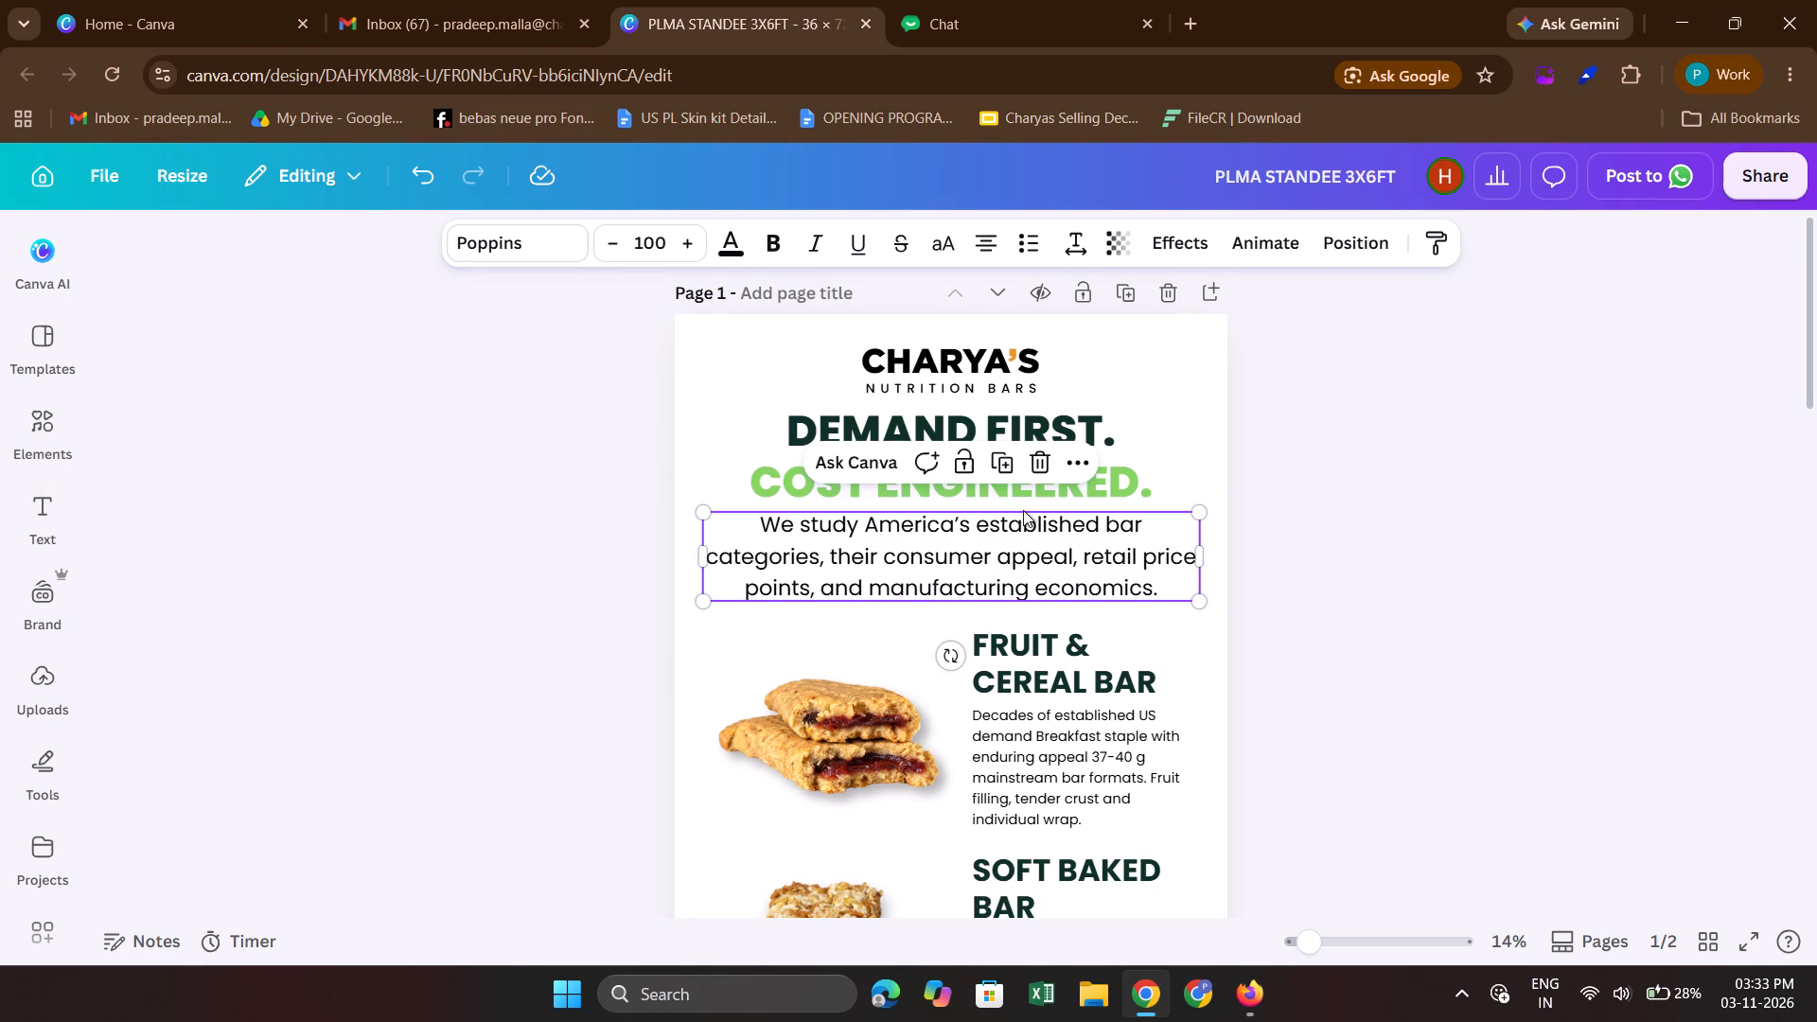
pyautogui.press('Up')
pyautogui.press('Up')
pyautogui.press('Up')
pyautogui.press('Up')
pyautogui.press('Up')
pyautogui.press('Up')
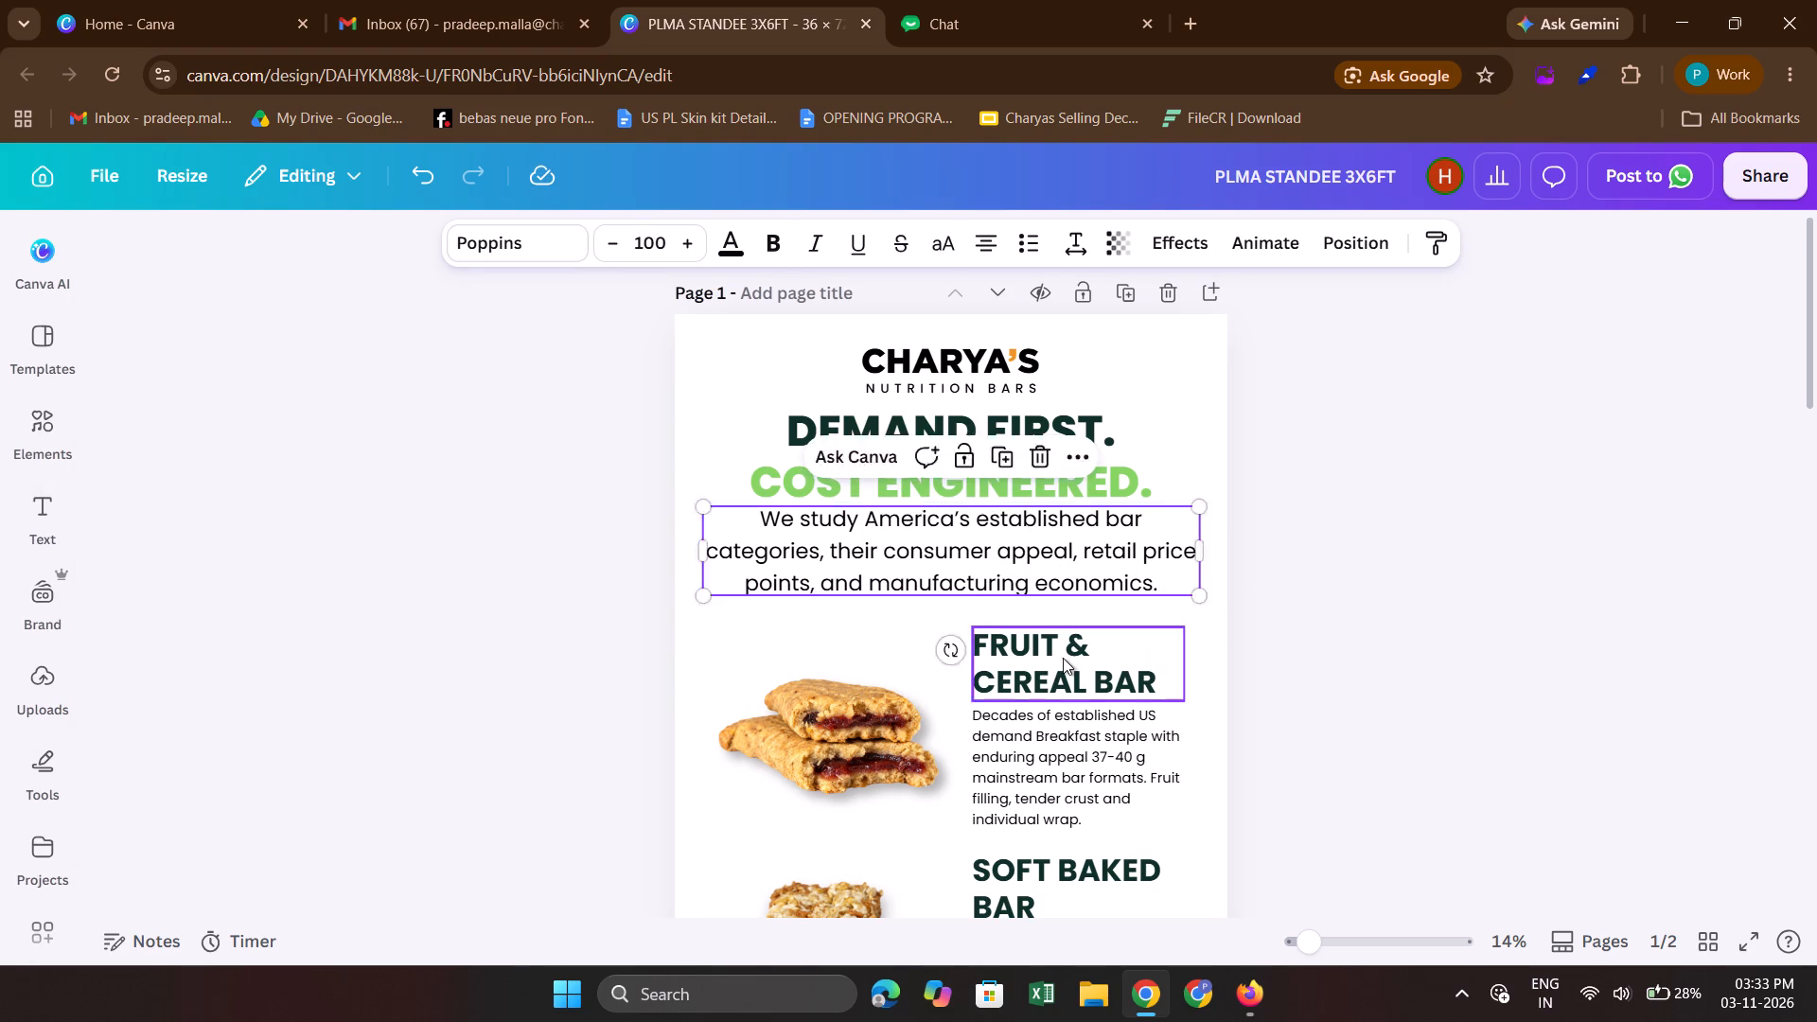
# Move the FRUIT & CEREAL BAR image, heading and description up together to sit just below the introductory paragraph.
pyautogui.click(1063, 658)
pyautogui.keyDown('shift'); pyautogui.click(843, 737); pyautogui.keyUp('shift')
pyautogui.keyDown('shift'); pyautogui.click(1047, 776); pyautogui.keyUp('shift')
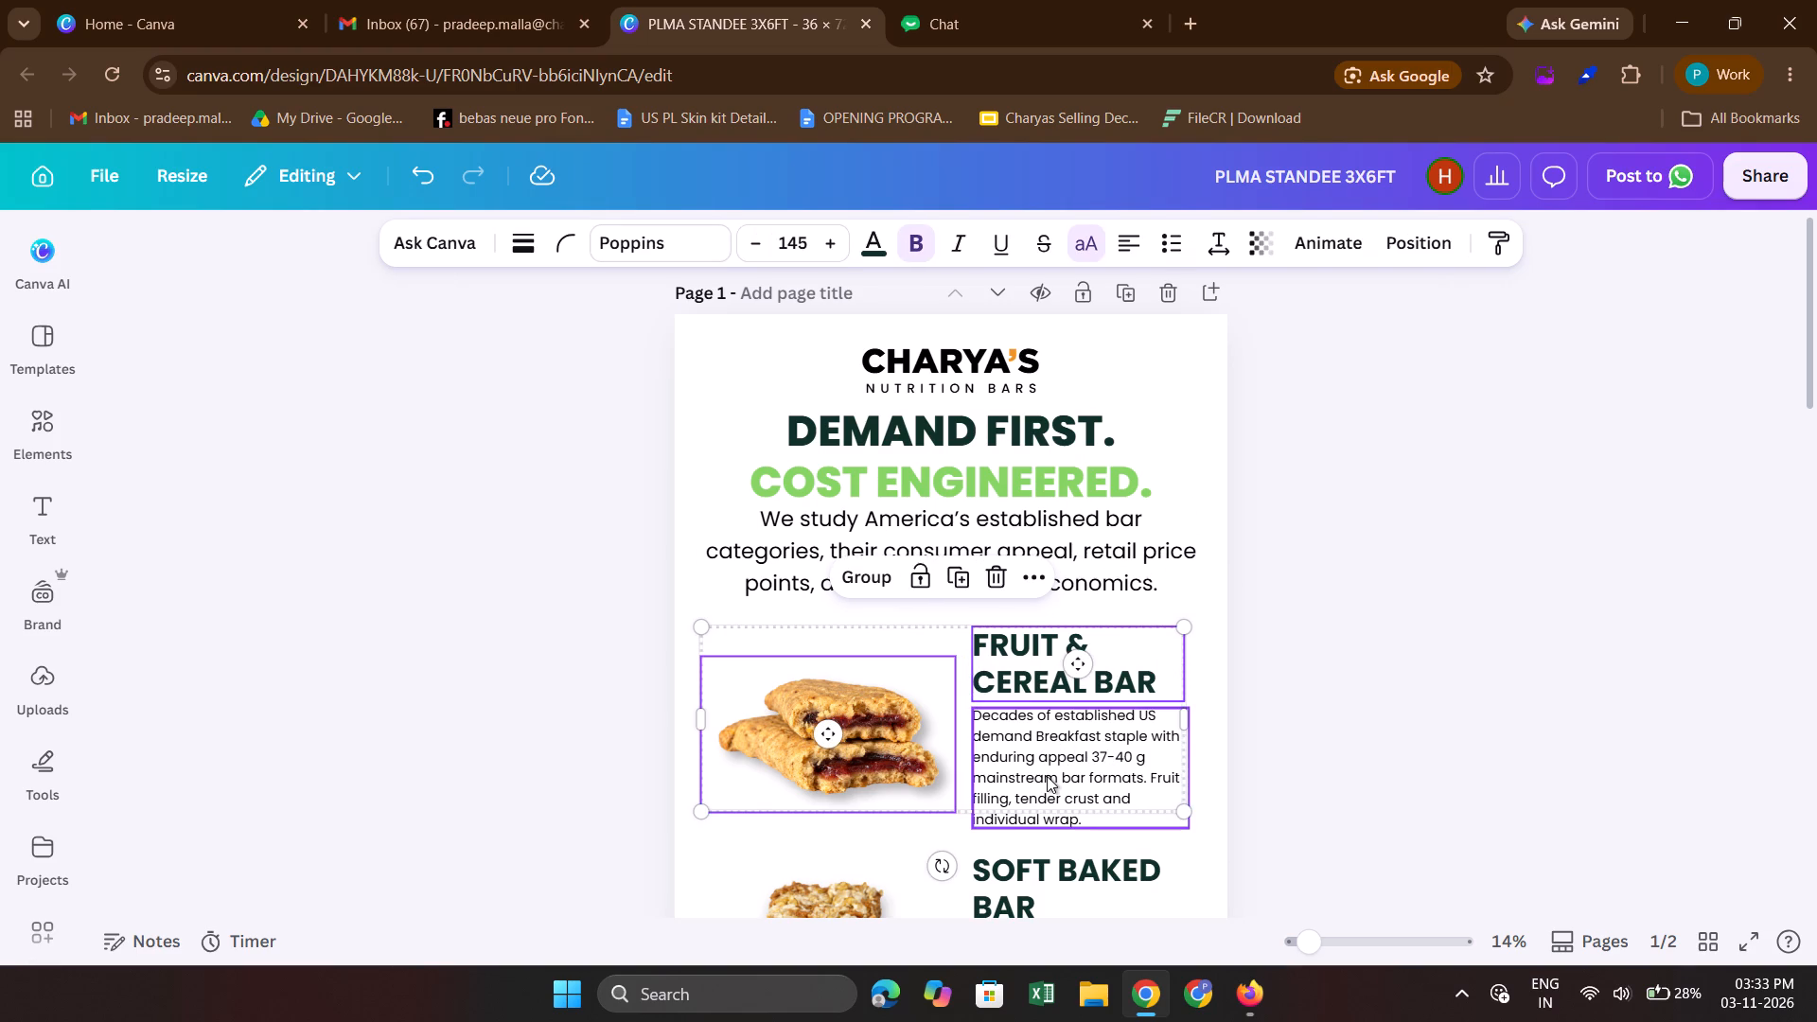
pyautogui.hotkey('shift', 'Up')
pyautogui.hotkey('shift', 'Up')
pyautogui.press('Down')
pyautogui.press('Down')
pyautogui.press('Down')
pyautogui.press('Down')
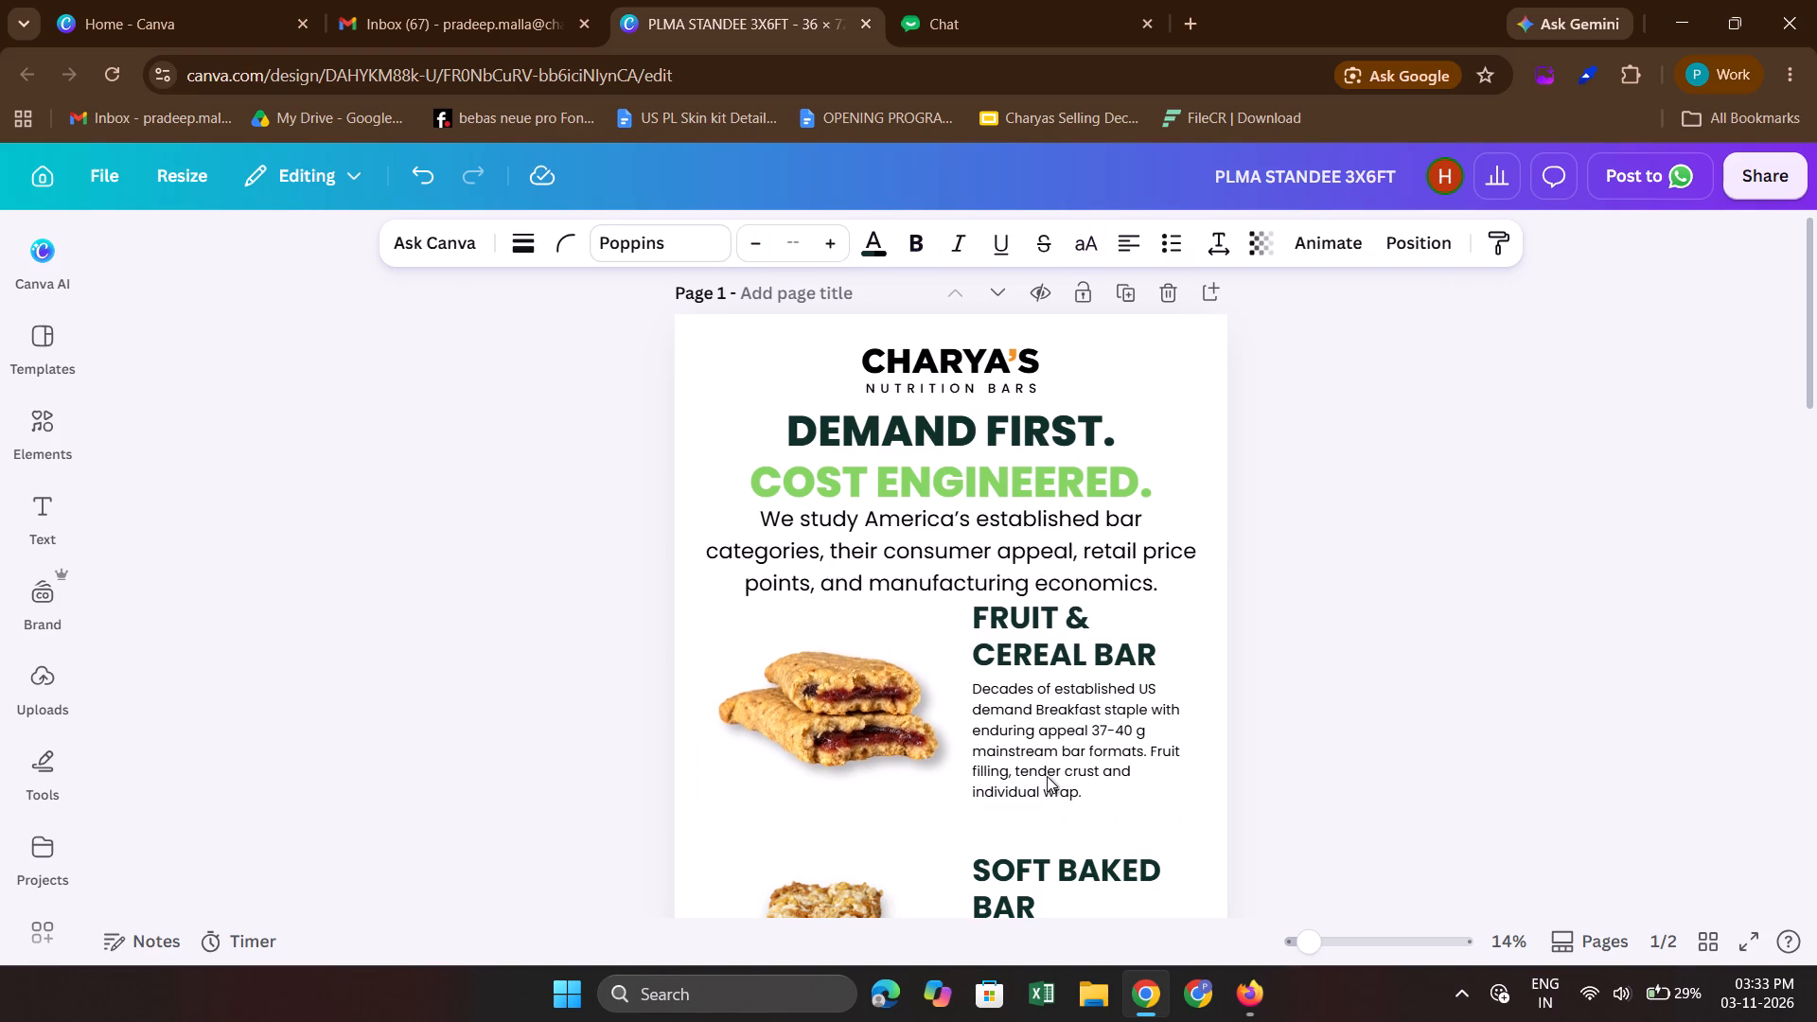
pyautogui.press('Down')
pyautogui.press('Down')
pyautogui.press('Down')
pyautogui.press('Down')
pyautogui.press('Down')
# Move the SOFT BAKED BAR image, heading and description up together to sit just below the FRUIT & CEREAL BAR description.
pyautogui.scroll(-2, 1047, 776)
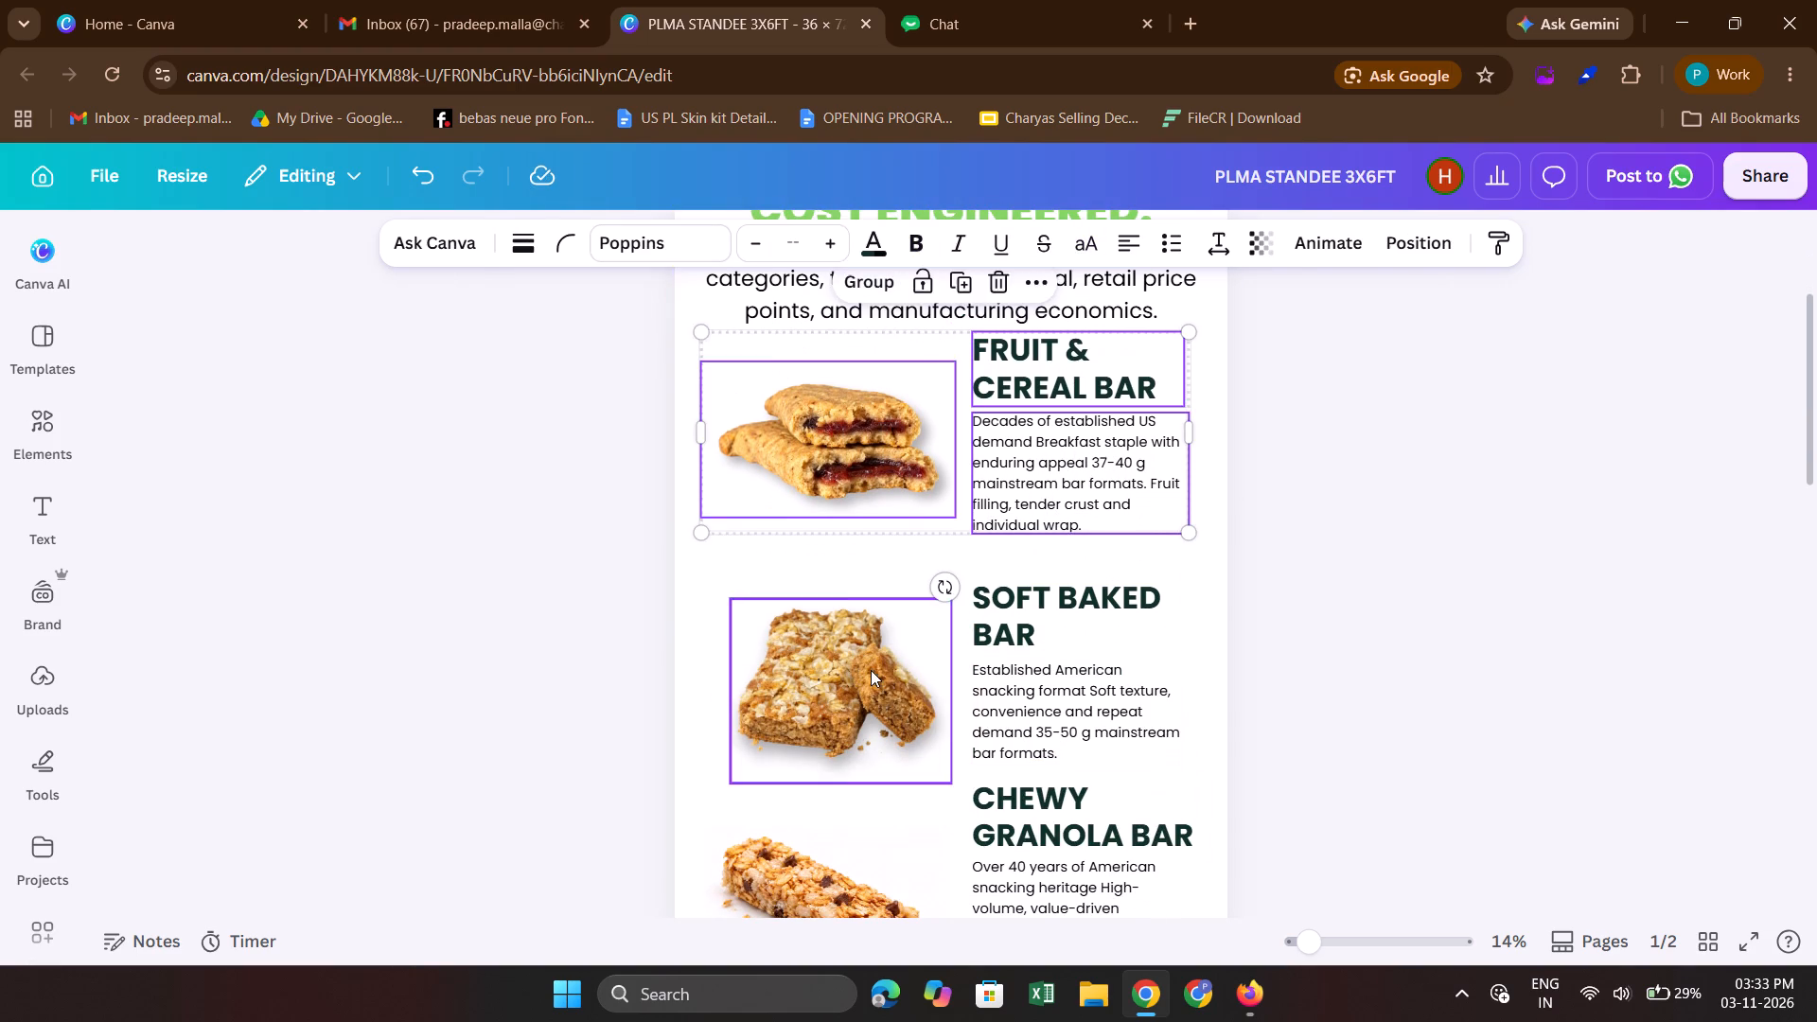
pyautogui.click(871, 670)
pyautogui.keyDown('shift'); pyautogui.click(1032, 605); pyautogui.keyUp('shift')
pyautogui.keyDown('shift'); pyautogui.click(1072, 709); pyautogui.keyUp('shift')
pyautogui.hotkey('shift', 'Up')
pyautogui.hotkey('shift', 'Up')
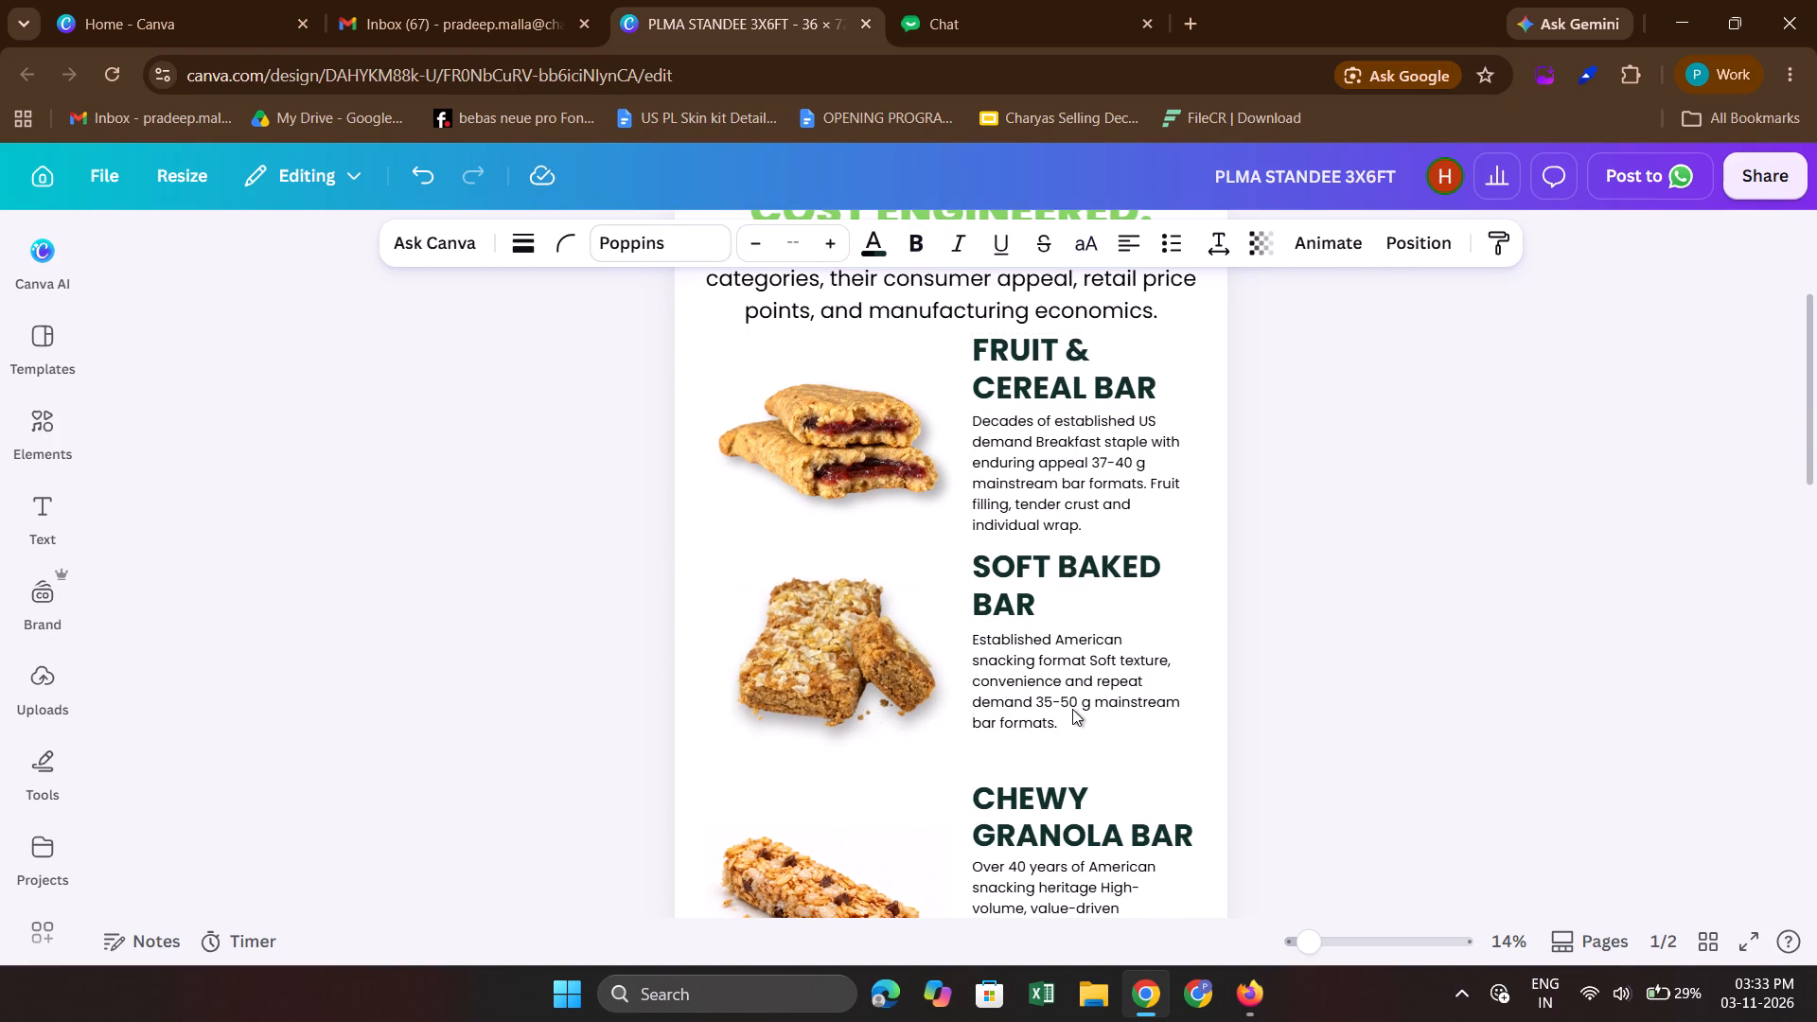
pyautogui.hotkey('shift', 'Up')
pyautogui.press('Down')
pyautogui.press('Down')
pyautogui.press('Down')
pyautogui.press('Down')
pyautogui.press('Down')
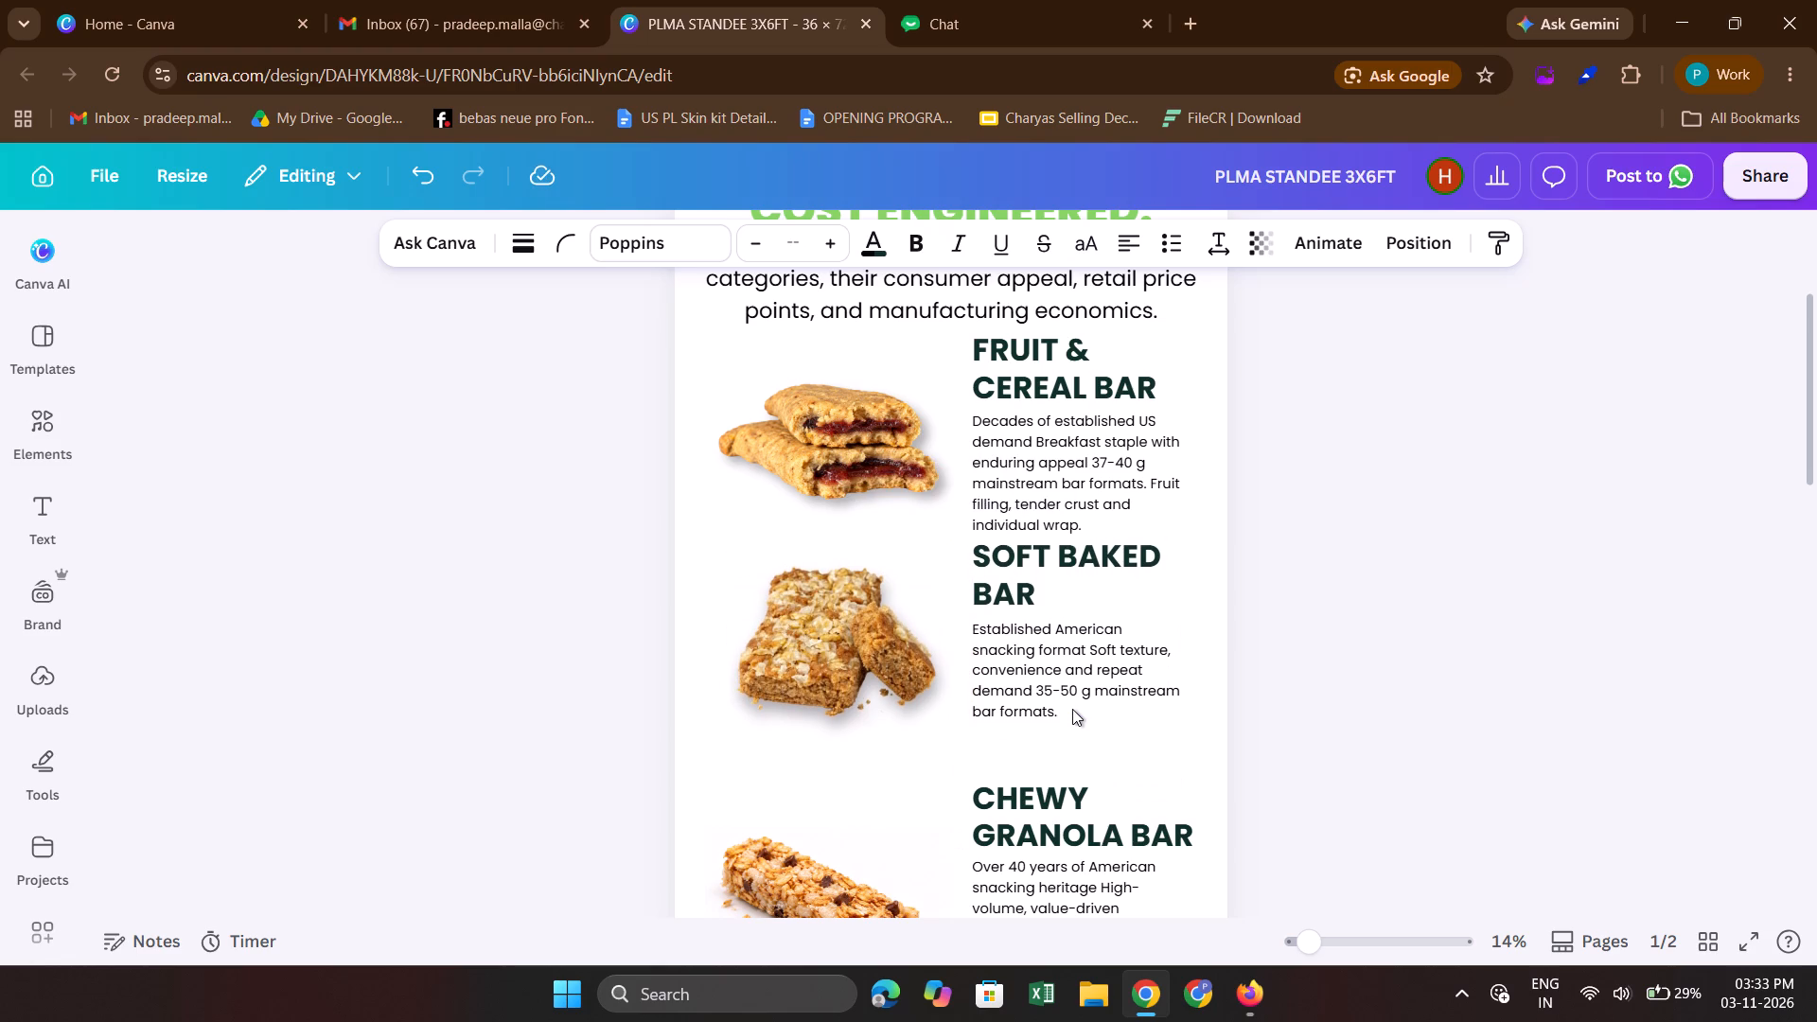
pyautogui.press('Down')
pyautogui.press('Down')
# Move the CHEWY GRANOLA BAR image, heading and description up together to sit just below the SOFT BAKED BAR description.
pyautogui.scroll(-2, 1072, 709)
pyautogui.click(851, 626)
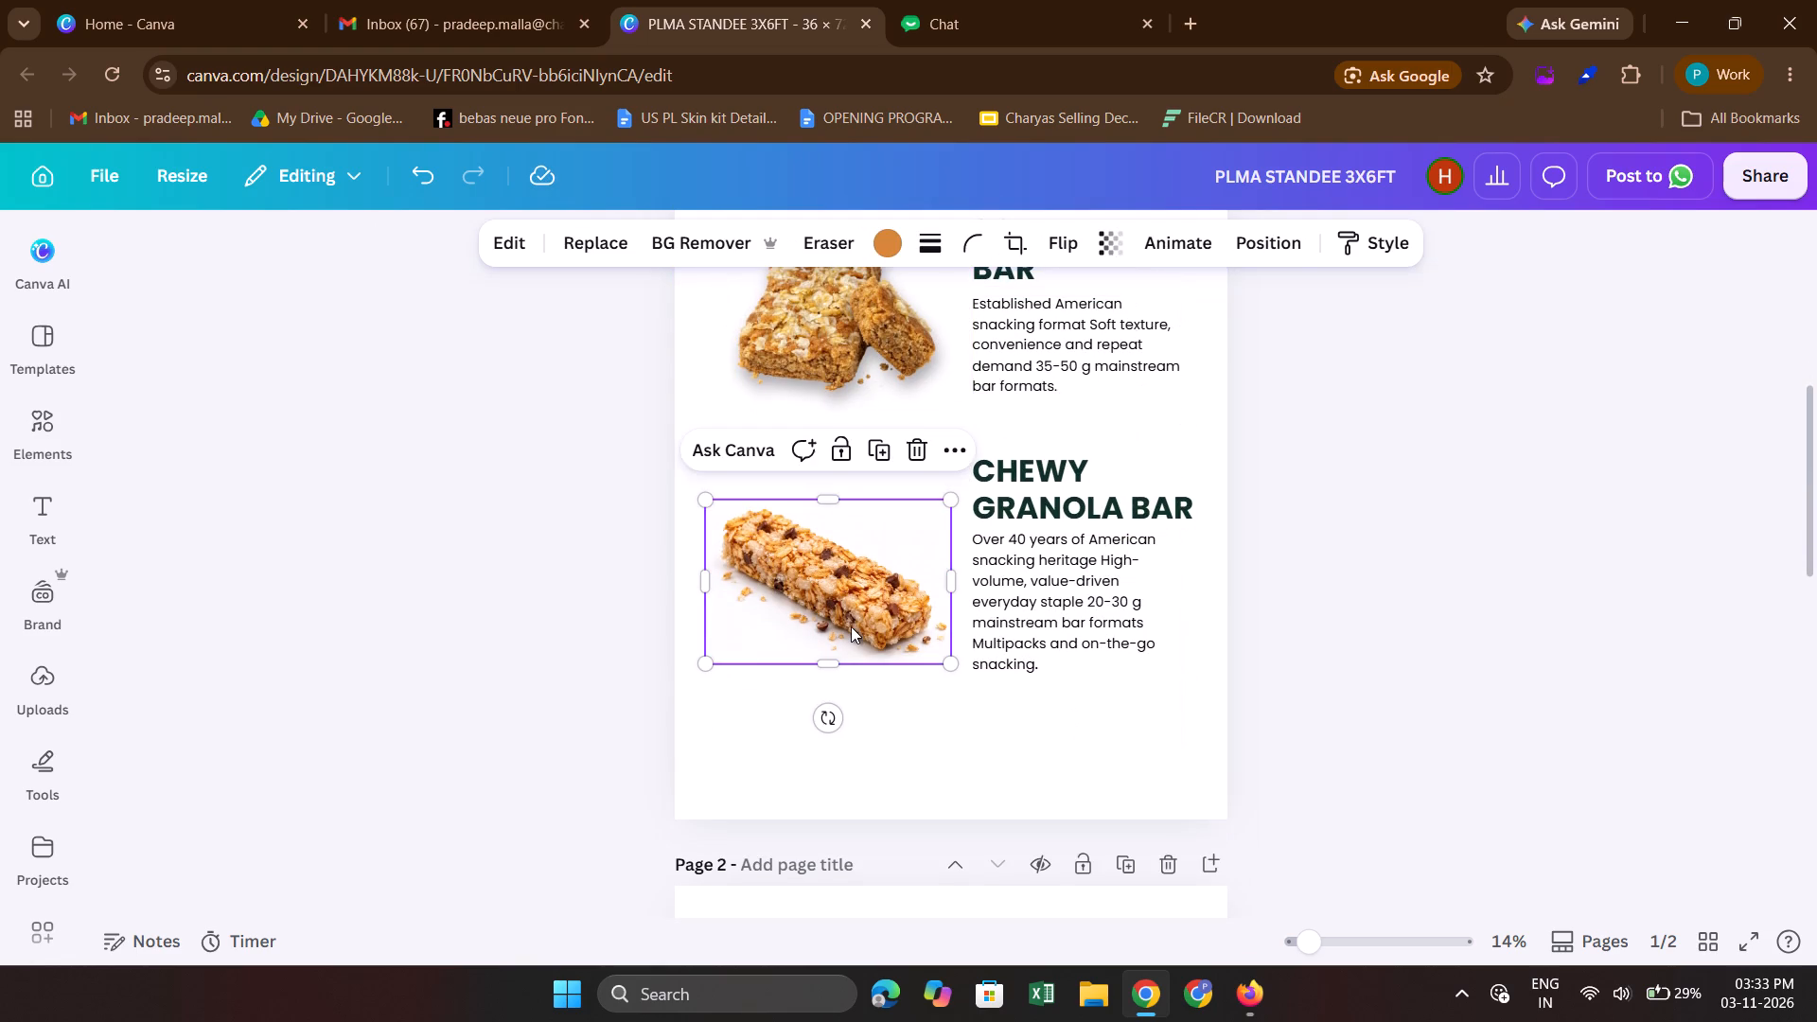
pyautogui.keyDown('shift'); pyautogui.click(996, 508); pyautogui.keyUp('shift')
pyautogui.keyDown('shift'); pyautogui.click(1028, 604); pyautogui.keyUp('shift')
pyautogui.hotkey('shift', 'Up')
pyautogui.hotkey('shift', 'Up')
pyautogui.hotkey('shift', 'Up')
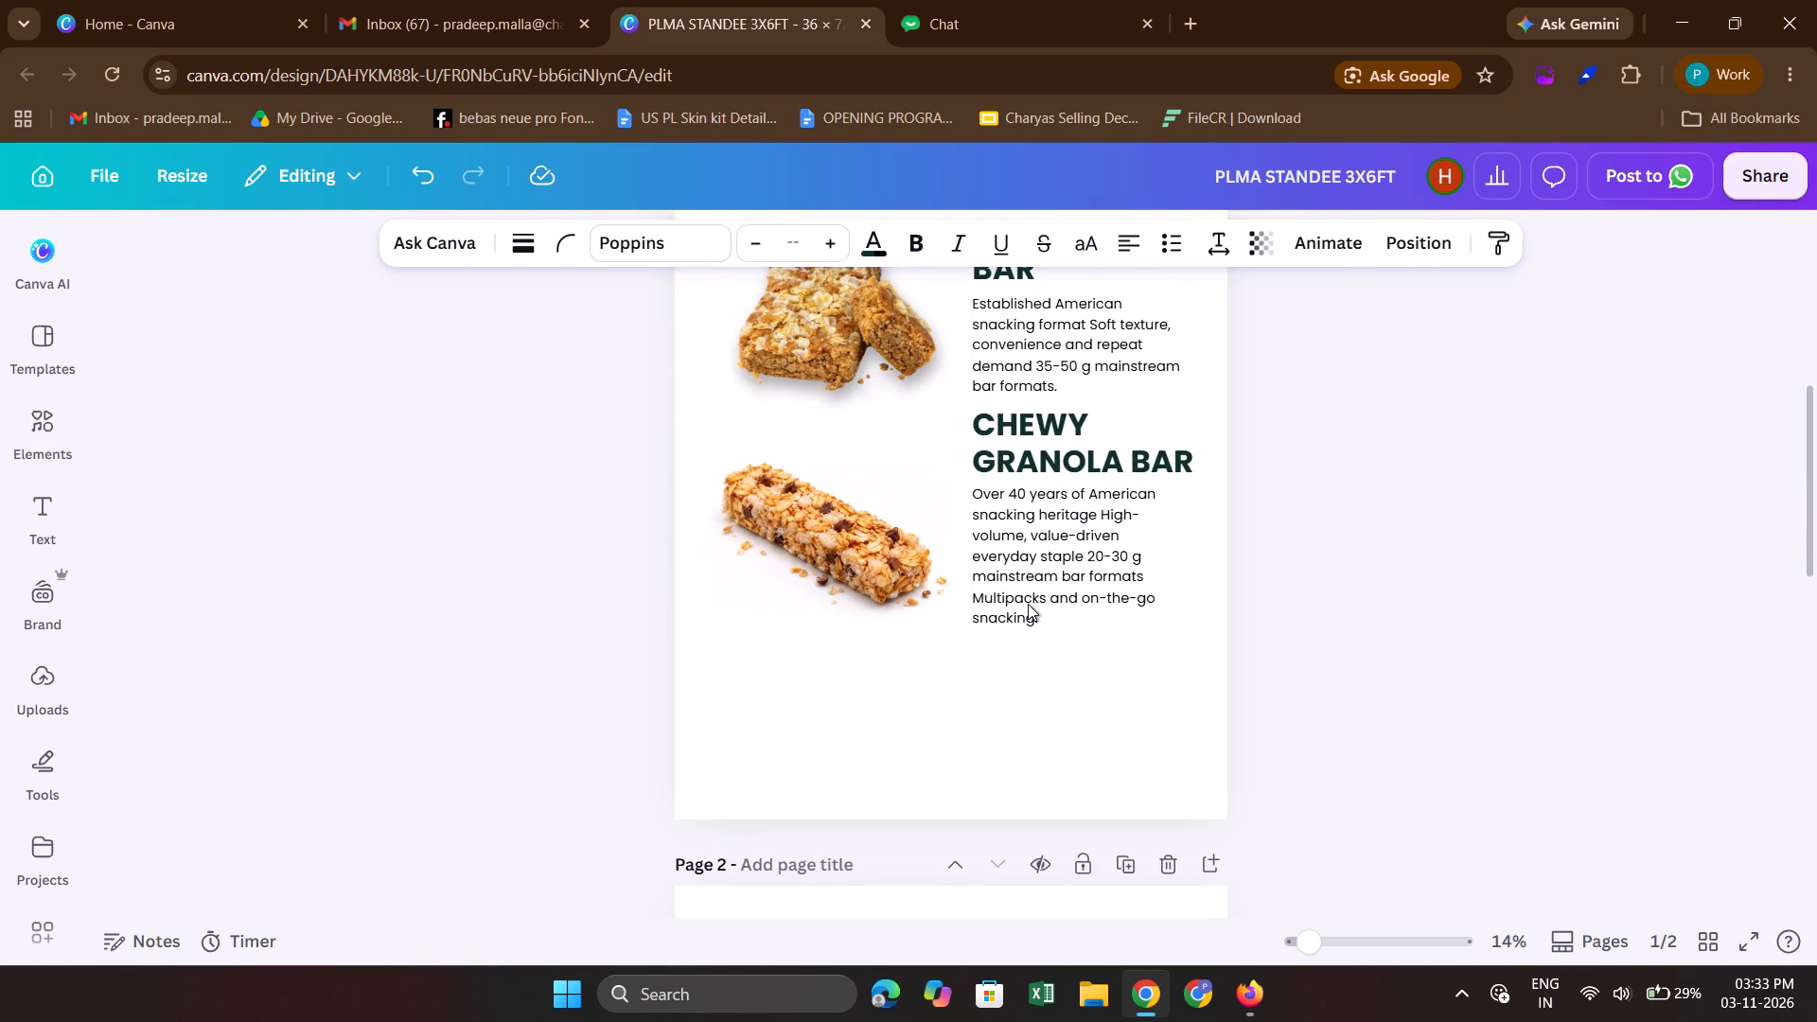
pyautogui.press('Up')
pyautogui.press('Up')
pyautogui.press('Up')
pyautogui.press('Up')
pyautogui.press('Up')
pyautogui.press('Up')
pyautogui.press('Up')
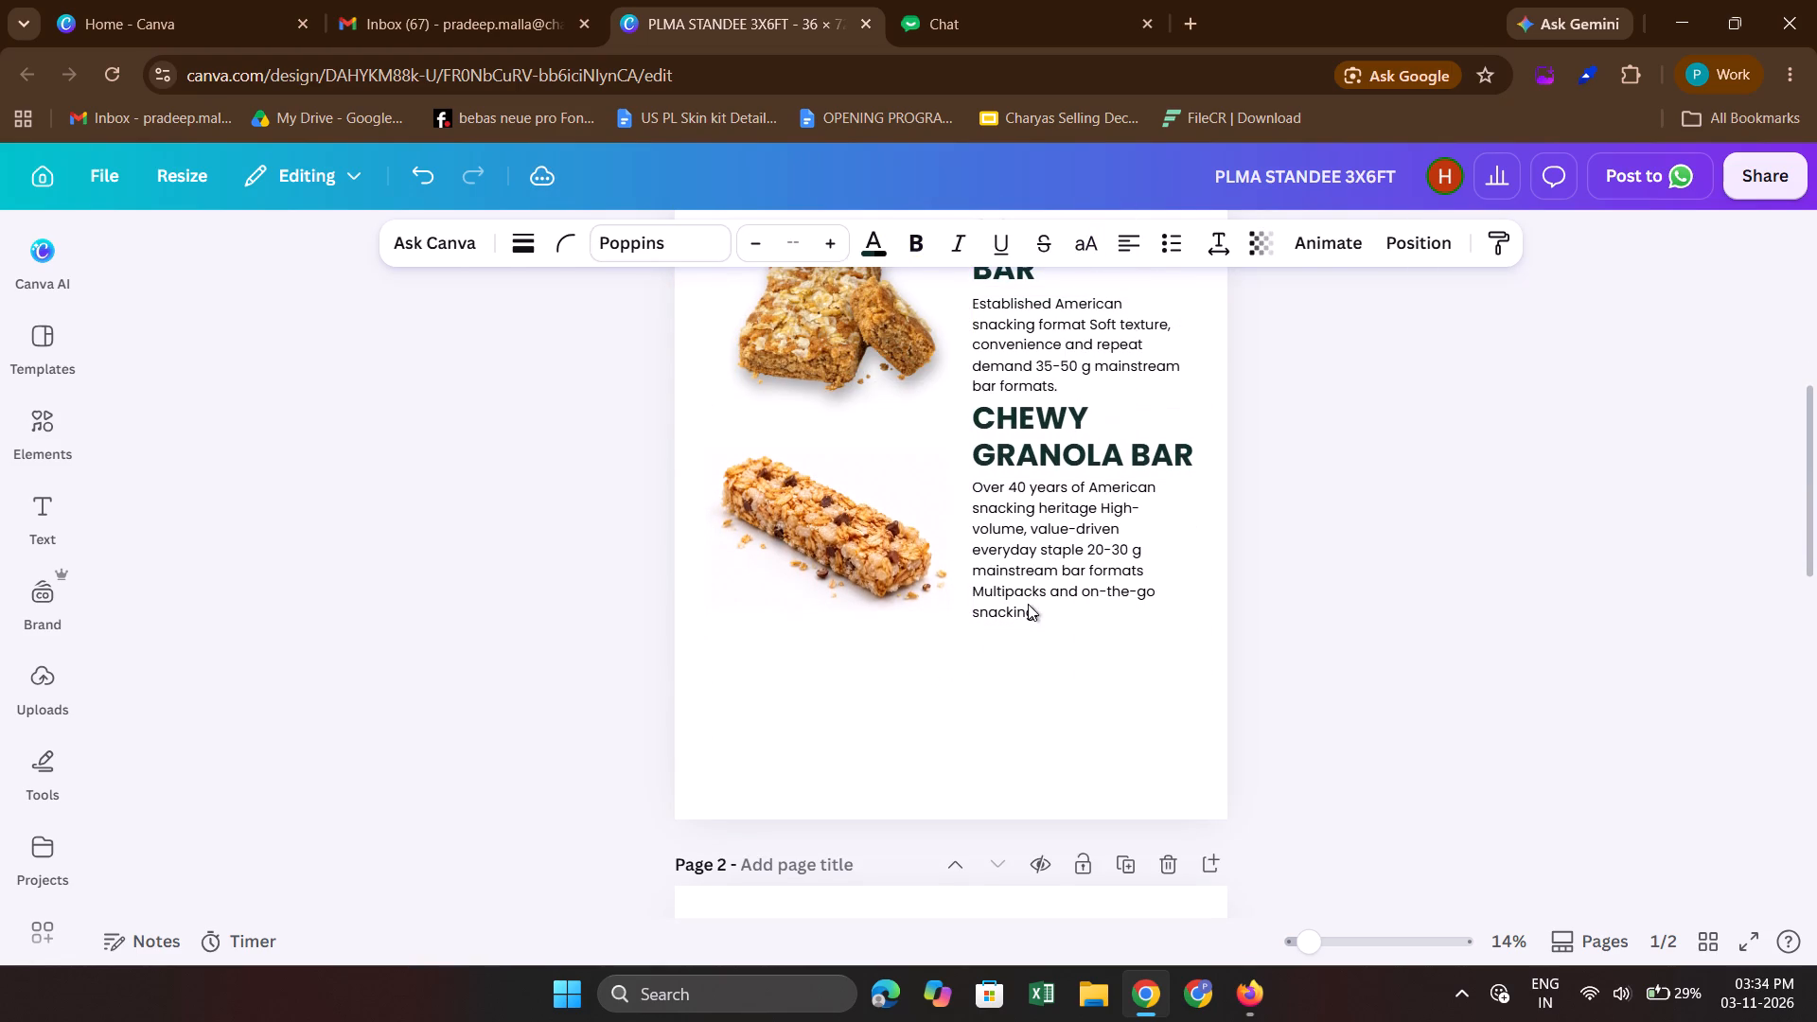
pyautogui.scroll(1, 1028, 604)
pyautogui.press('Down')
# Set the font size of the FRUIT & CEREAL BAR heading to 140.
pyautogui.scroll(2, 1028, 604)
pyautogui.click(1054, 439)
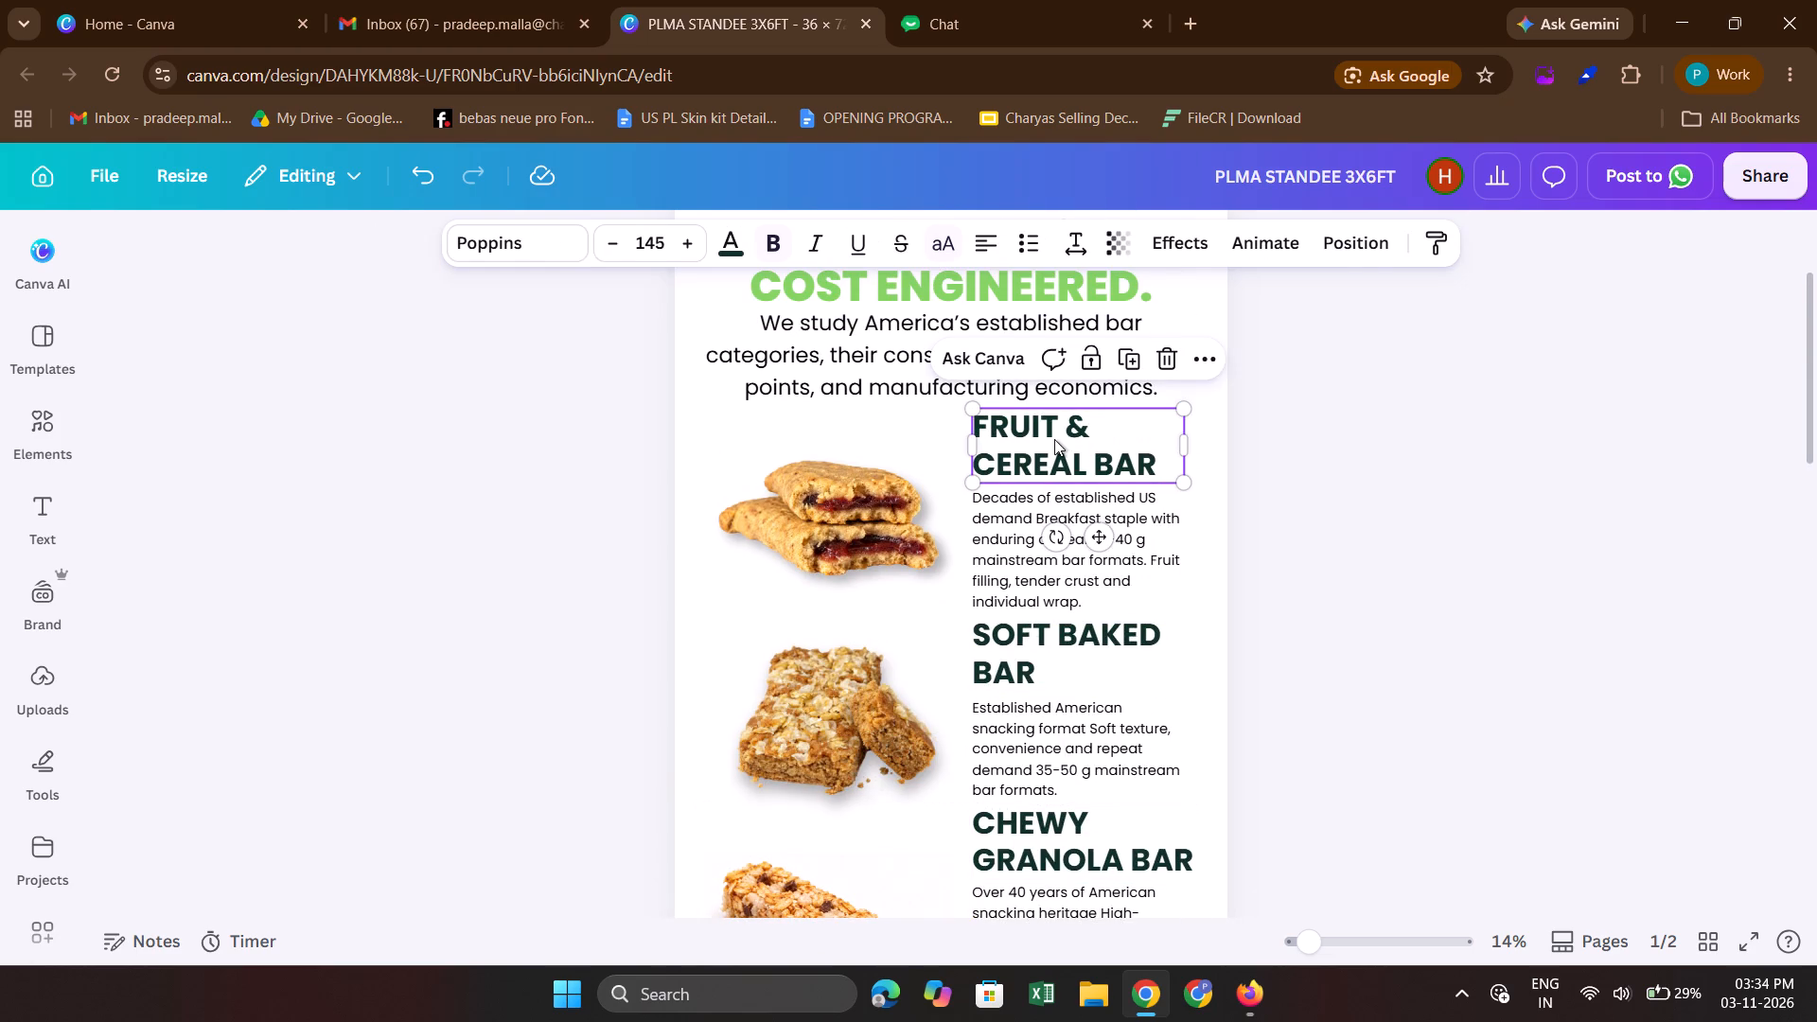
pyautogui.click(646, 254)
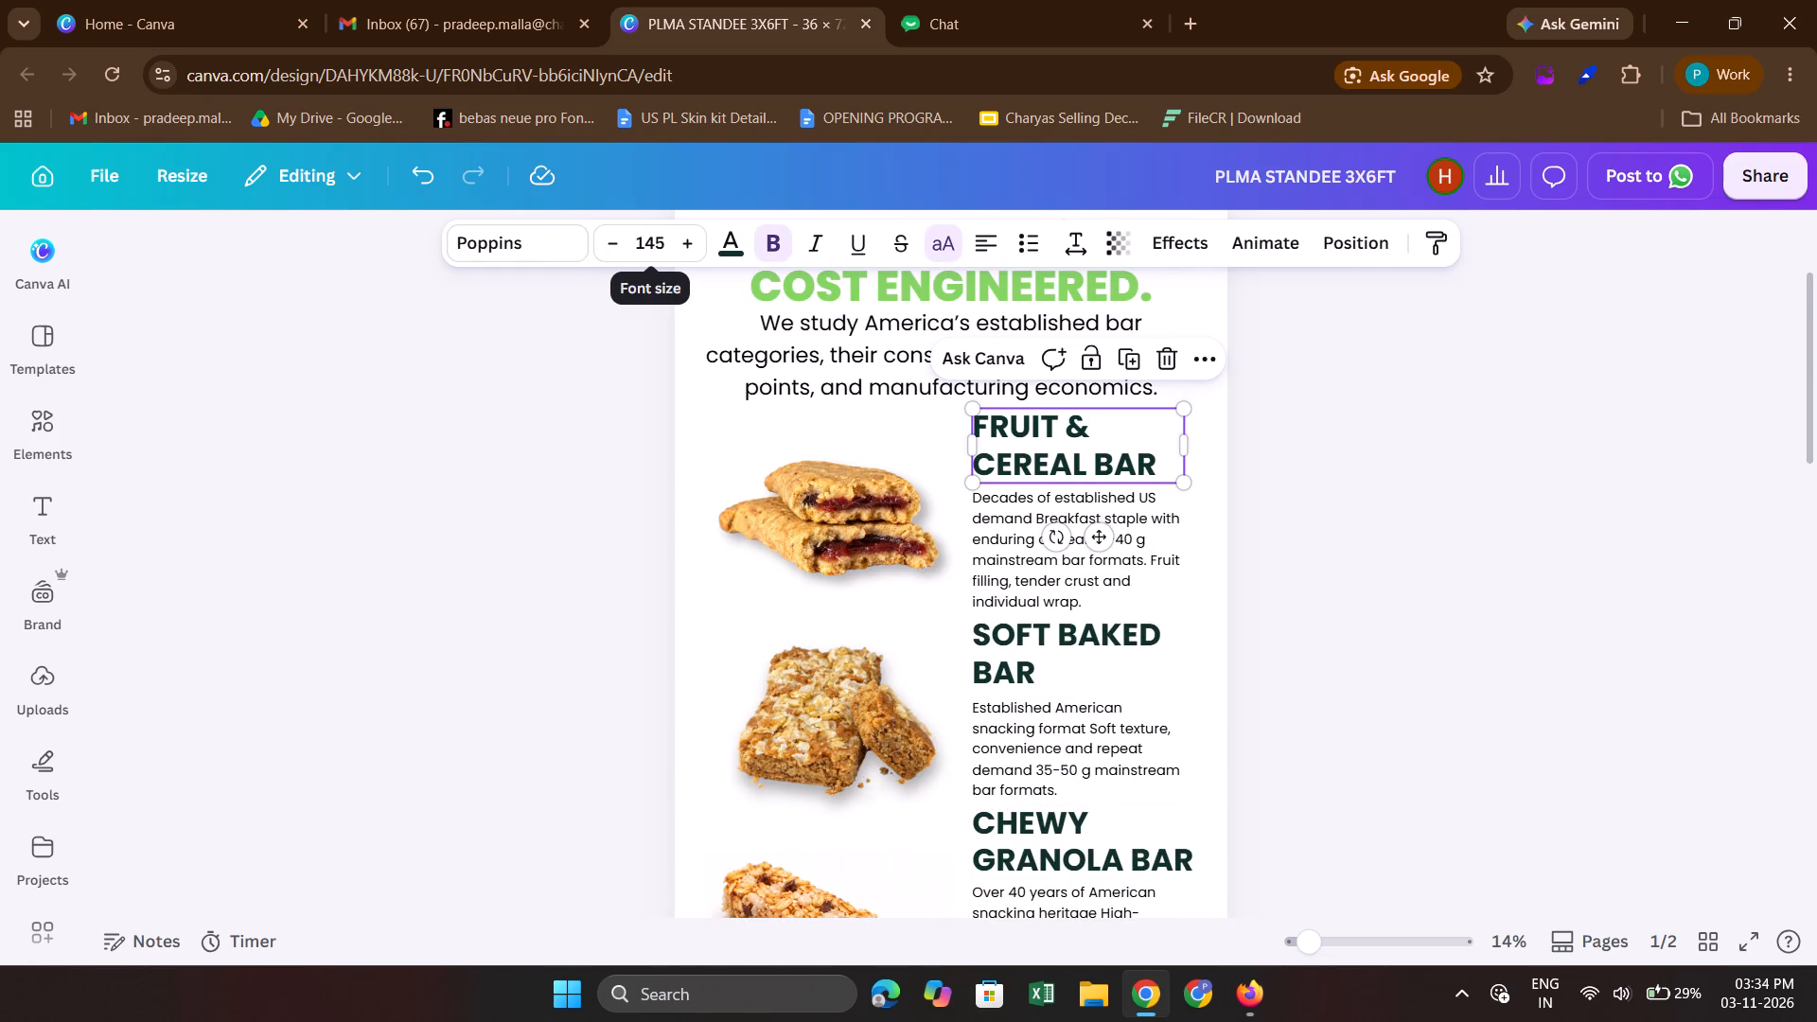
pyautogui.write('140')
pyautogui.press('Return')
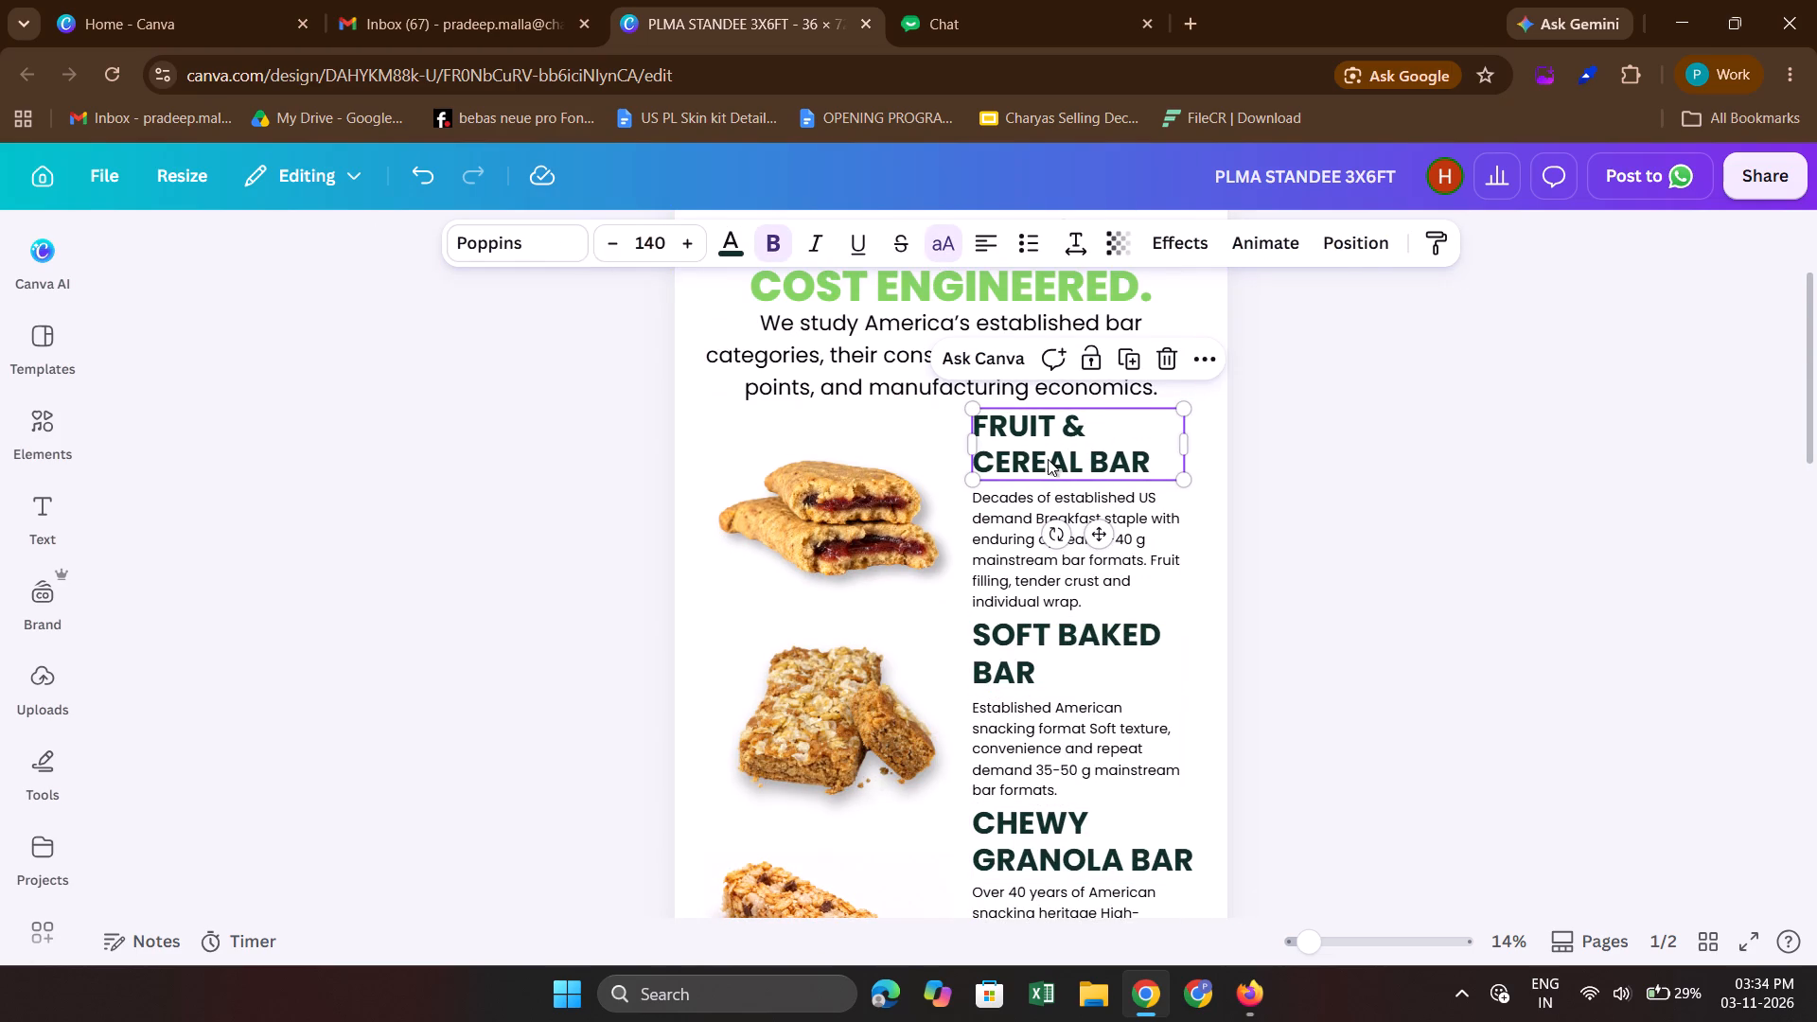
# Reduce the font size of the FRUIT & CEREAL BAR heading to 119.
pyautogui.tripleClick(627, 238)
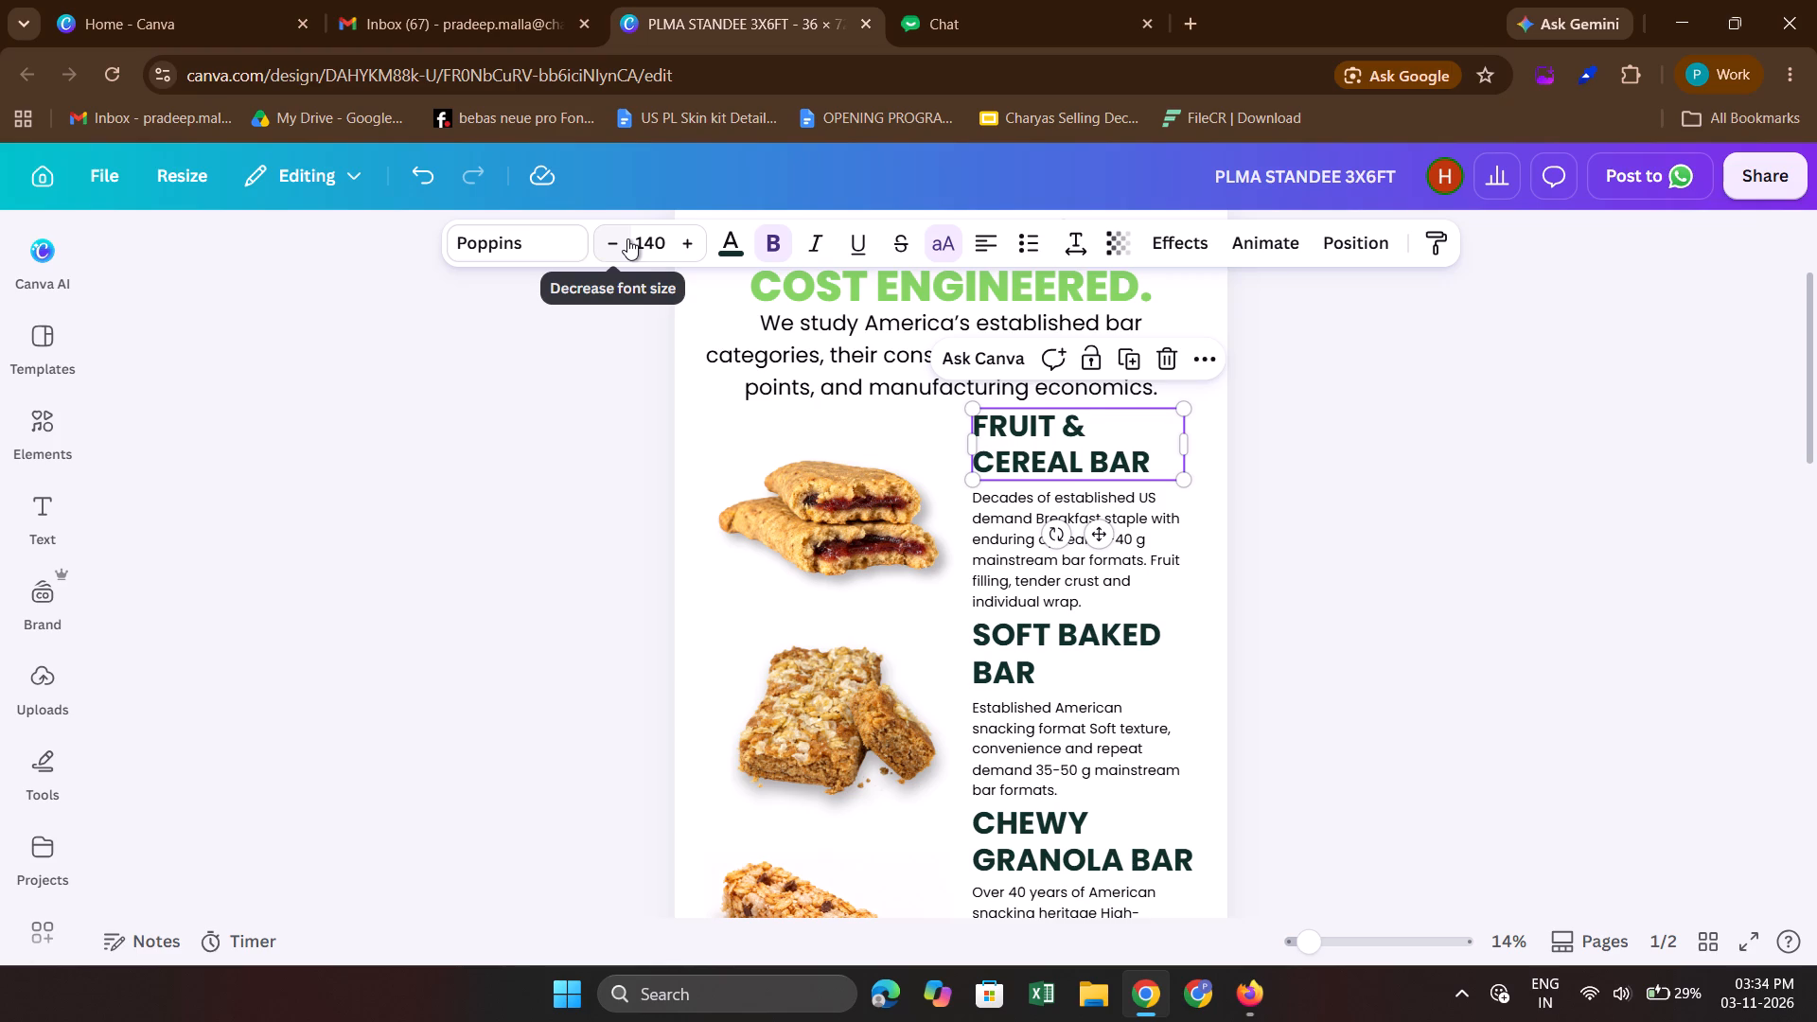
pyautogui.tripleClick(627, 238)
pyautogui.tripleClick(618, 241)
pyautogui.tripleClick(618, 241)
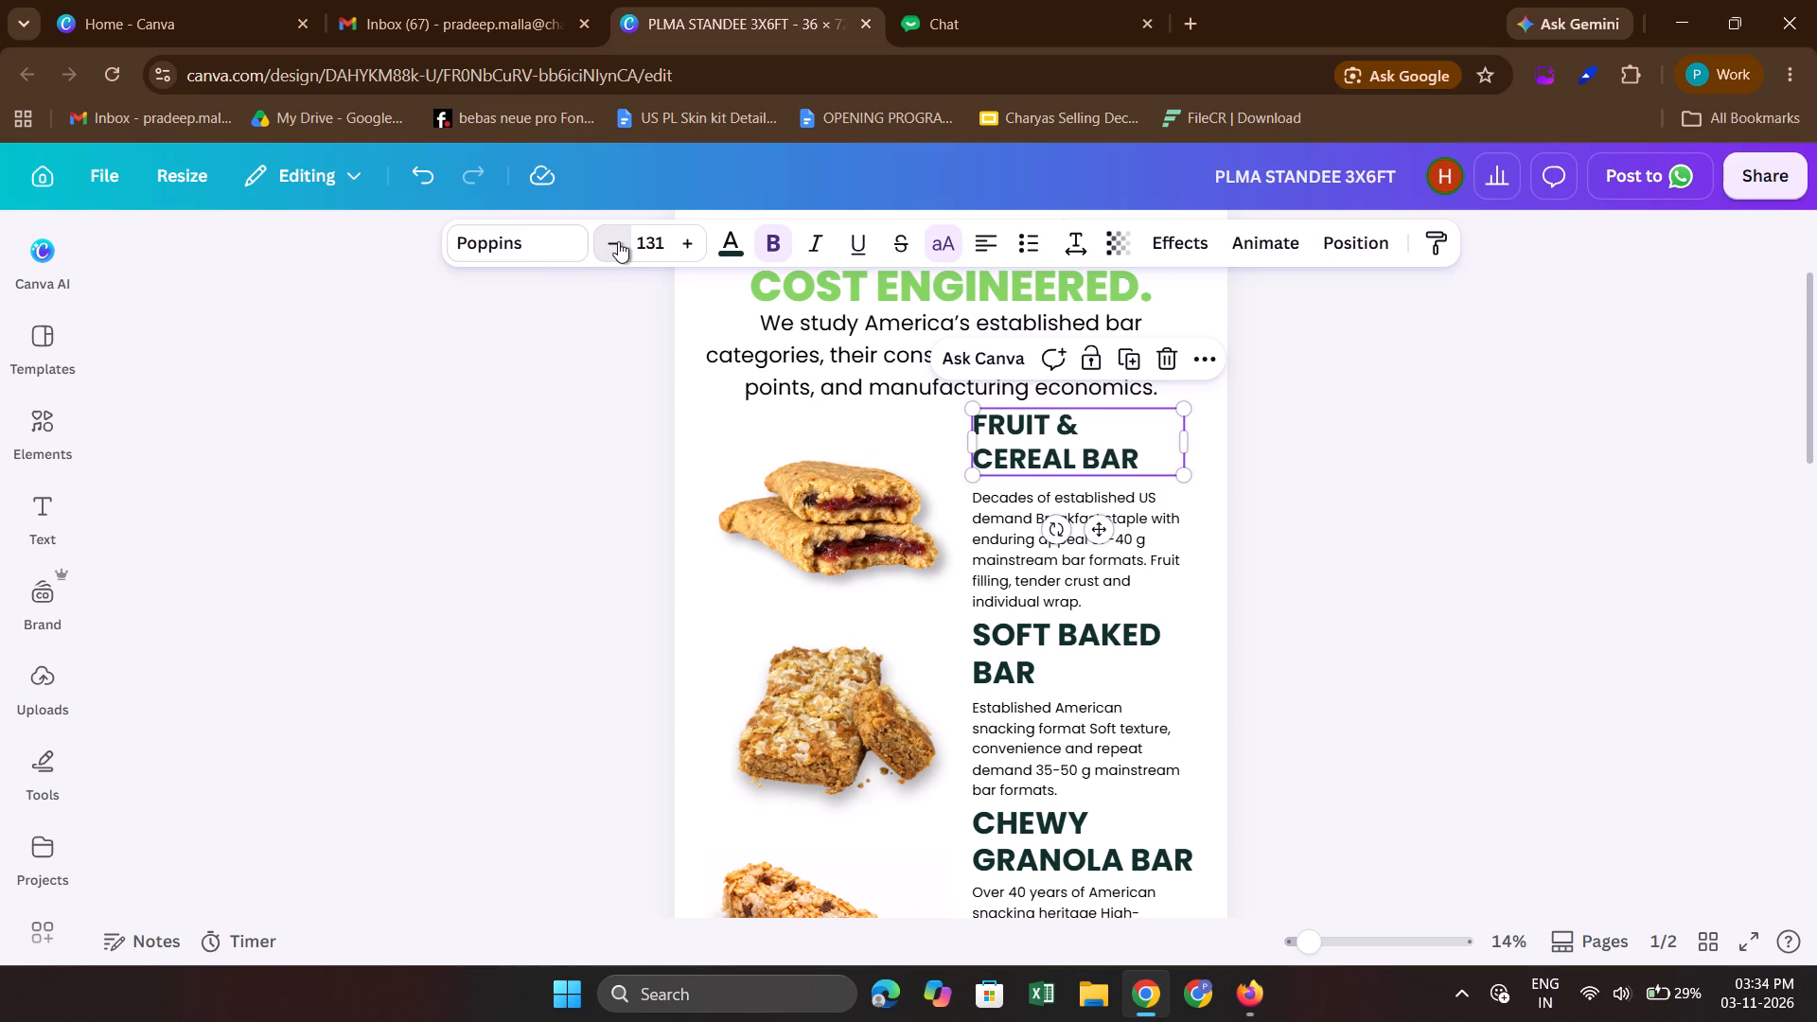
pyautogui.tripleClick(618, 241)
pyautogui.tripleClick(618, 241)
pyautogui.tripleClick(618, 241)
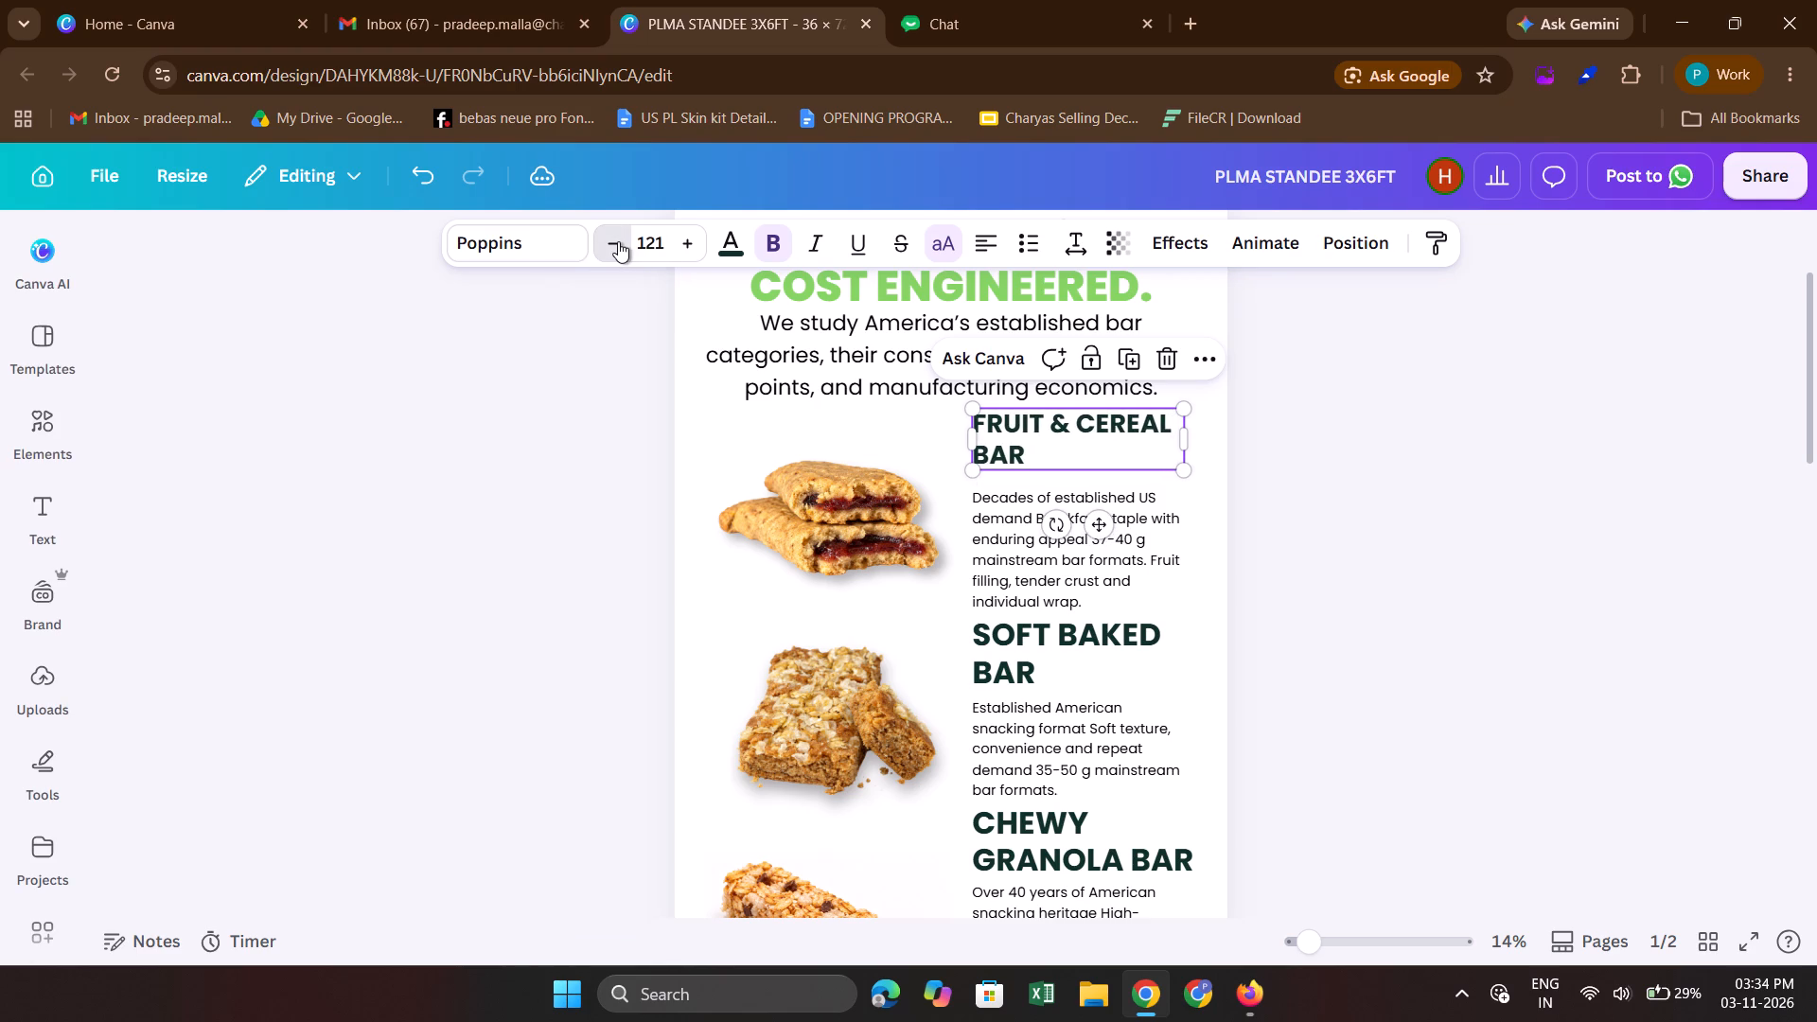
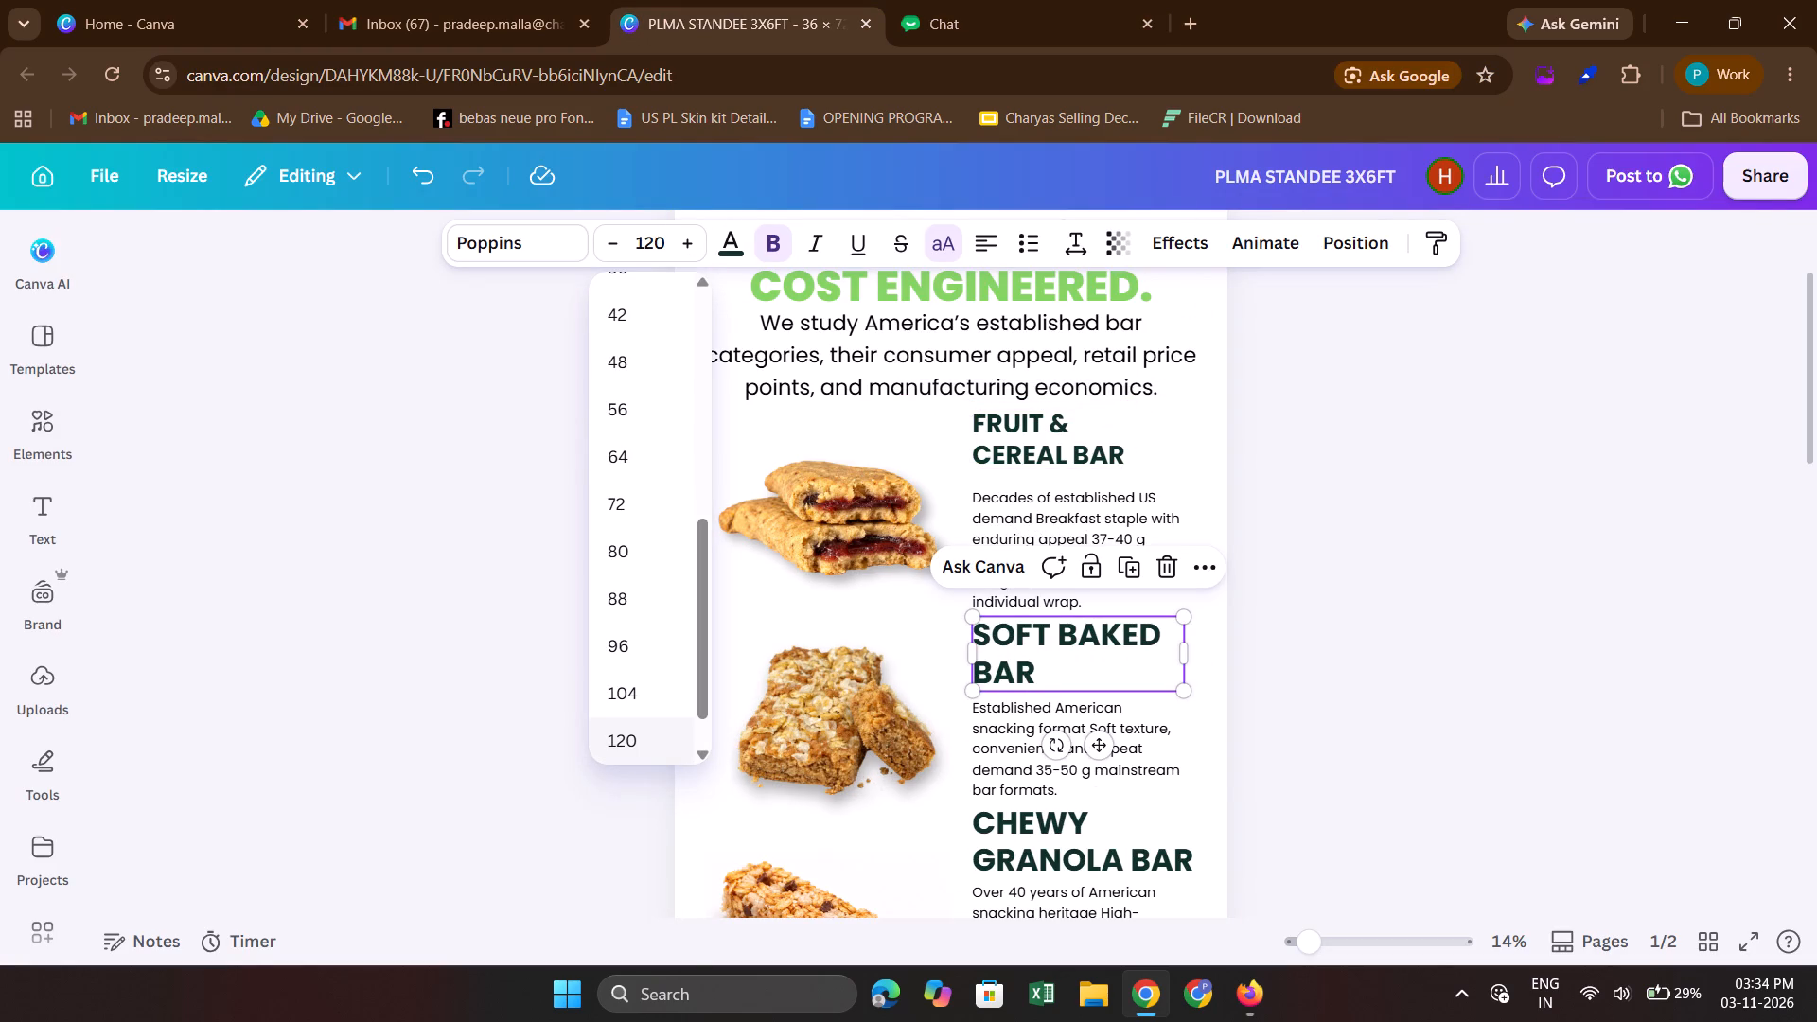
# Set the font size of the SOFT BAKED BAR and CHEWY GRANOLA BAR headings to 120.
pyautogui.press('Return')
pyautogui.click(1067, 846)
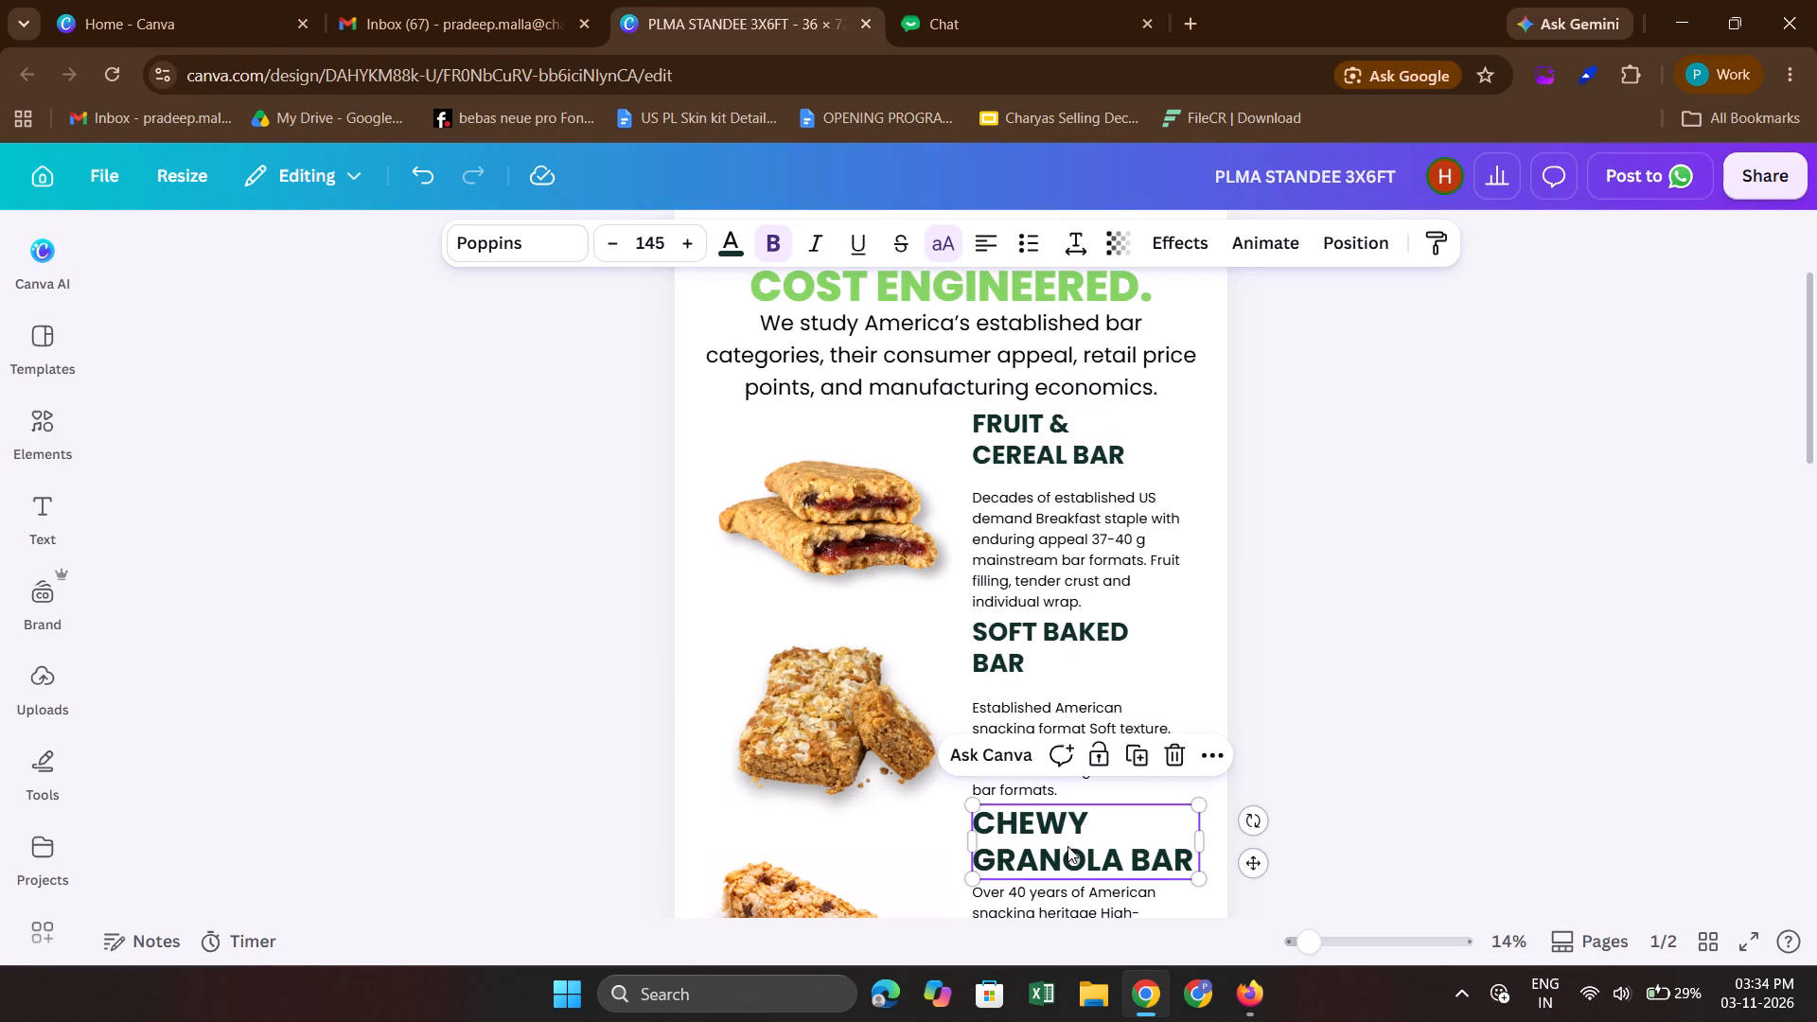
pyautogui.click(646, 238)
pyautogui.write('120')
pyautogui.press('Return')
# Reduce the font size of all three bar description paragraphs together to 60.
pyautogui.click(1093, 555)
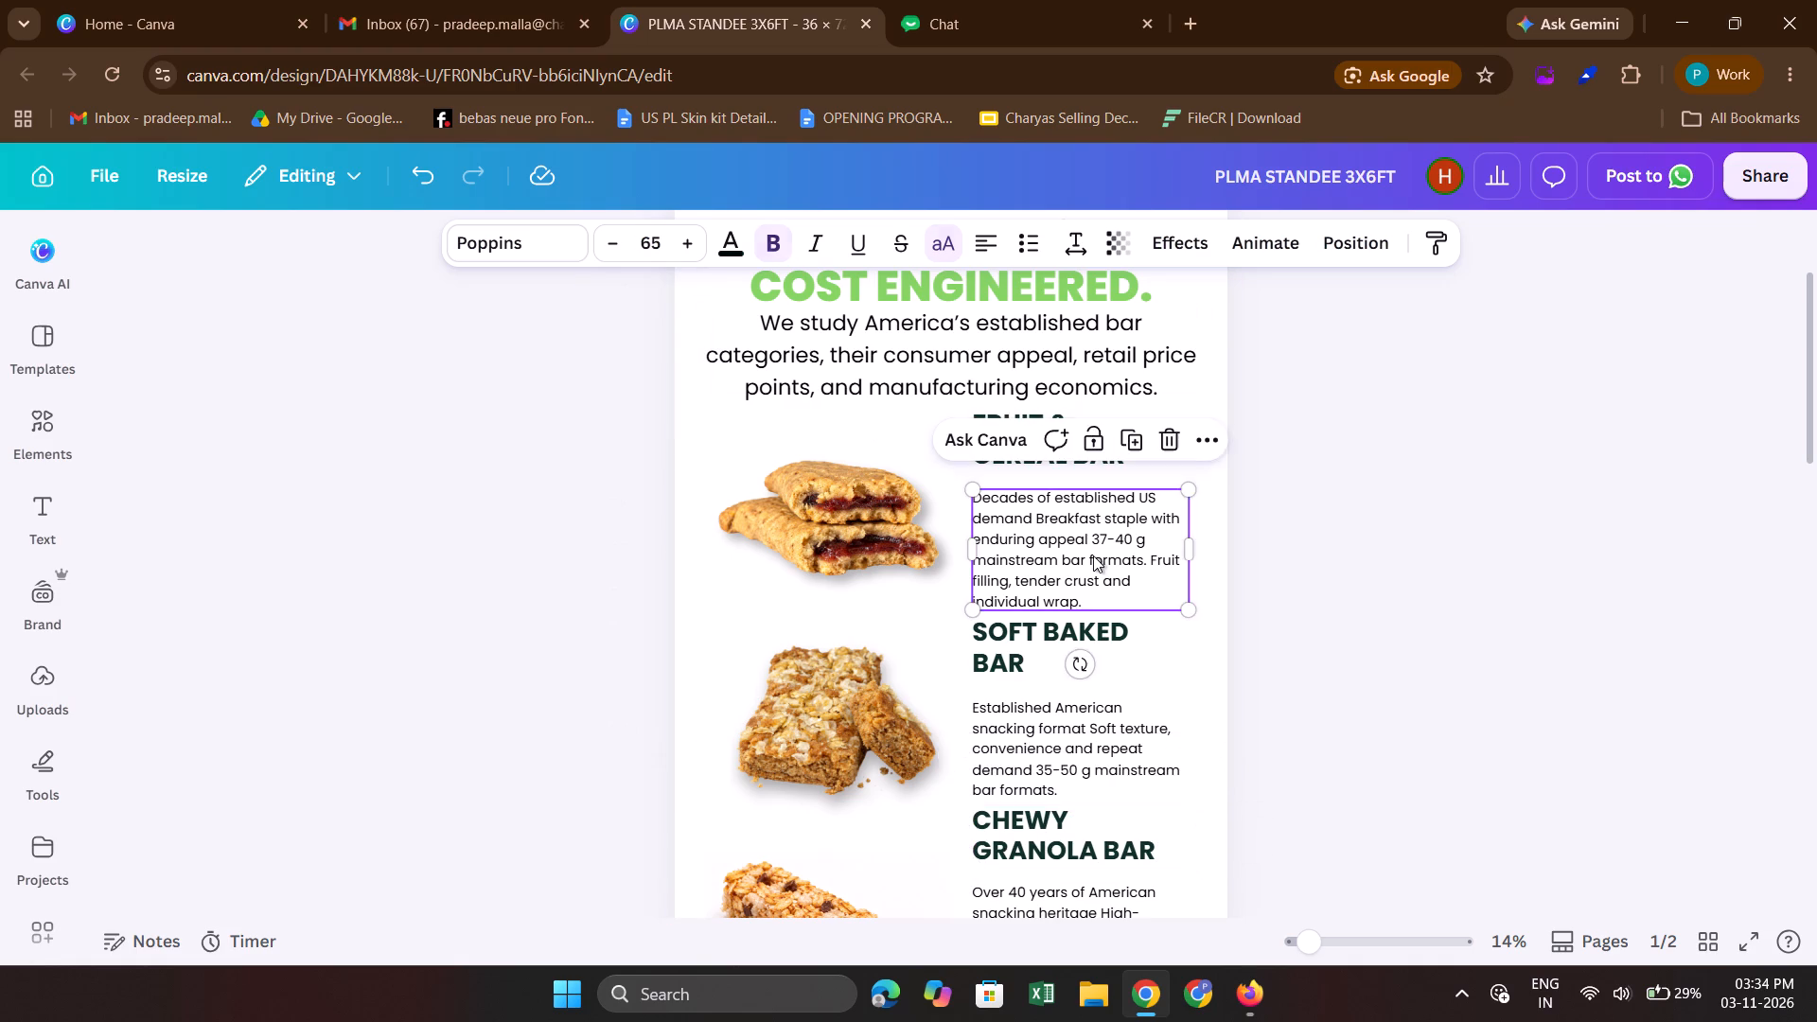
pyautogui.scroll(-2, 1093, 555)
pyautogui.keyDown('shift'); pyautogui.click(1044, 419); pyautogui.keyUp('shift')
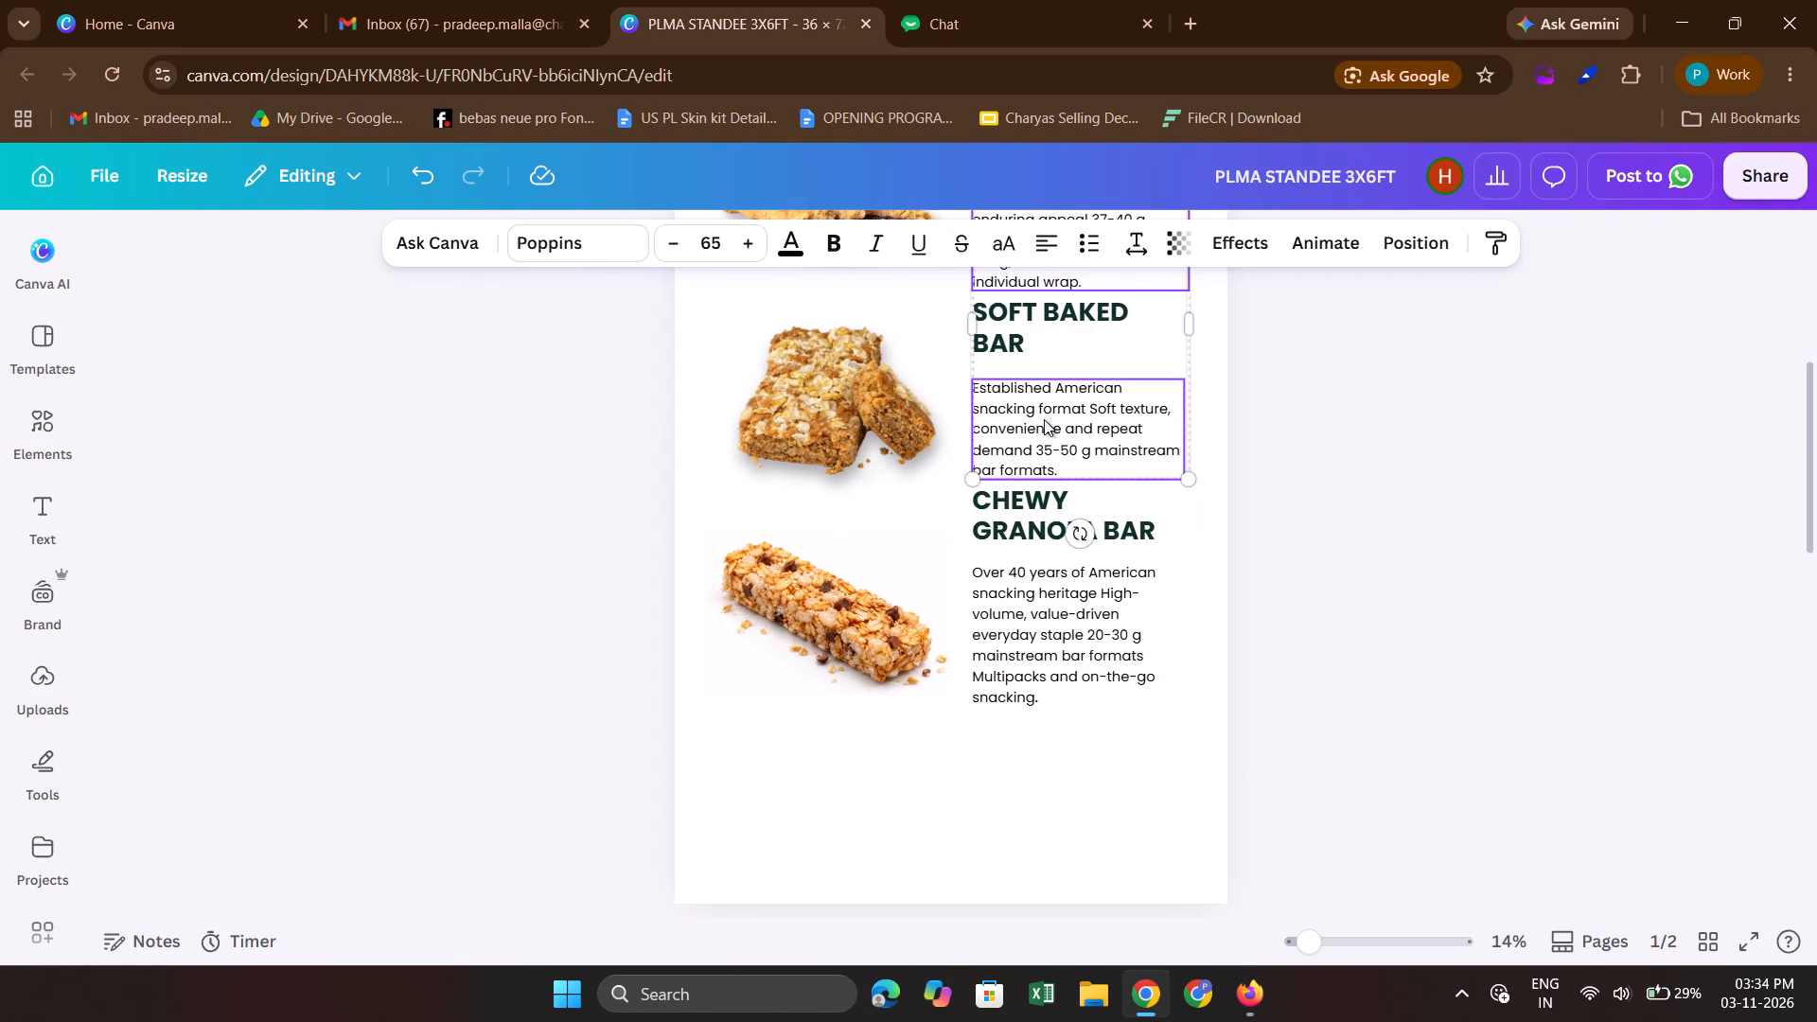
pyautogui.keyDown('shift'); pyautogui.click(1031, 610); pyautogui.keyUp('shift')
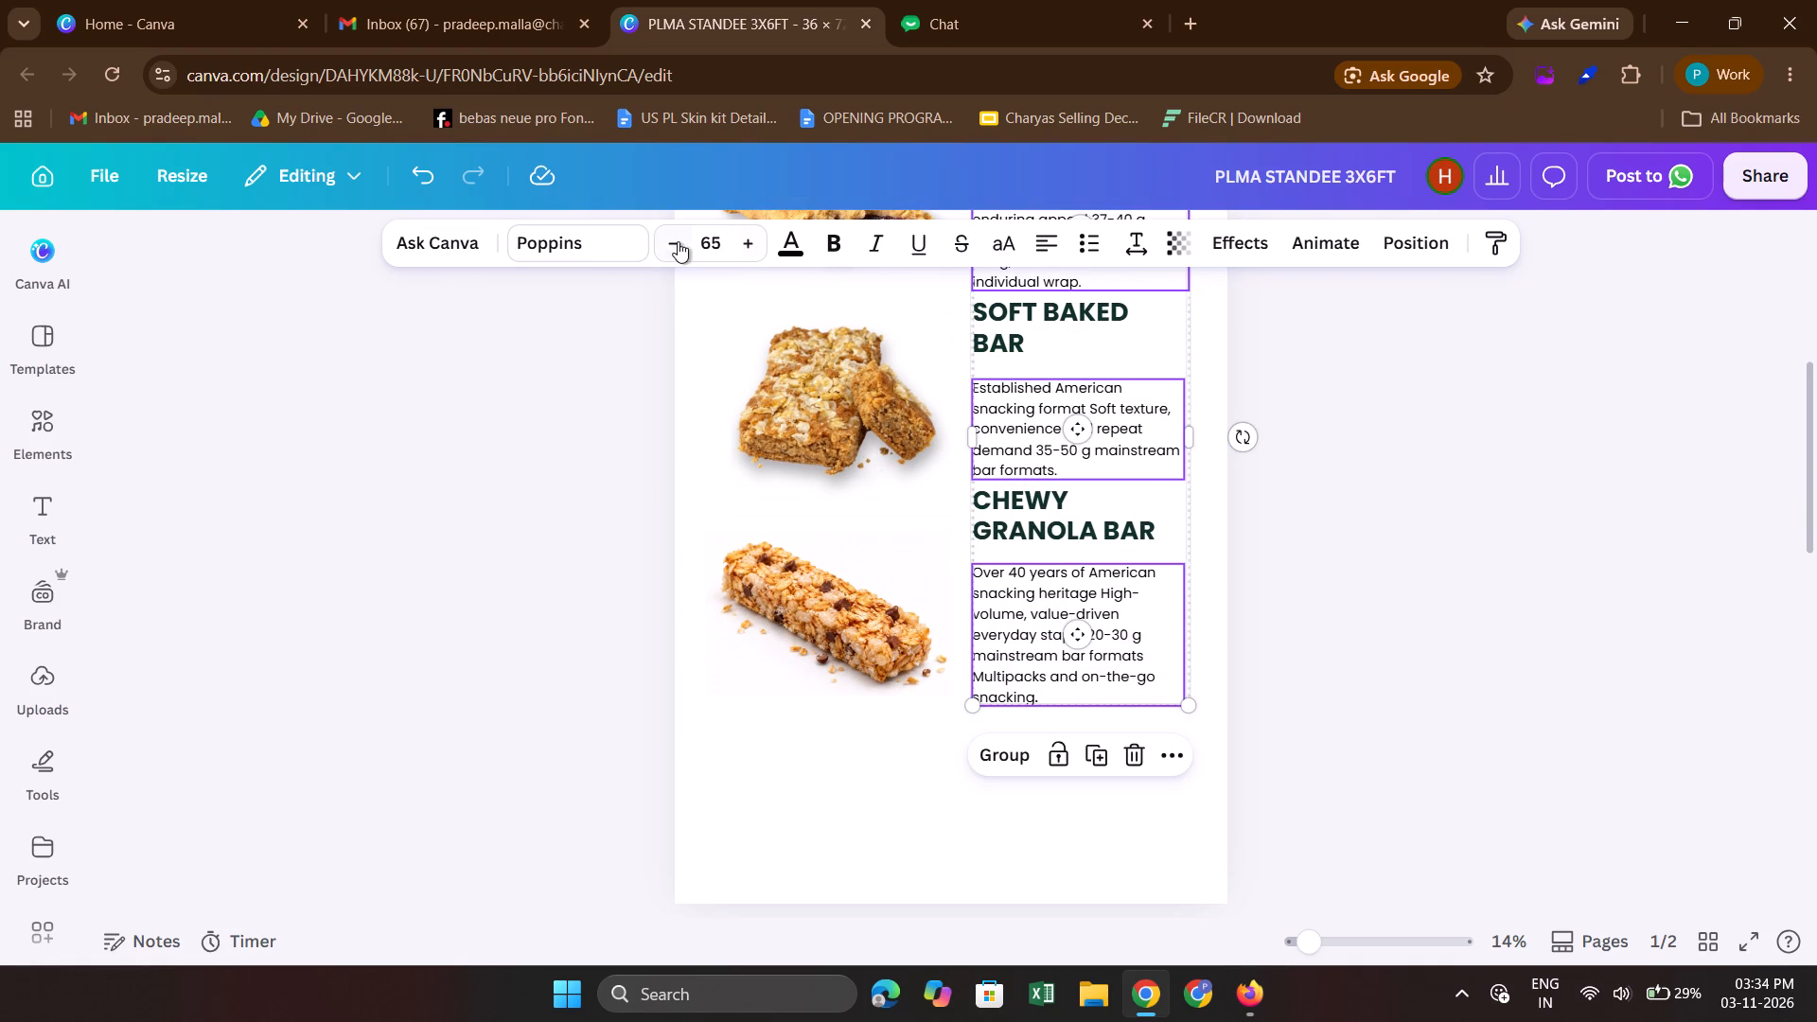
pyautogui.tripleClick(672, 241)
pyautogui.doubleClick(672, 241)
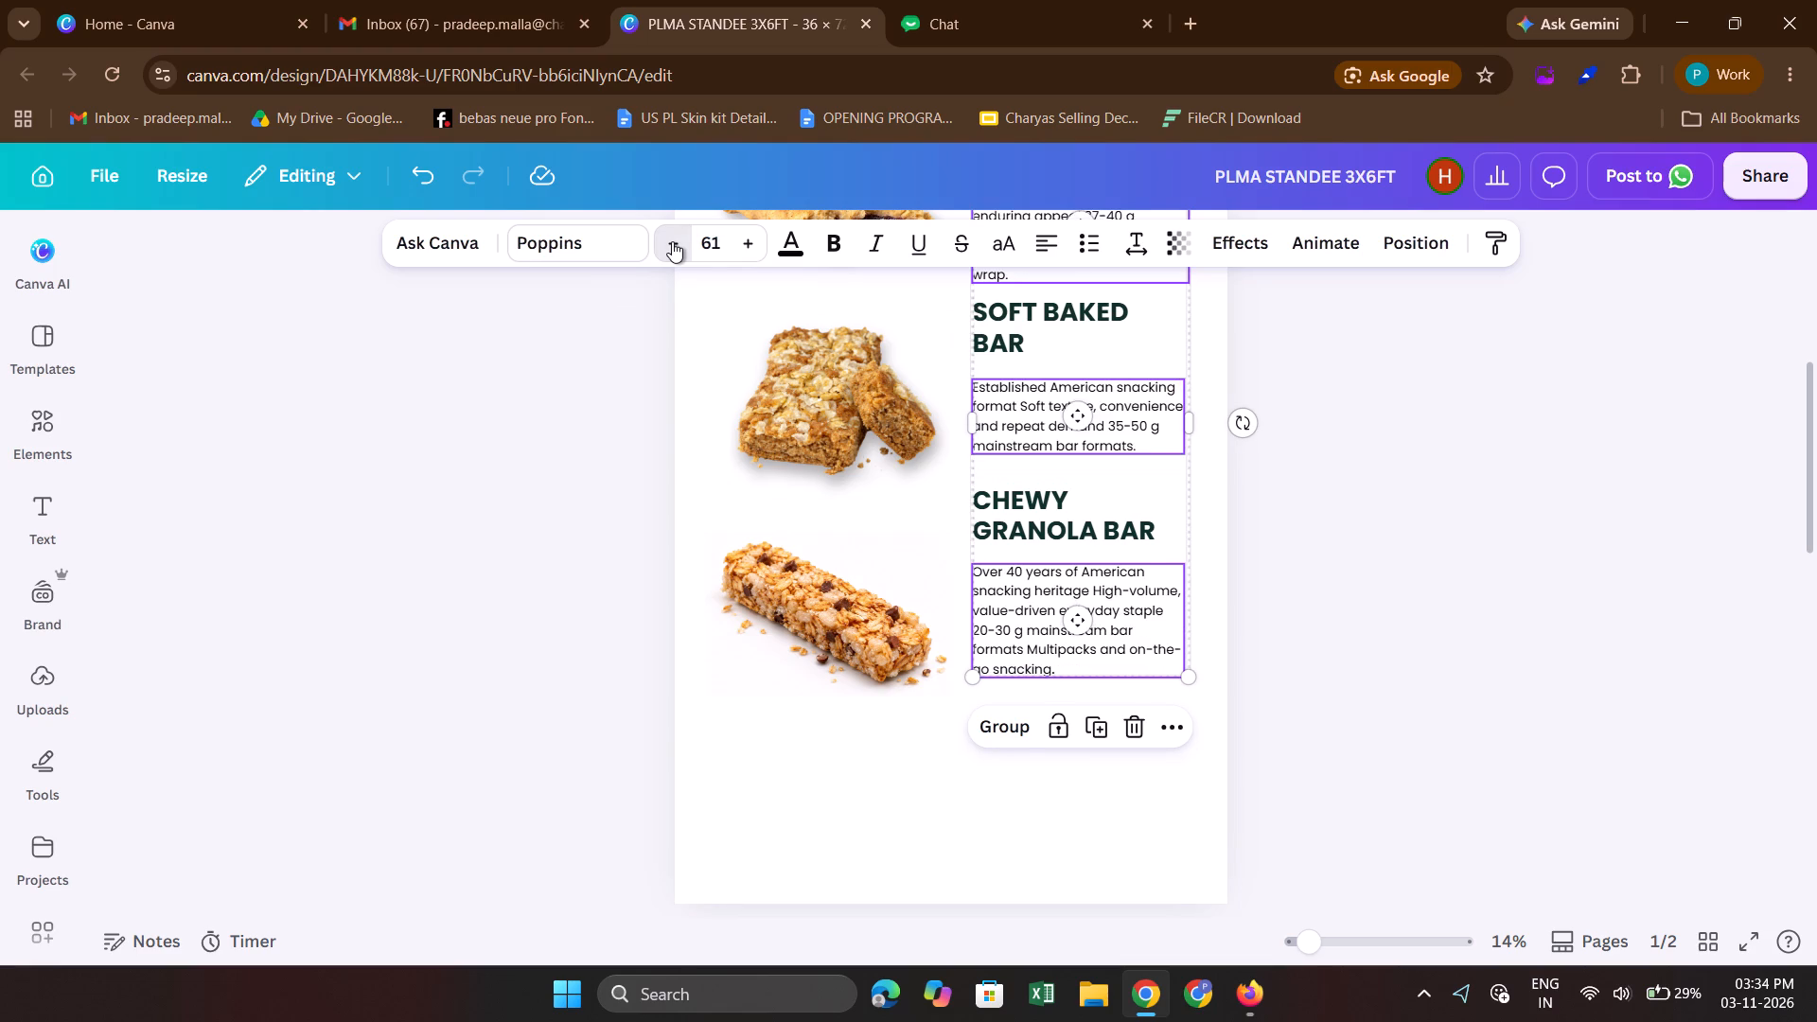
pyautogui.scroll(2, 1005, 499)
pyautogui.click(1349, 496)
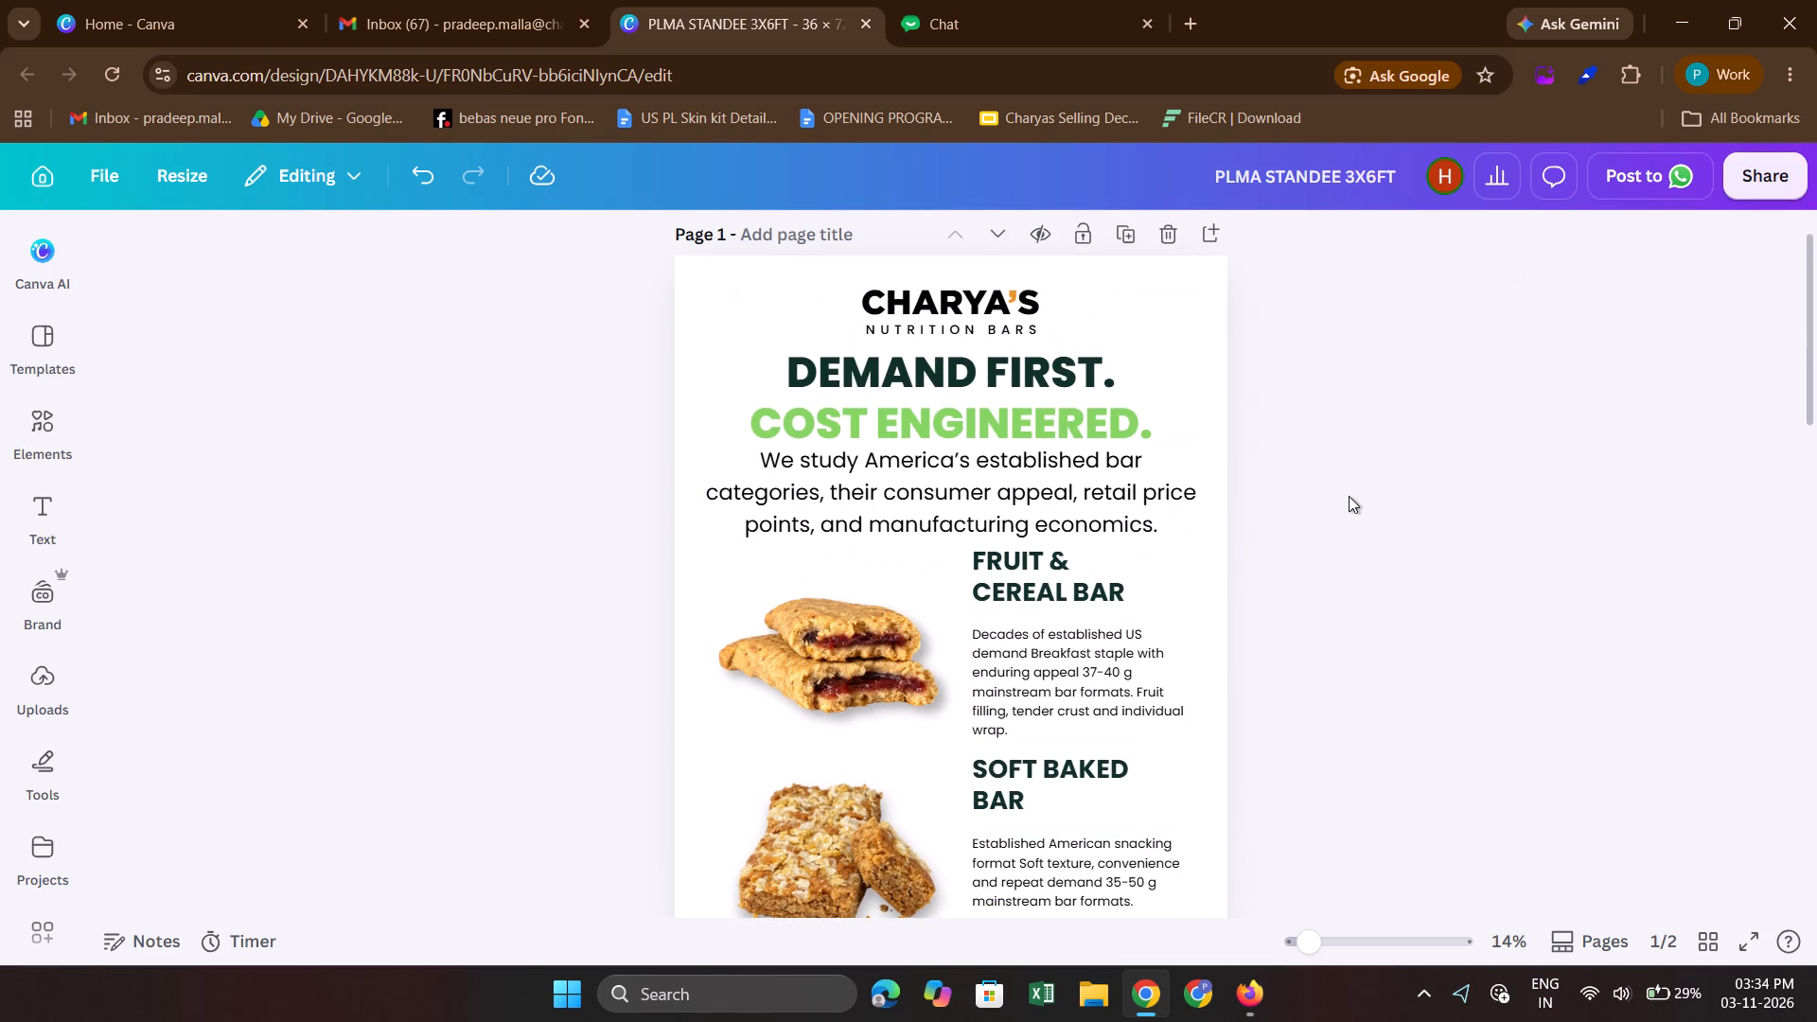
# Move the FRUIT & CEREAL BAR image and description up together so the description sits directly below its heading.
pyautogui.click(862, 620)
pyautogui.keyDown('shift'); pyautogui.click(1005, 667); pyautogui.keyUp('shift')
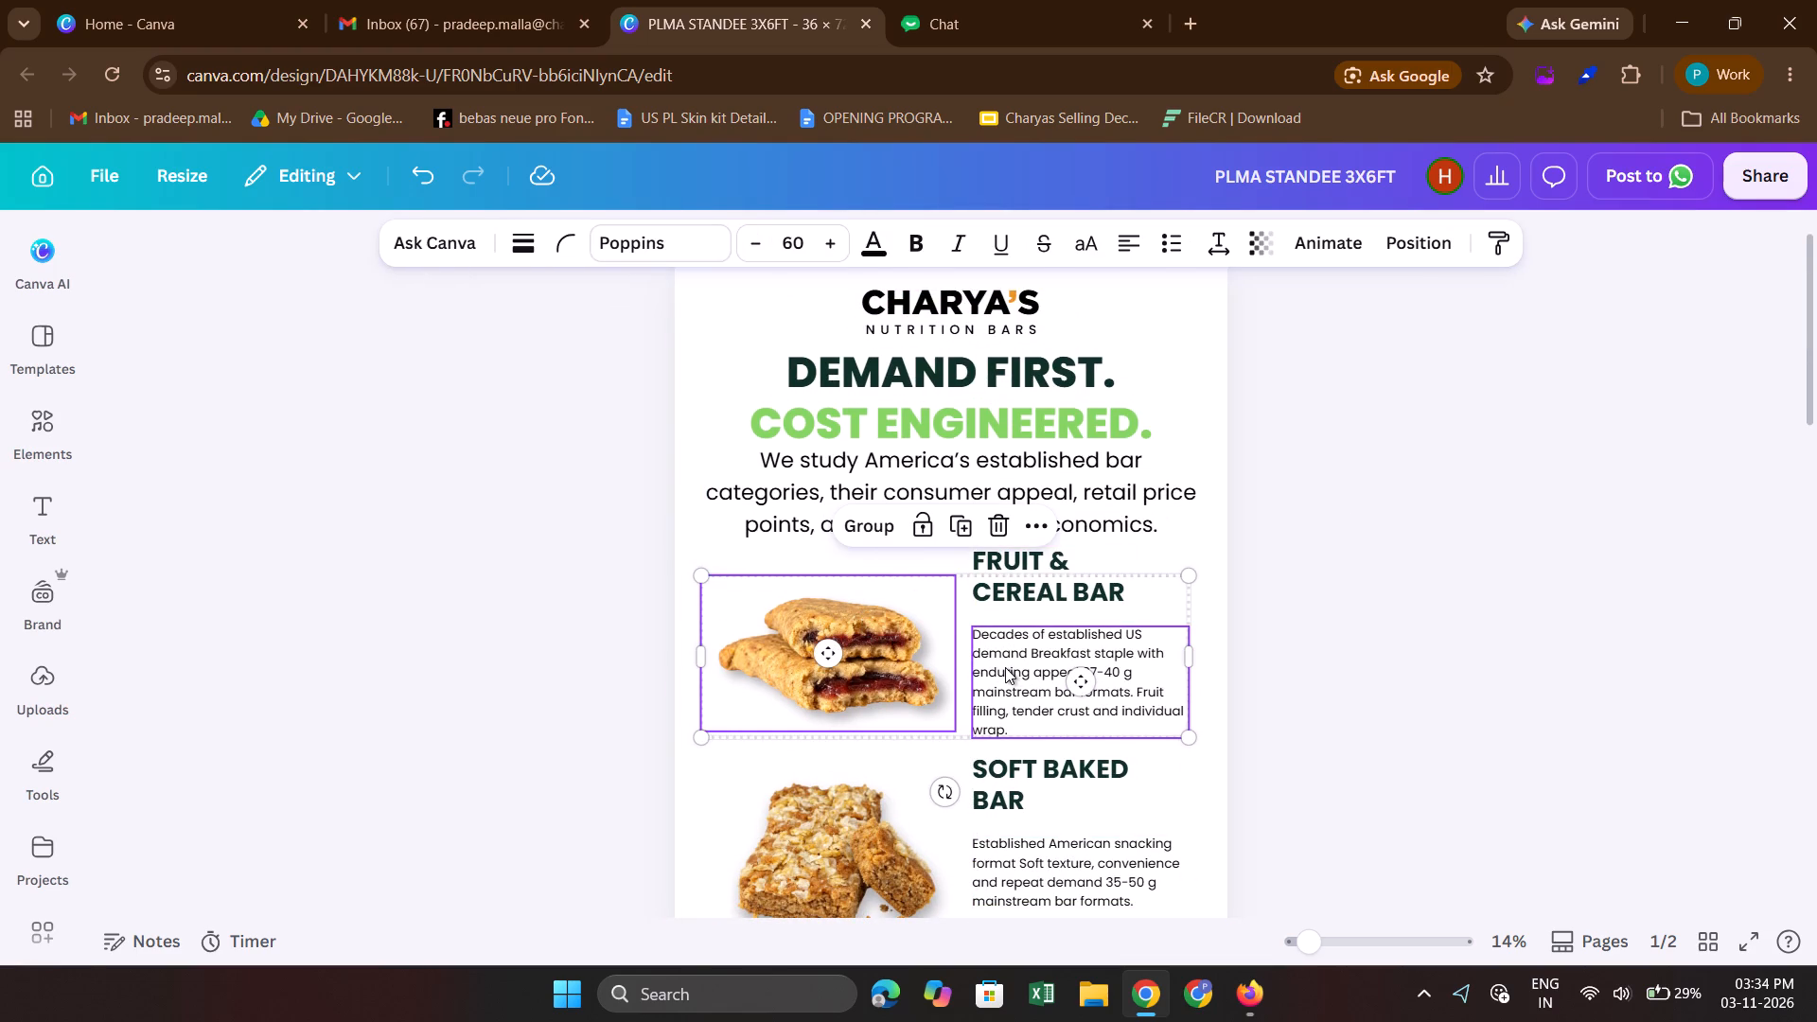
pyautogui.hotkey('shift', 'Up')
pyautogui.hotkey('shift', 'Up')
pyautogui.hotkey('shift', 'Down')
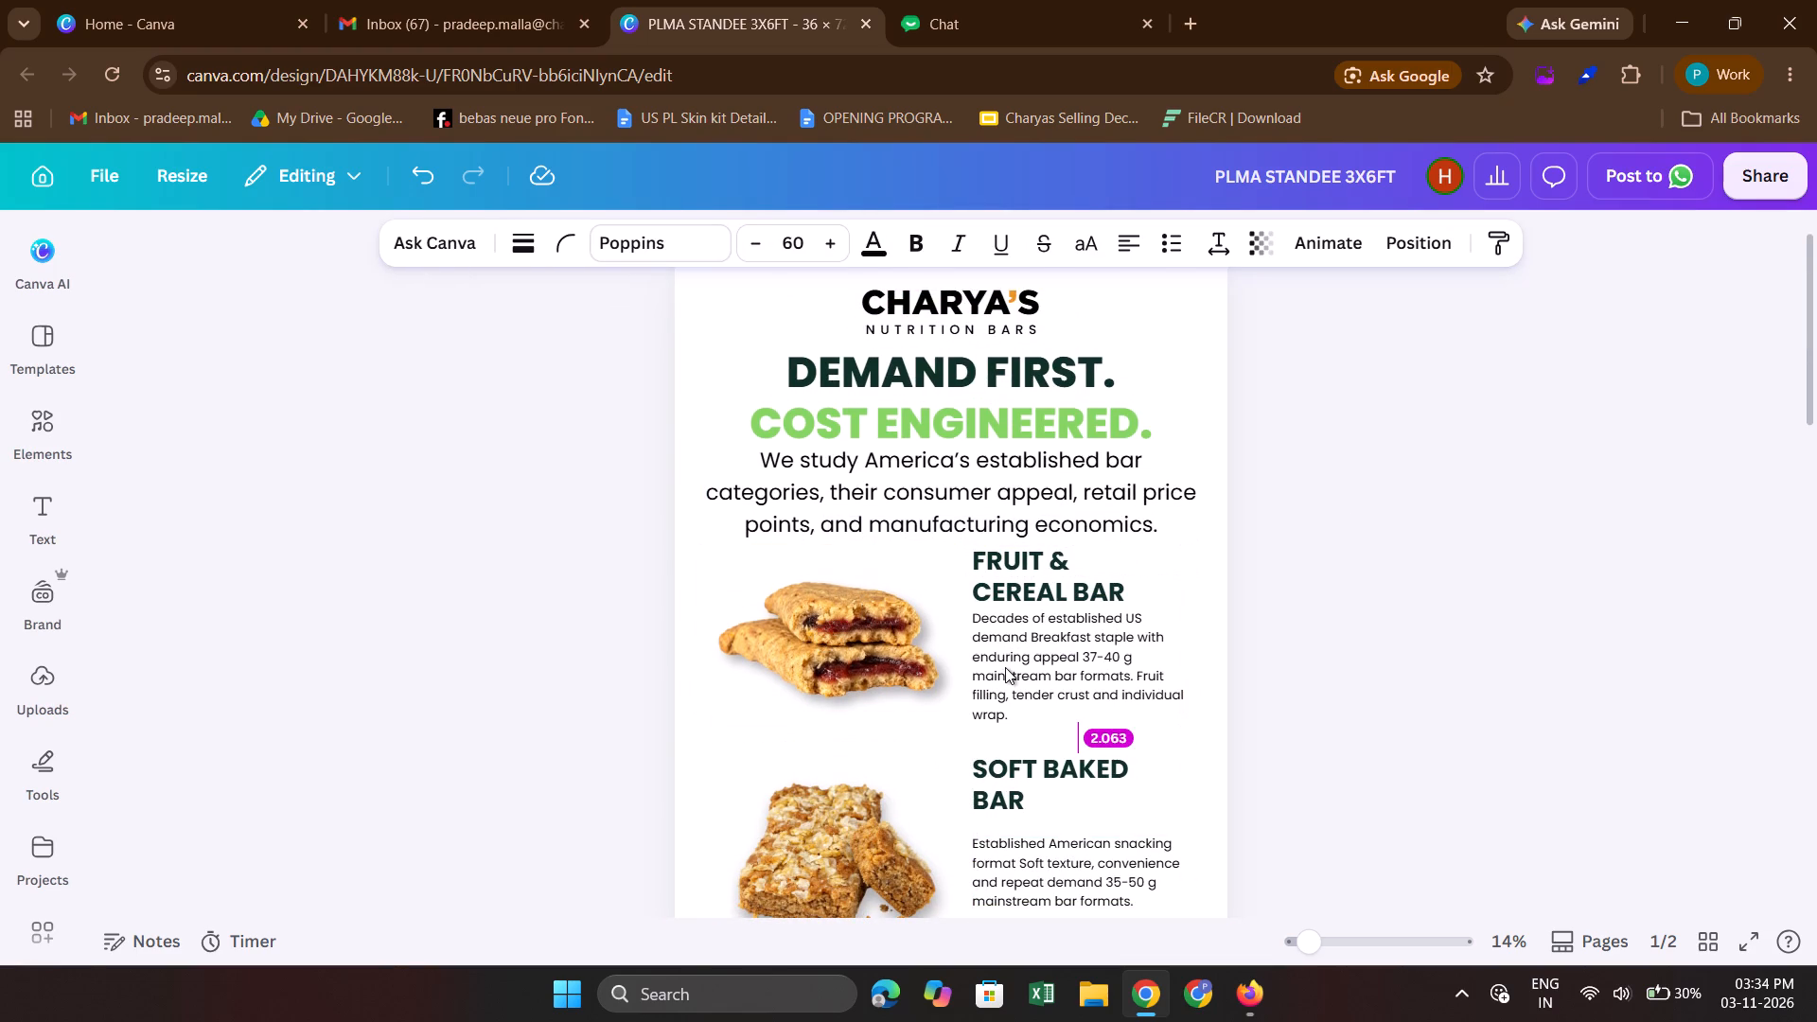
# Move the SOFT BAKED BAR description up to sit directly below its heading.
pyautogui.scroll(-1, 1034, 784)
pyautogui.click(870, 645)
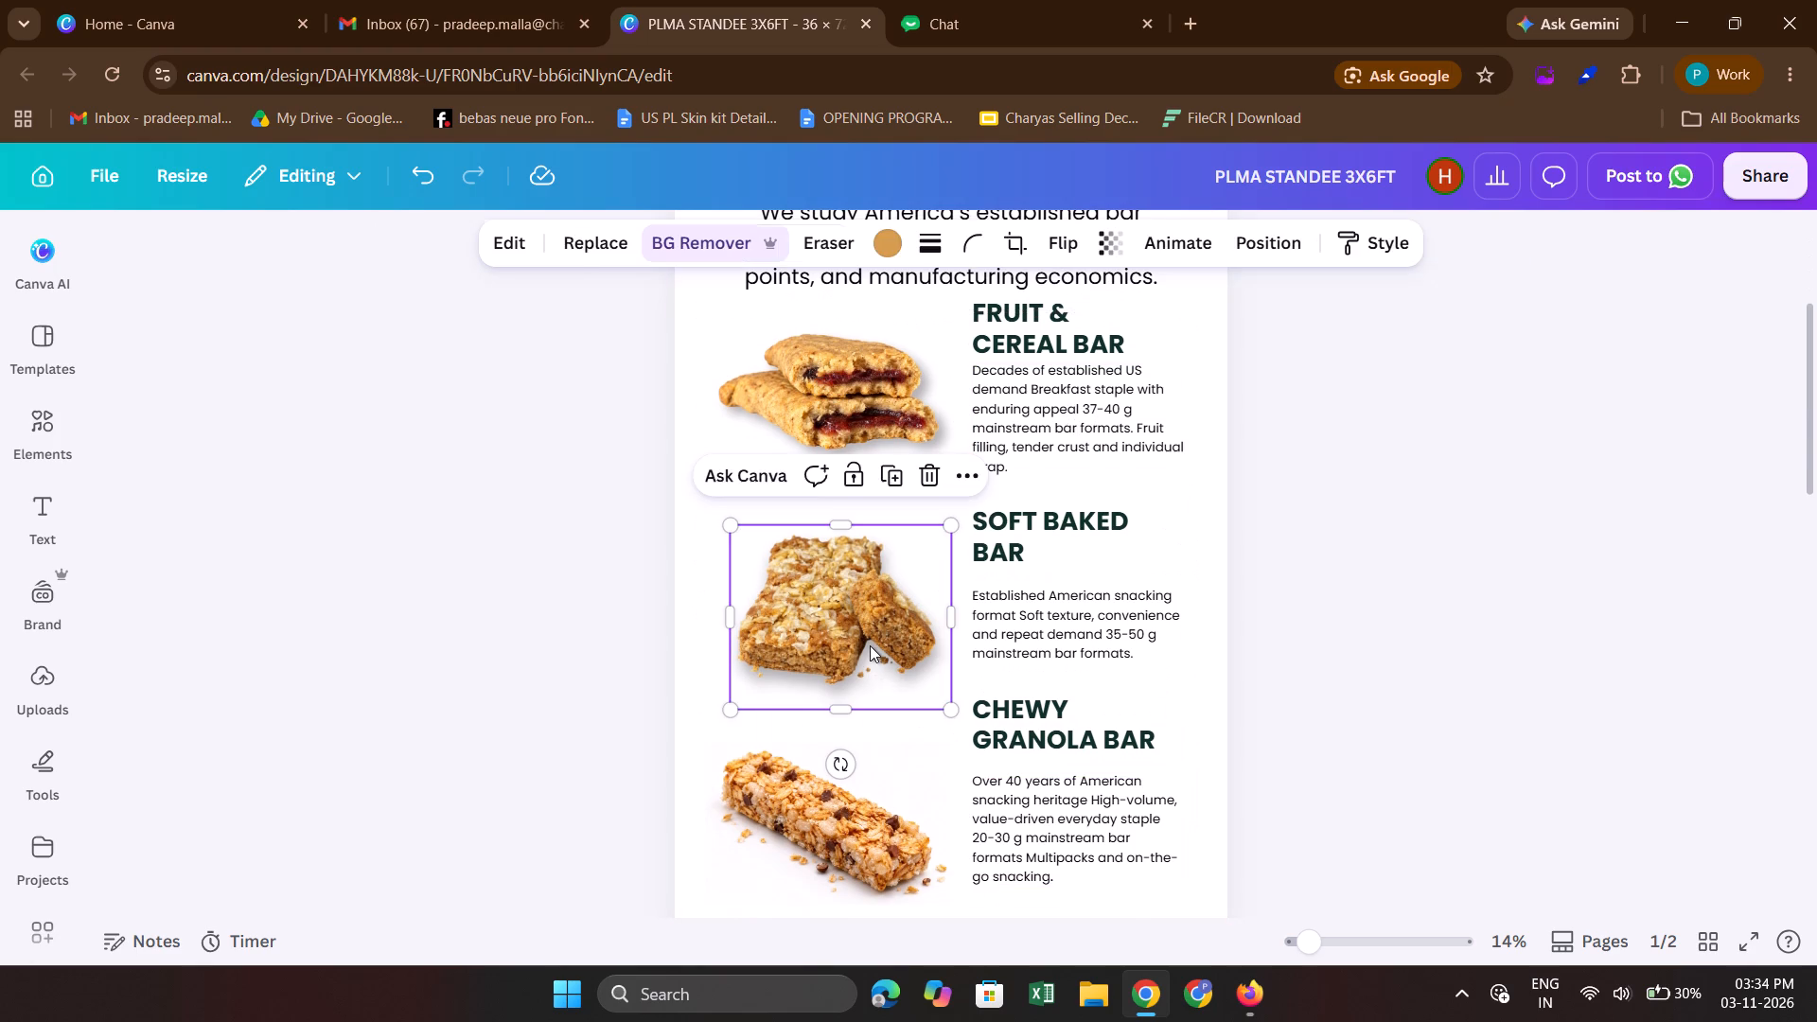
pyautogui.click(1107, 626)
pyautogui.hotkey('shift', 'Up')
pyautogui.hotkey('shift', 'Up')
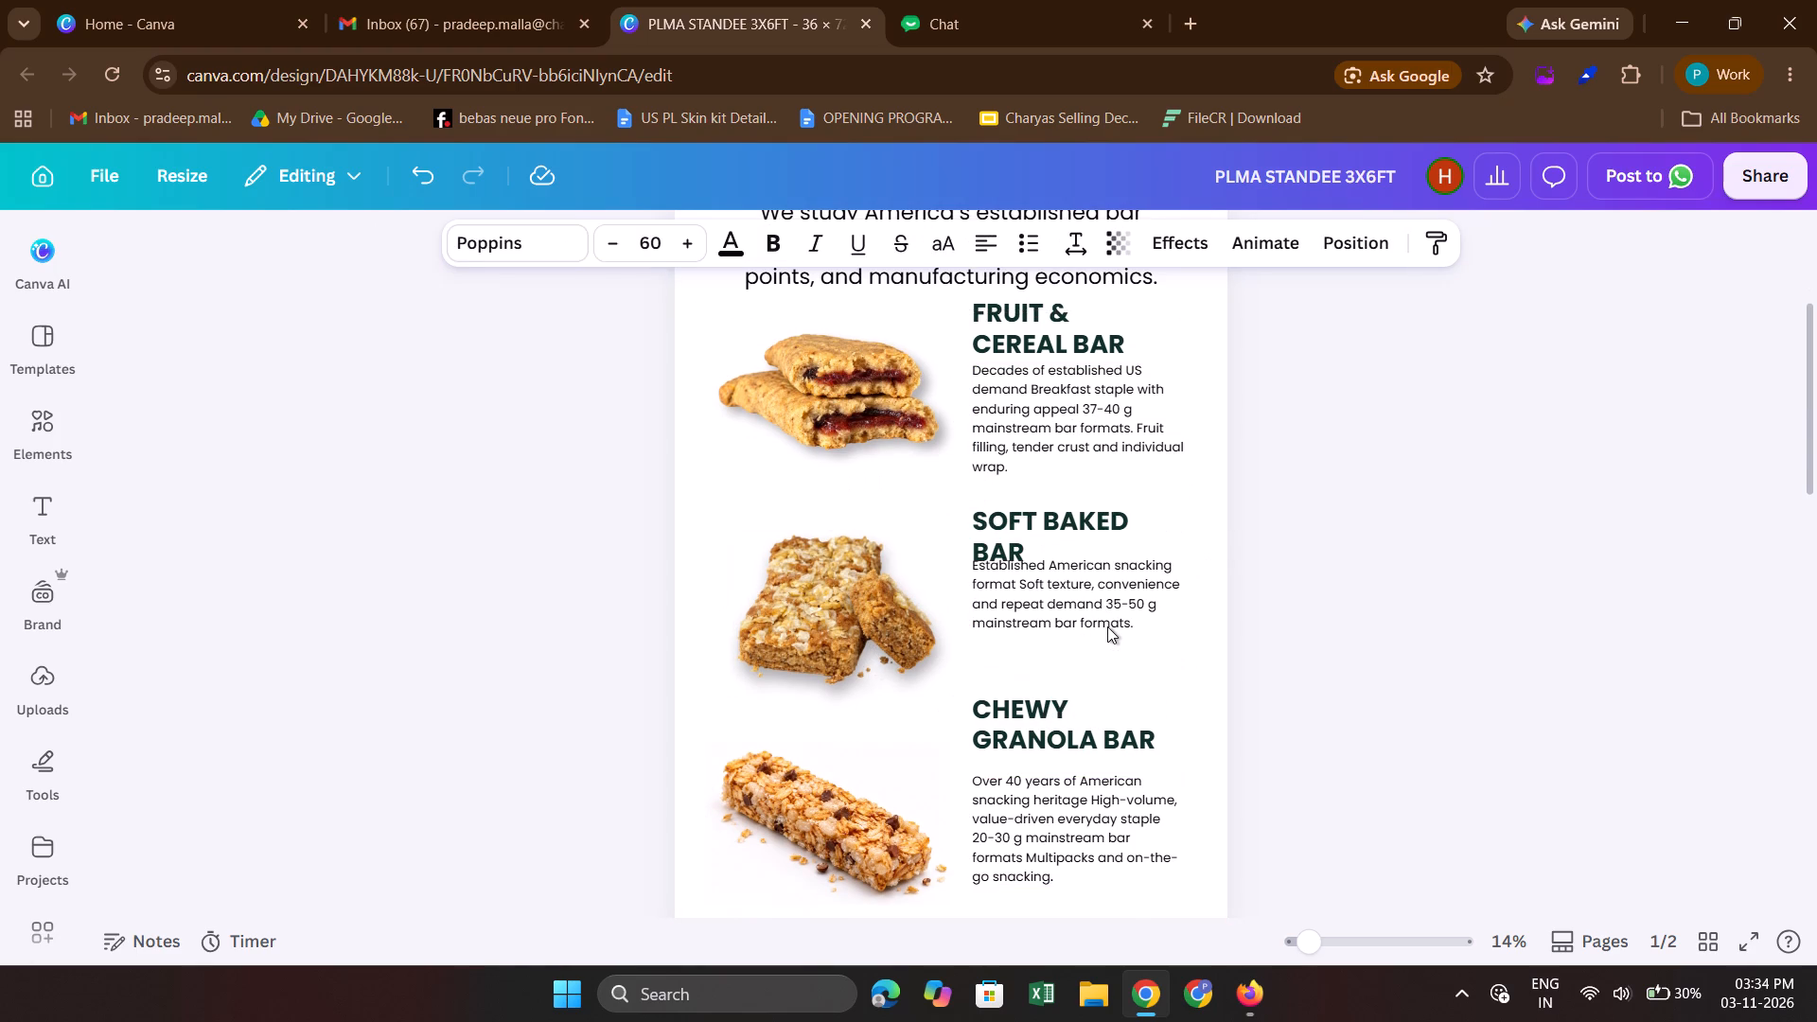
pyautogui.hotkey('shift', 'Down')
pyautogui.scroll(1, 1205, 497)
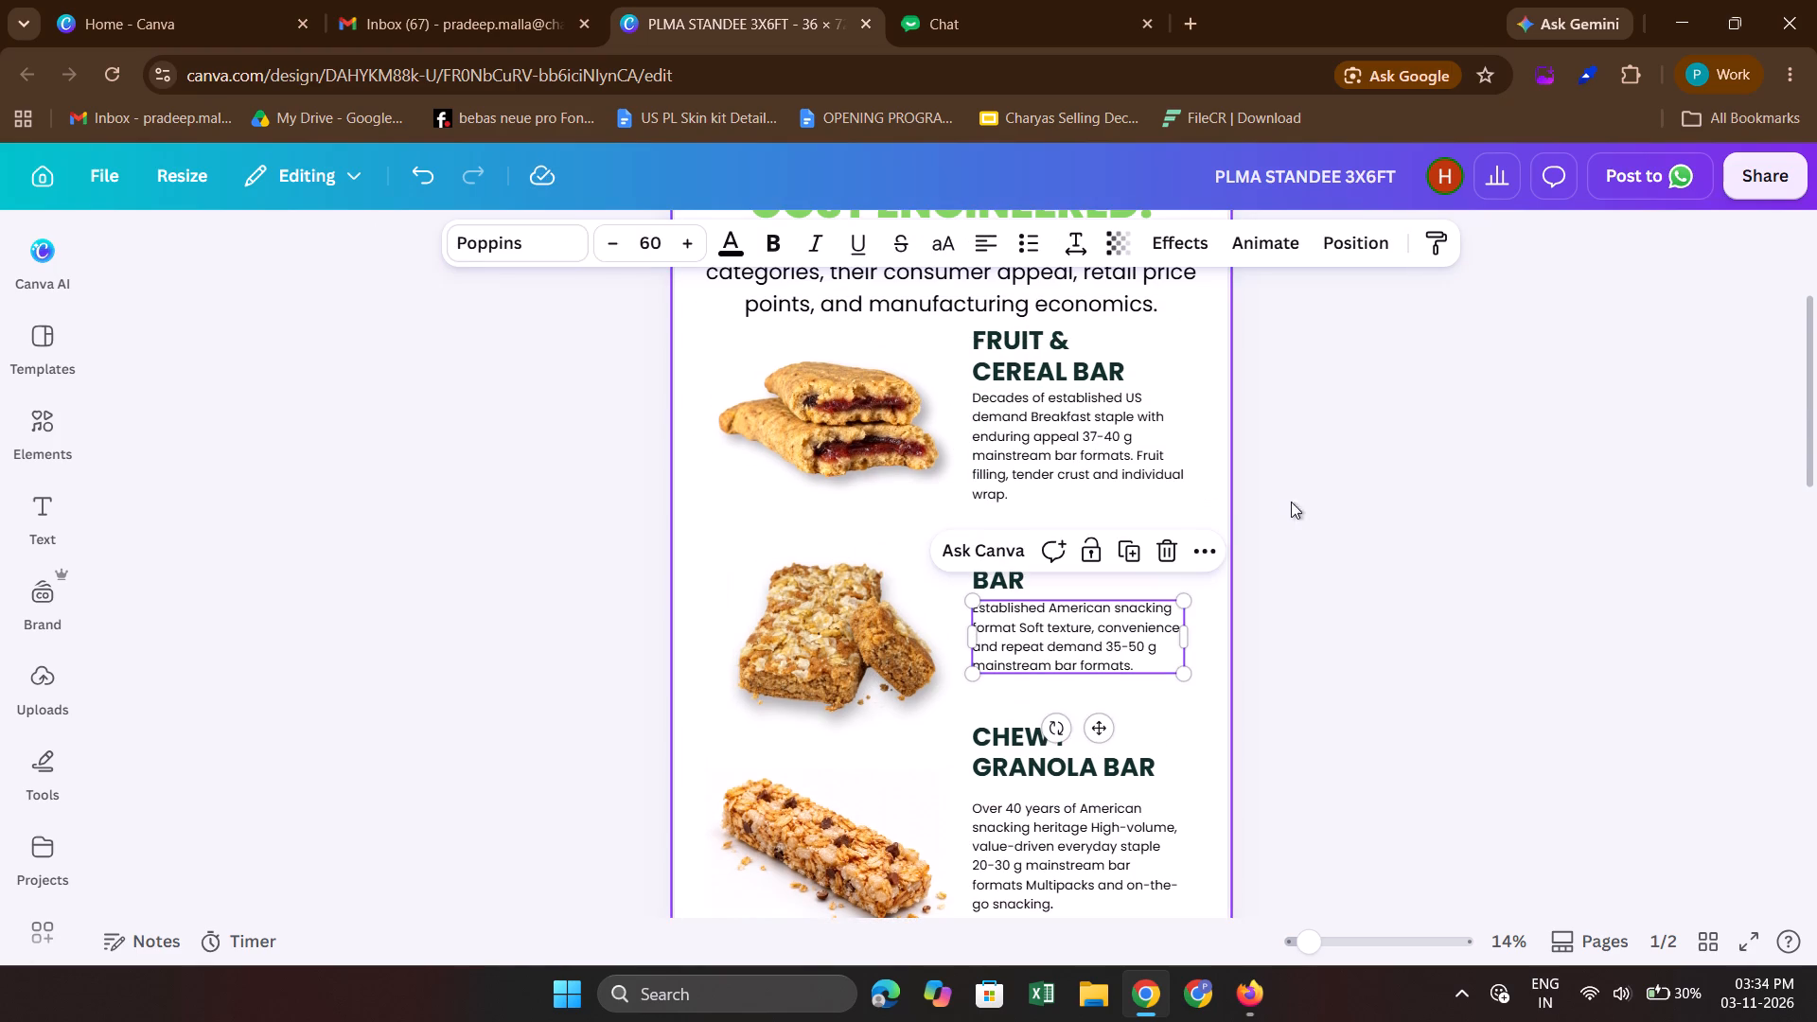
pyautogui.click(1069, 648)
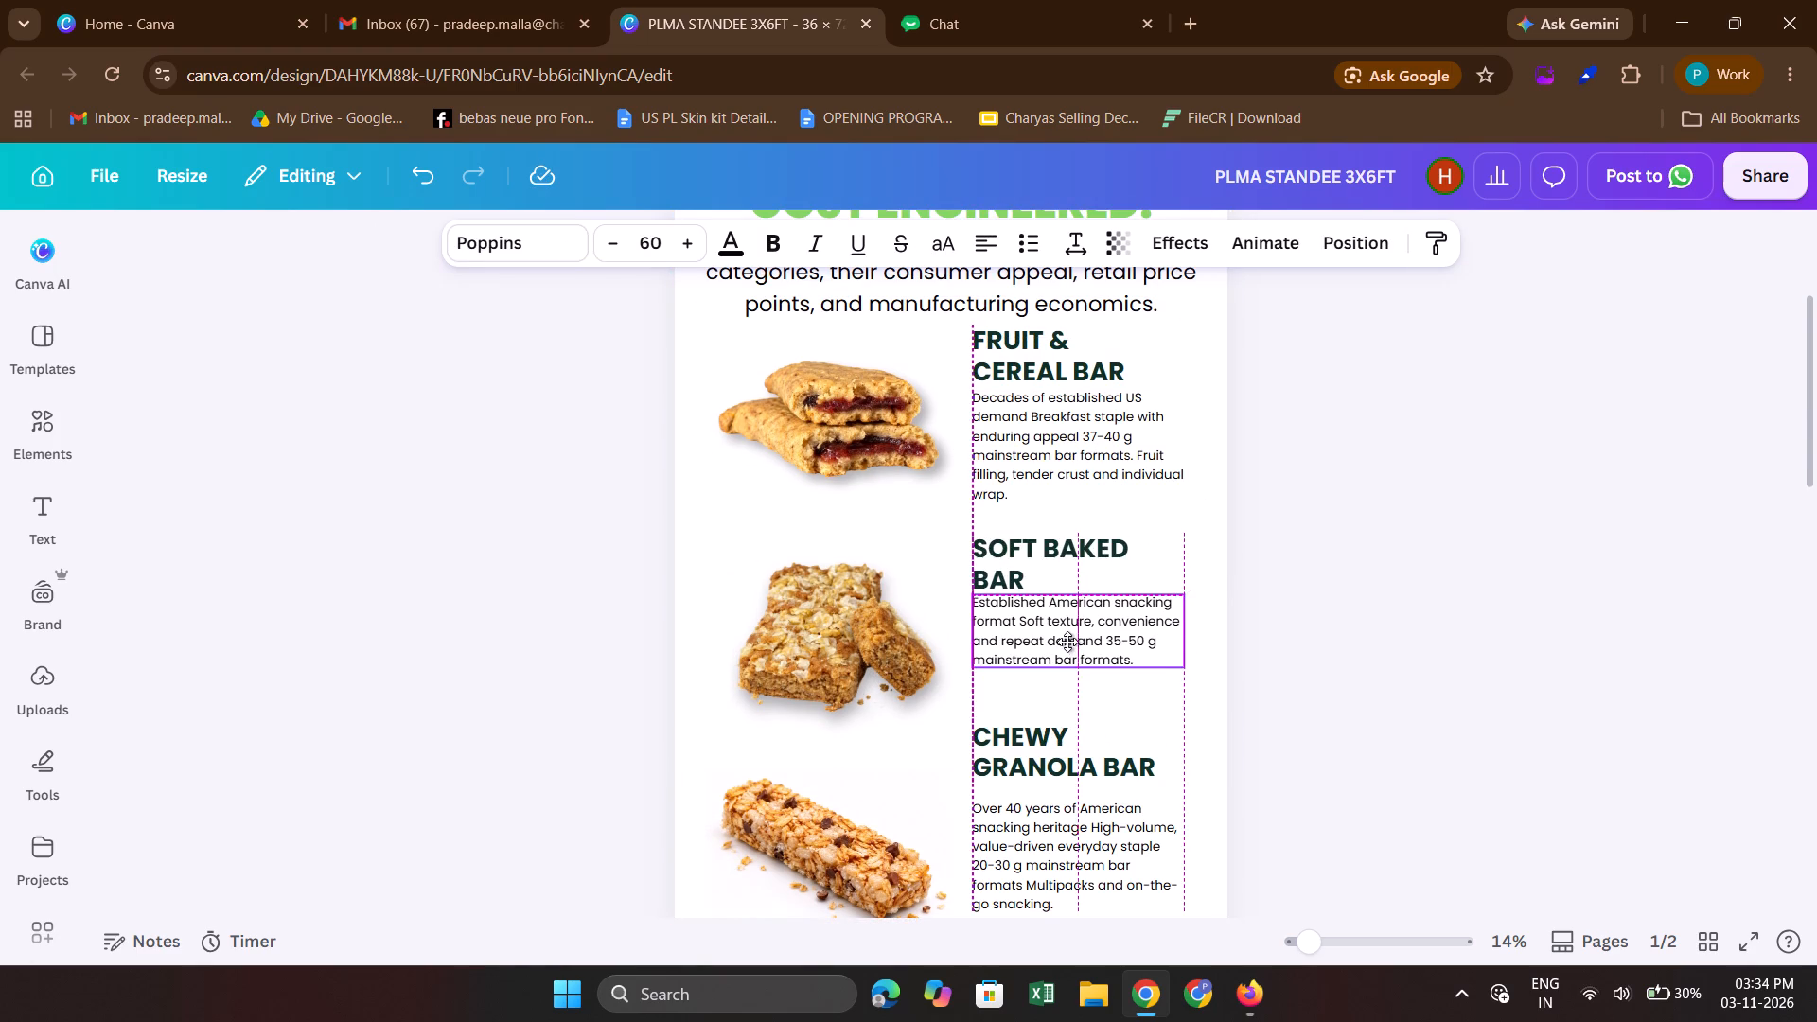
pyautogui.click(1385, 624)
# Move the CHEWY GRANOLA BAR description up to sit directly below its heading.
pyautogui.scroll(-1, 1385, 624)
pyautogui.click(1077, 619)
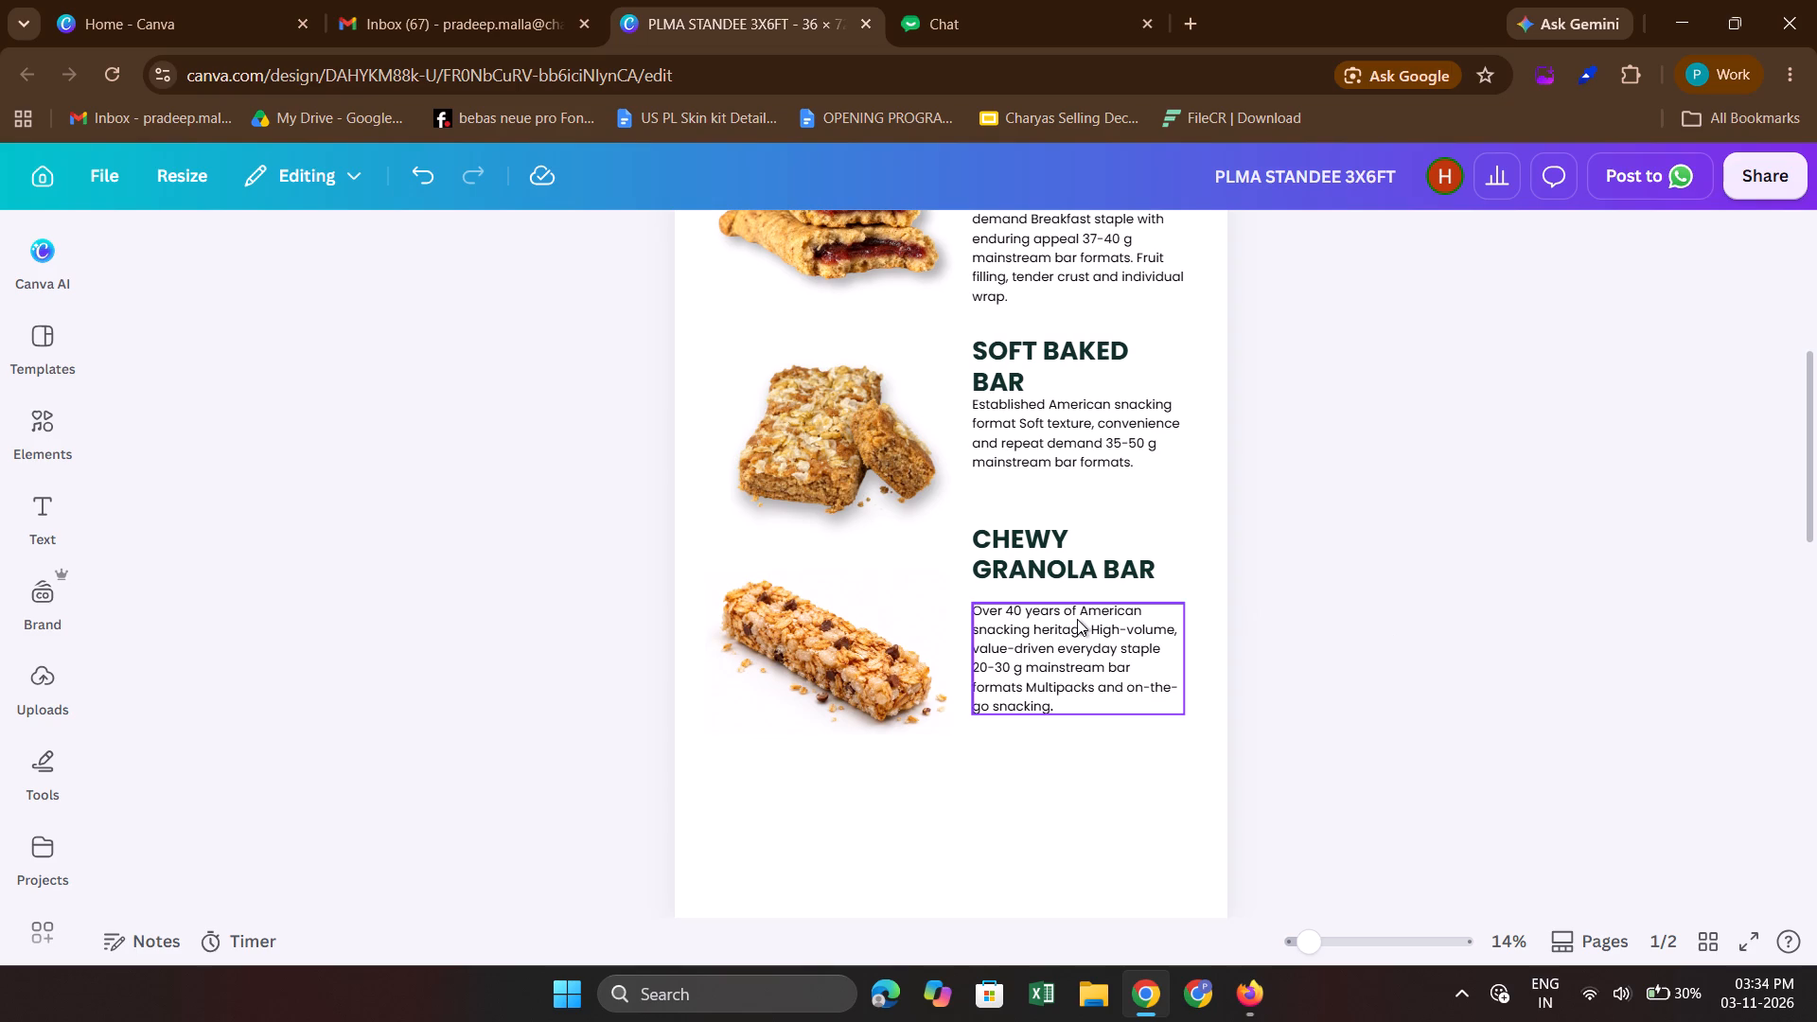
pyautogui.moveTo(1058, 634); pyautogui.dragTo(1057, 621)
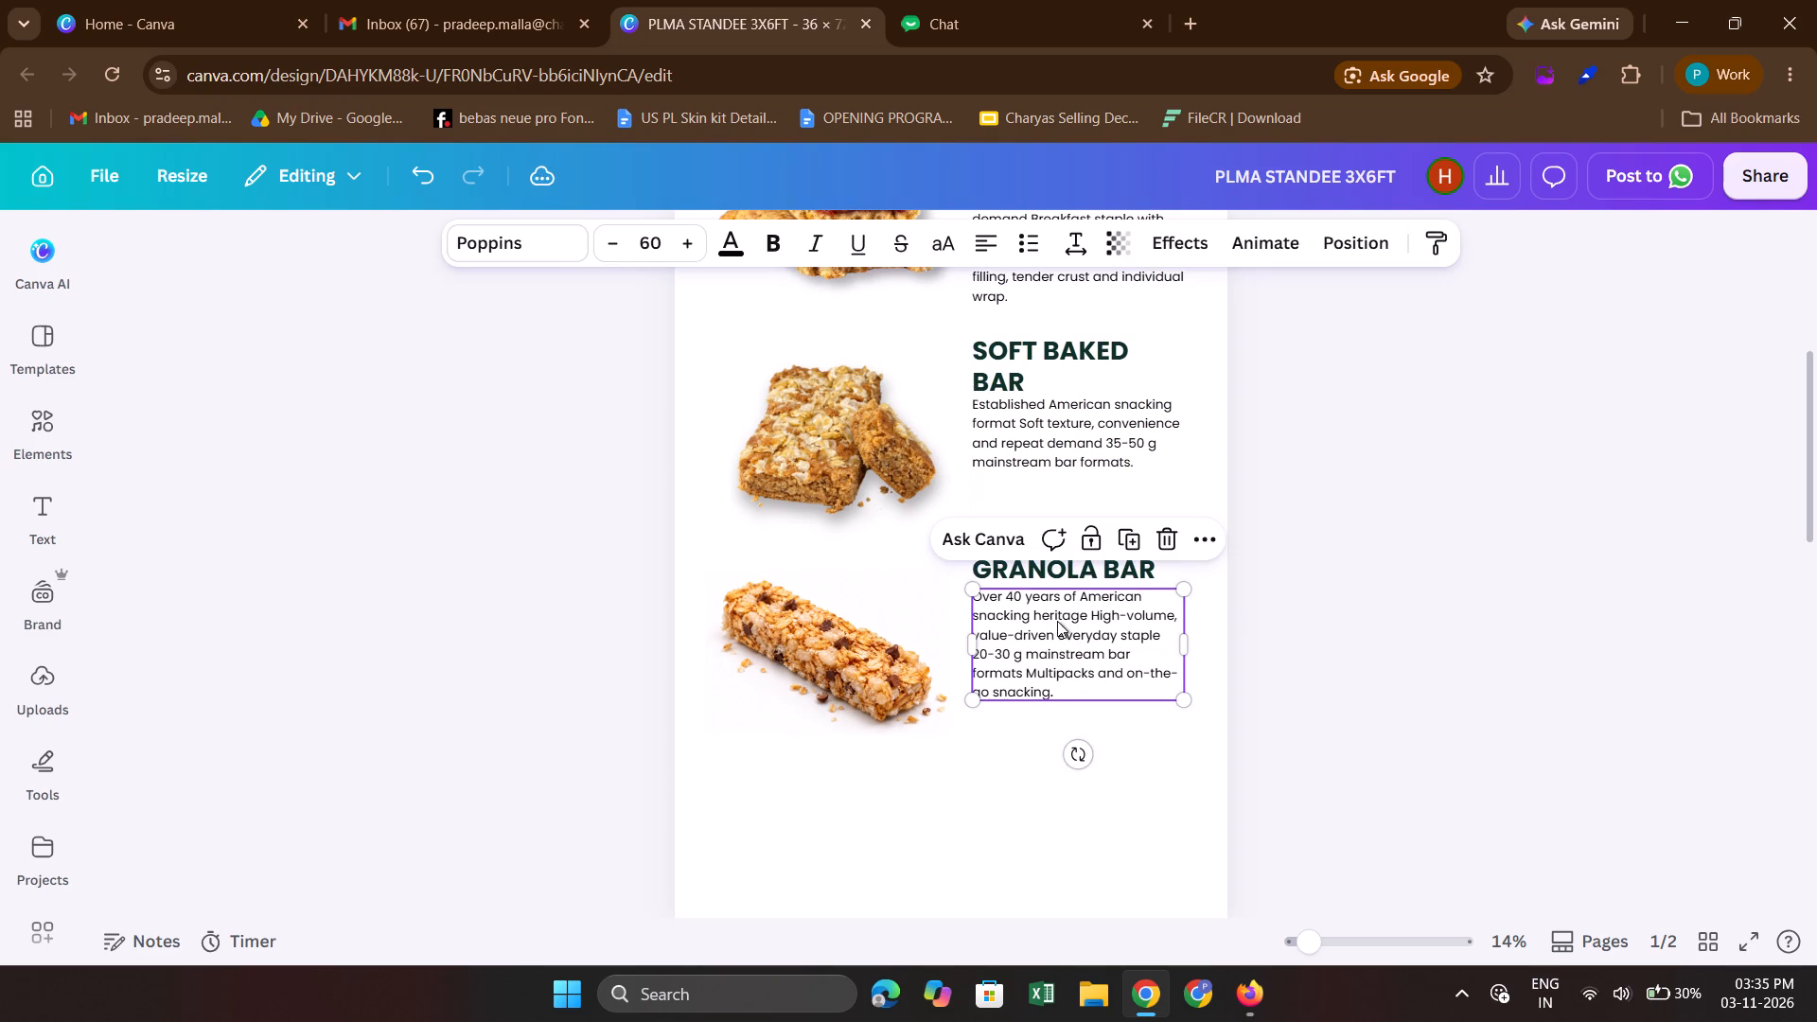
pyautogui.click(1079, 855)
pyautogui.hscroll(1, 1079, 855)
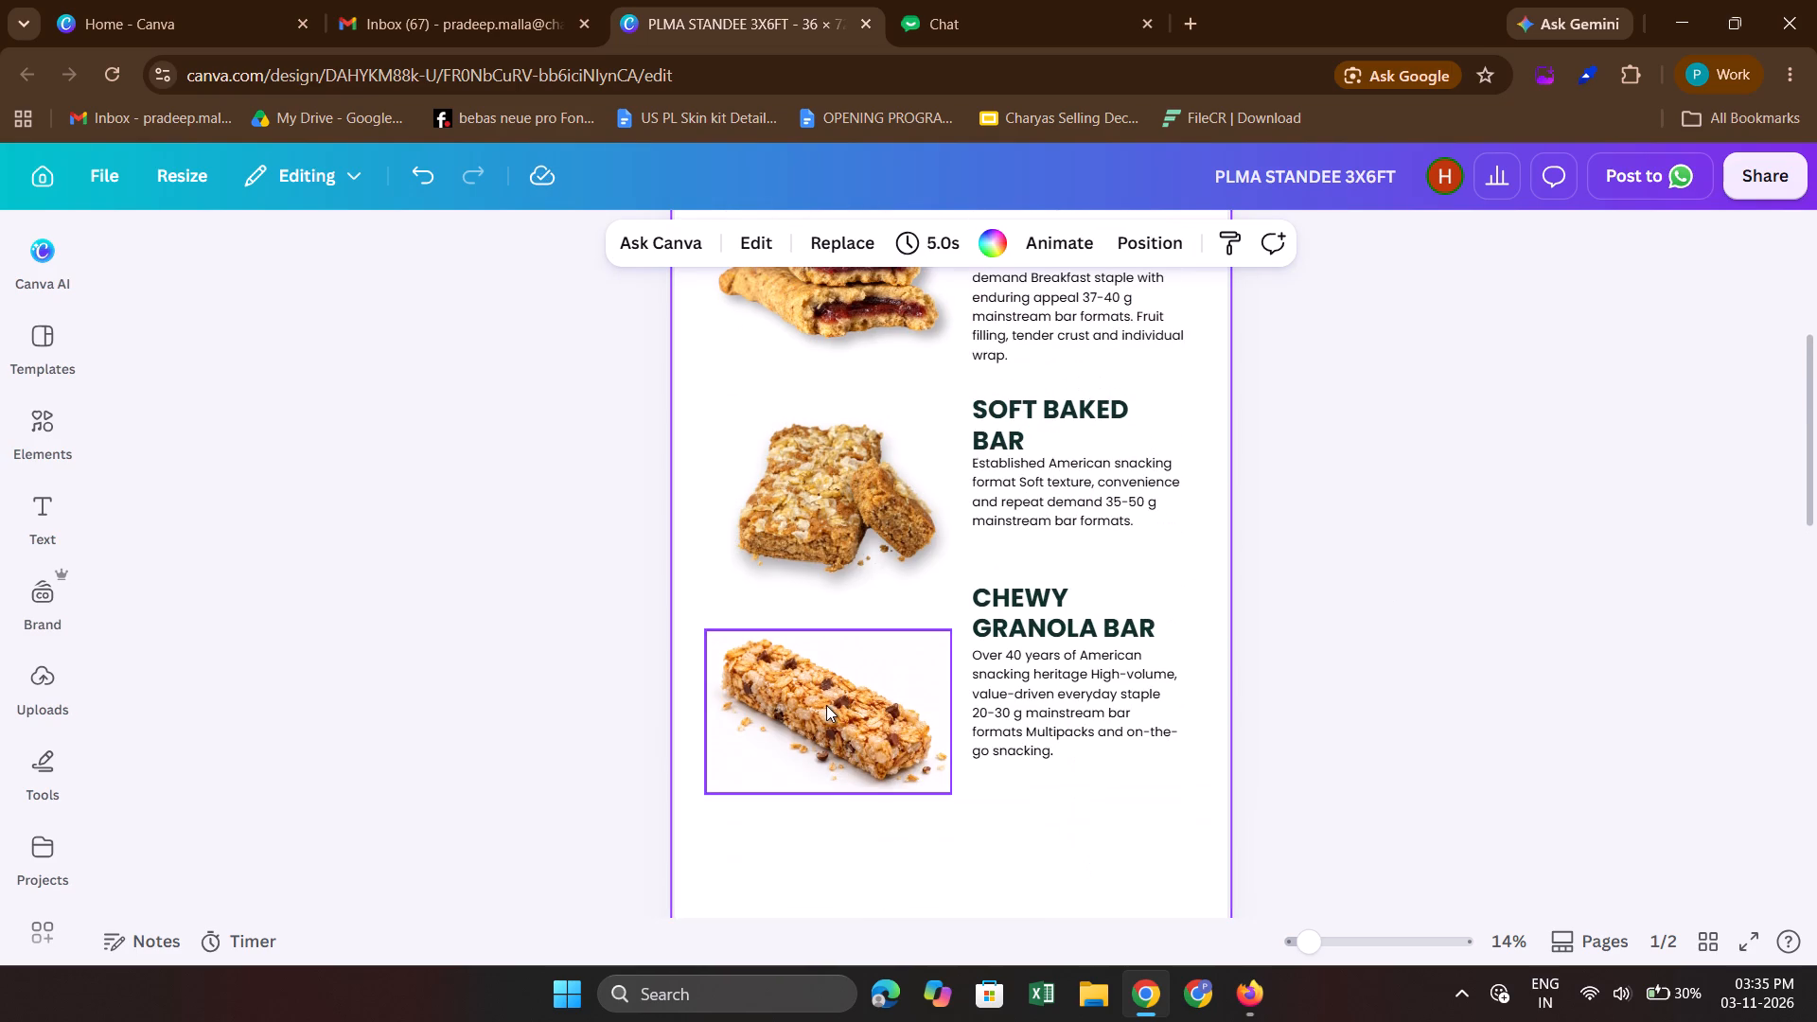
# Nudge the SOFT BAKED BAR image up so its top lines up with the SOFT BAKED BAR heading.
pyautogui.click(826, 705)
pyautogui.scroll(1, 826, 705)
pyautogui.click(827, 608)
pyautogui.press('Up')
pyautogui.press('Up')
pyautogui.press('Up')
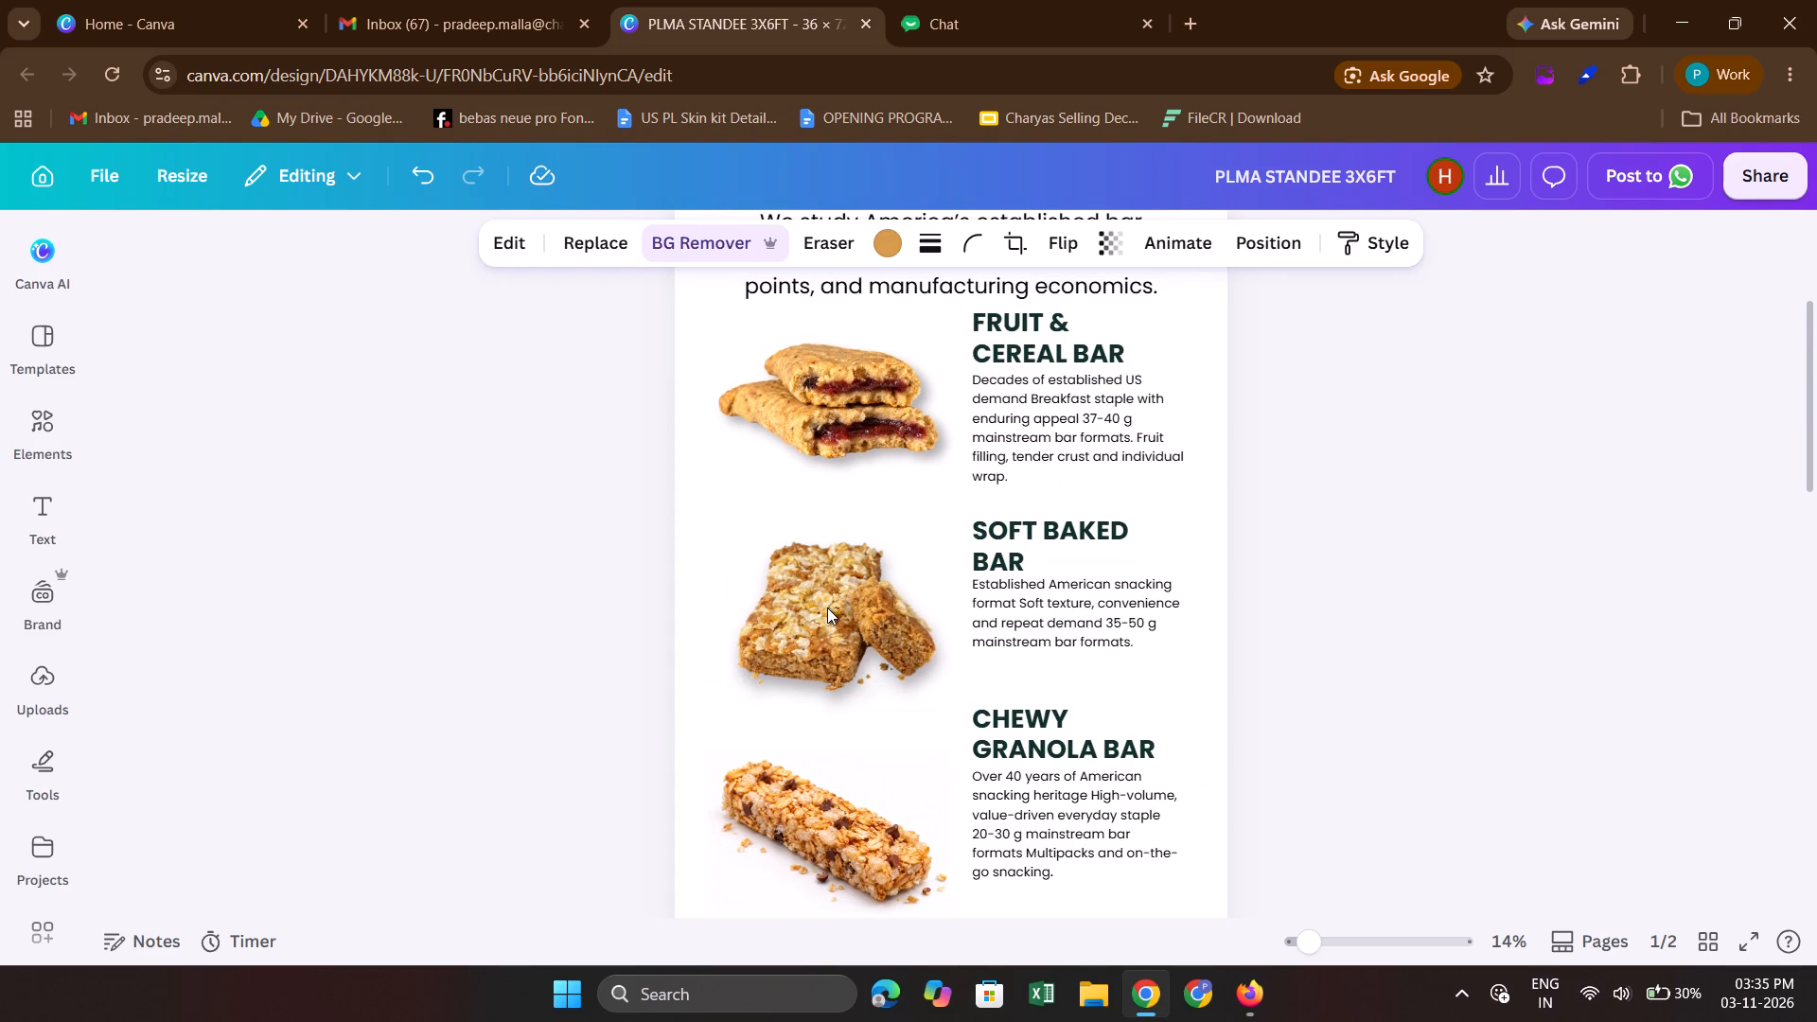
pyautogui.press('Up')
pyautogui.press('Up')
pyautogui.press('Up')
pyautogui.press('Up')
pyautogui.press('Up')
pyautogui.press('Up')
pyautogui.press('Up')
pyautogui.press('Up')
pyautogui.press('Up')
pyautogui.press('Up')
pyautogui.press('Up')
pyautogui.press('Up')
pyautogui.press('Up')
pyautogui.press('Up')
pyautogui.press('Up')
pyautogui.press('Up')
pyautogui.press('Up')
pyautogui.press('Up')
pyautogui.press('Up')
pyautogui.press('Up')
pyautogui.press('Up')
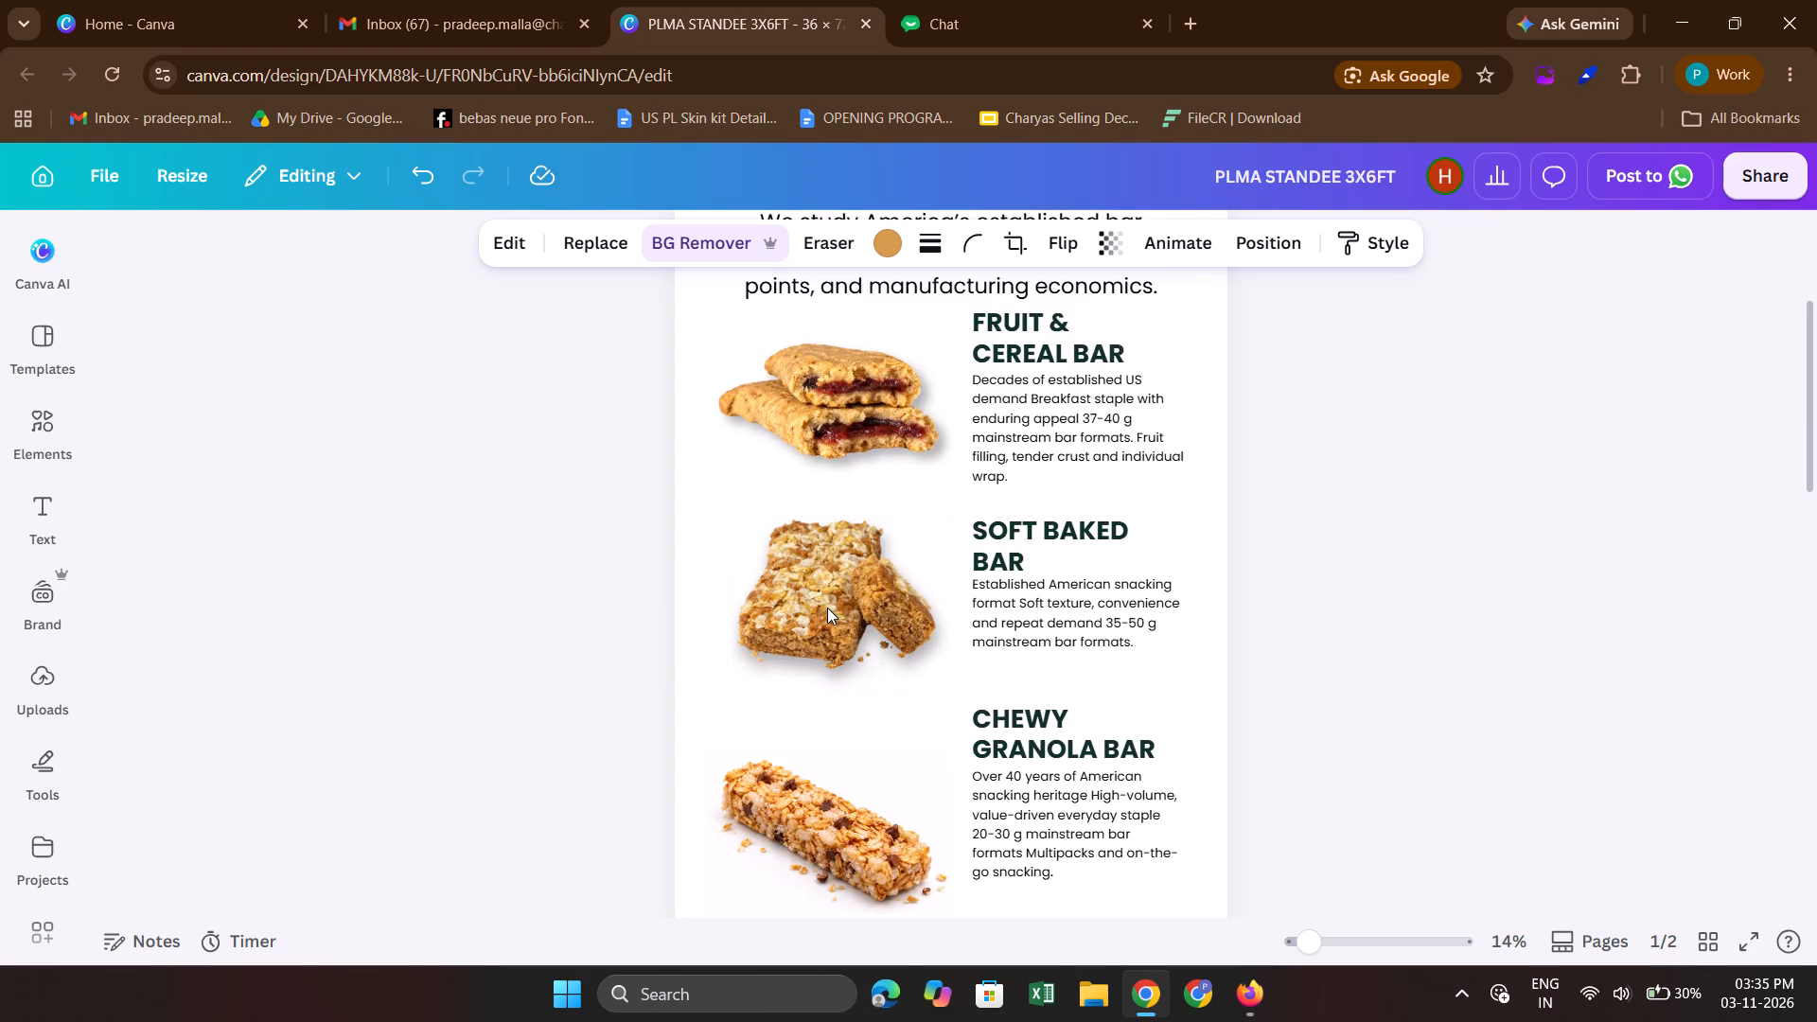
# Move the SOFT BAKED BAR heading and description up together, leaving a small gap below the FRUIT & CEREAL BAR description.
pyautogui.scroll(2, 827, 608)
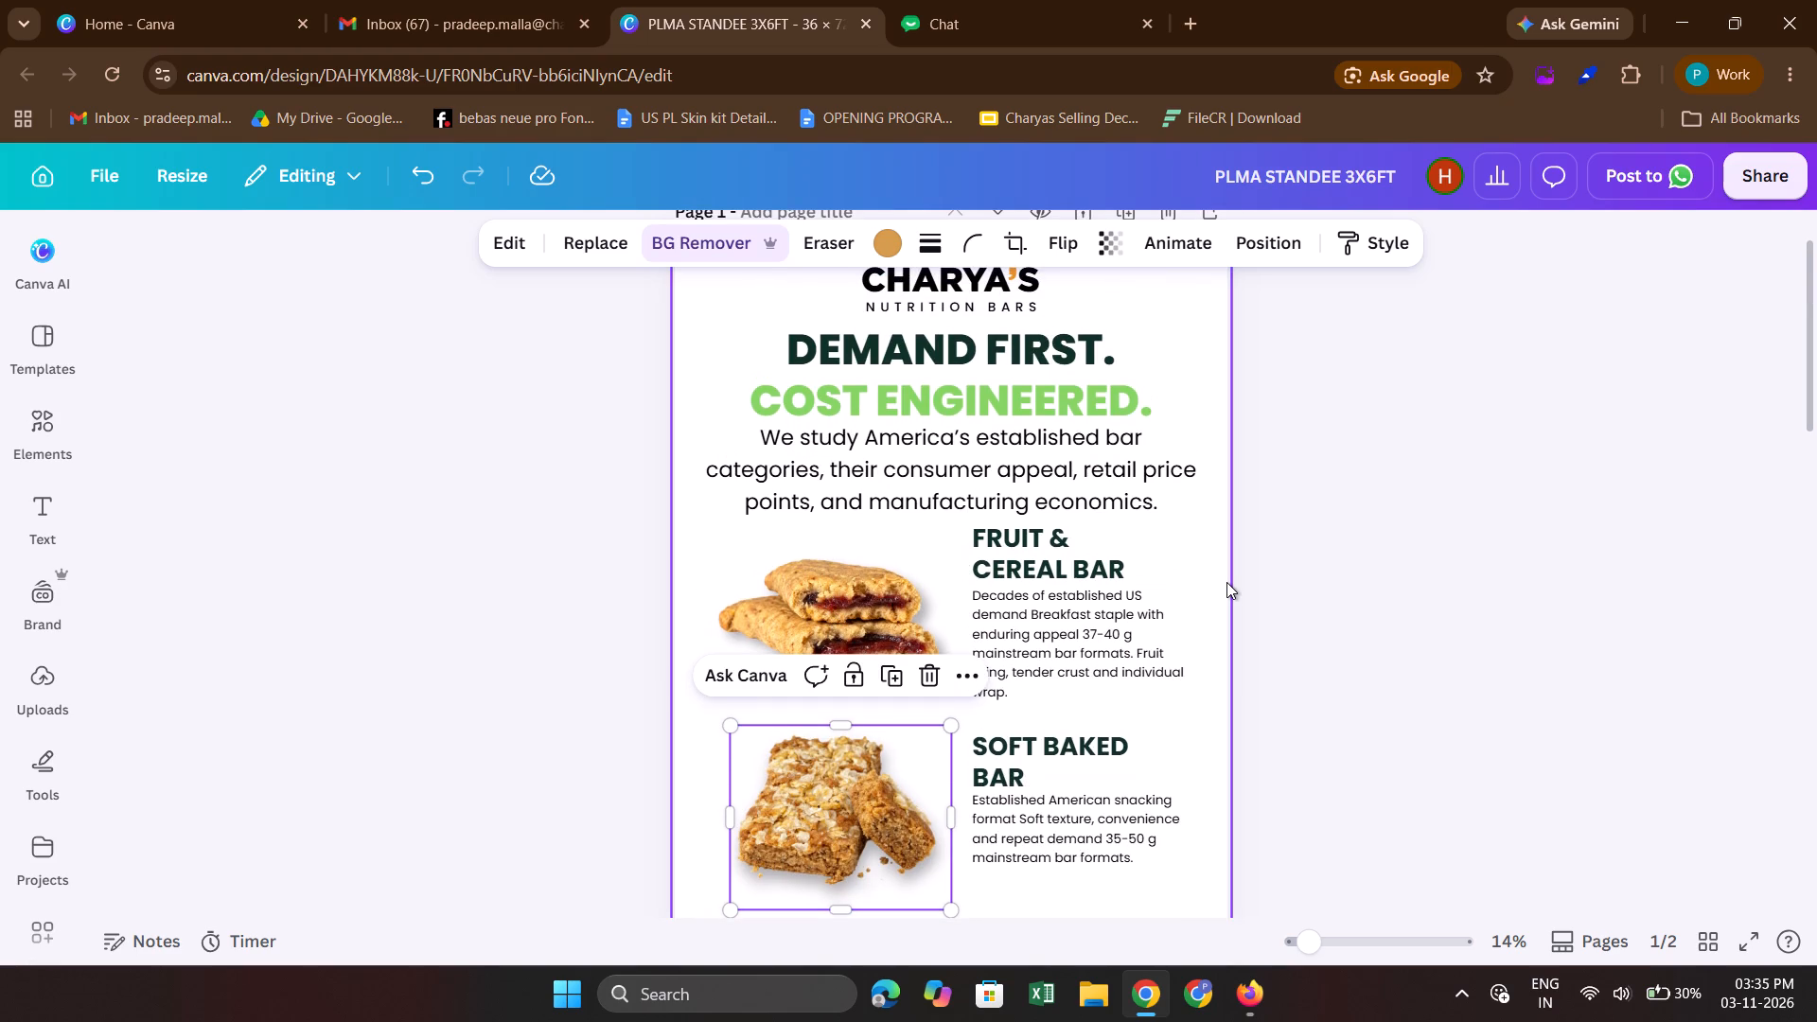
pyautogui.scroll(-1, 1335, 597)
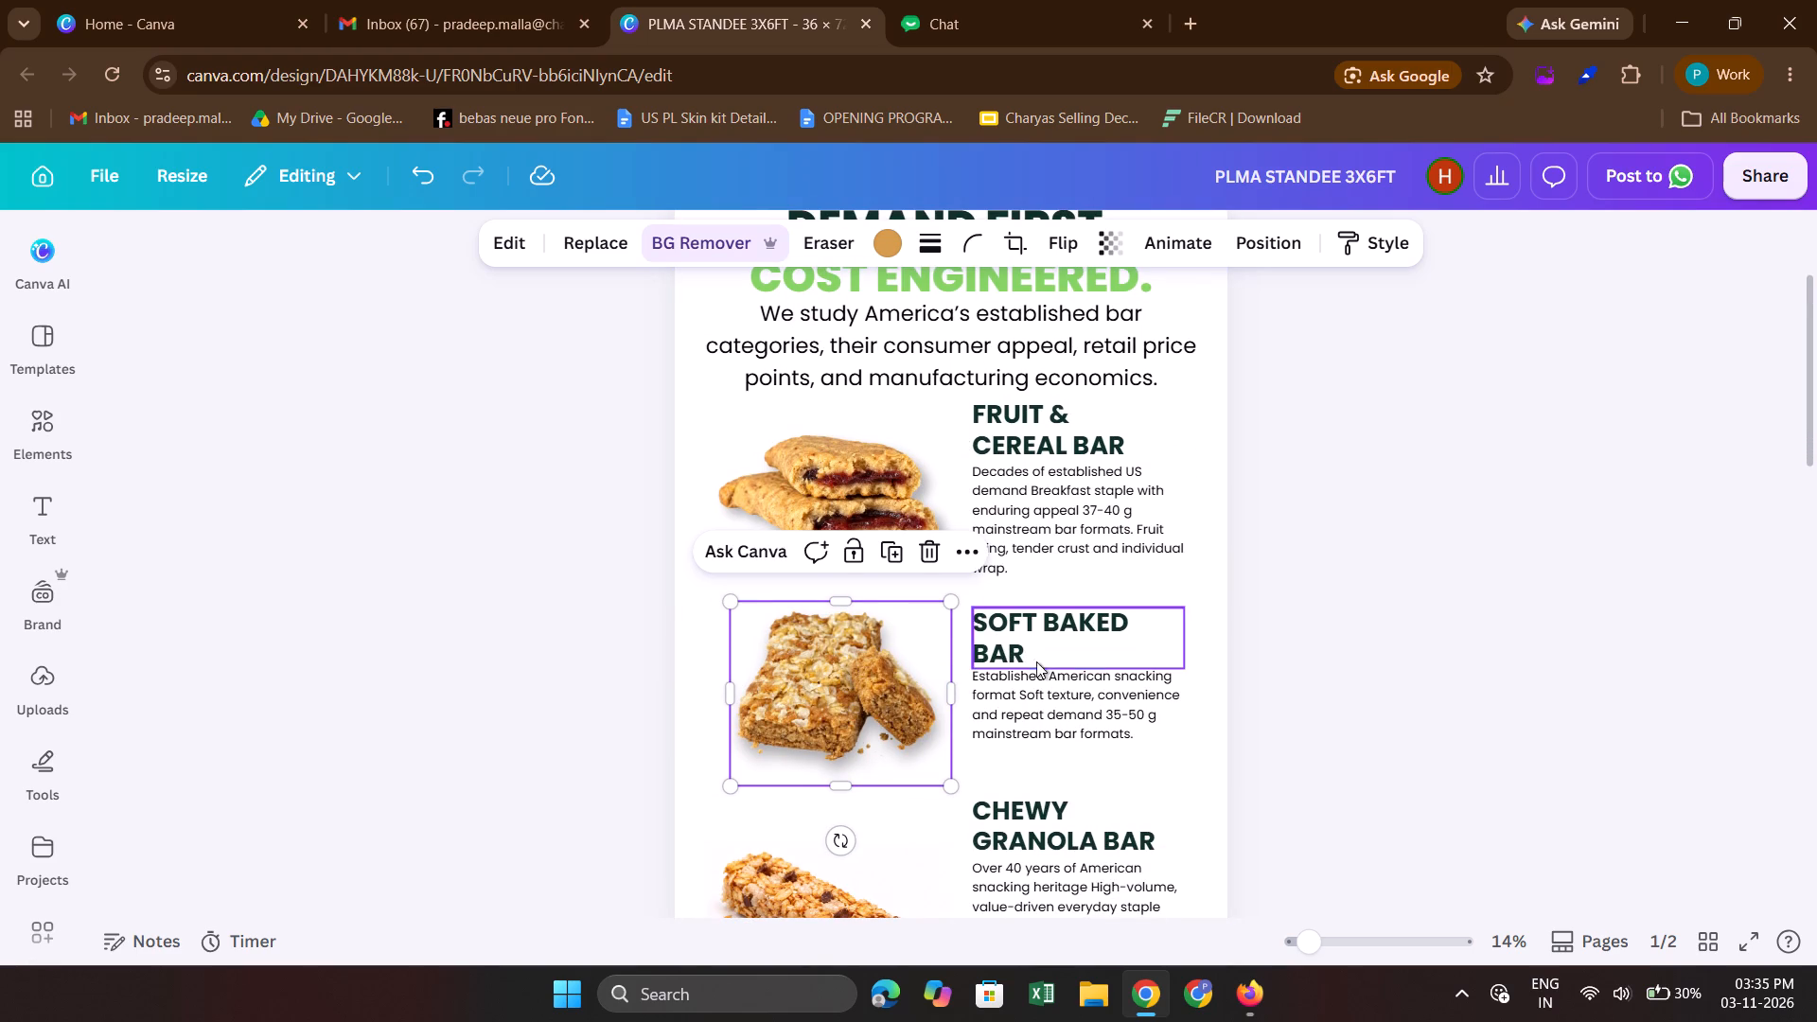
pyautogui.click(1086, 659)
pyautogui.keyDown('shift'); pyautogui.click(1003, 723); pyautogui.keyUp('shift')
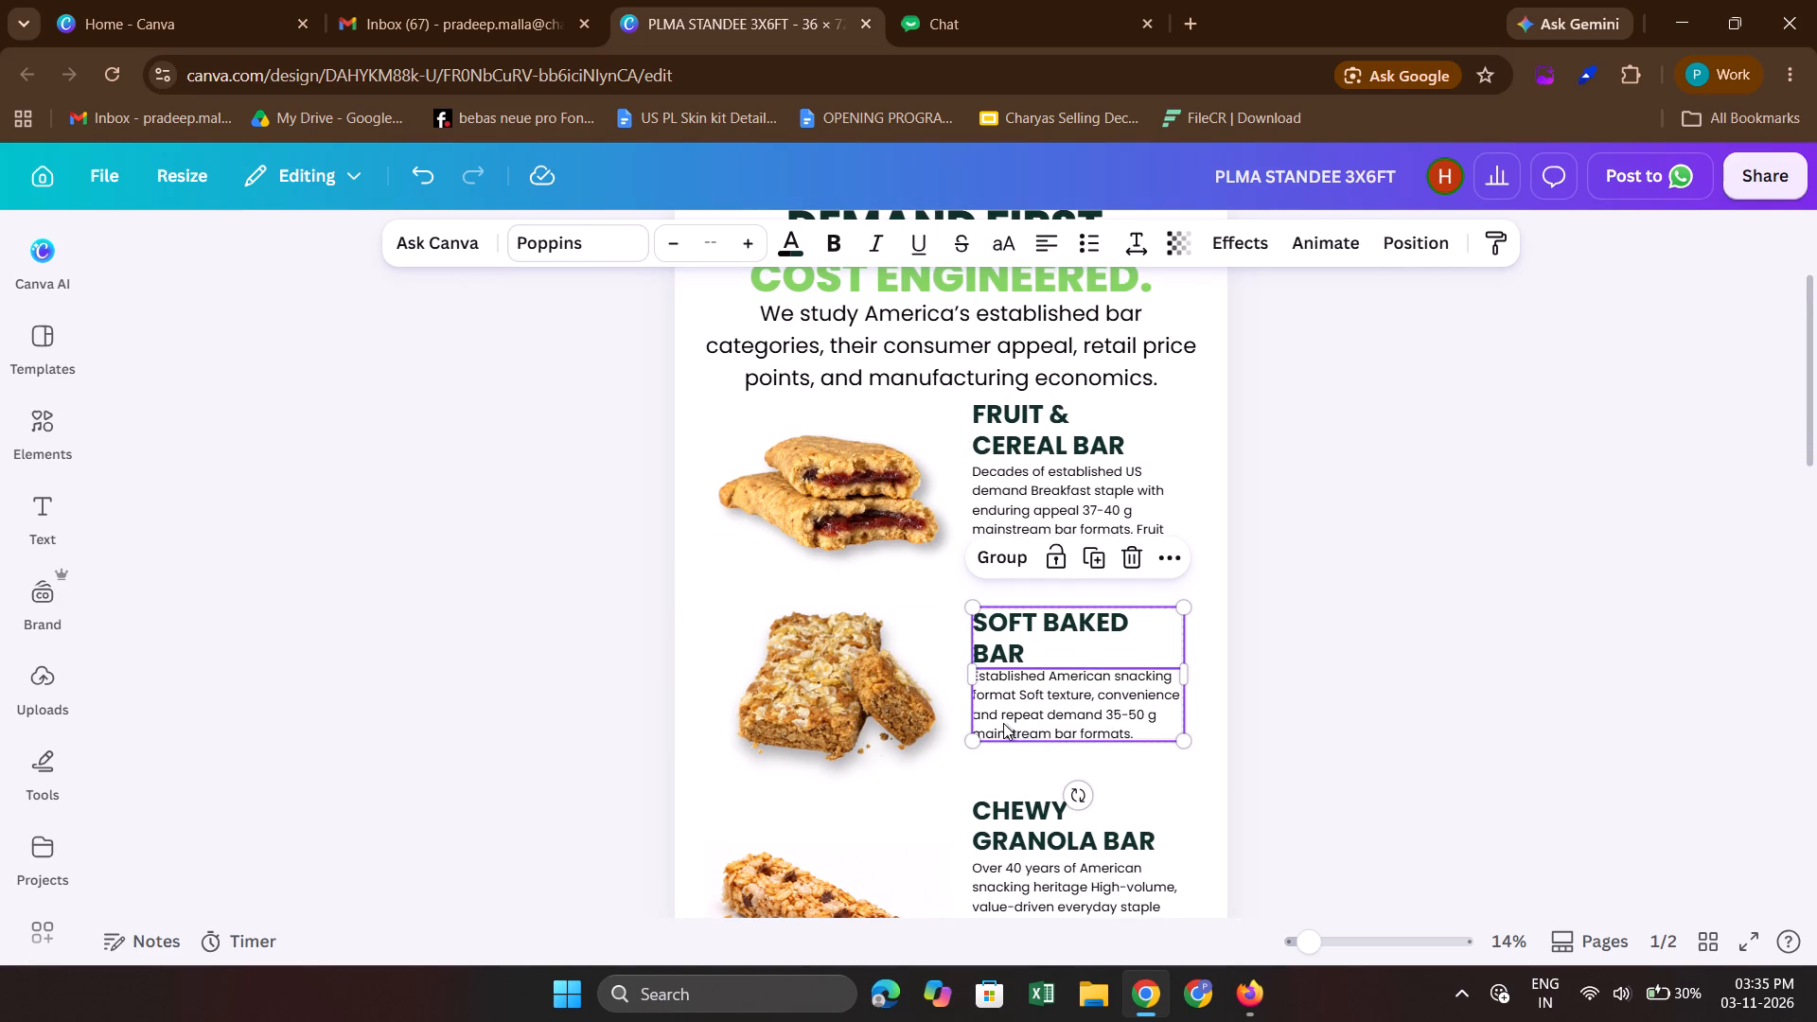
pyautogui.hotkey('shift', 'Up')
pyautogui.hotkey('shift', 'Up')
pyautogui.press('Down')
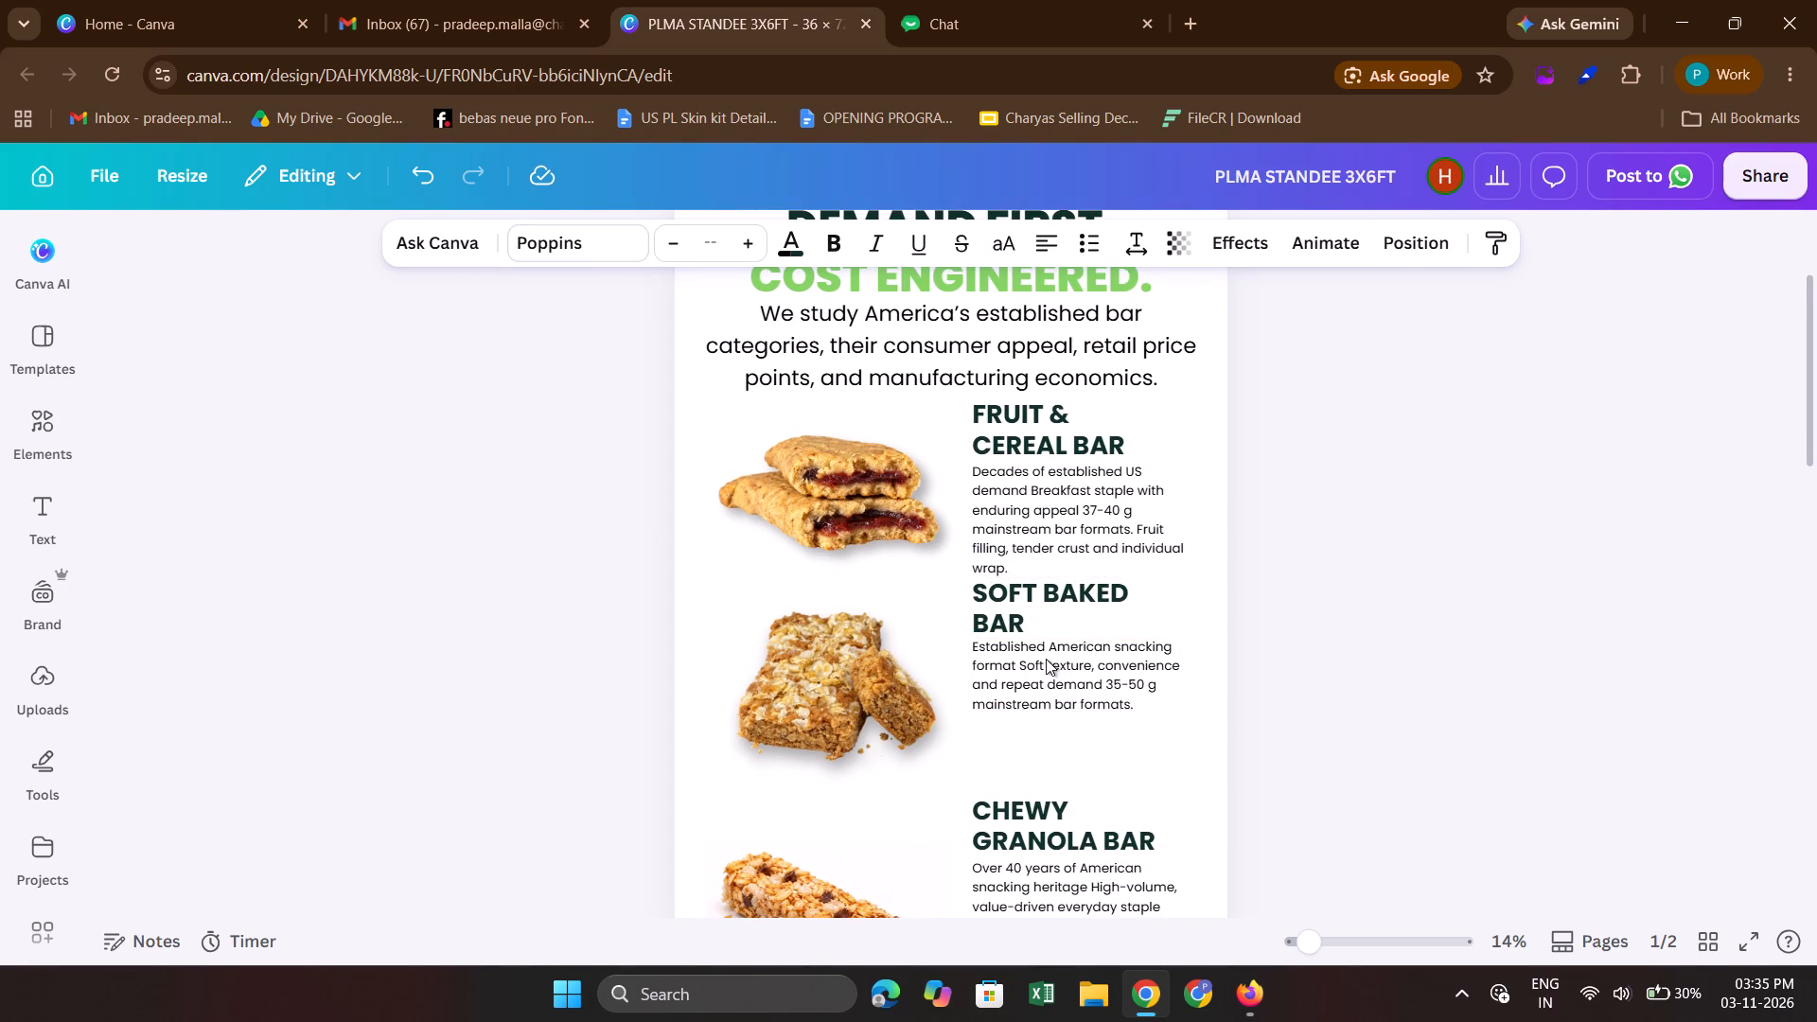
pyautogui.press('Down')
pyautogui.press('Down')
pyautogui.press('Down')
pyautogui.press('Down')
pyautogui.press('Down')
pyautogui.press('Down')
pyautogui.press('Up')
pyautogui.press('Up')
pyautogui.press('Up')
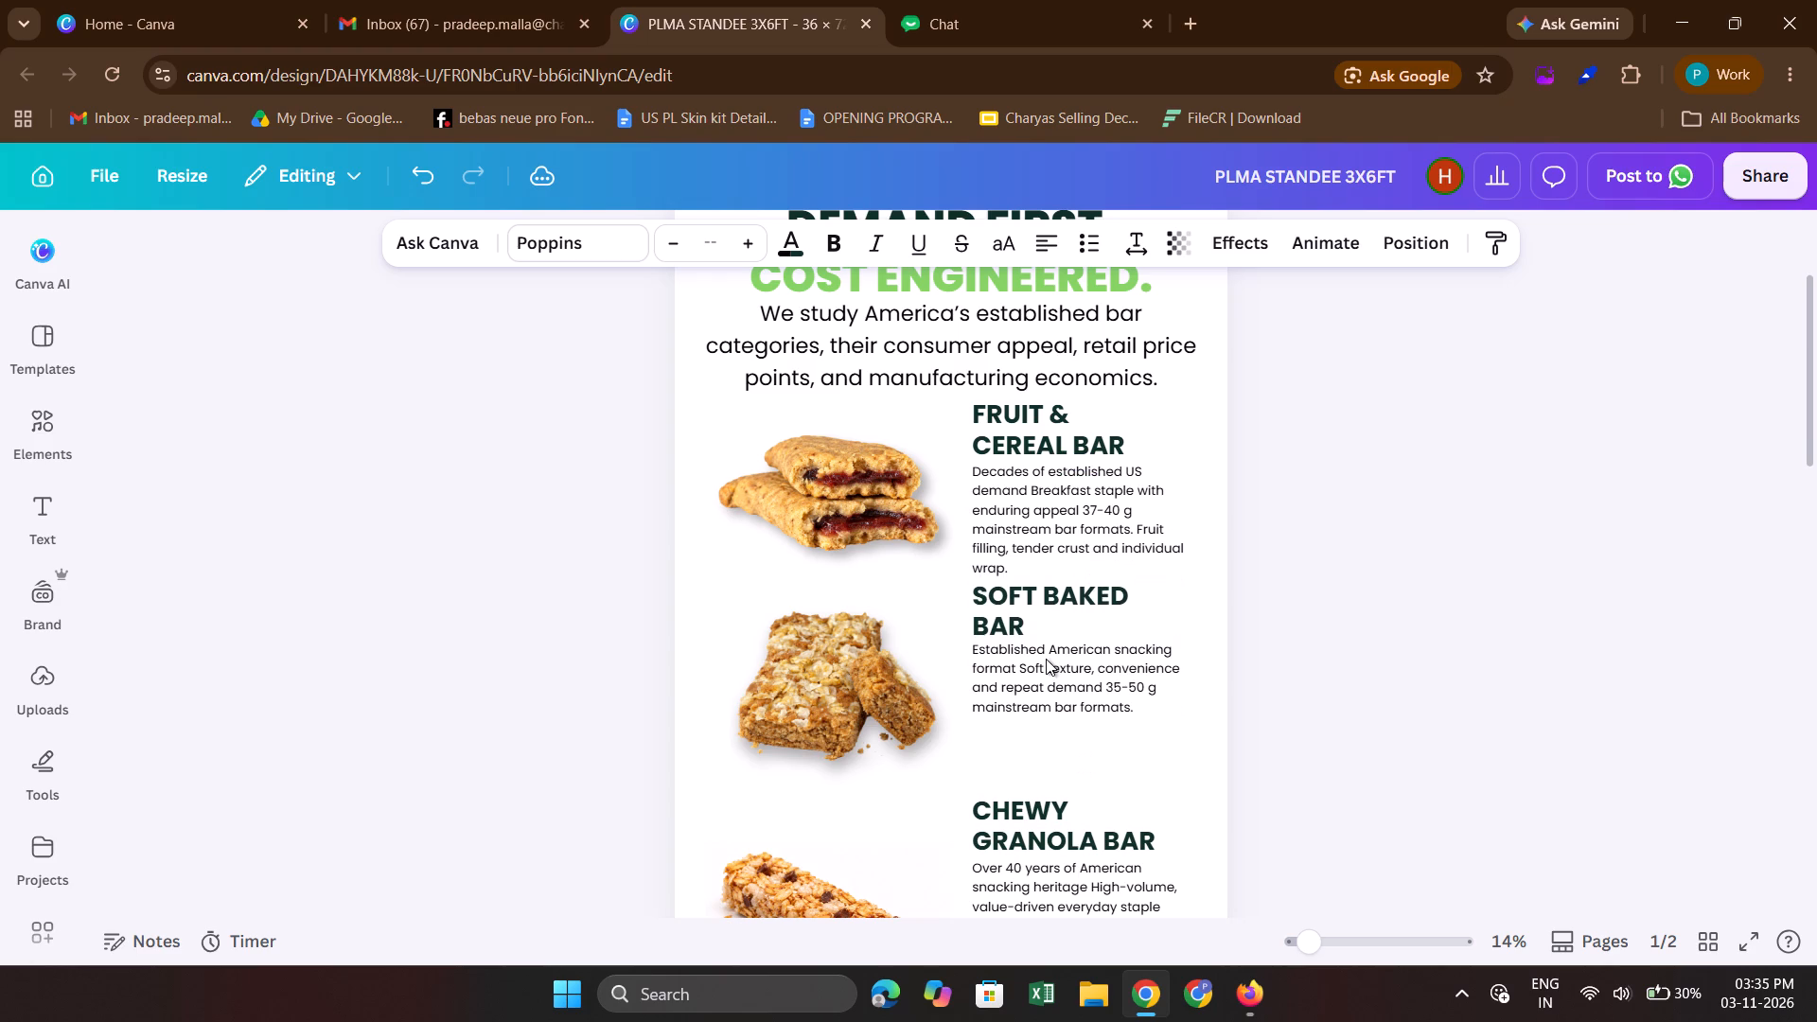
pyautogui.press('Up')
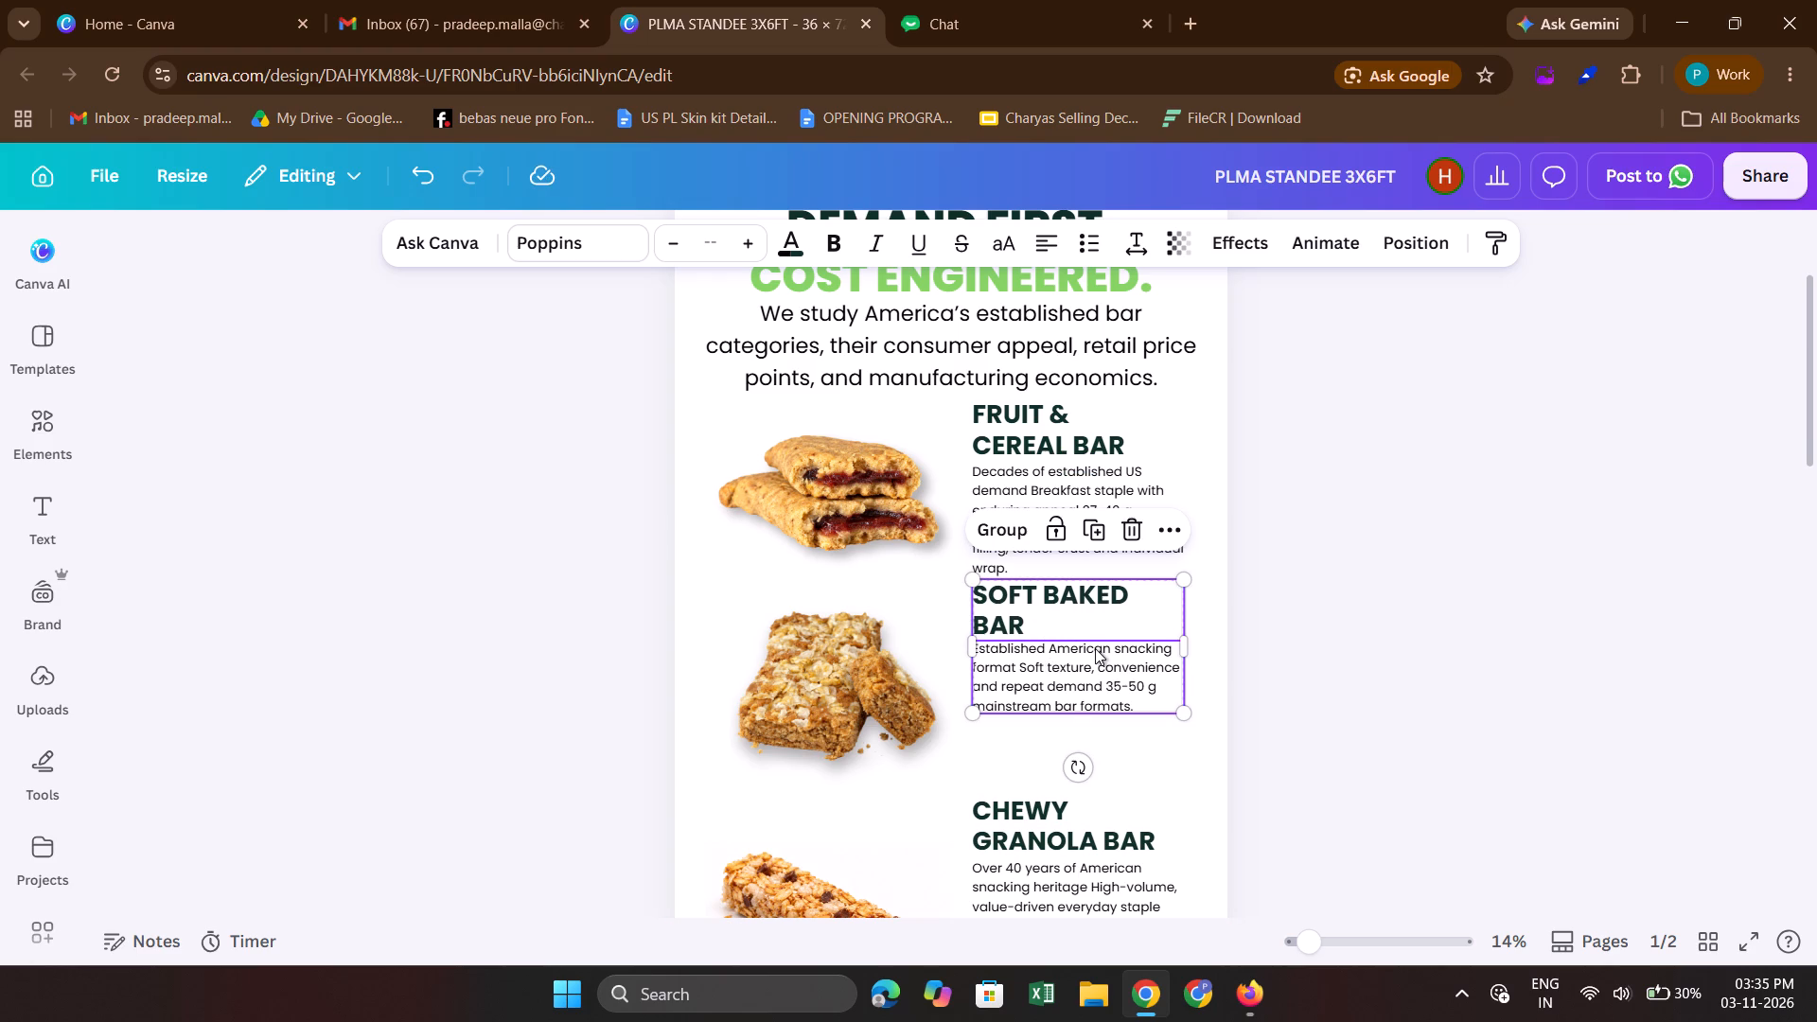
pyautogui.press('Down')
pyautogui.press('Down')
pyautogui.press('Down')
pyautogui.press('Down')
pyautogui.press('Down')
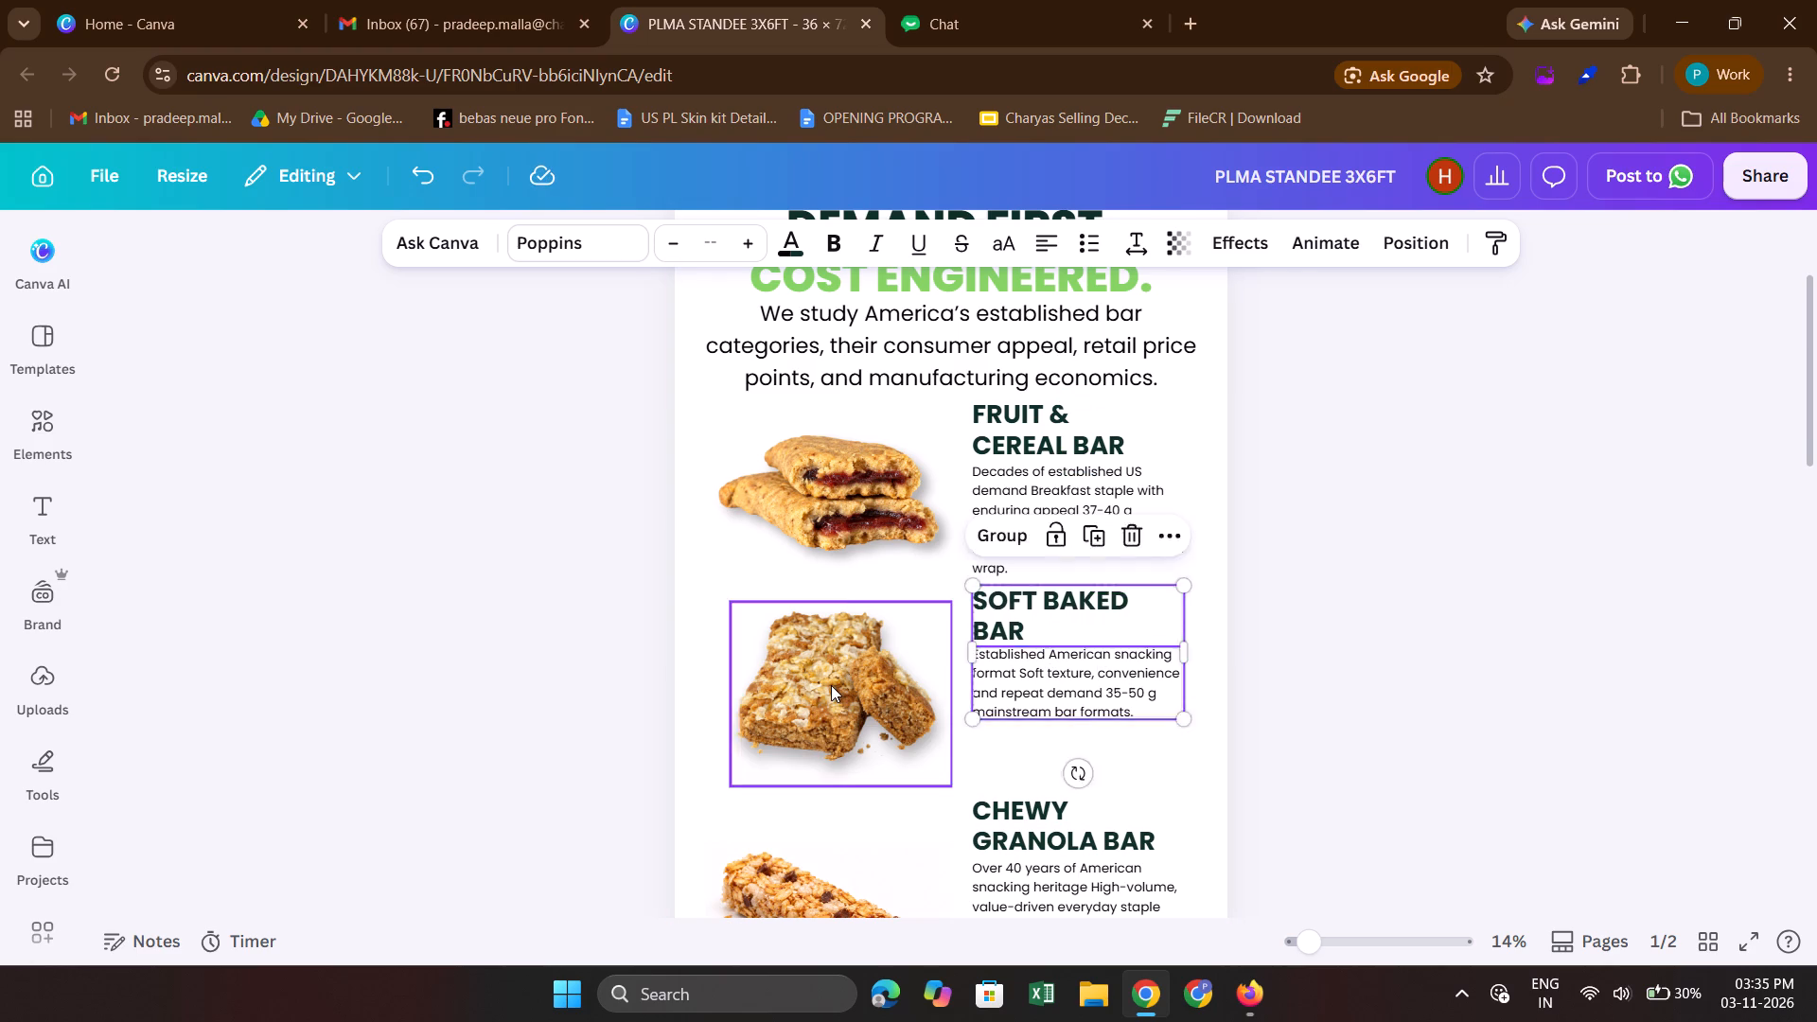
# Shrink the SOFT BAKED BAR image proportionally to about the combined height of its heading and description.
pyautogui.click(831, 685)
pyautogui.moveTo(726, 782); pyautogui.dragTo(768, 745)
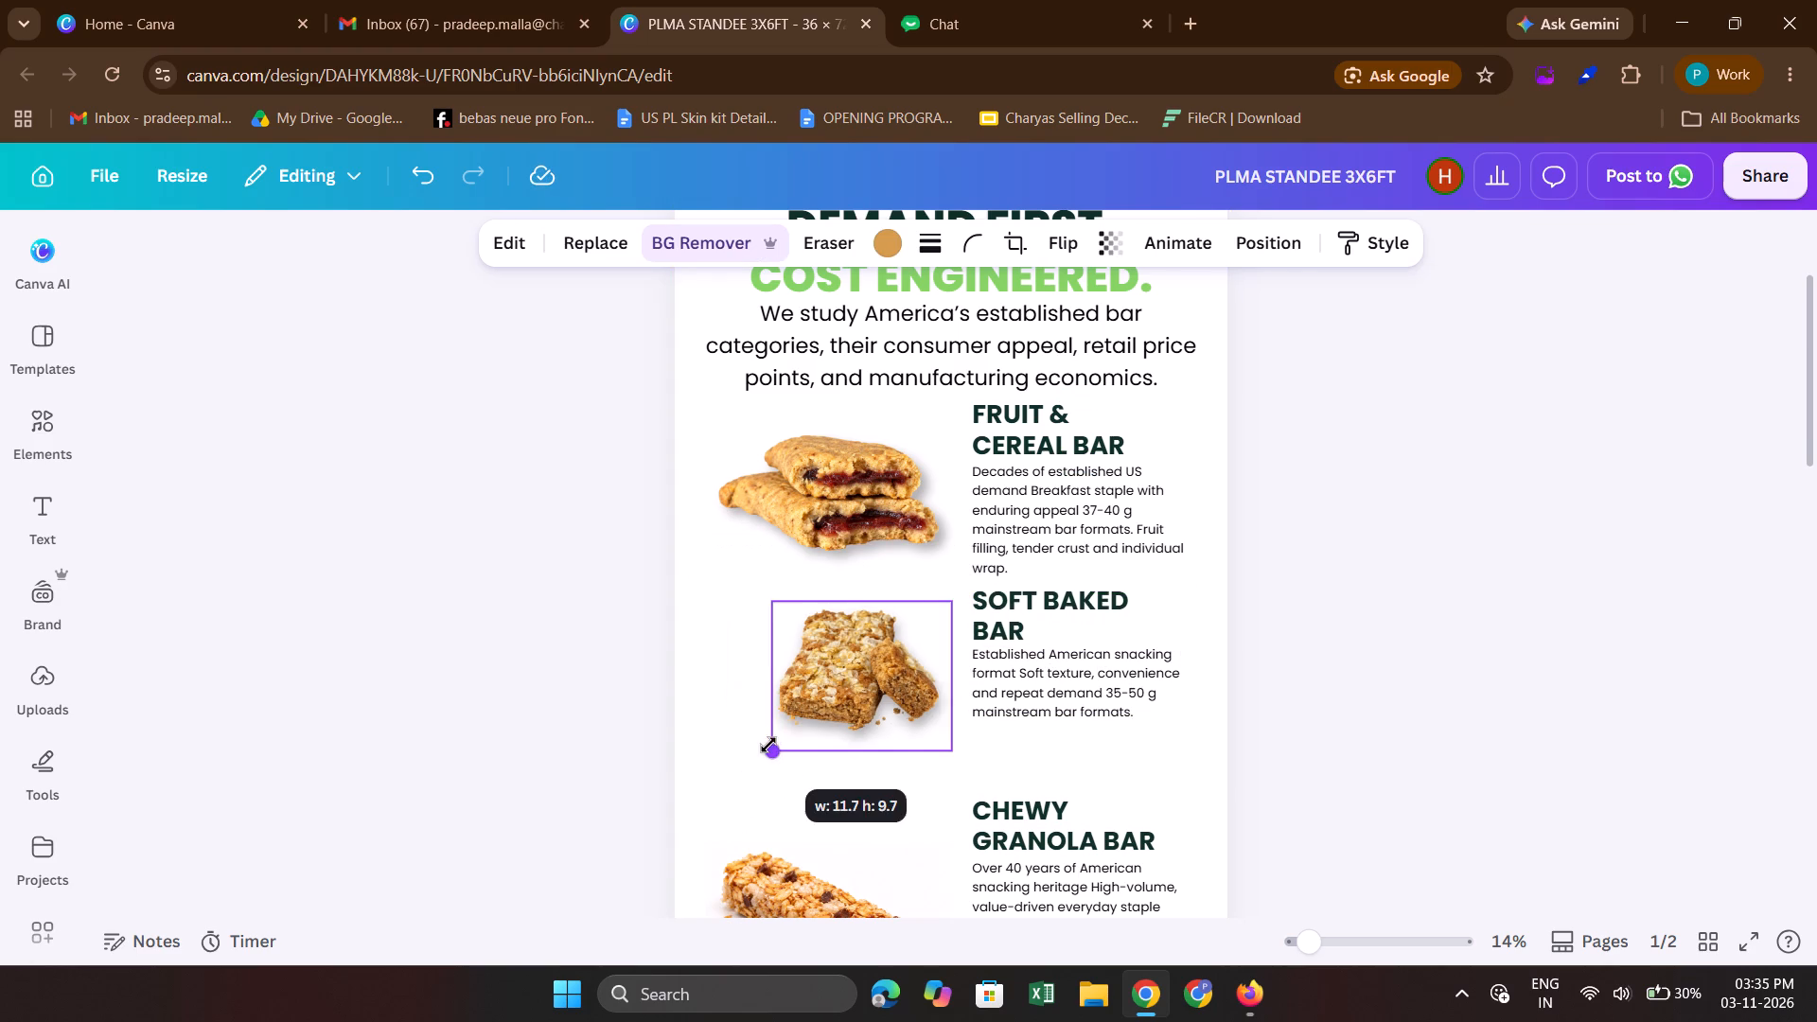
pyautogui.moveTo(768, 745); pyautogui.dragTo(778, 723)
# Move the CHEWY GRANOLA BAR heading and description up together, leaving a small gap below the SOFT BAKED BAR description.
pyautogui.scroll(-1, 778, 723)
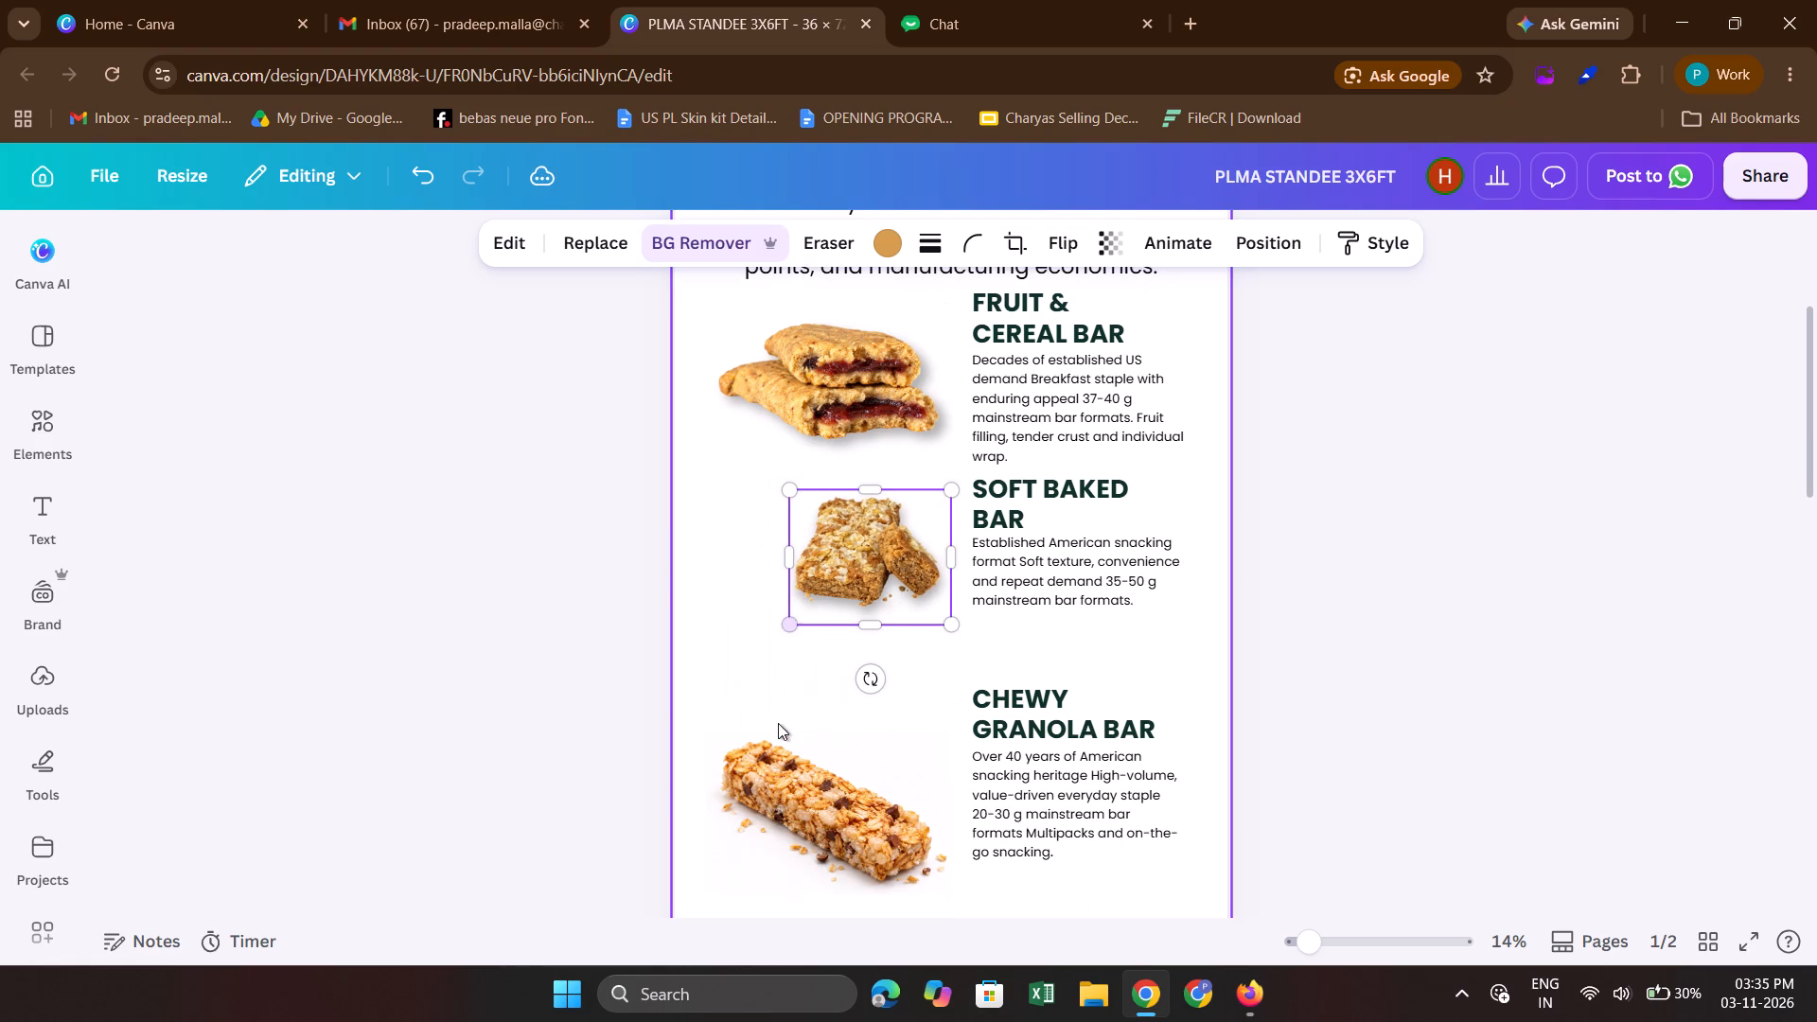
pyautogui.click(1061, 735)
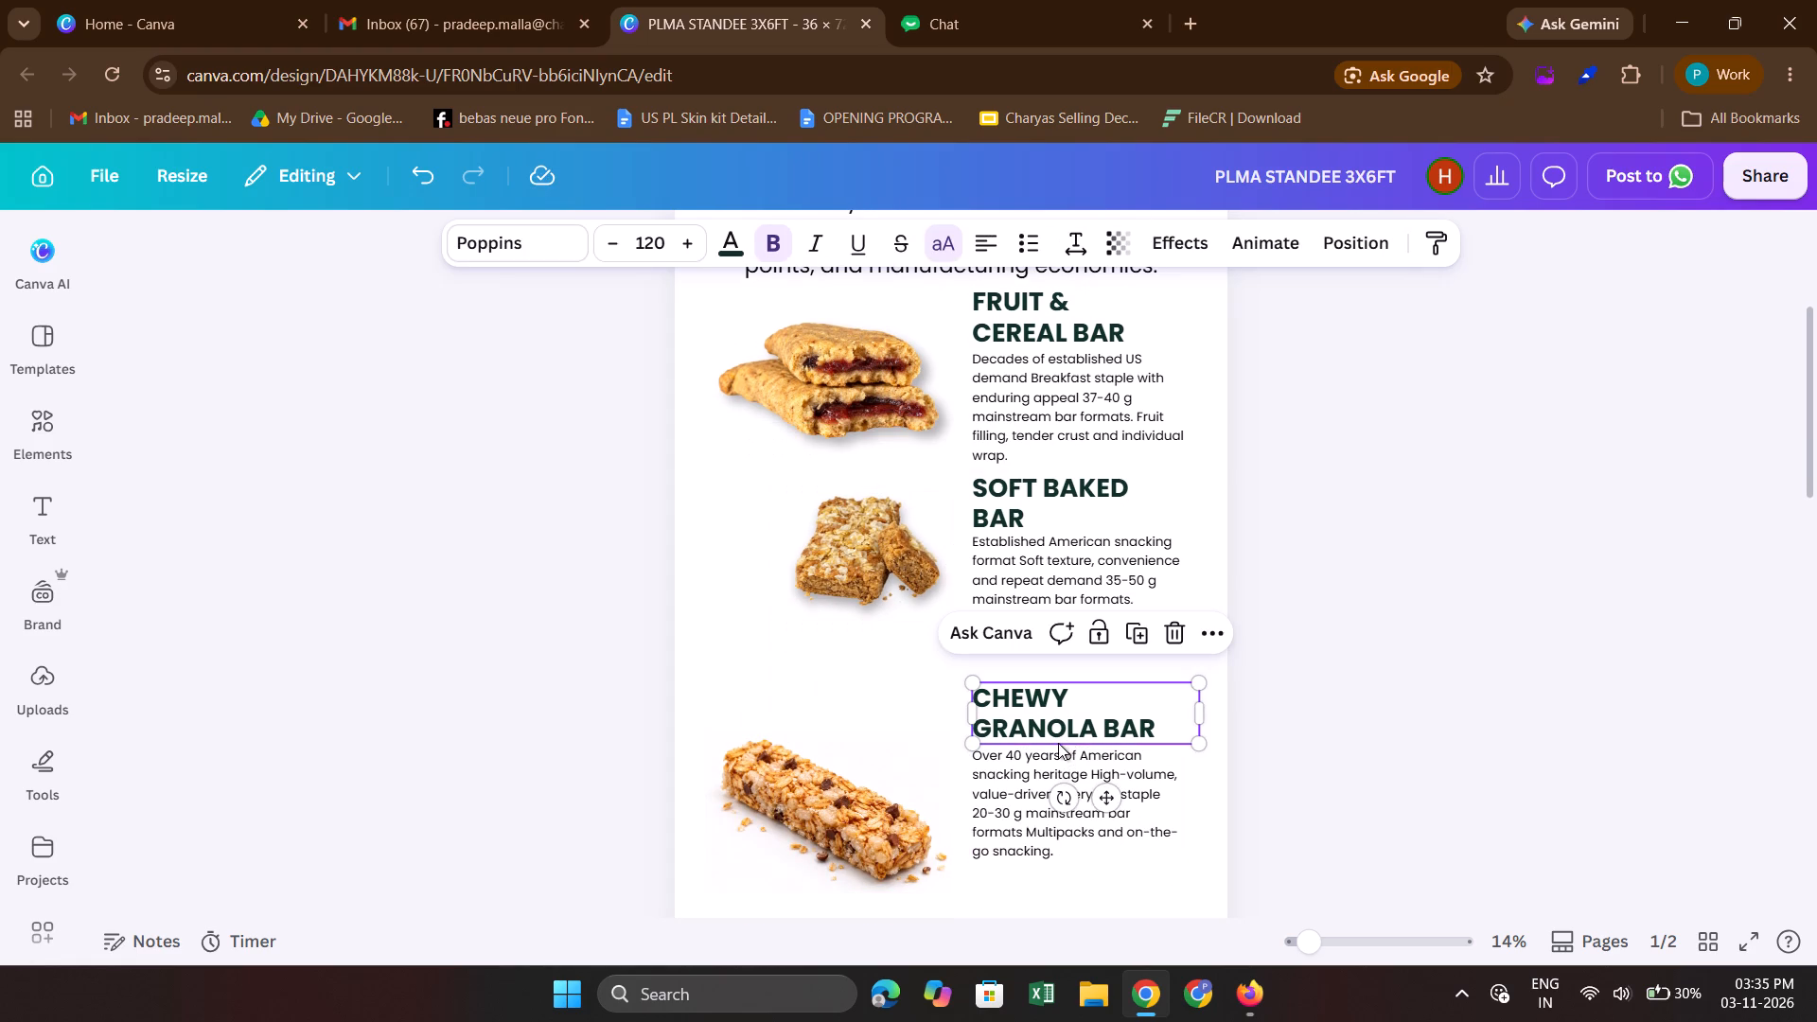
pyautogui.keyDown('shift'); pyautogui.click(1035, 777); pyautogui.keyUp('shift')
pyautogui.hotkey('shift', 'Up')
pyautogui.hotkey('shift', 'Up')
pyautogui.hotkey('shift', 'Up')
pyautogui.hotkey('shift', 'Up')
pyautogui.hotkey('shift', 'Up')
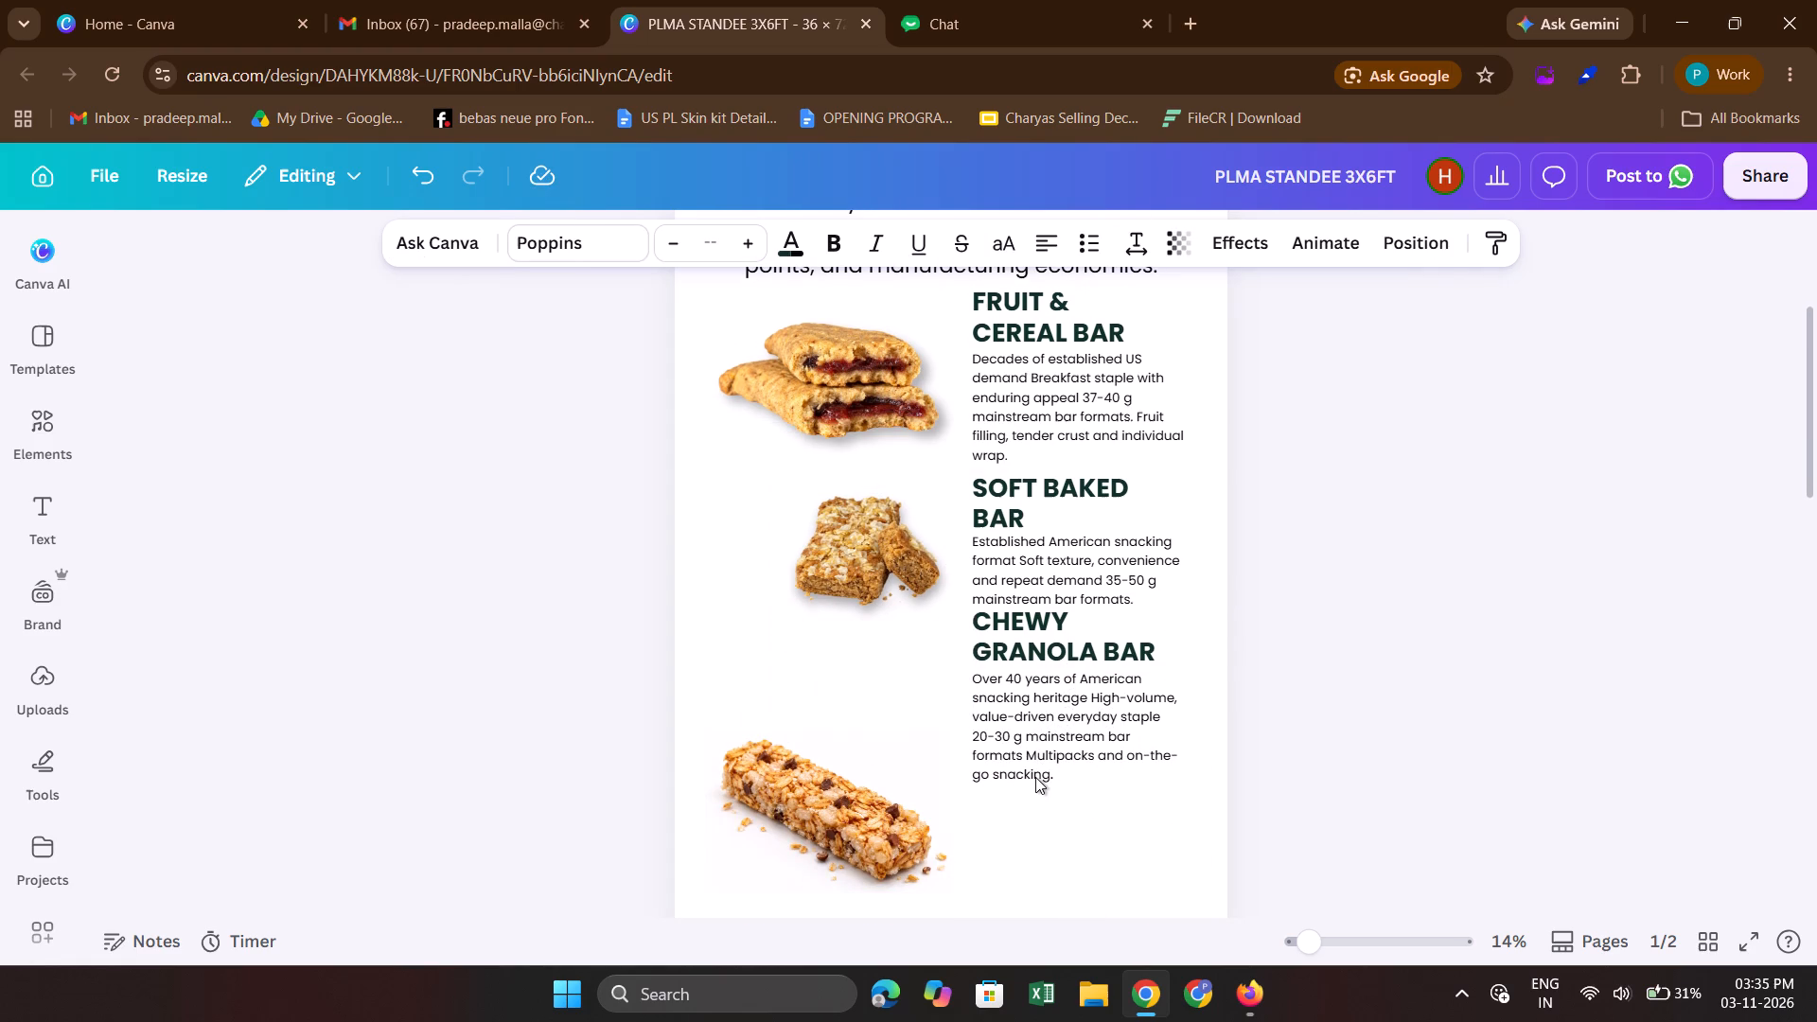
pyautogui.press('Down')
pyautogui.press('Down')
pyautogui.press('Down')
pyautogui.press('Down')
pyautogui.press('Down')
pyautogui.press('Down')
pyautogui.press('Down')
pyautogui.press('Down')
pyautogui.press('Down')
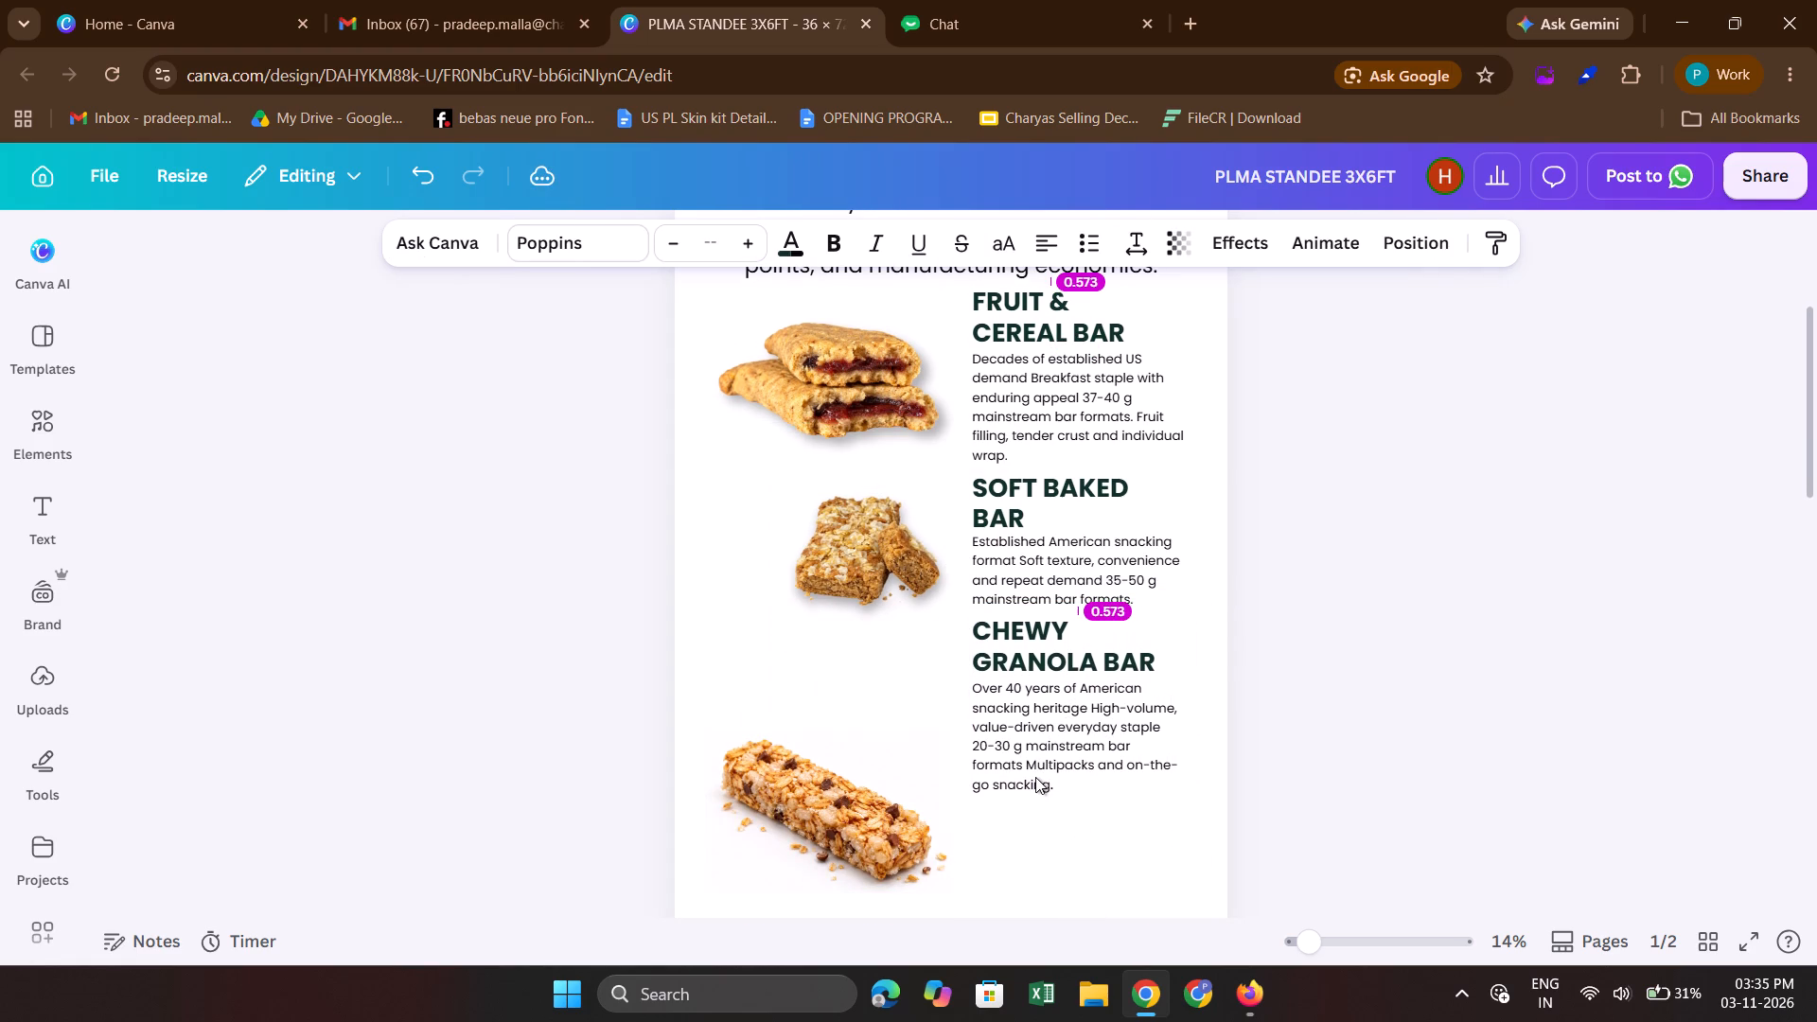
pyautogui.press('Down')
# Move the CHEWY GRANOLA BAR image up beside its heading and description.
pyautogui.click(863, 853)
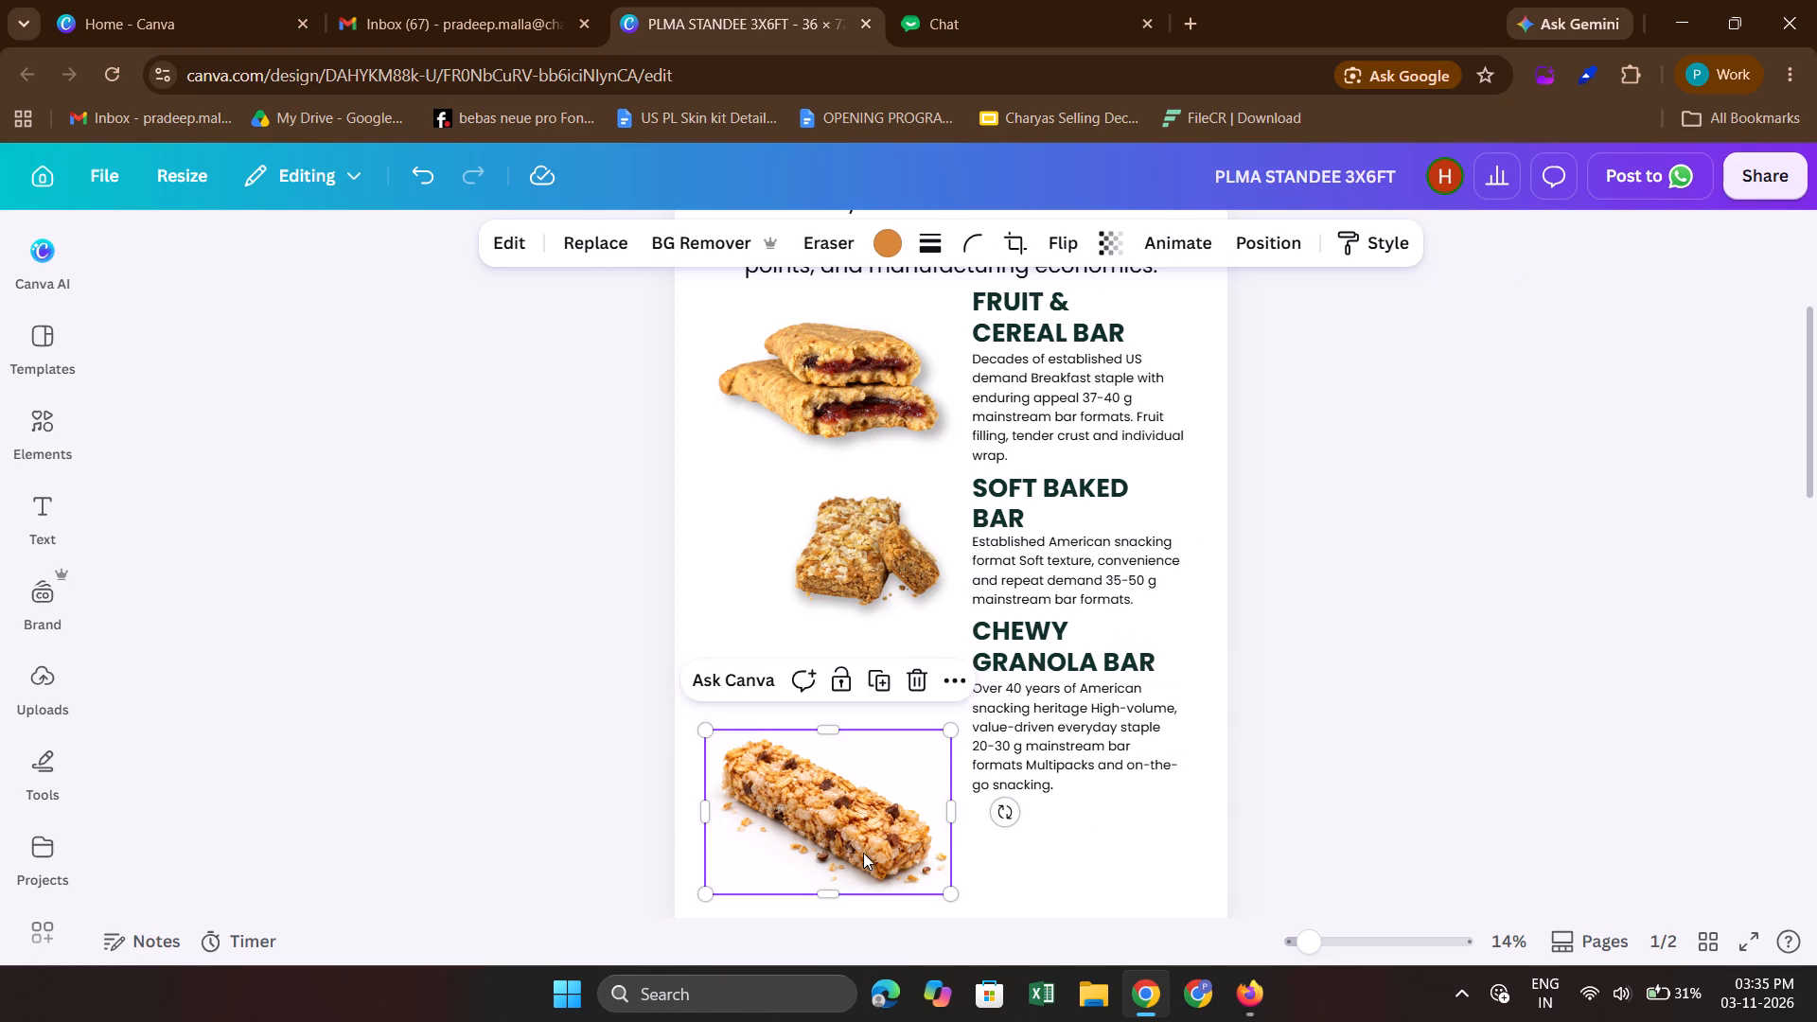
pyautogui.hotkey('shift', 'Up')
pyautogui.hotkey('shift', 'Up')
pyautogui.hotkey('shift', 'Up')
pyautogui.hotkey('shift', 'Up')
pyautogui.hotkey('shift', 'Up')
pyautogui.hotkey('shift', 'Up')
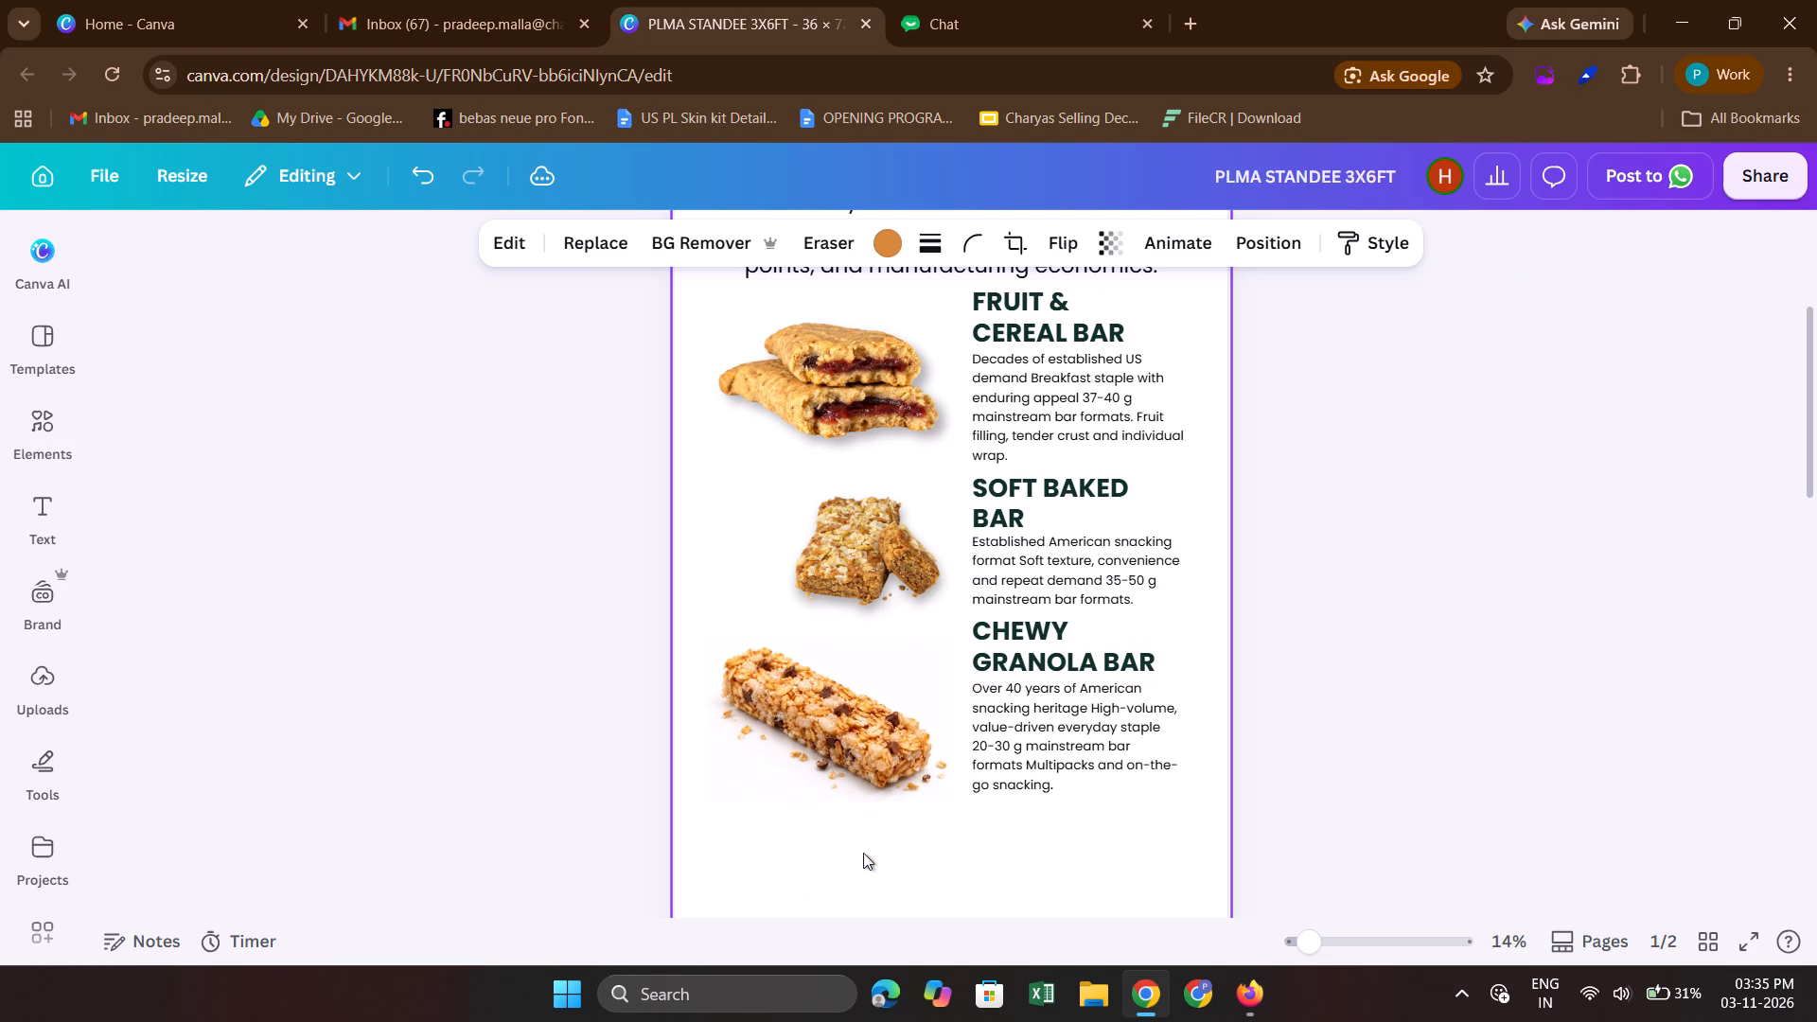
# Shrink the CHEWY GRANOLA BAR image proportionally to about the same width as the SOFT BAKED BAR image.
pyautogui.moveTo(703, 628); pyautogui.dragTo(781, 661)
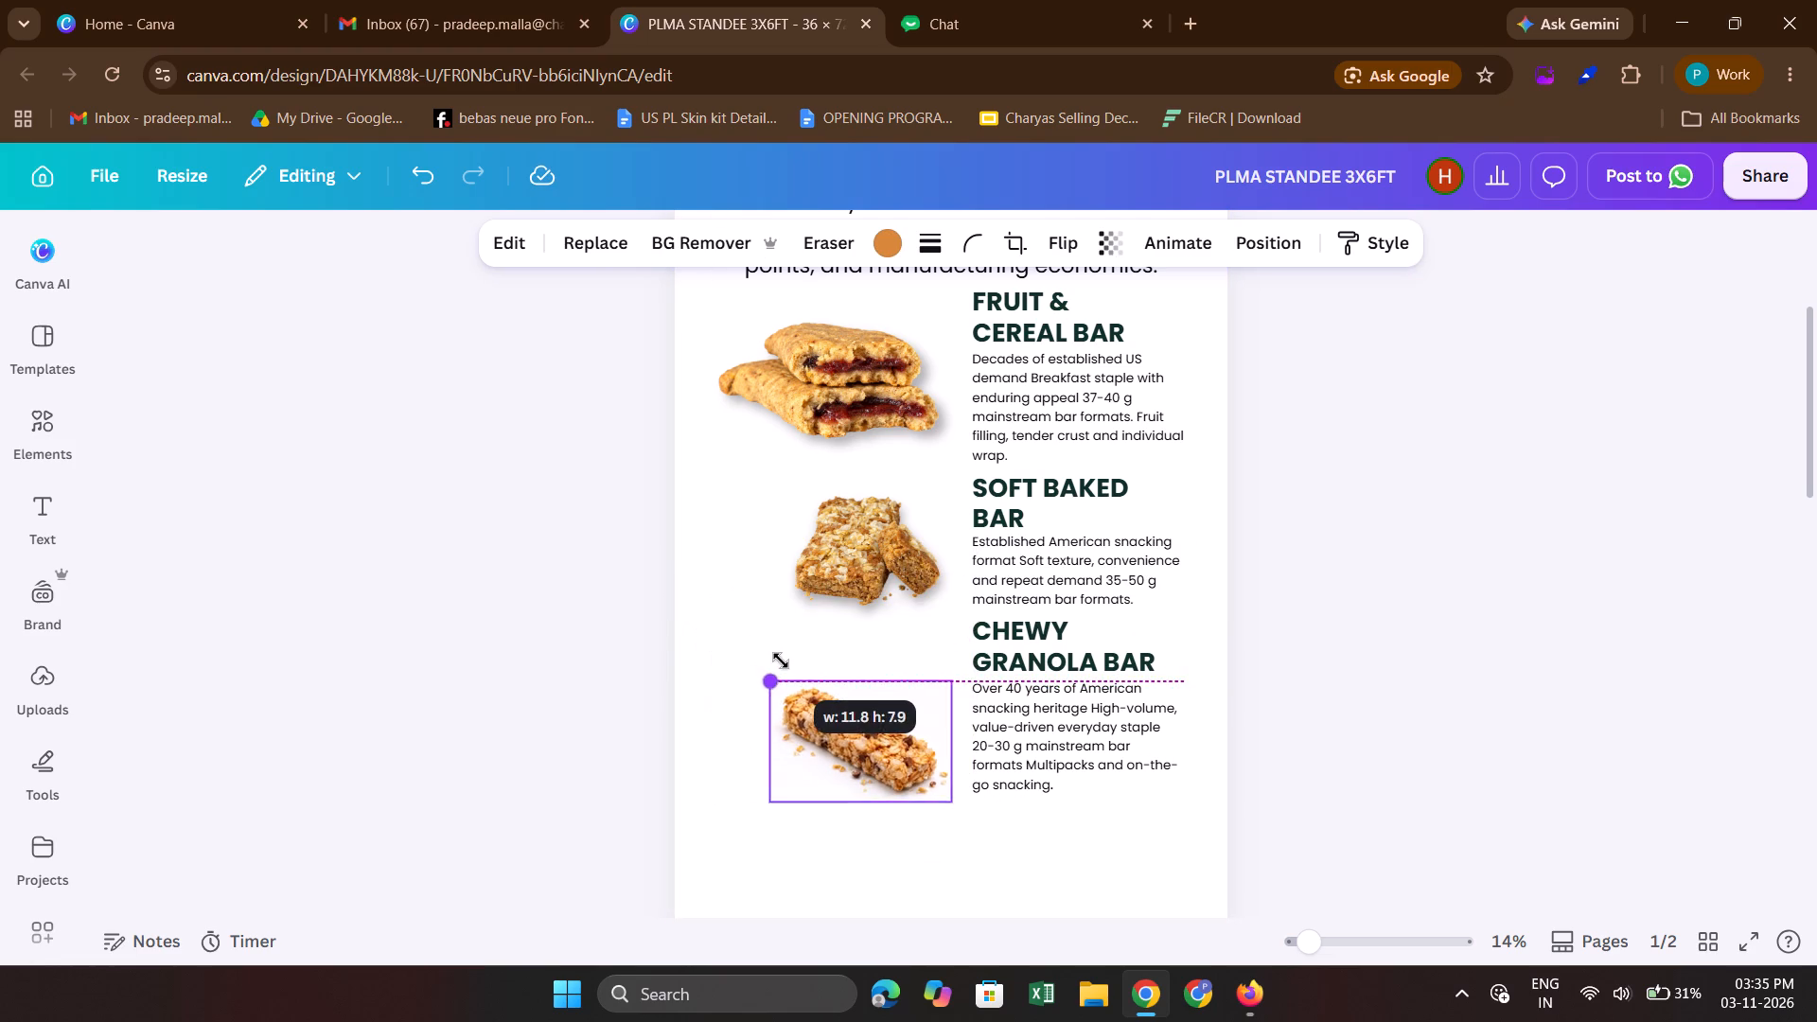
pyautogui.moveTo(781, 661); pyautogui.dragTo(793, 670)
# Move the CHEWY GRANOLA BAR image left and slightly up, keeping it level with its description.
pyautogui.moveTo(880, 749); pyautogui.dragTo(875, 734)
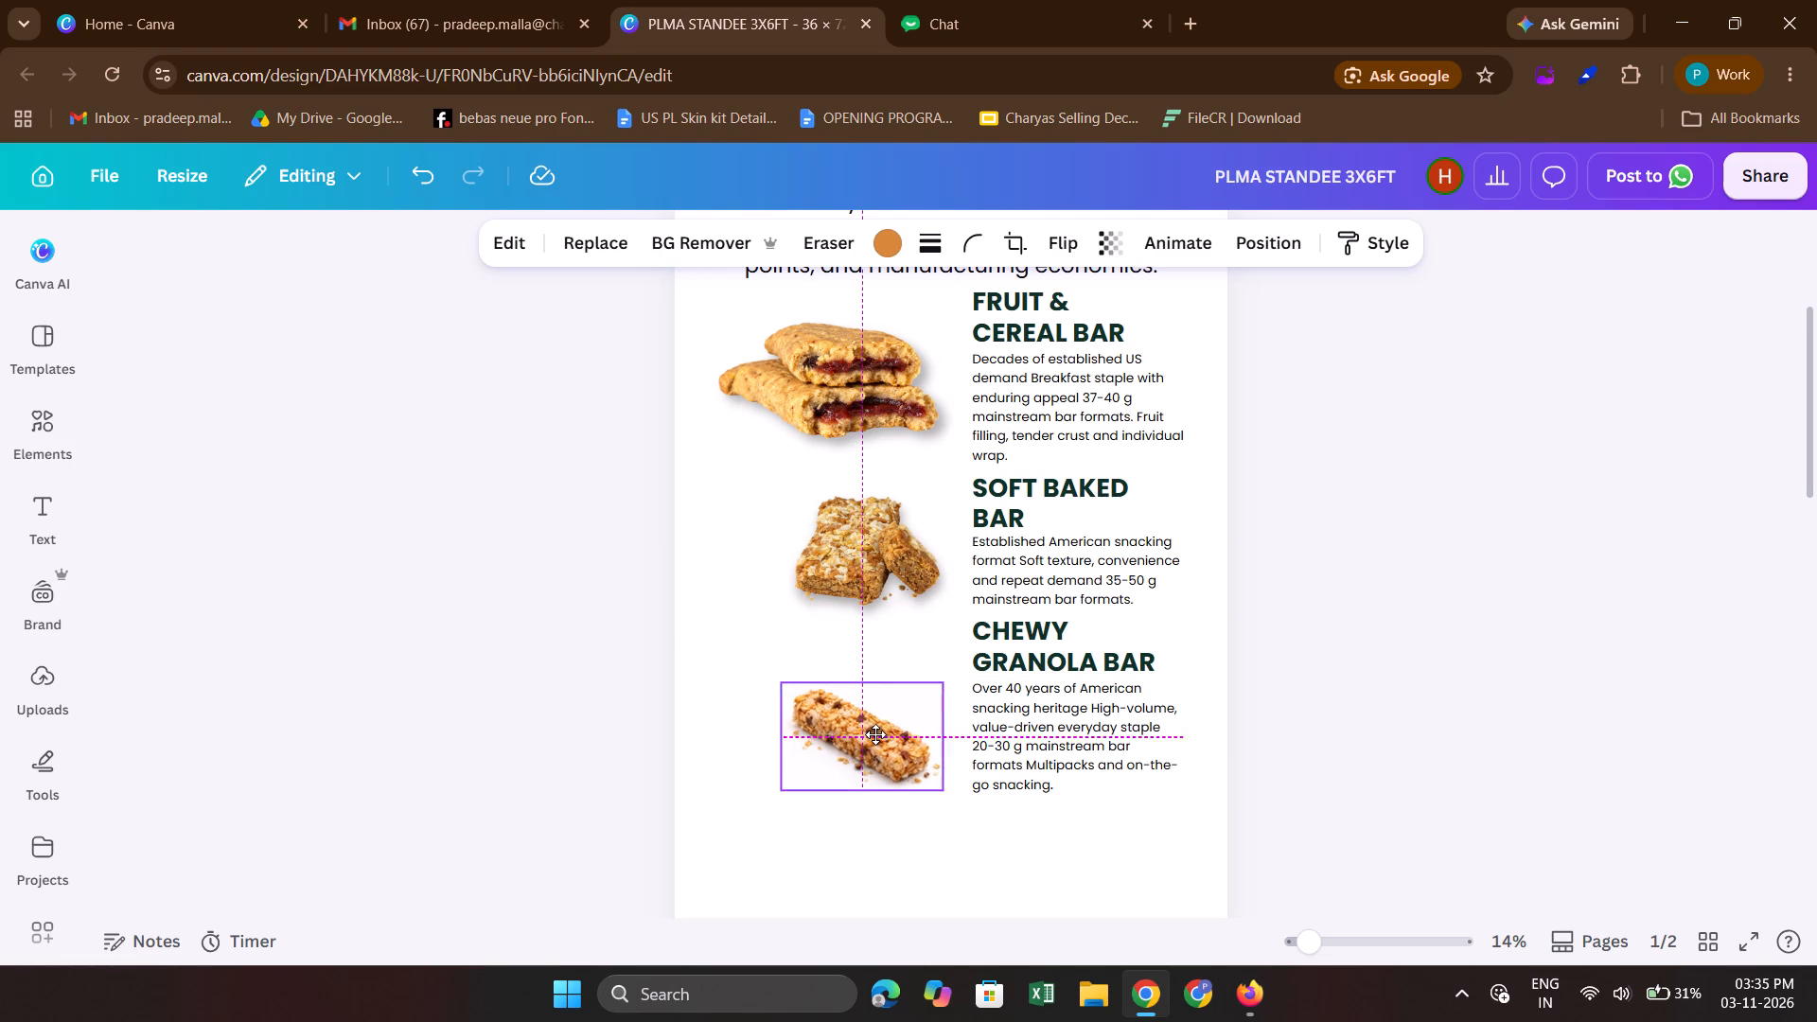
pyautogui.moveTo(875, 734); pyautogui.dragTo(820, 737)
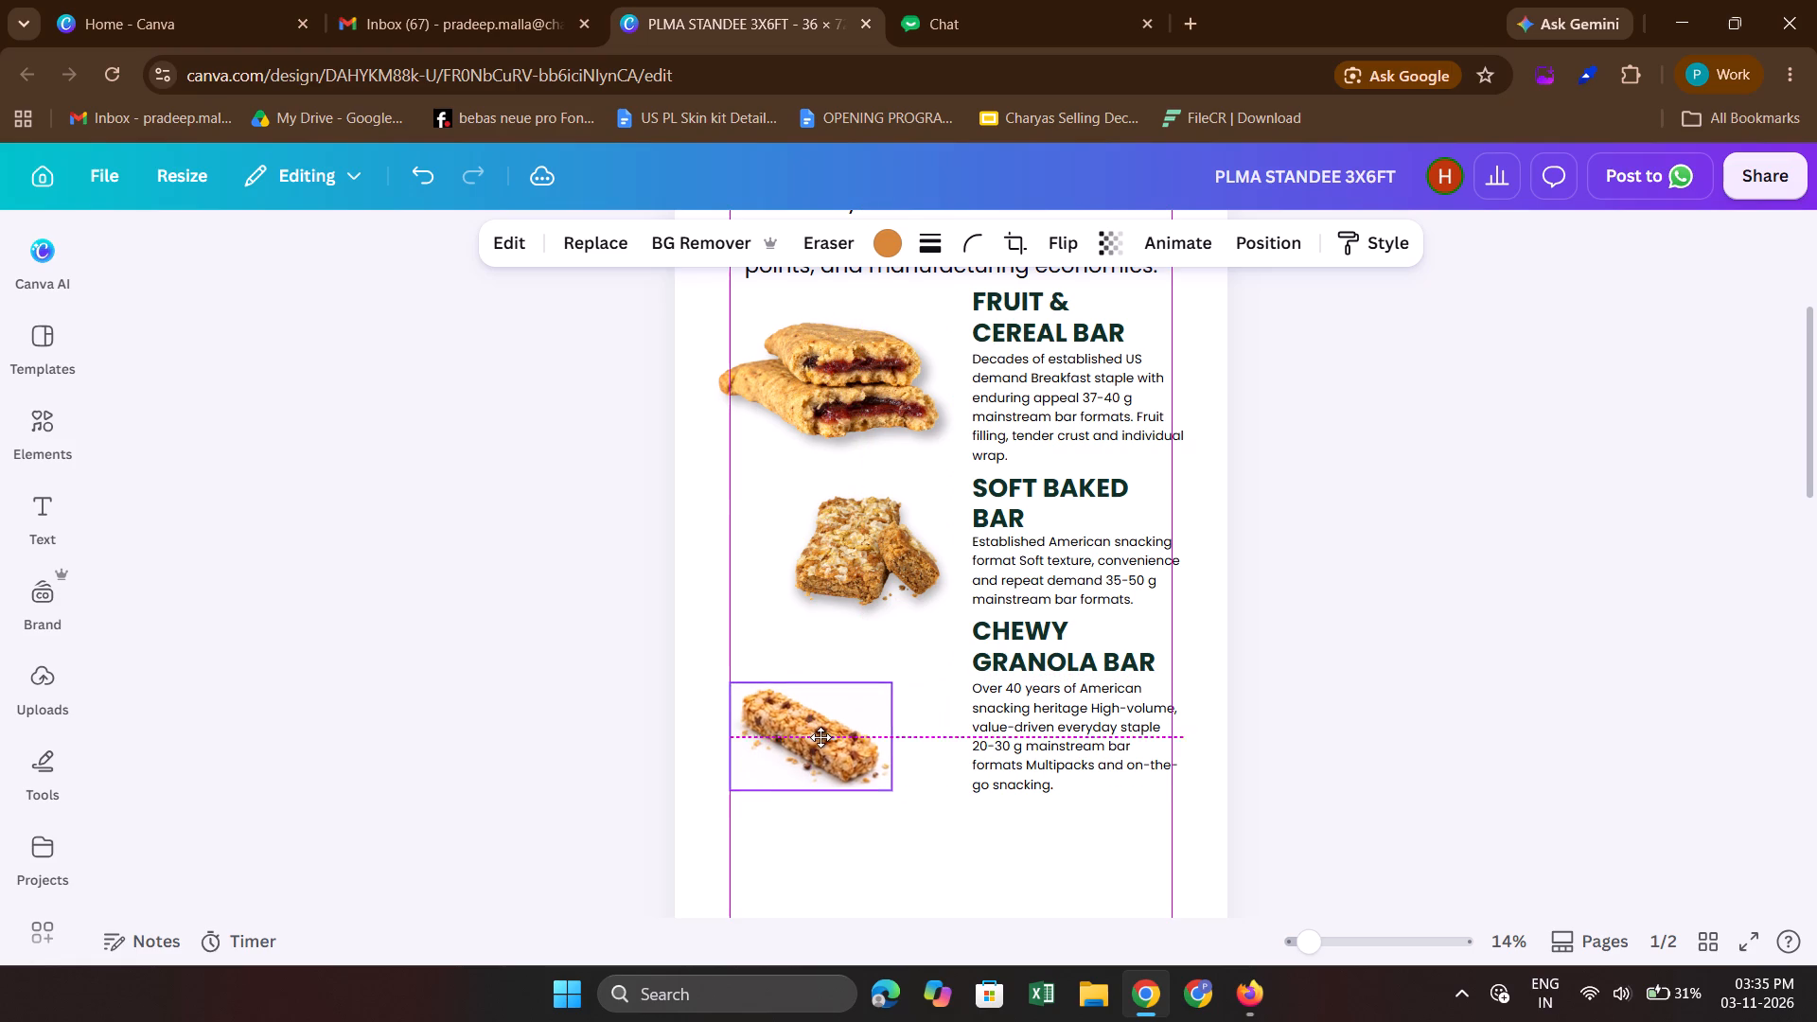
pyautogui.moveTo(820, 737); pyautogui.dragTo(816, 731)
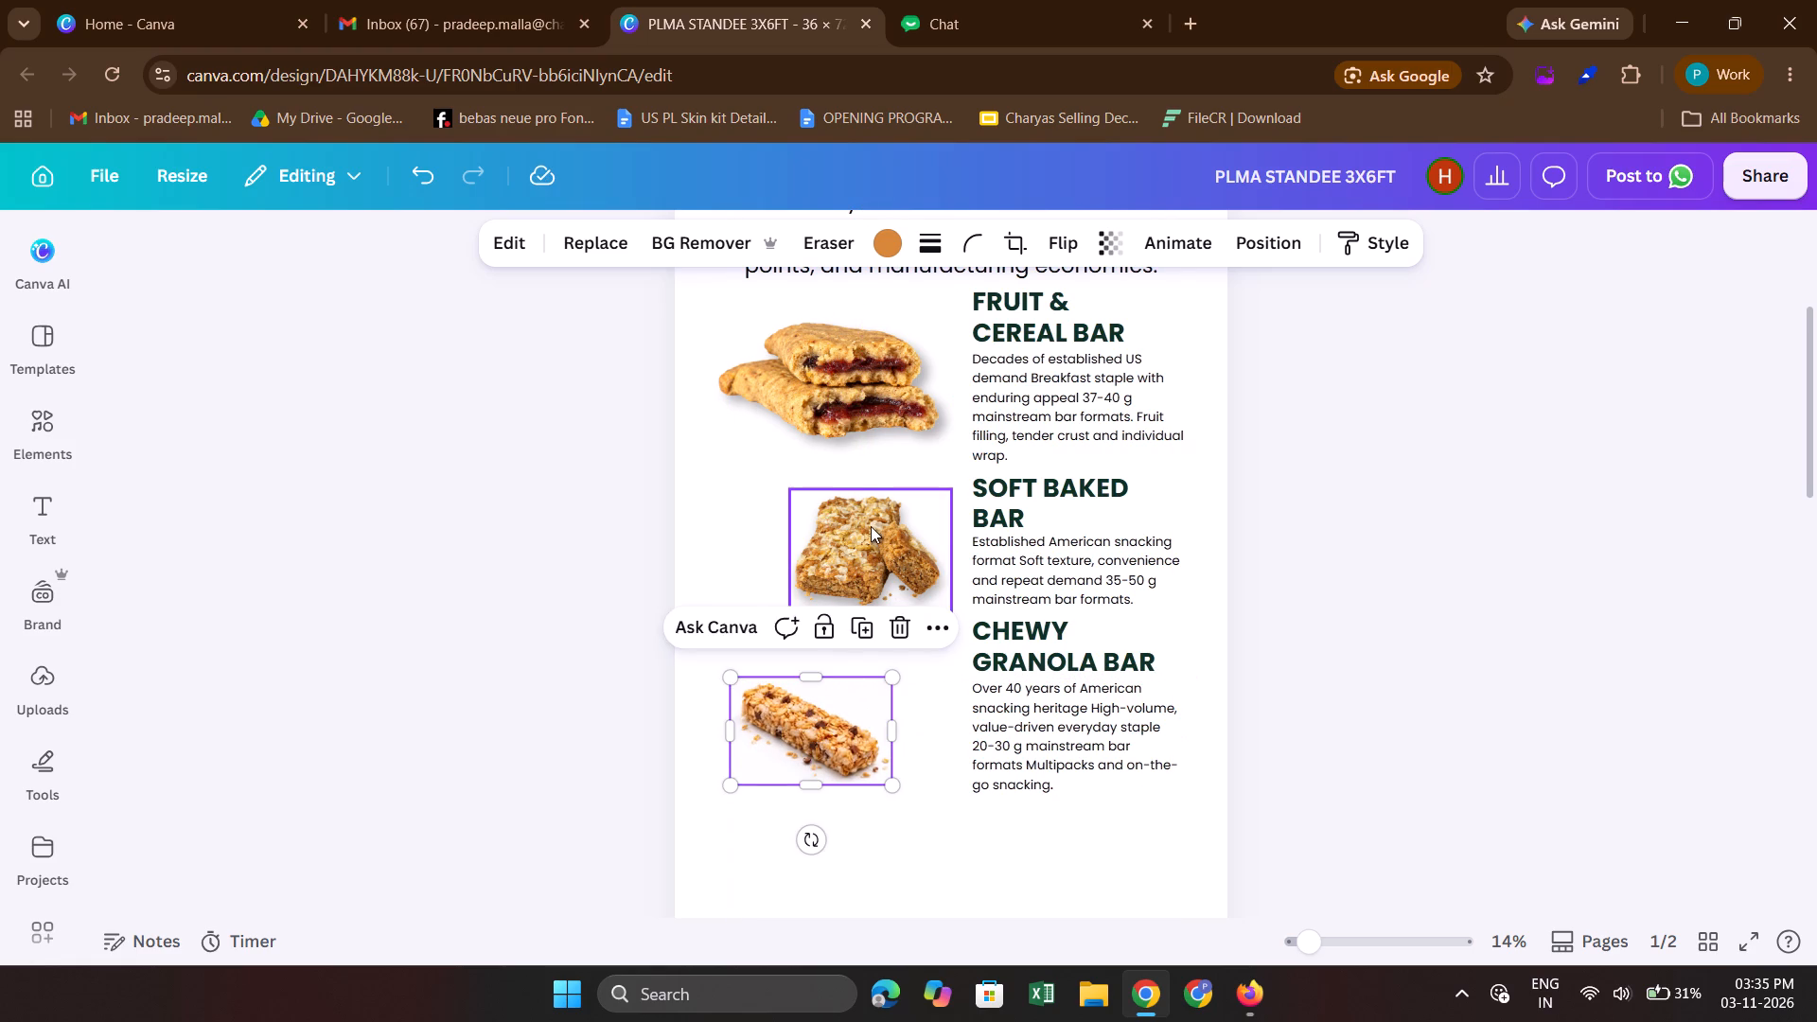
# Move the SOFT BAKED BAR image left so it lines up above the CHEWY GRANOLA BAR image.
pyautogui.click(870, 528)
pyautogui.hotkey('shift', 'Left')
pyautogui.hotkey('shift', 'Left')
pyautogui.hotkey('shift', 'Left')
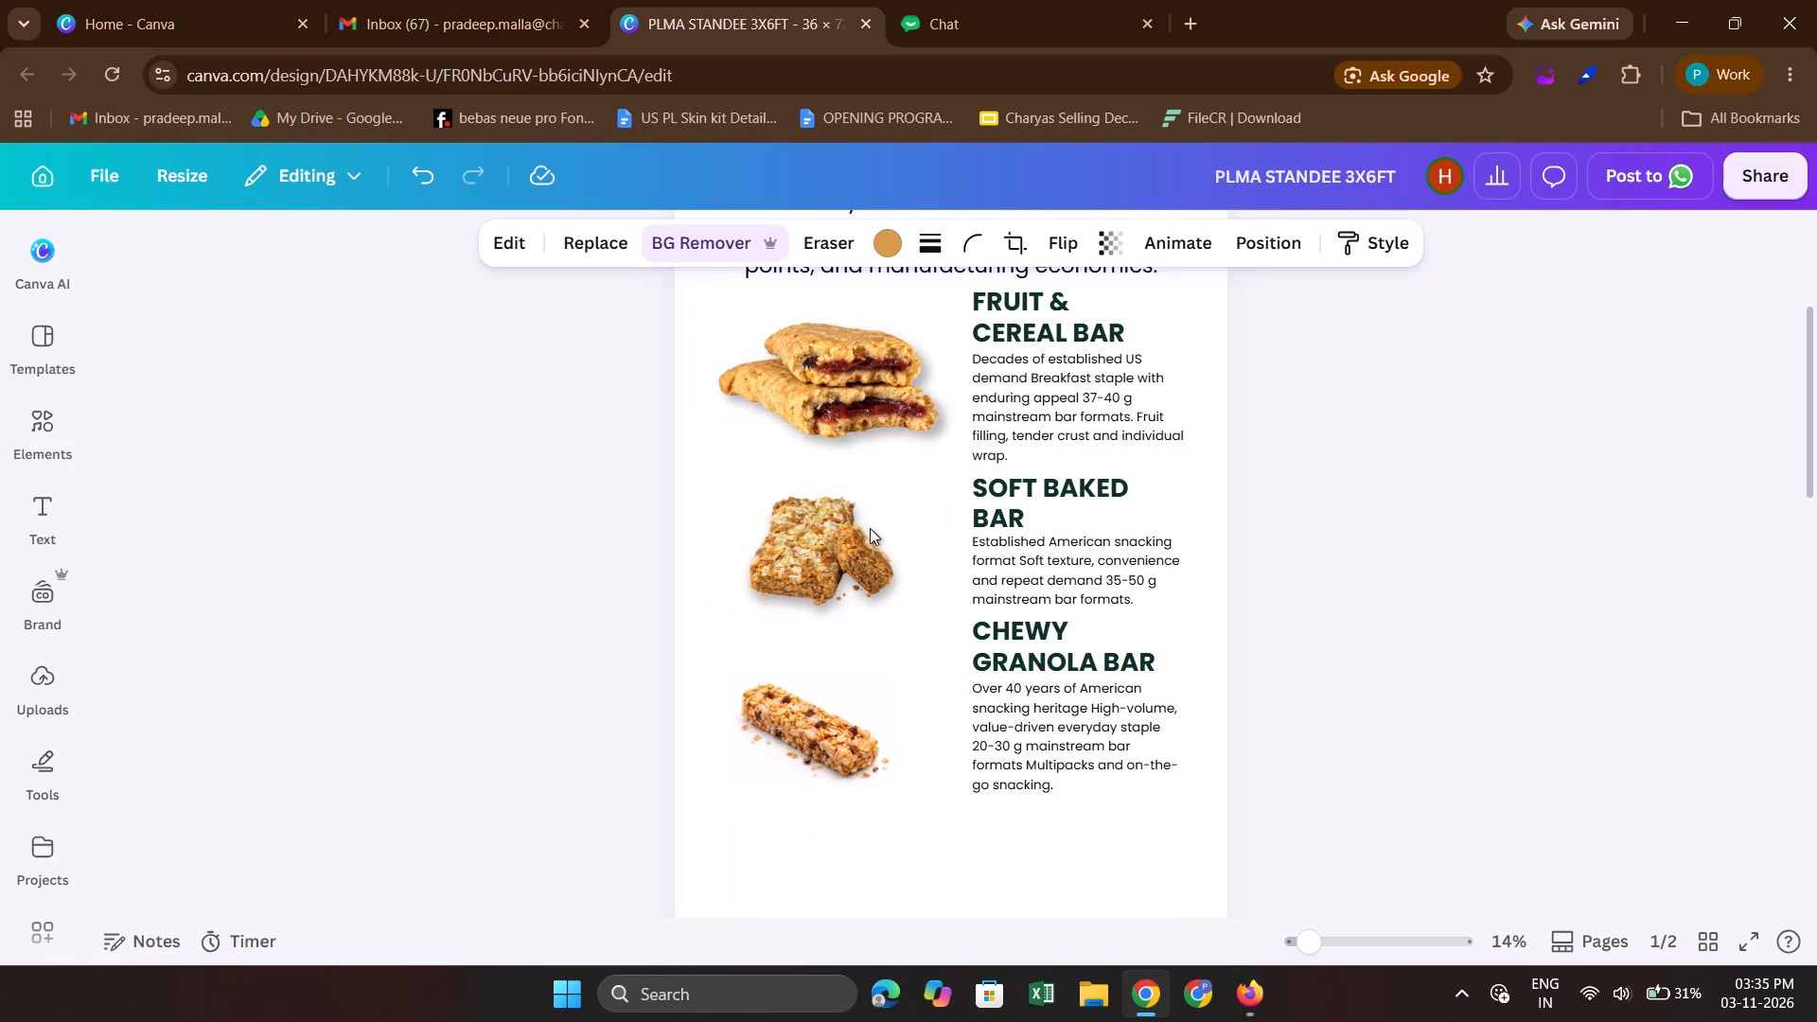
# Shrink the FRUIT & CEREAL BAR image to about the other bar images' width and centre it above them.
pyautogui.click(854, 374)
pyautogui.moveTo(701, 294); pyautogui.dragTo(714, 298)
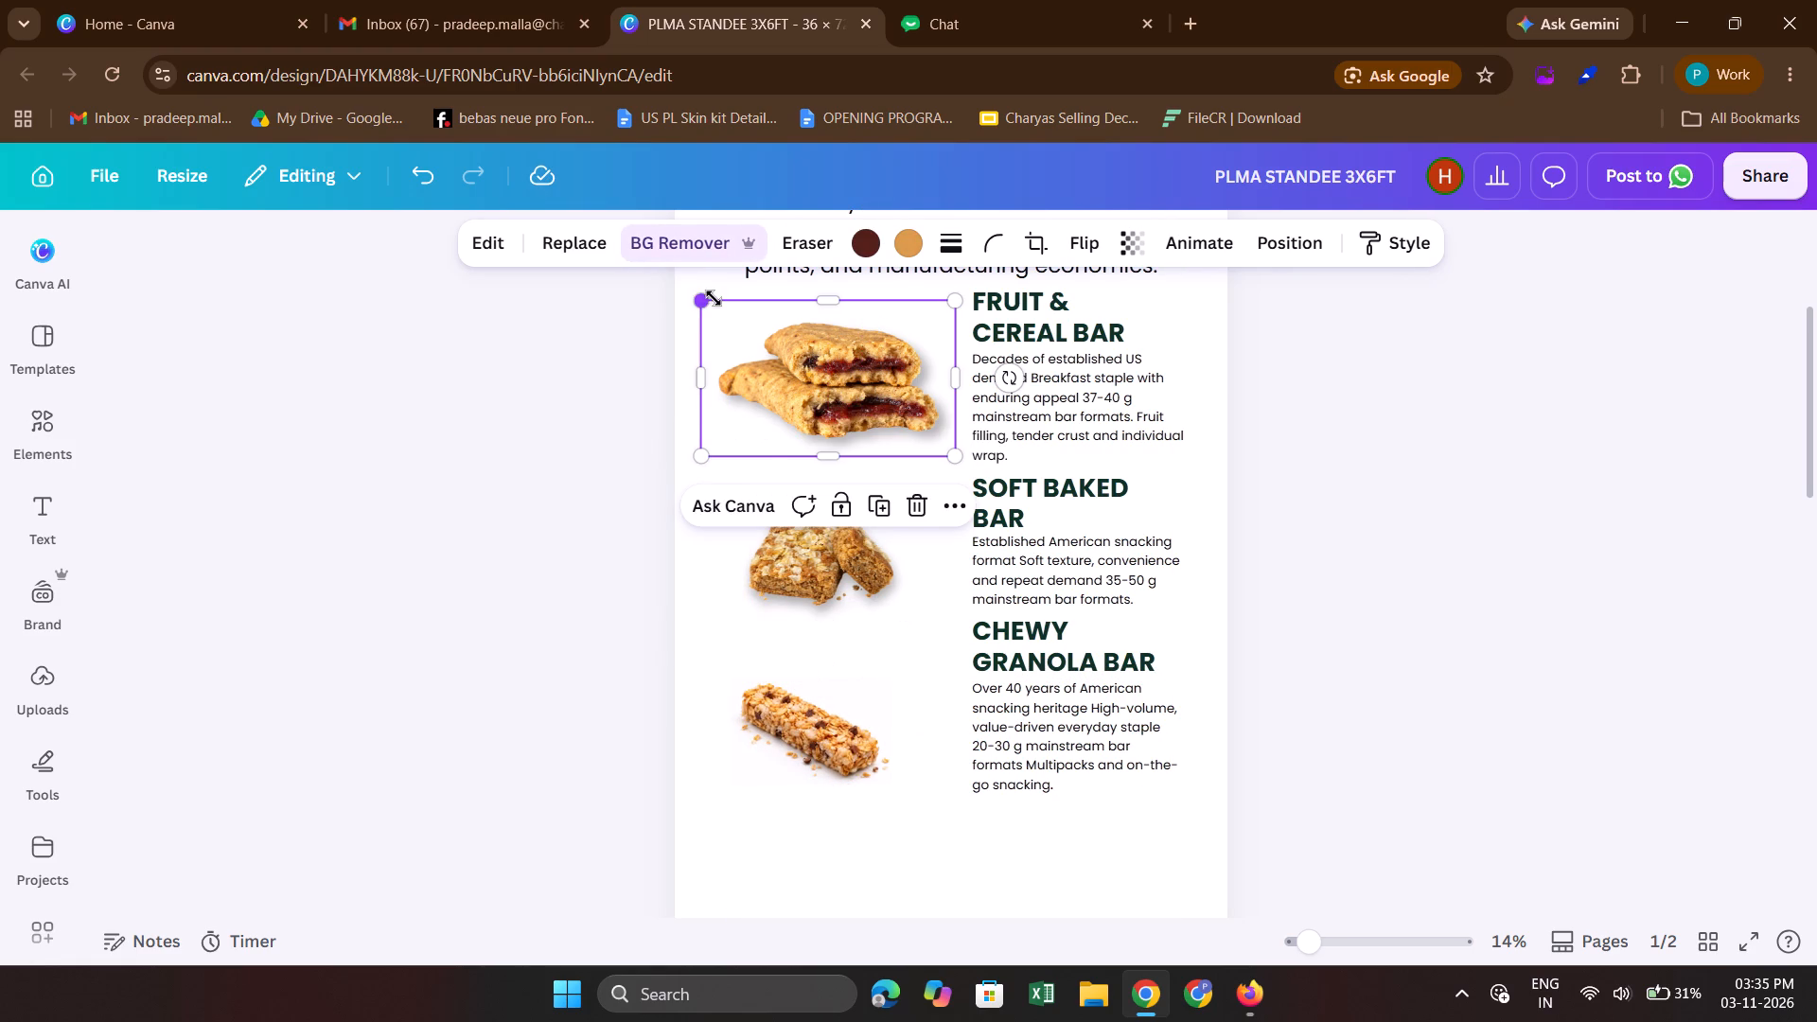
pyautogui.moveTo(714, 298); pyautogui.dragTo(774, 336)
pyautogui.moveTo(864, 373); pyautogui.dragTo(813, 372)
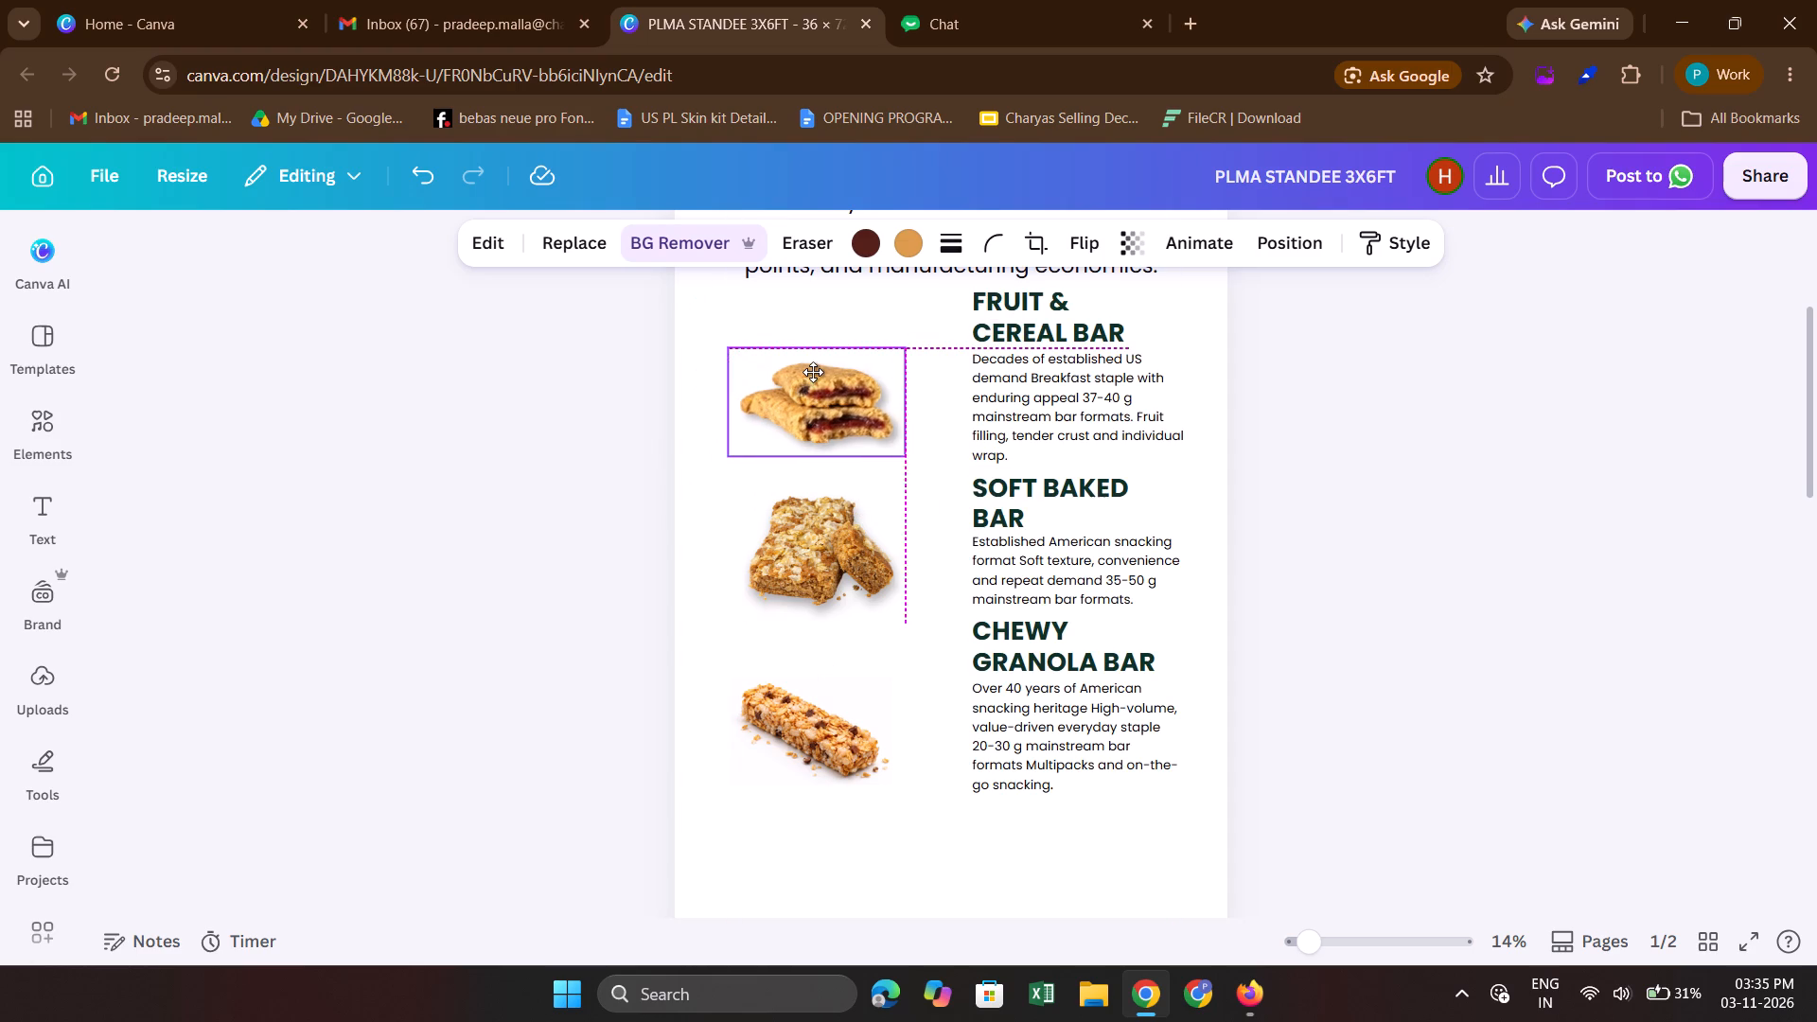
pyautogui.moveTo(813, 372); pyautogui.dragTo(811, 372)
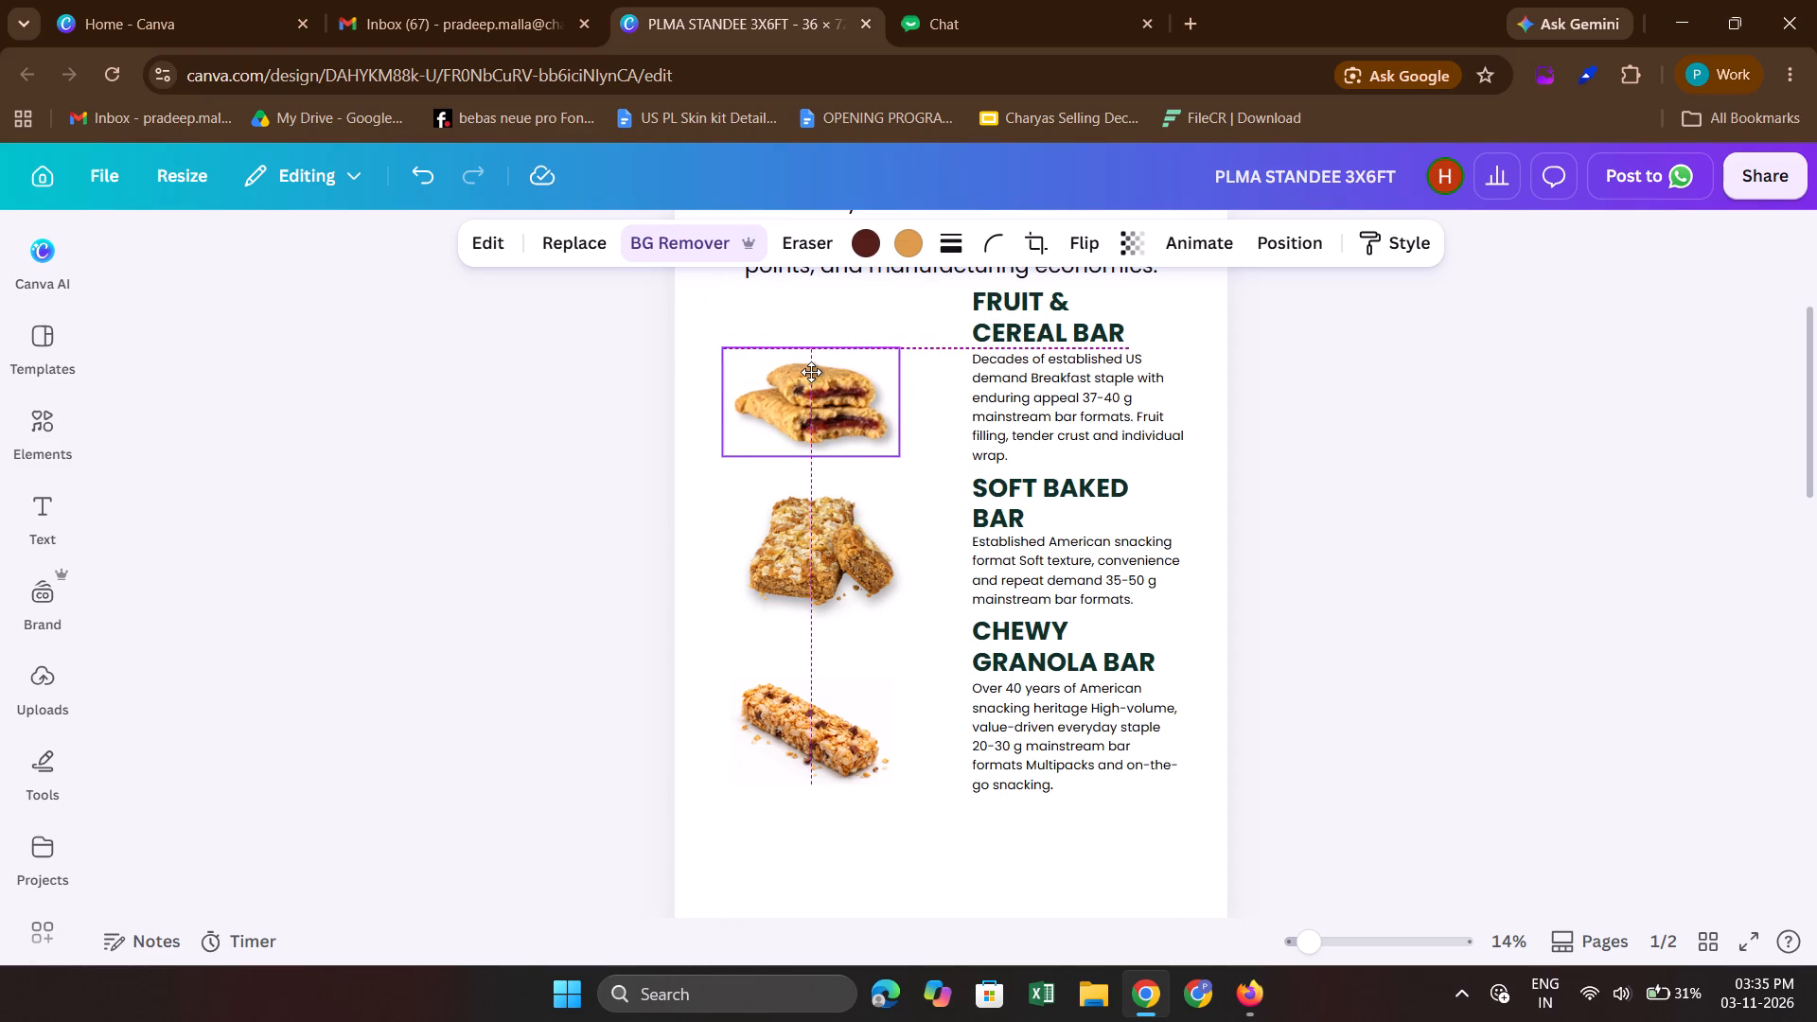
pyautogui.moveTo(811, 372); pyautogui.dragTo(809, 371)
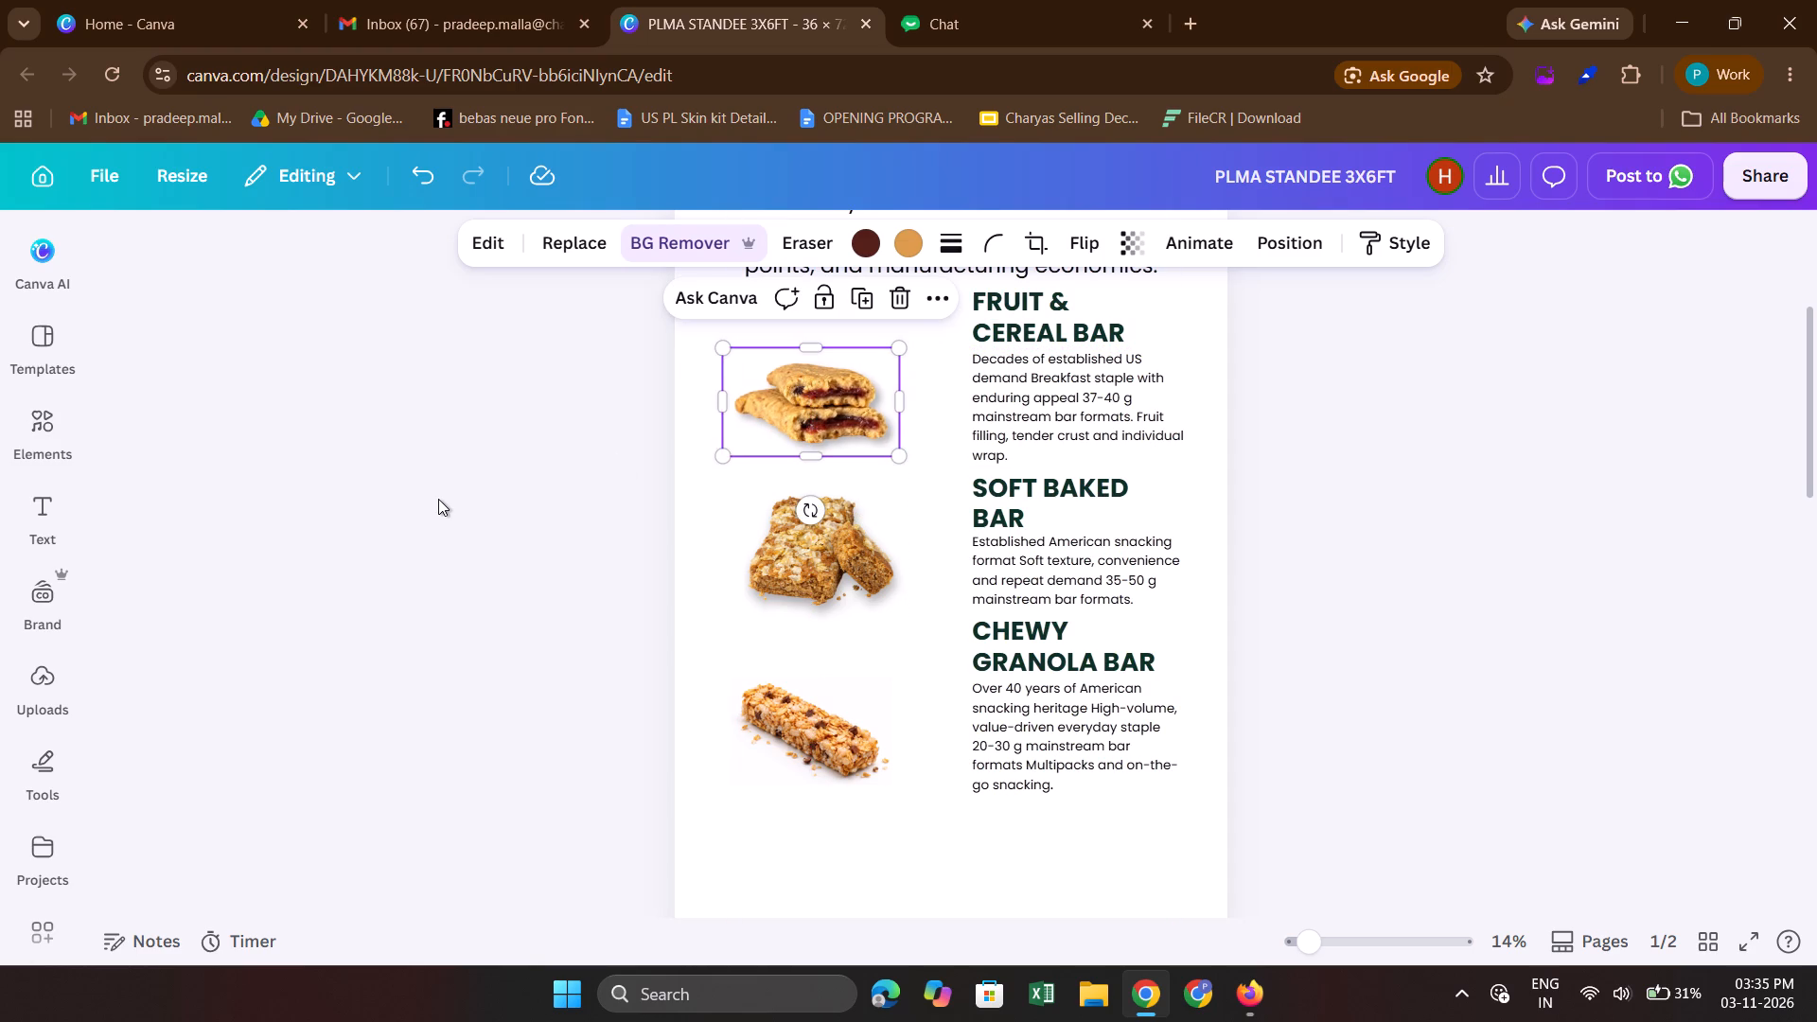
pyautogui.click(438, 499)
# Move the headings and descriptions of all three bar sections left together, closer to the bar images.
pyautogui.scroll(1, 748, 636)
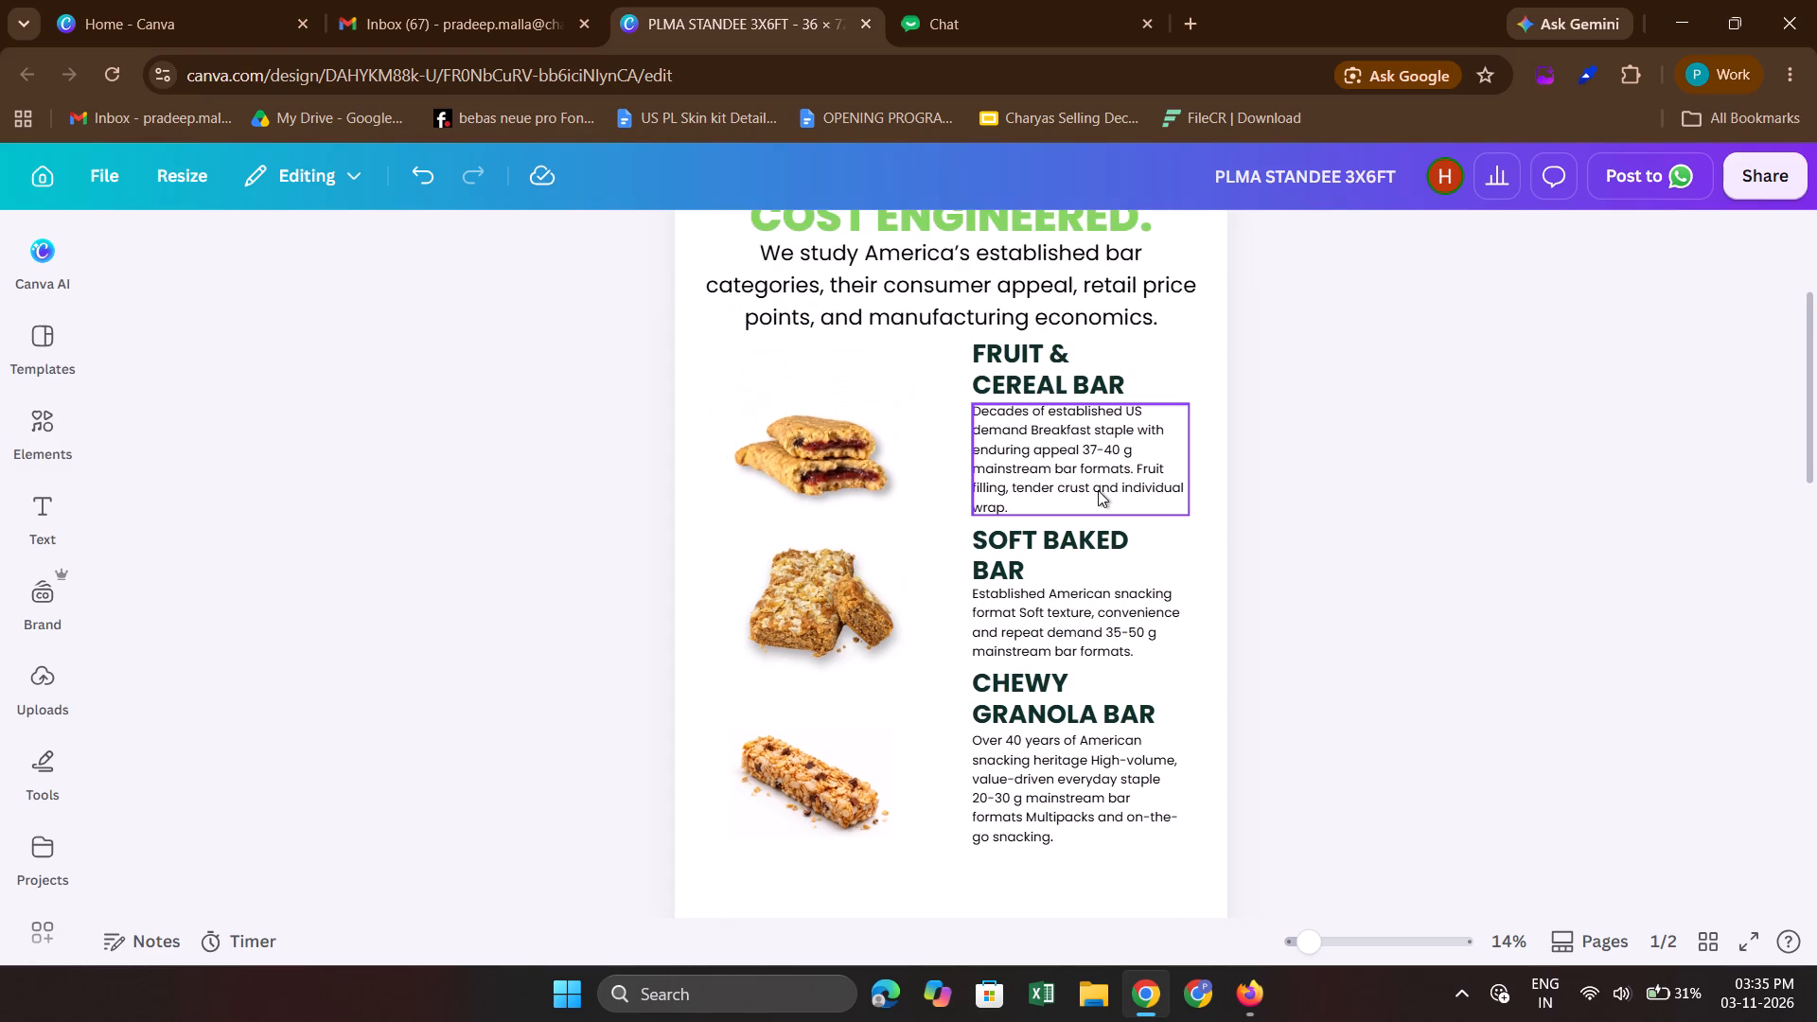
pyautogui.click(1098, 490)
pyautogui.keyDown('shift'); pyautogui.click(1059, 388); pyautogui.keyUp('shift')
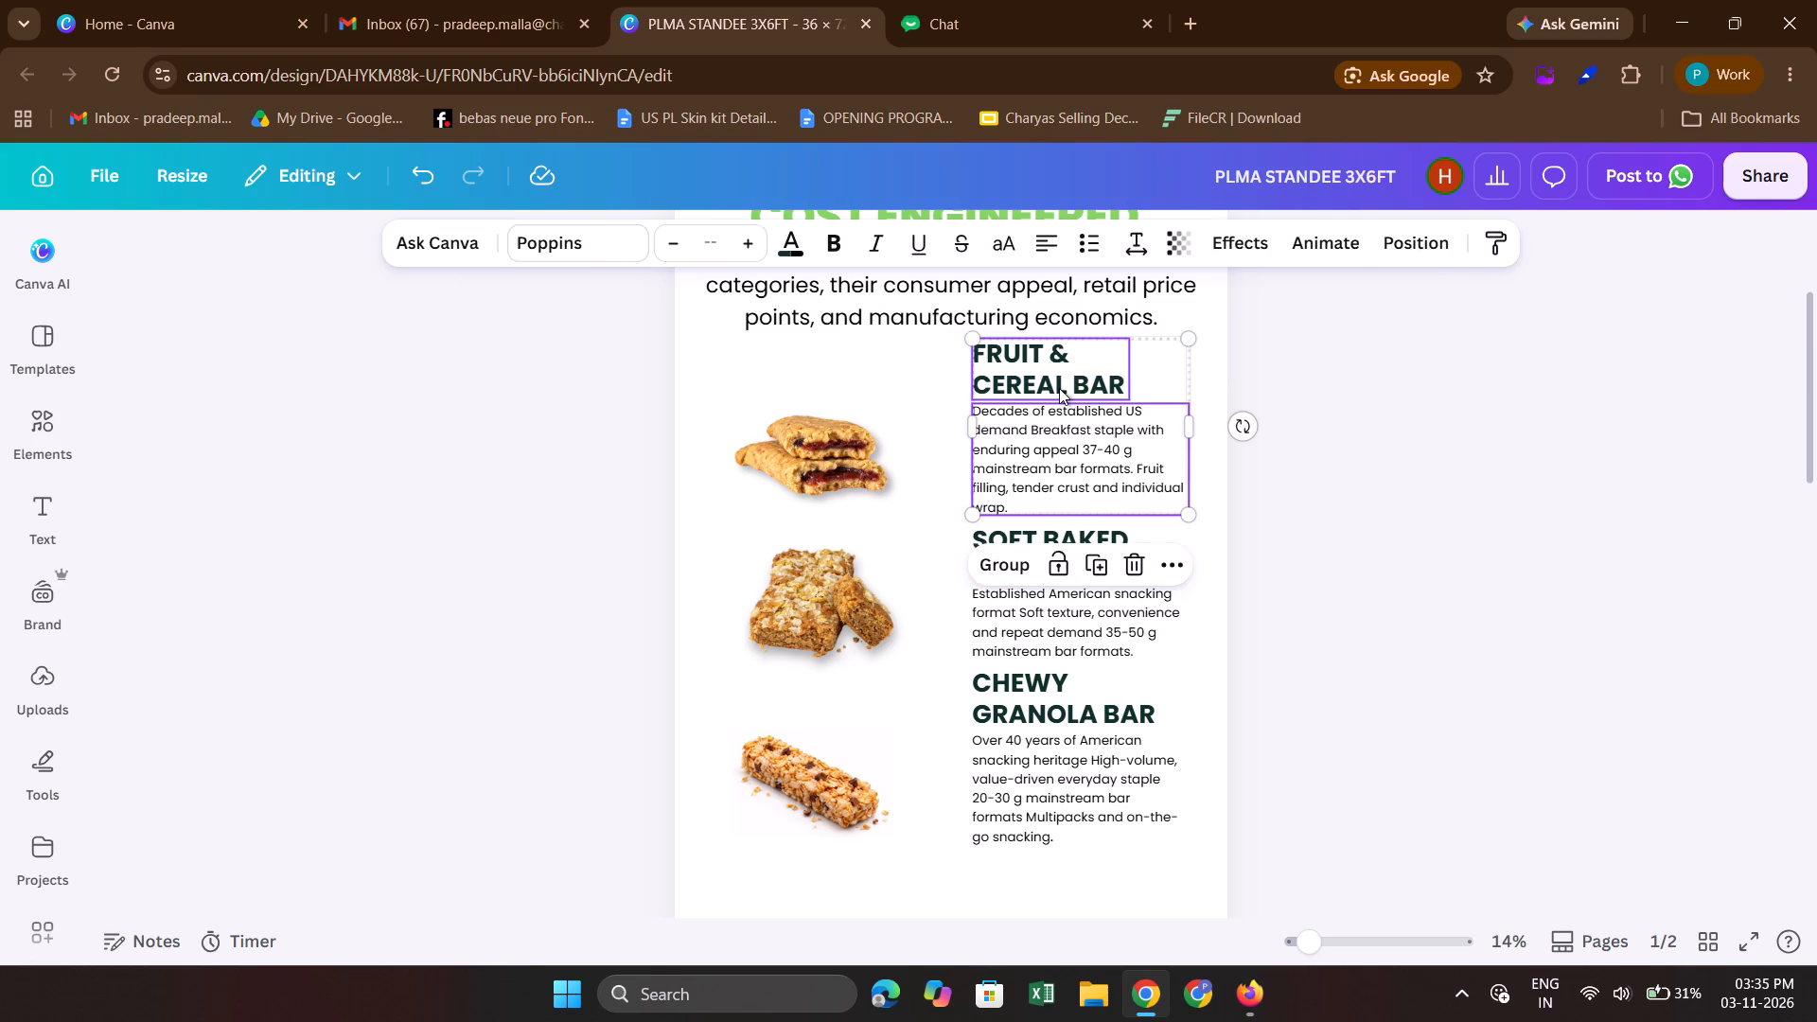
pyautogui.keyDown('shift'); pyautogui.click(1053, 537); pyautogui.keyUp('shift')
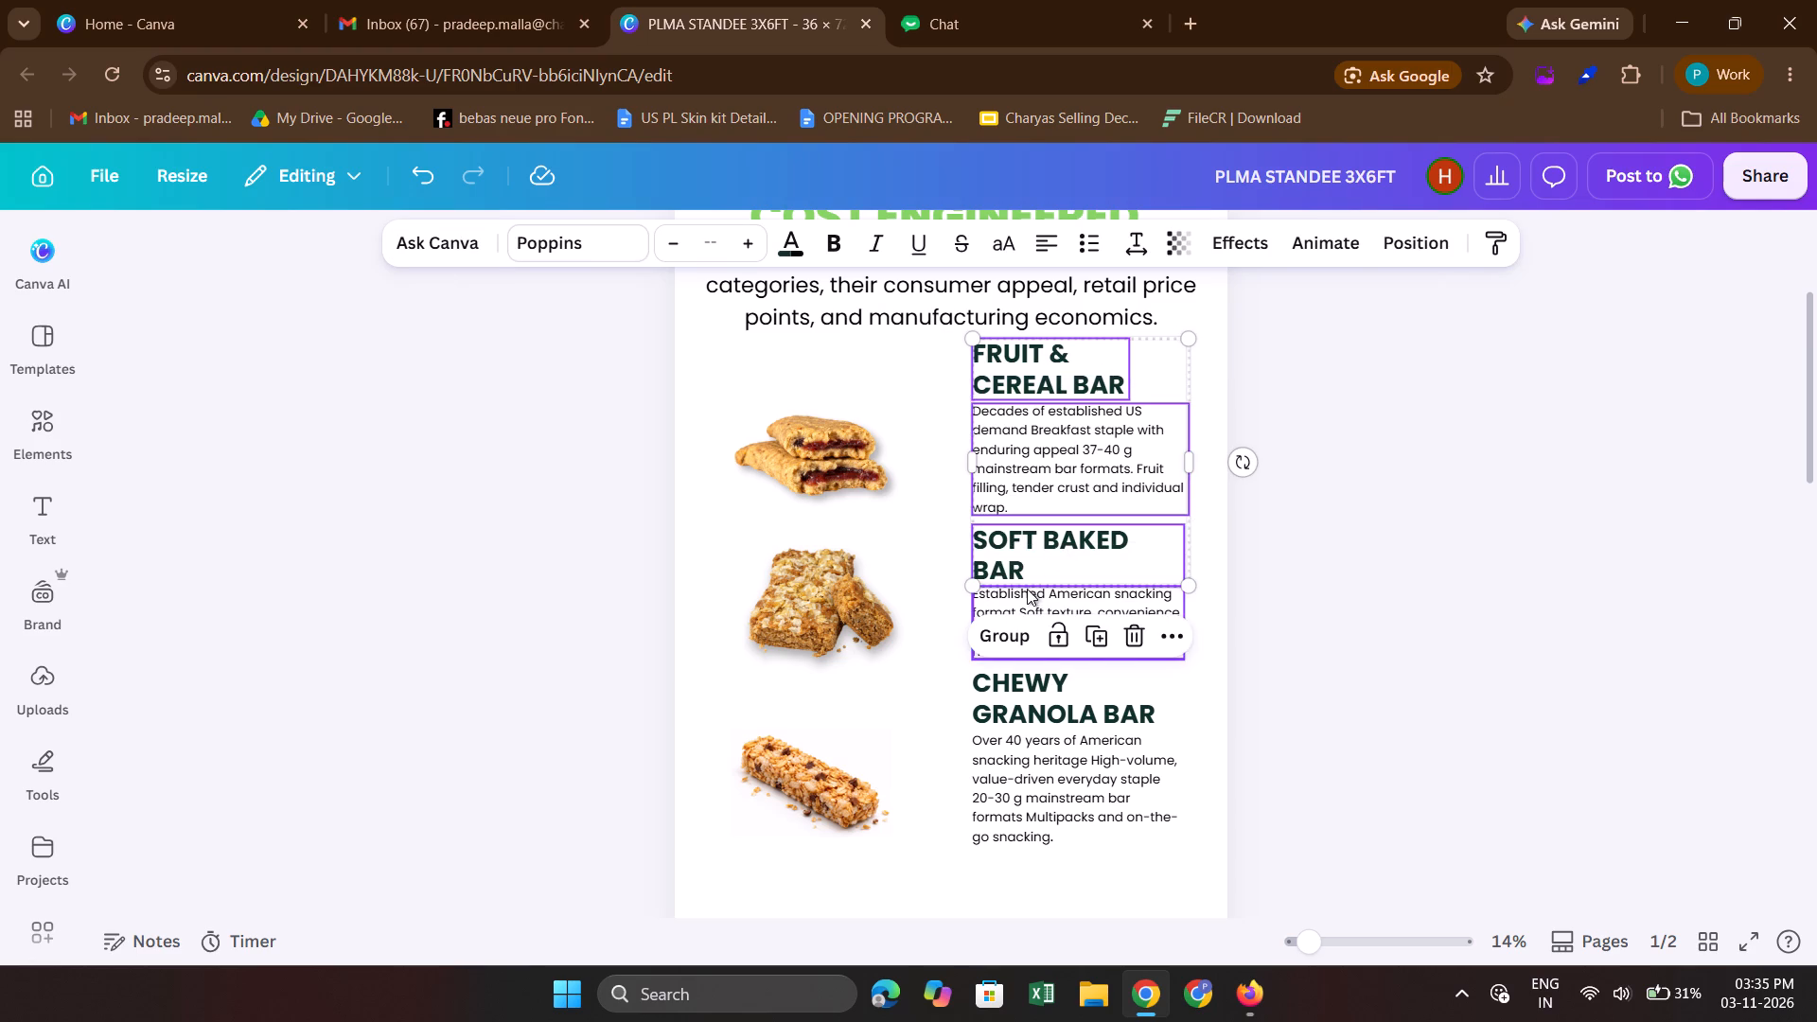
pyautogui.keyDown('shift'); pyautogui.click(1023, 595); pyautogui.keyUp('shift')
pyautogui.keyDown('shift'); pyautogui.click(1057, 671); pyautogui.keyUp('shift')
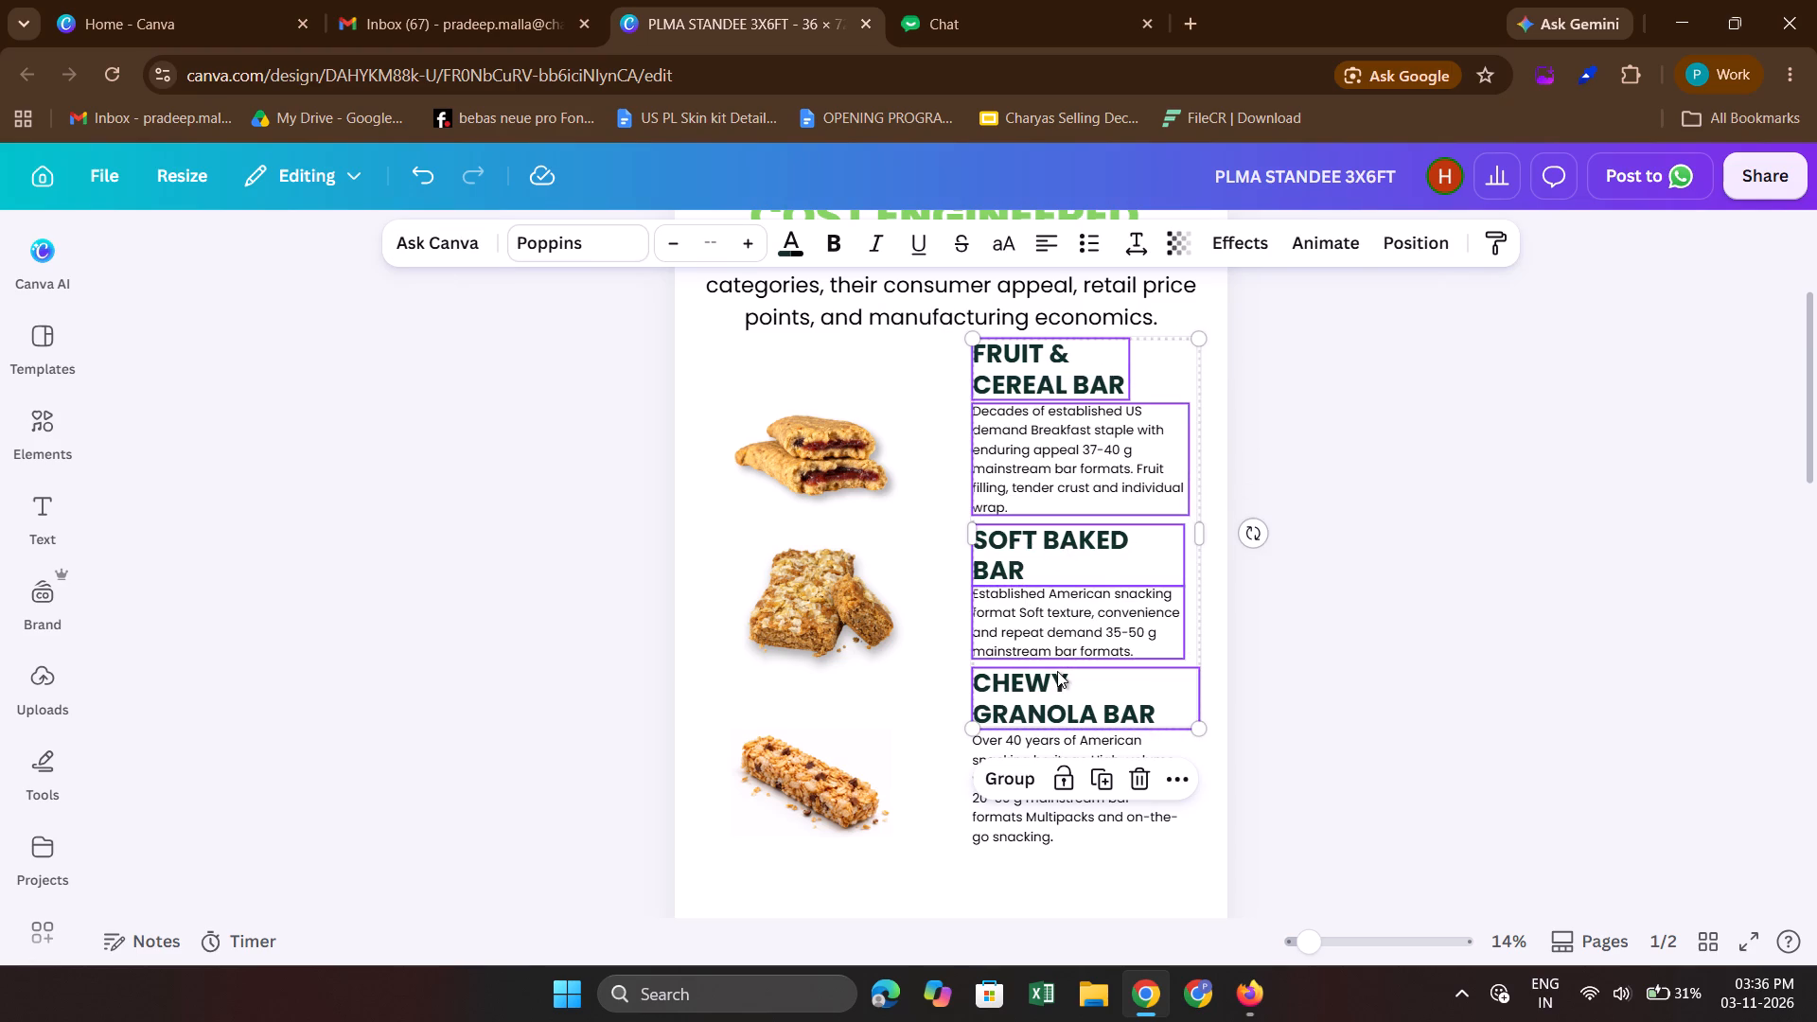
pyautogui.keyDown('shift'); pyautogui.click(1026, 741); pyautogui.keyUp('shift')
pyautogui.hotkey('shift', 'Left')
pyautogui.hotkey('shift', 'Left')
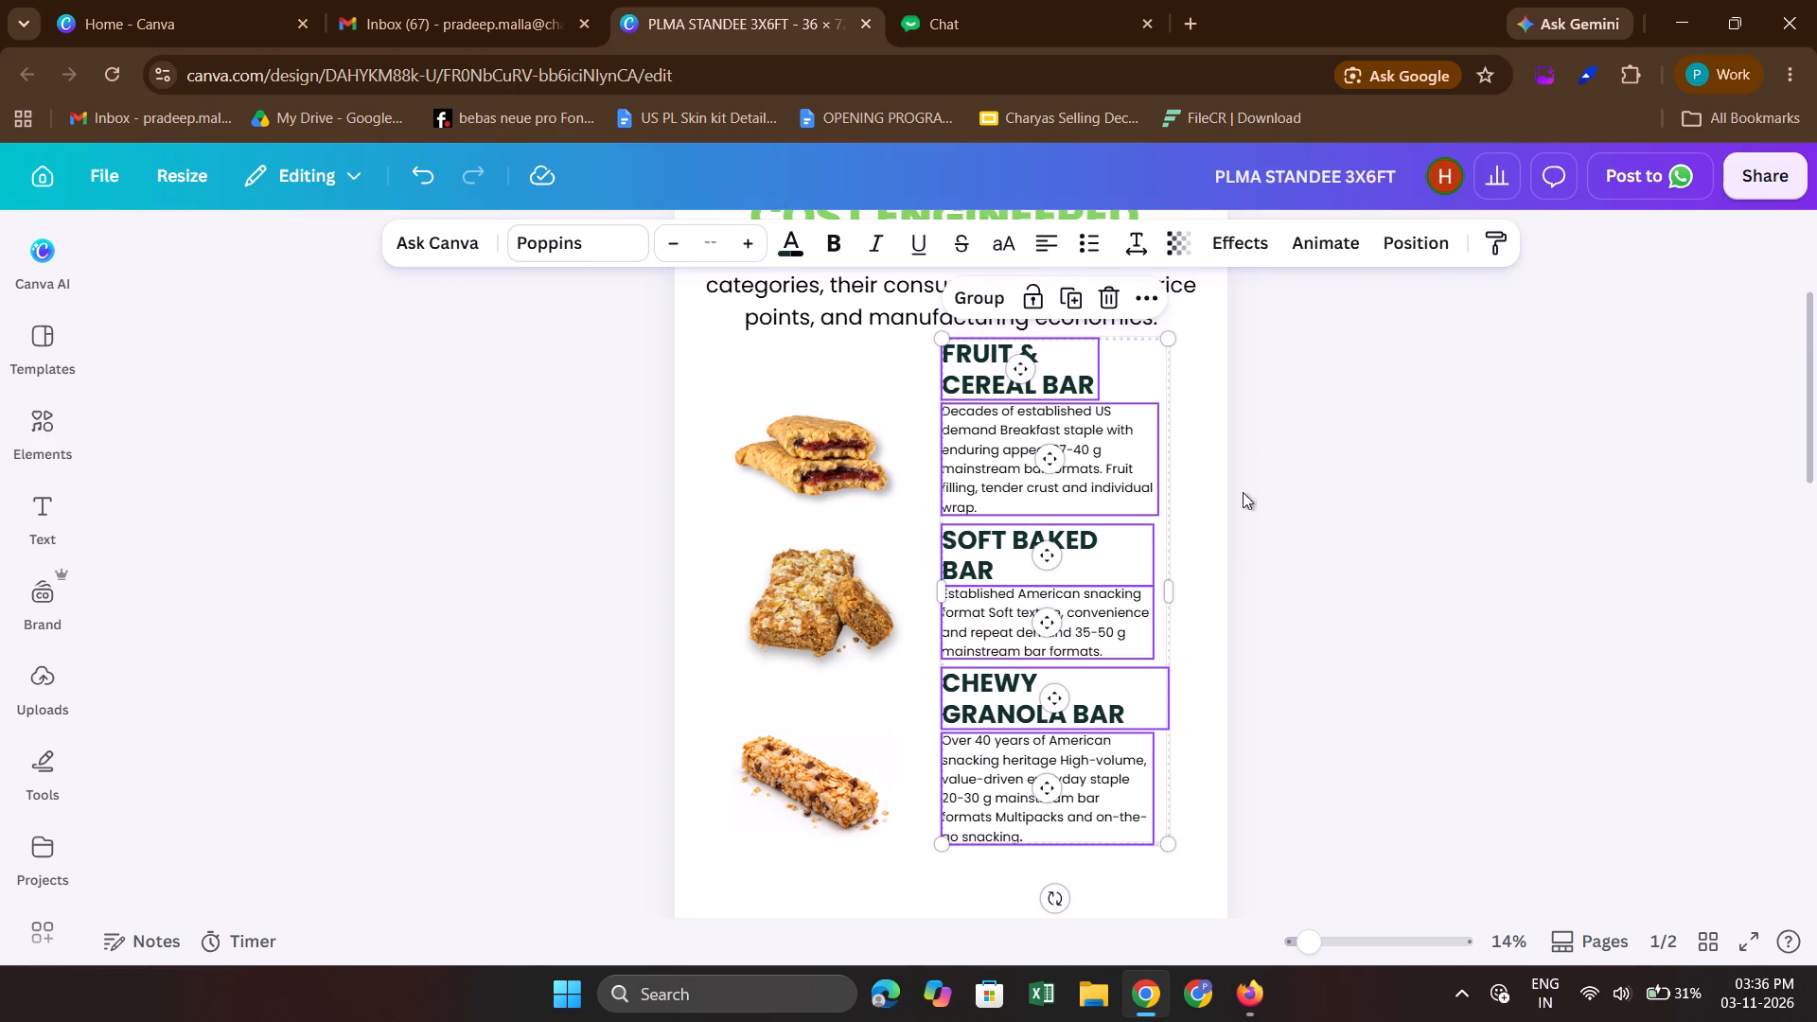
pyautogui.click(1300, 493)
# Widen the description text boxes of the FRUIT & CEREAL, SOFT BAKED and CHEWY GRANOLA BAR sections slightly to the right.
pyautogui.click(1120, 436)
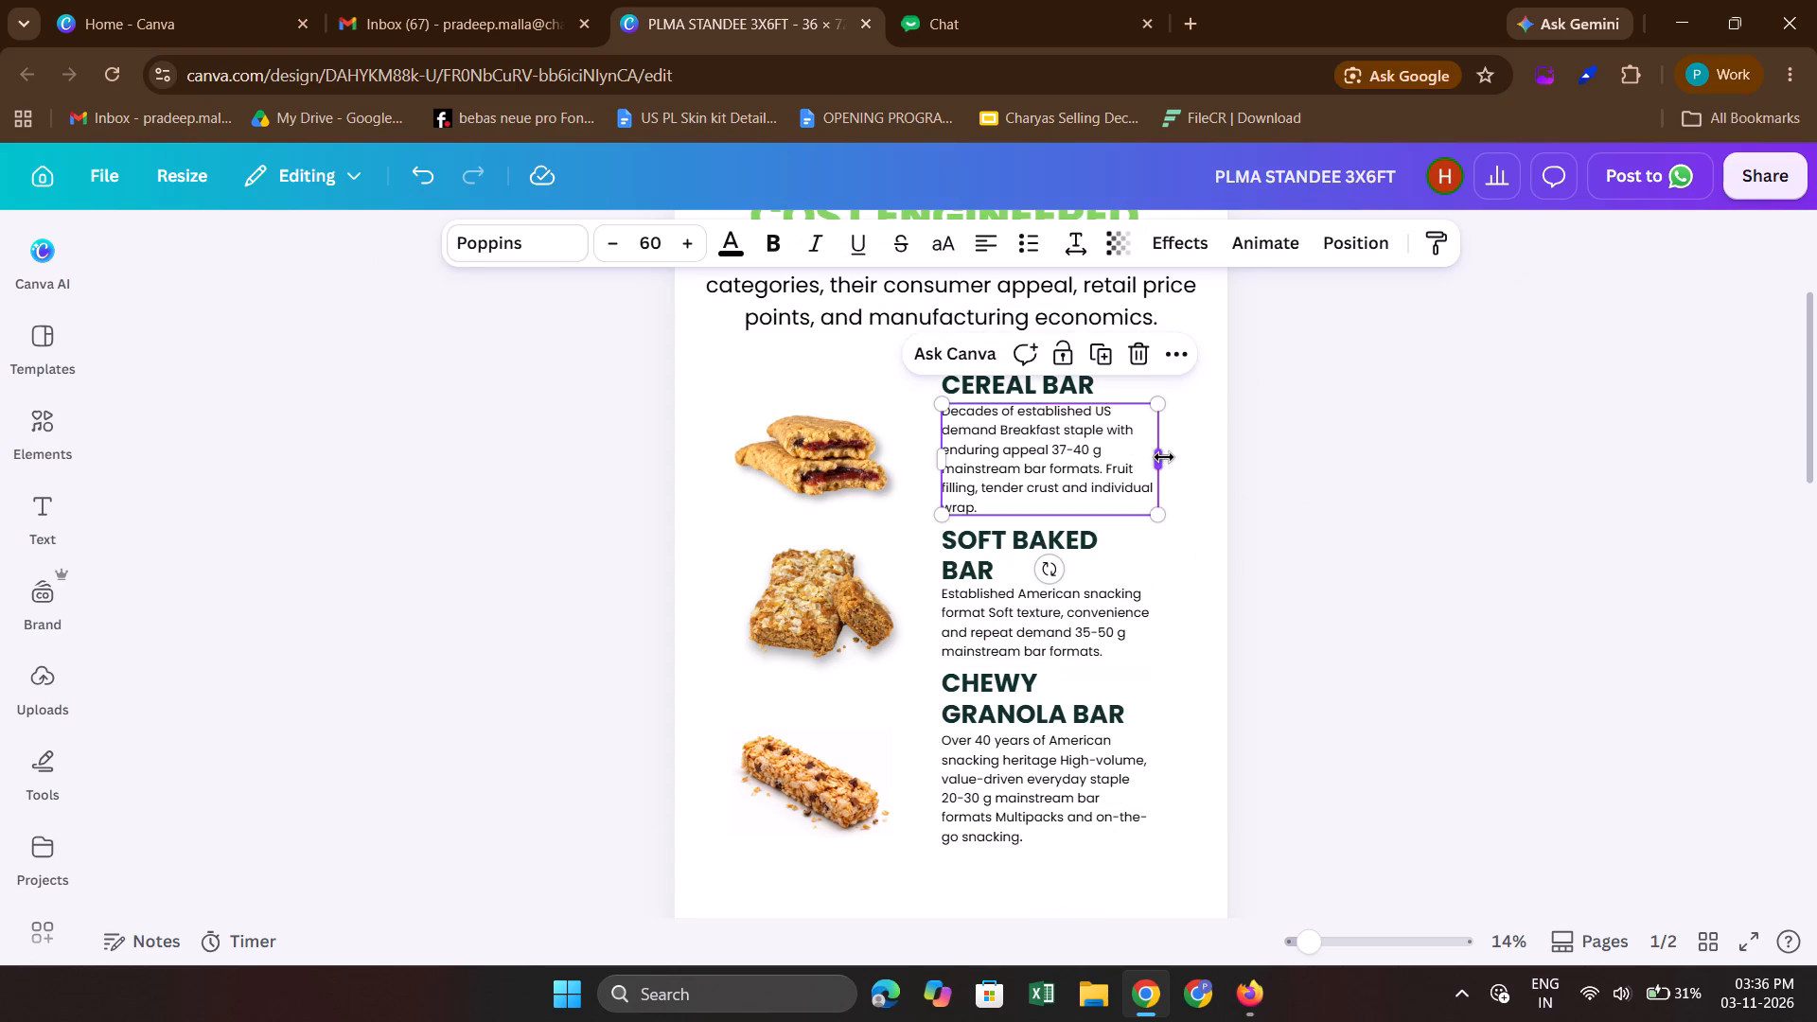
pyautogui.moveTo(1164, 457); pyautogui.dragTo(1181, 458)
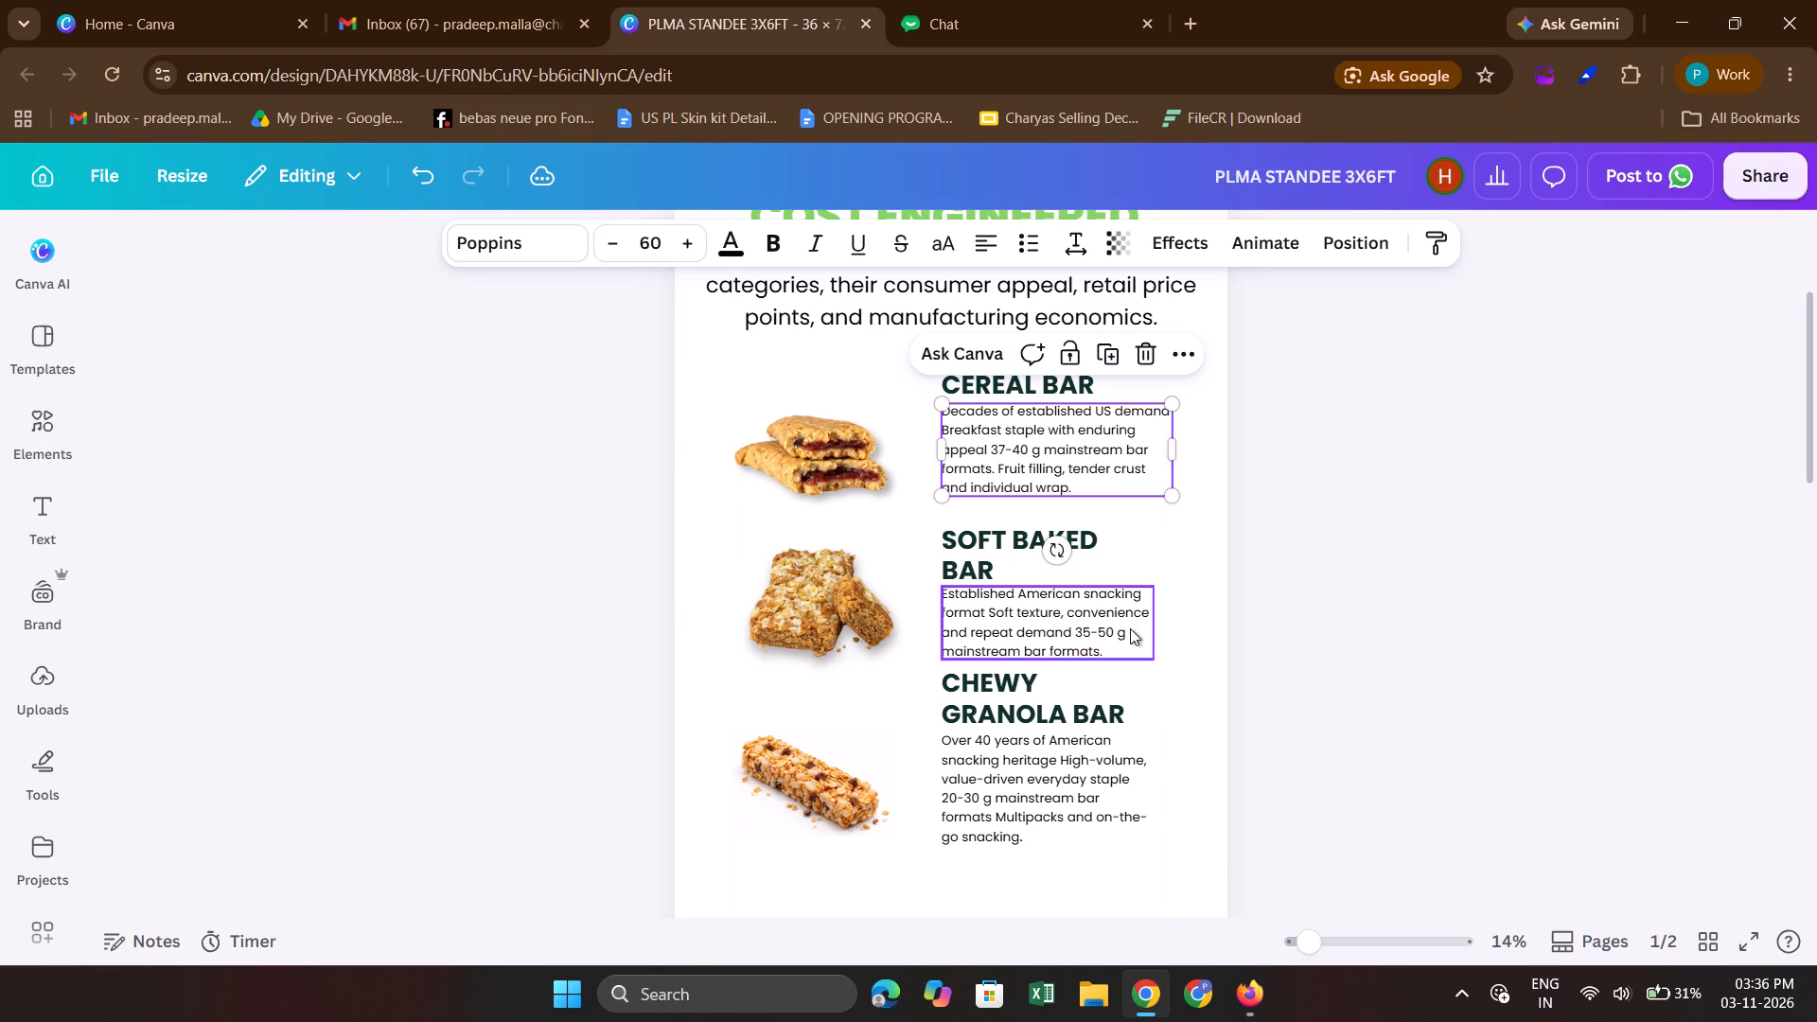
pyautogui.click(1129, 629)
pyautogui.moveTo(1159, 619); pyautogui.dragTo(1165, 619)
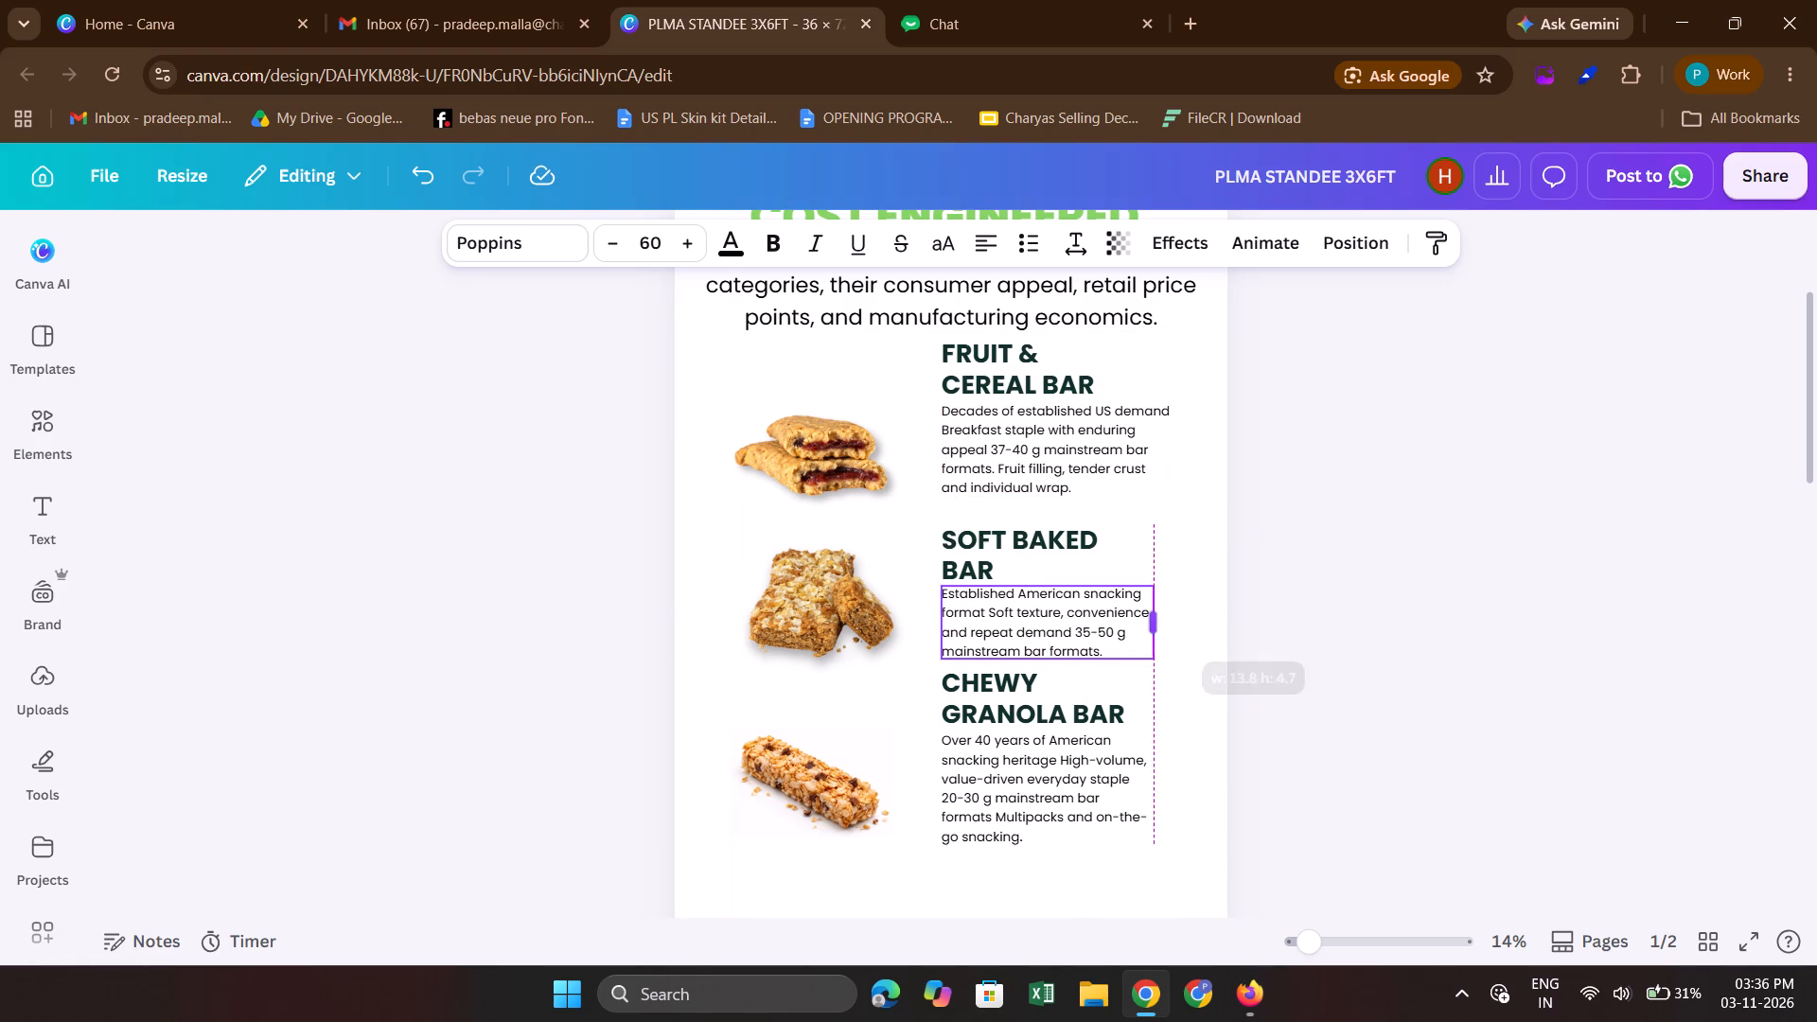
pyautogui.moveTo(1165, 619); pyautogui.dragTo(1175, 620)
pyautogui.click(1089, 771)
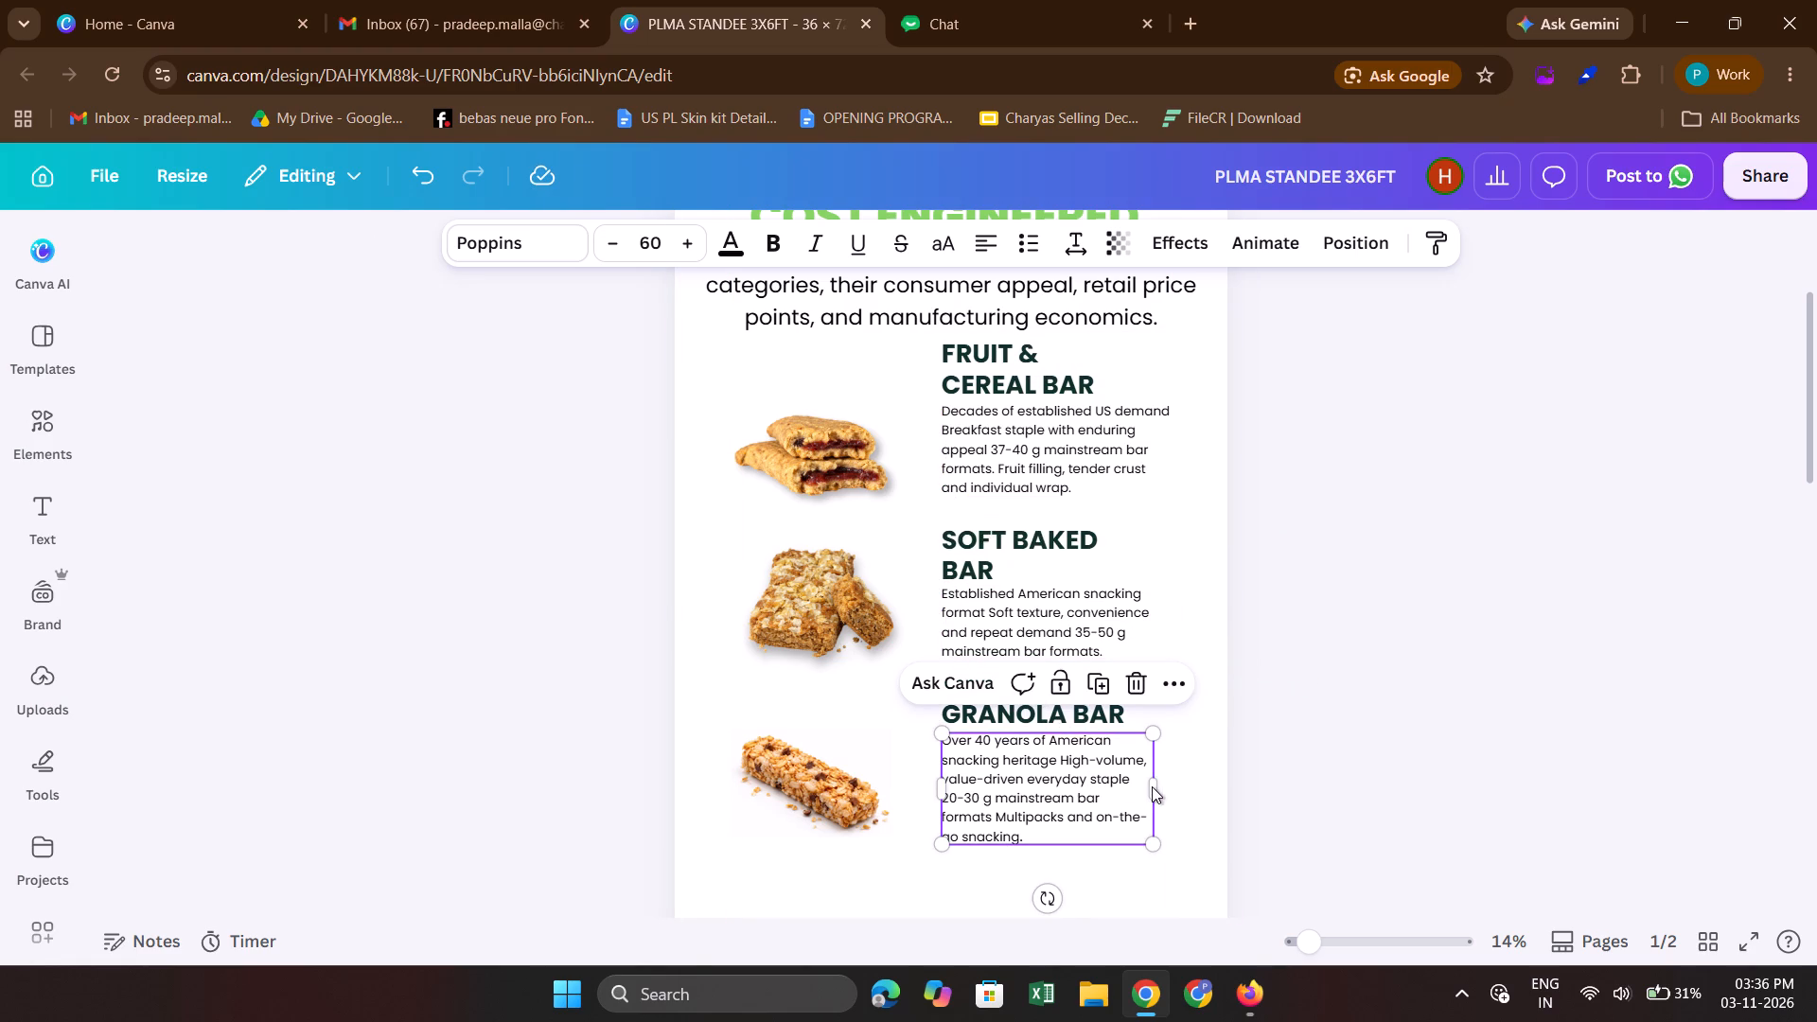
pyautogui.moveTo(1156, 788); pyautogui.dragTo(1172, 788)
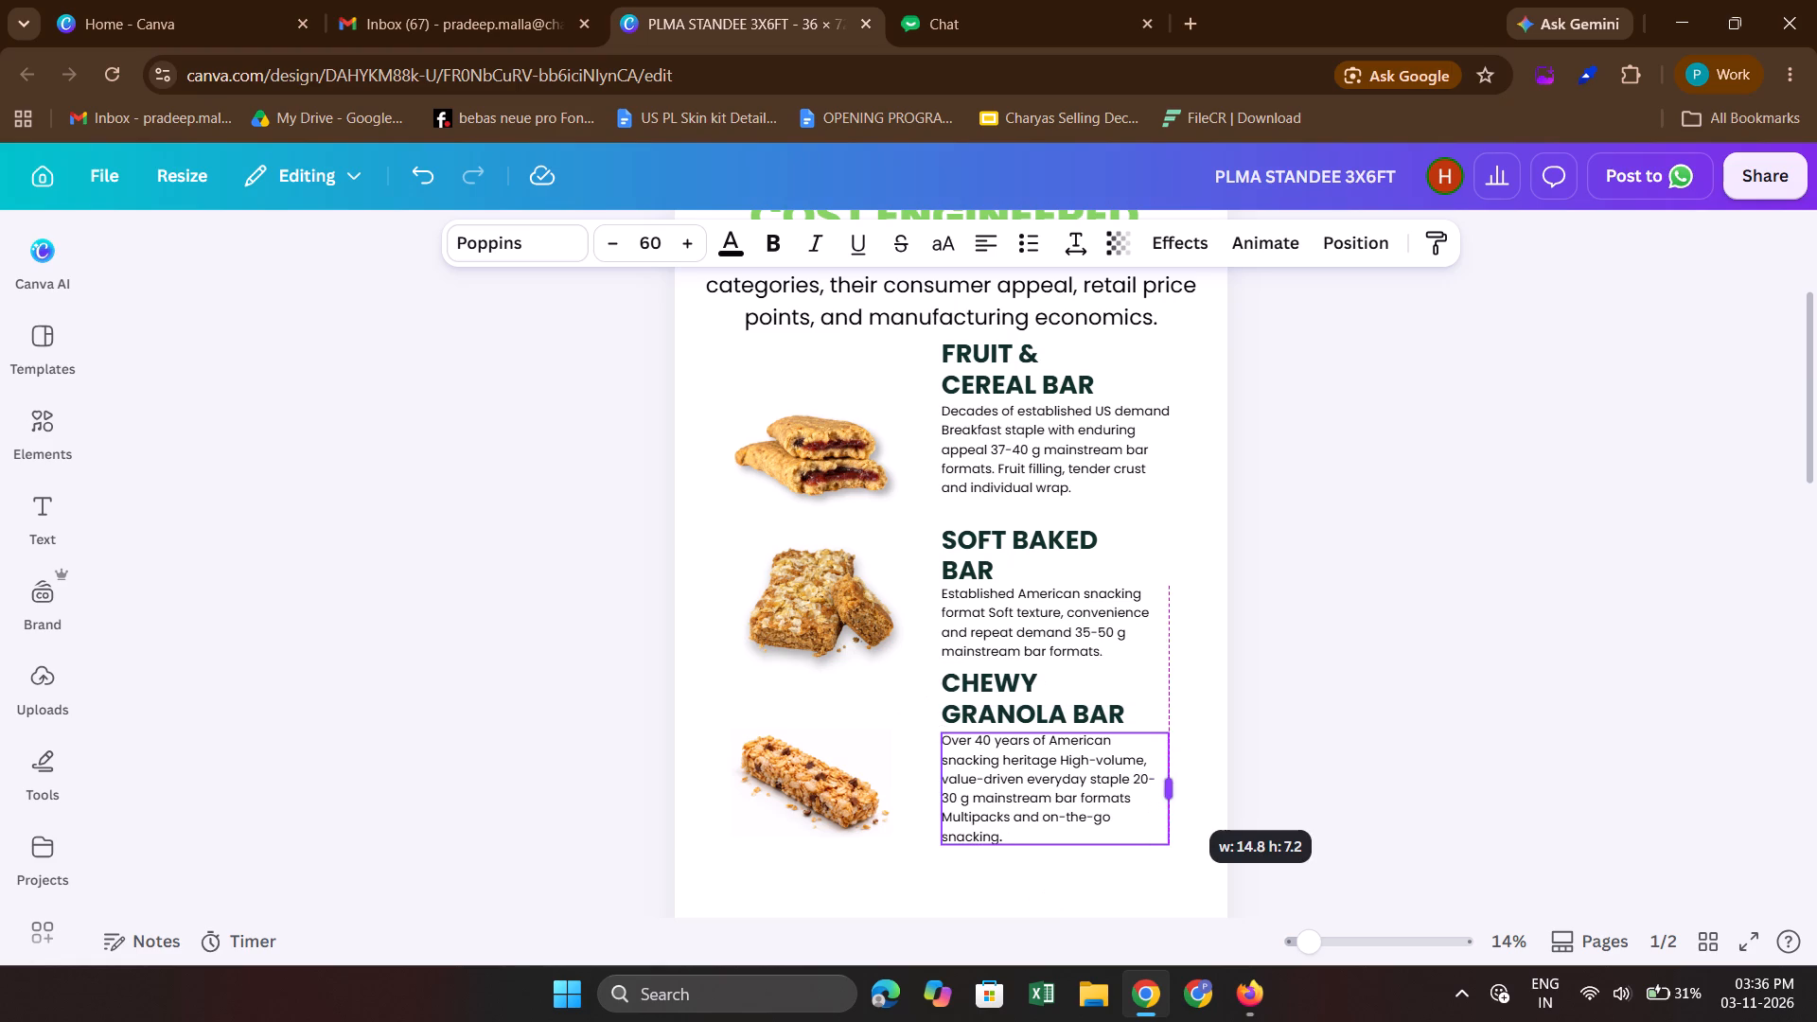
pyautogui.moveTo(1172, 788); pyautogui.dragTo(1186, 788)
# Nudge the CHEWY GRANOLA BAR image, heading and description down together by a very small amount.
pyautogui.scroll(1, 1186, 788)
pyautogui.scroll(-1, 1411, 480)
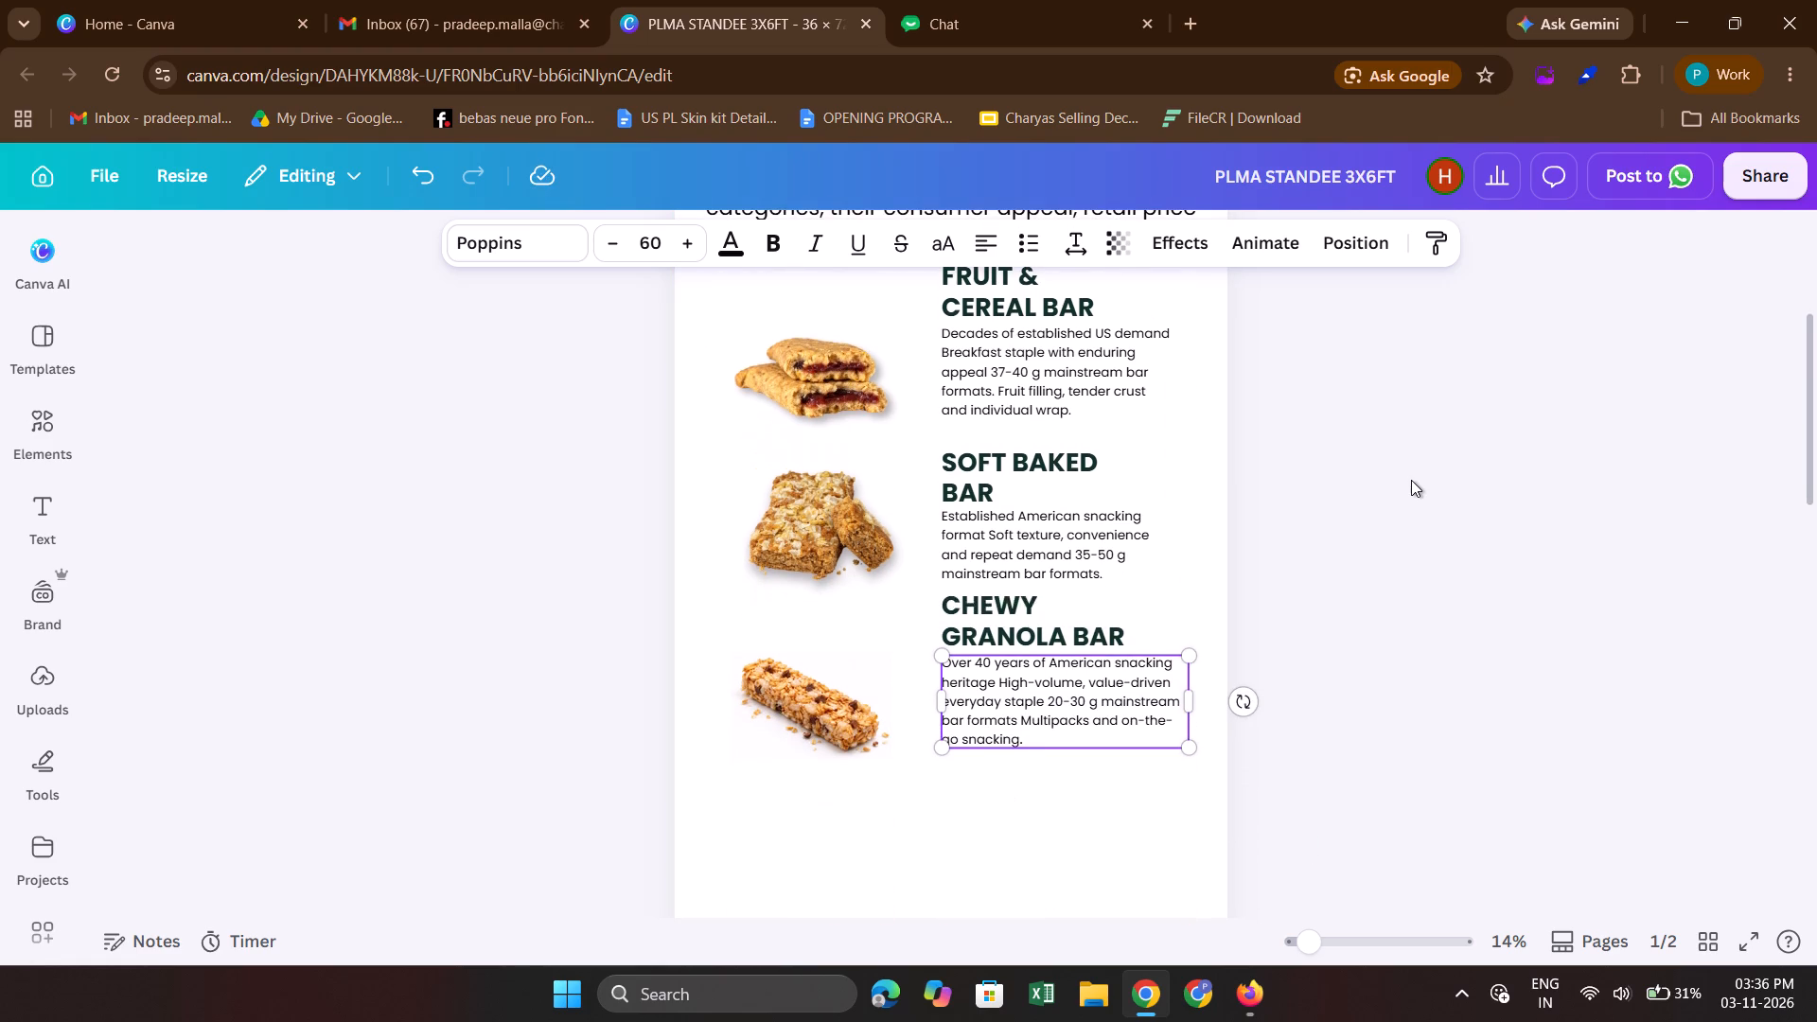
pyautogui.click(1103, 845)
pyautogui.scroll(-1, 1103, 845)
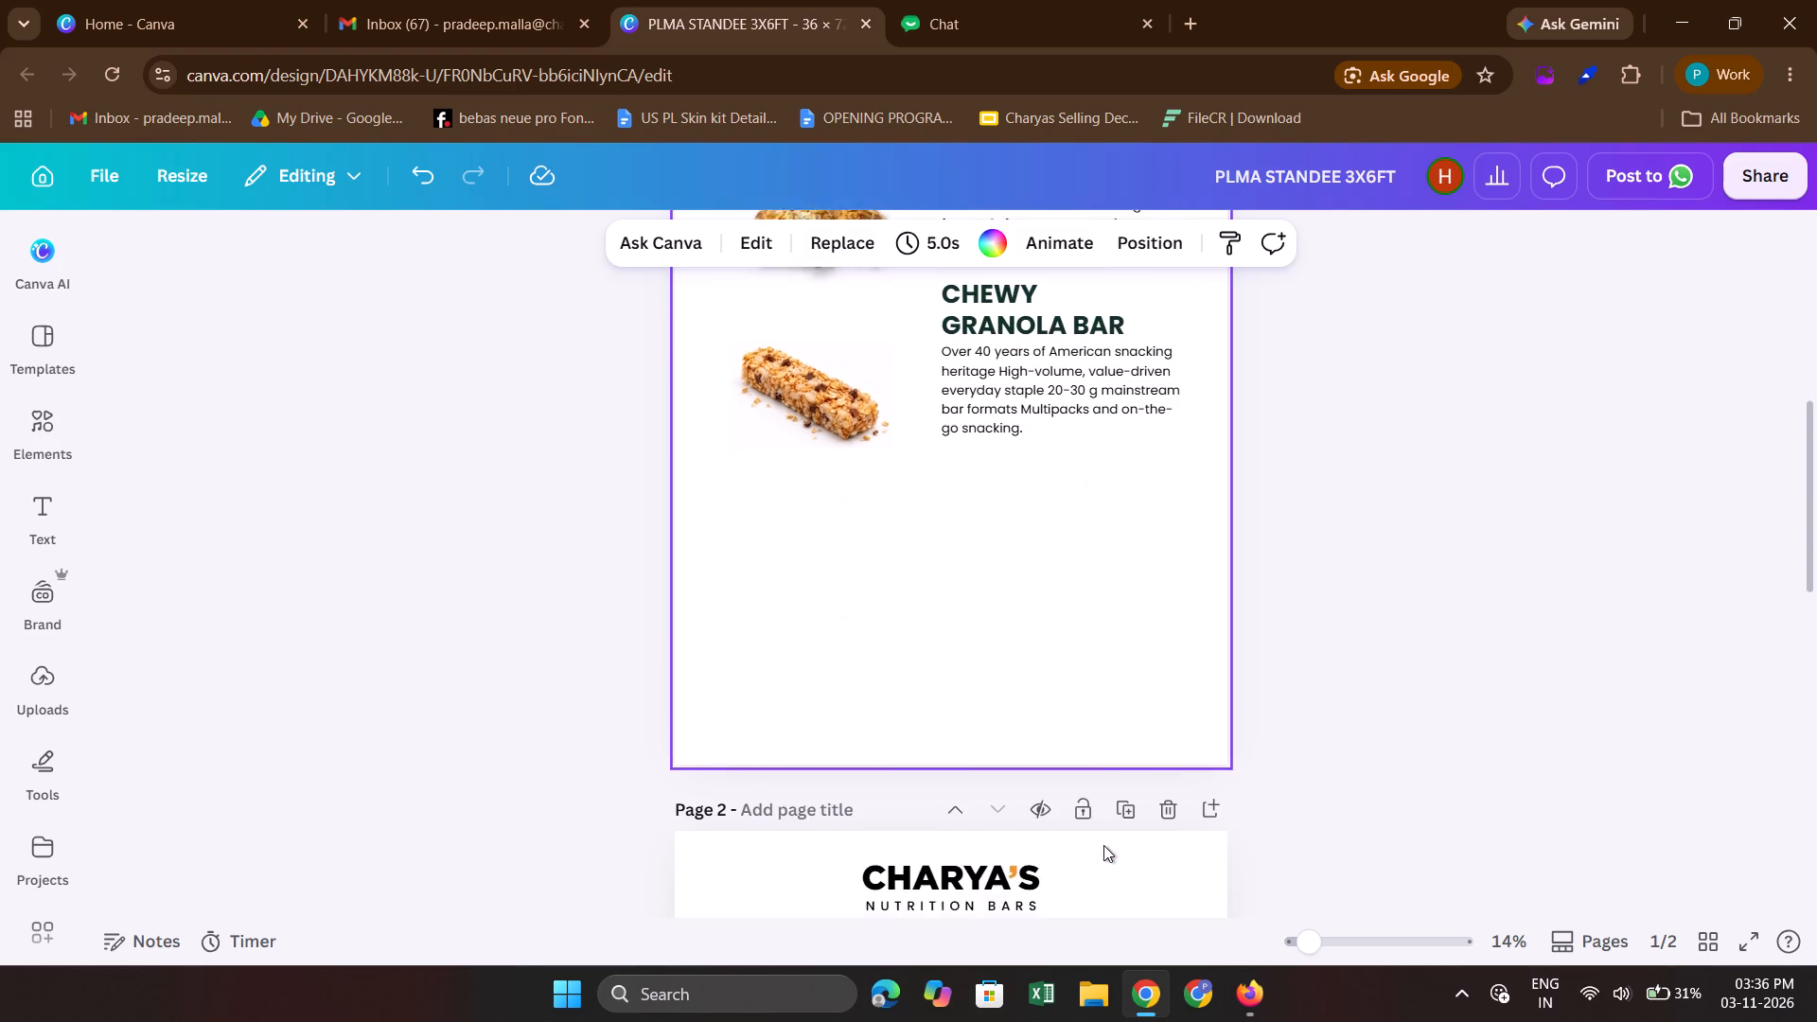
pyautogui.scroll(1, 1132, 742)
pyautogui.click(806, 695)
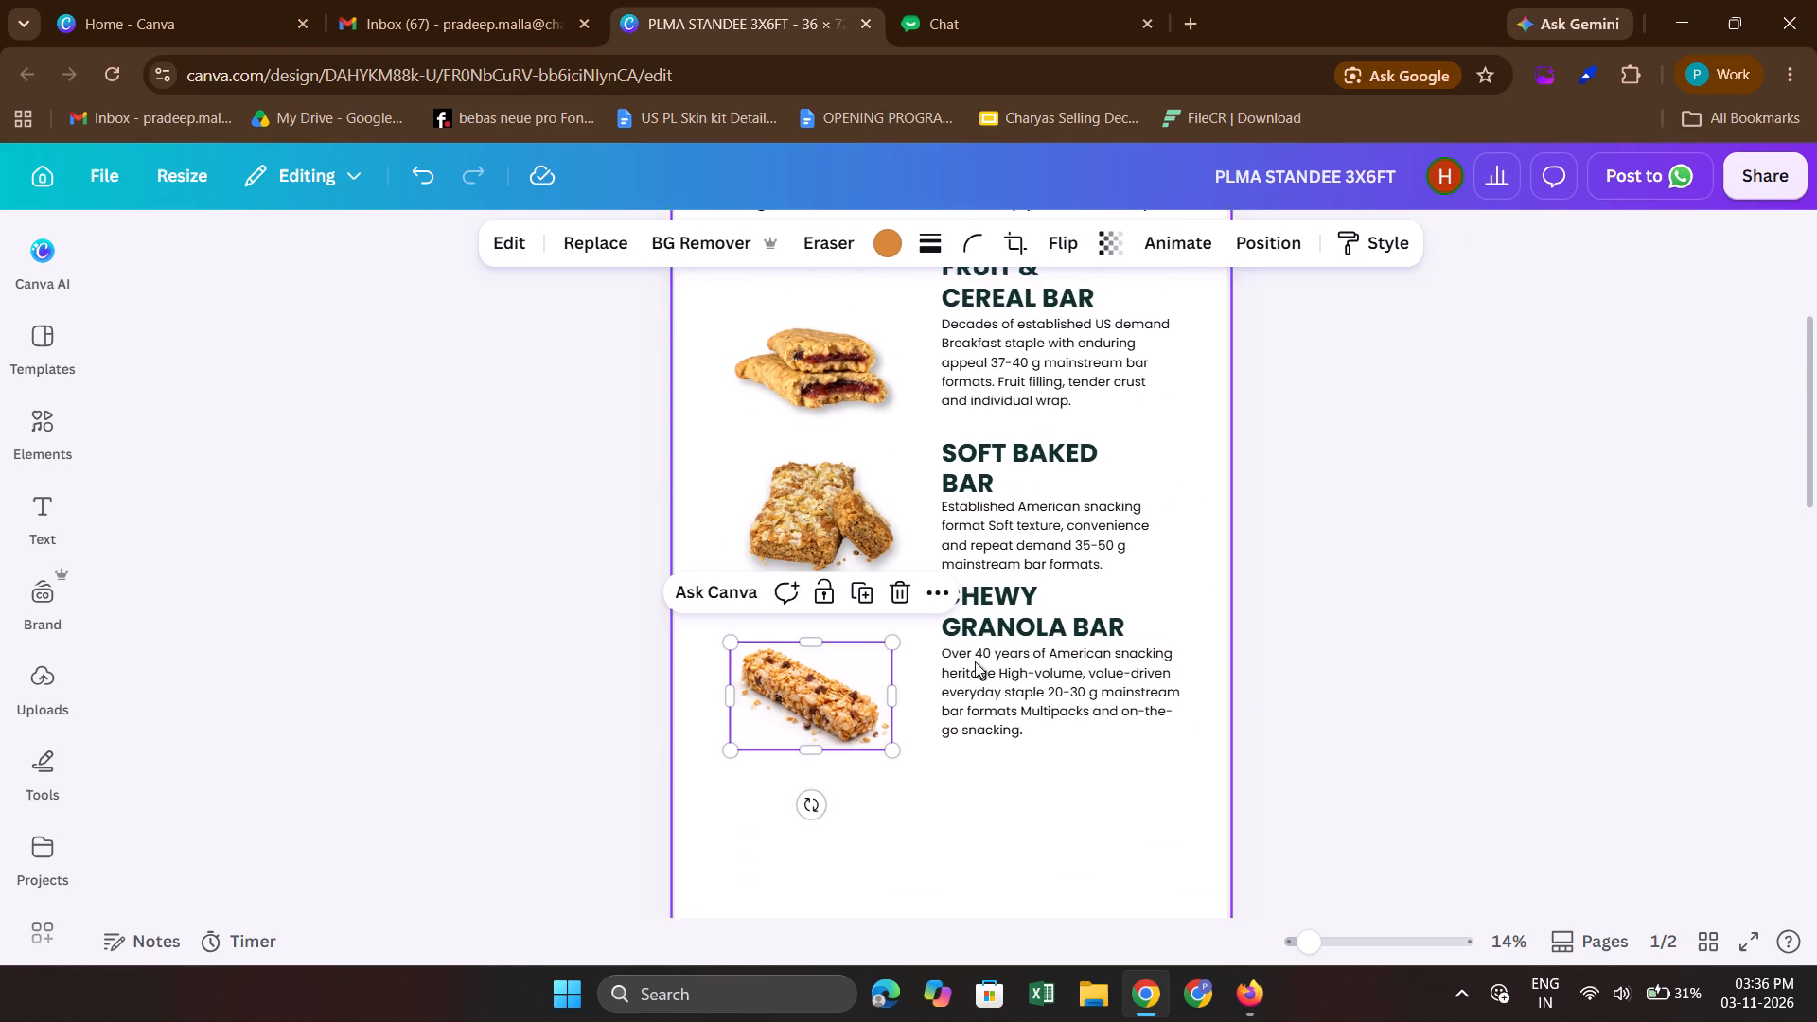
pyautogui.click(1053, 604)
pyautogui.keyDown('shift'); pyautogui.click(994, 707); pyautogui.keyUp('shift')
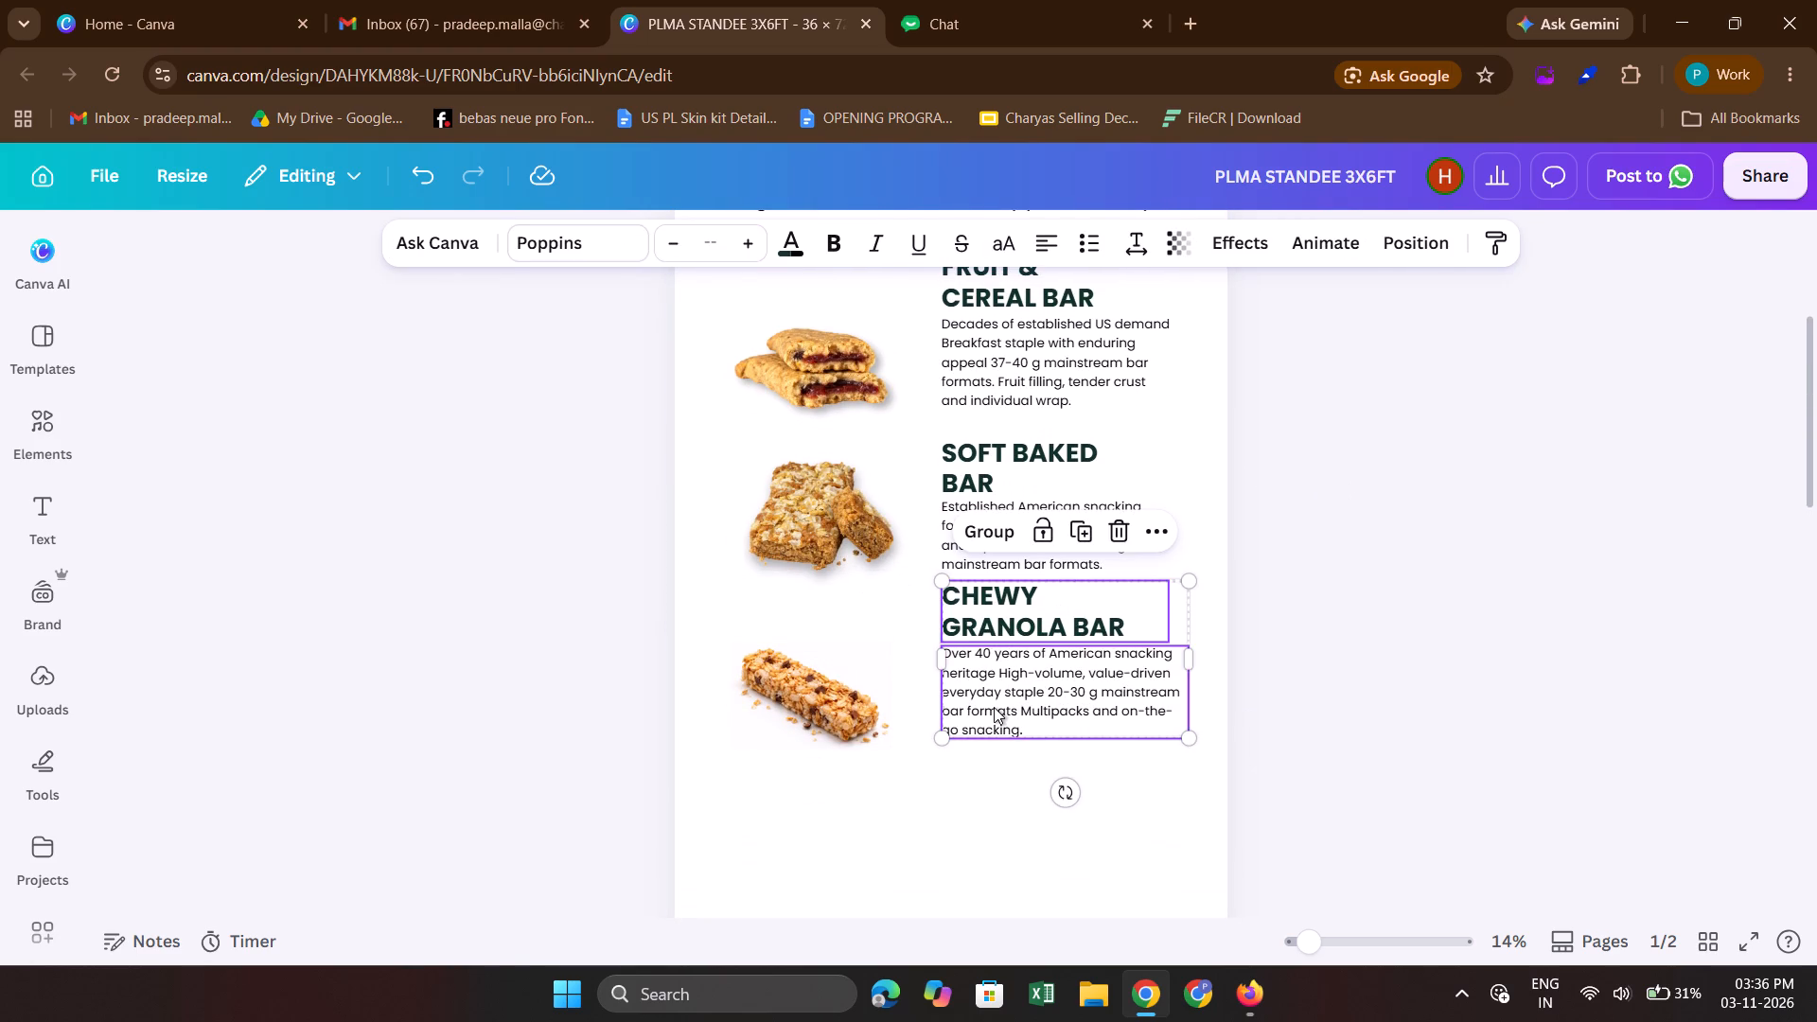
pyautogui.keyDown('shift'); pyautogui.click(834, 681); pyautogui.keyUp('shift')
pyautogui.press('Down')
pyautogui.press('Down')
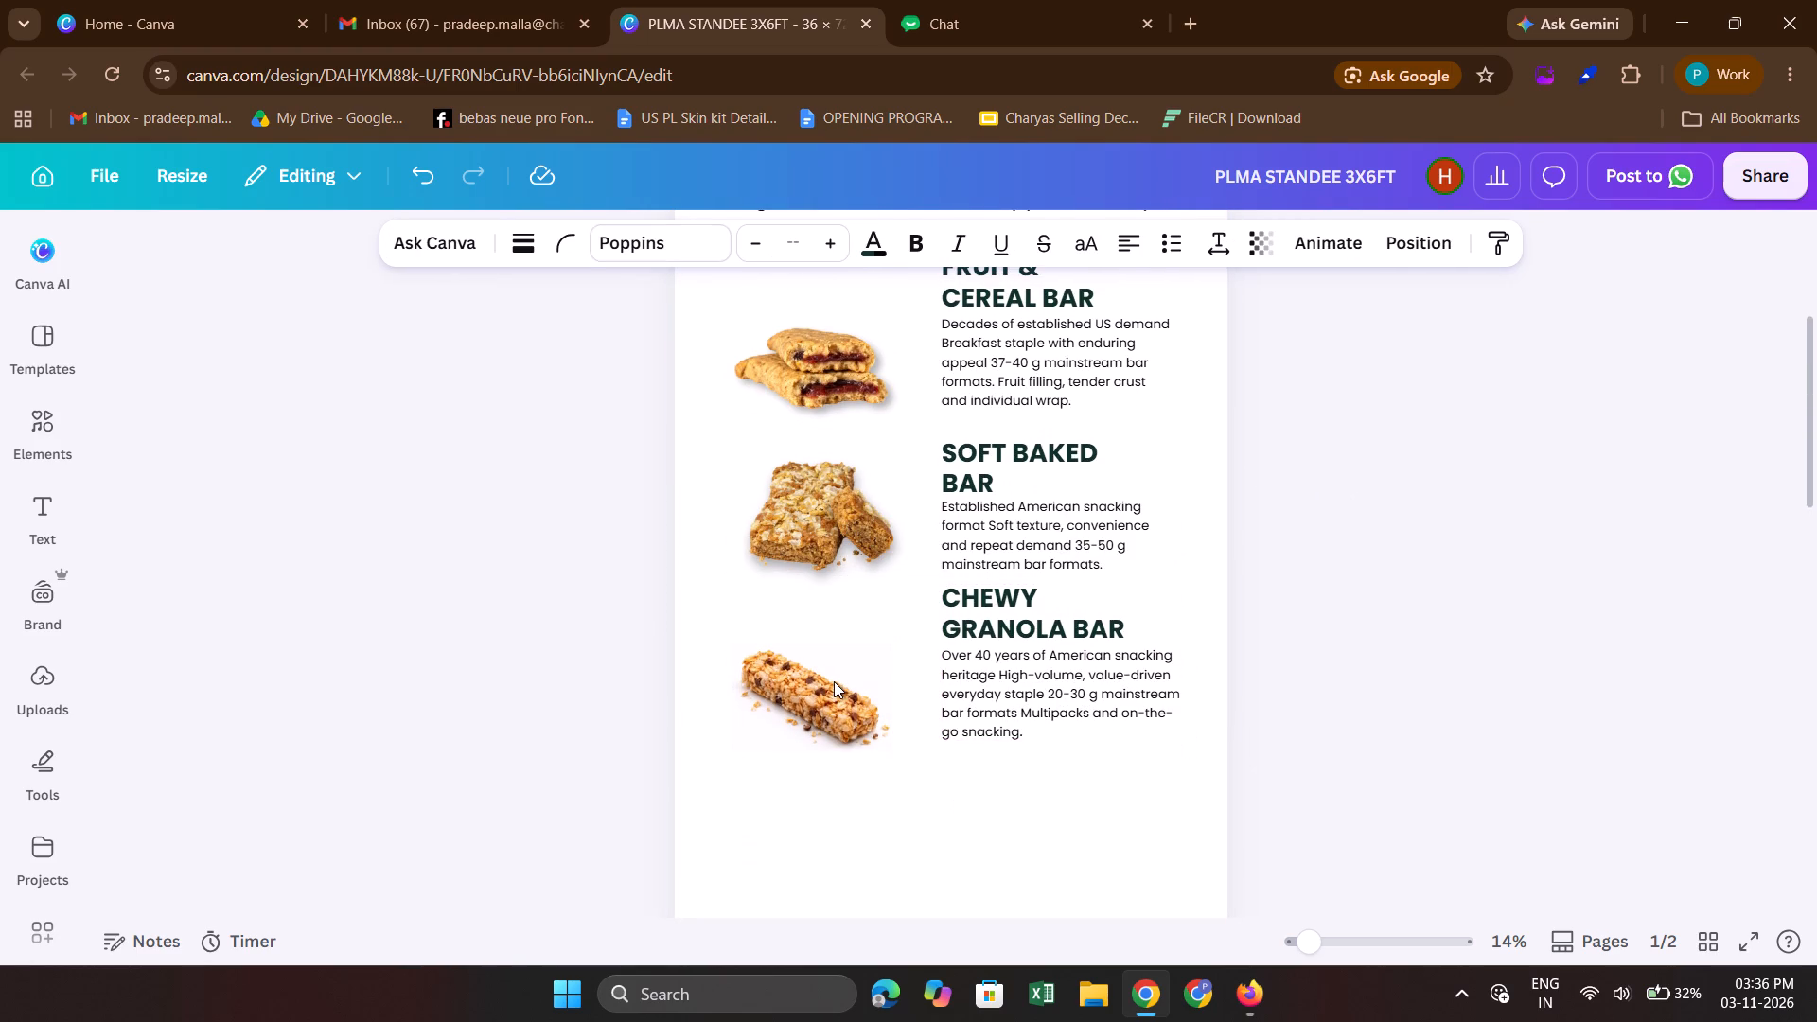
# Nudge the CHEWY GRANOLA BAR image up slightly to sit more level with its heading and description.
pyautogui.click(813, 696)
pyautogui.click(813, 696)
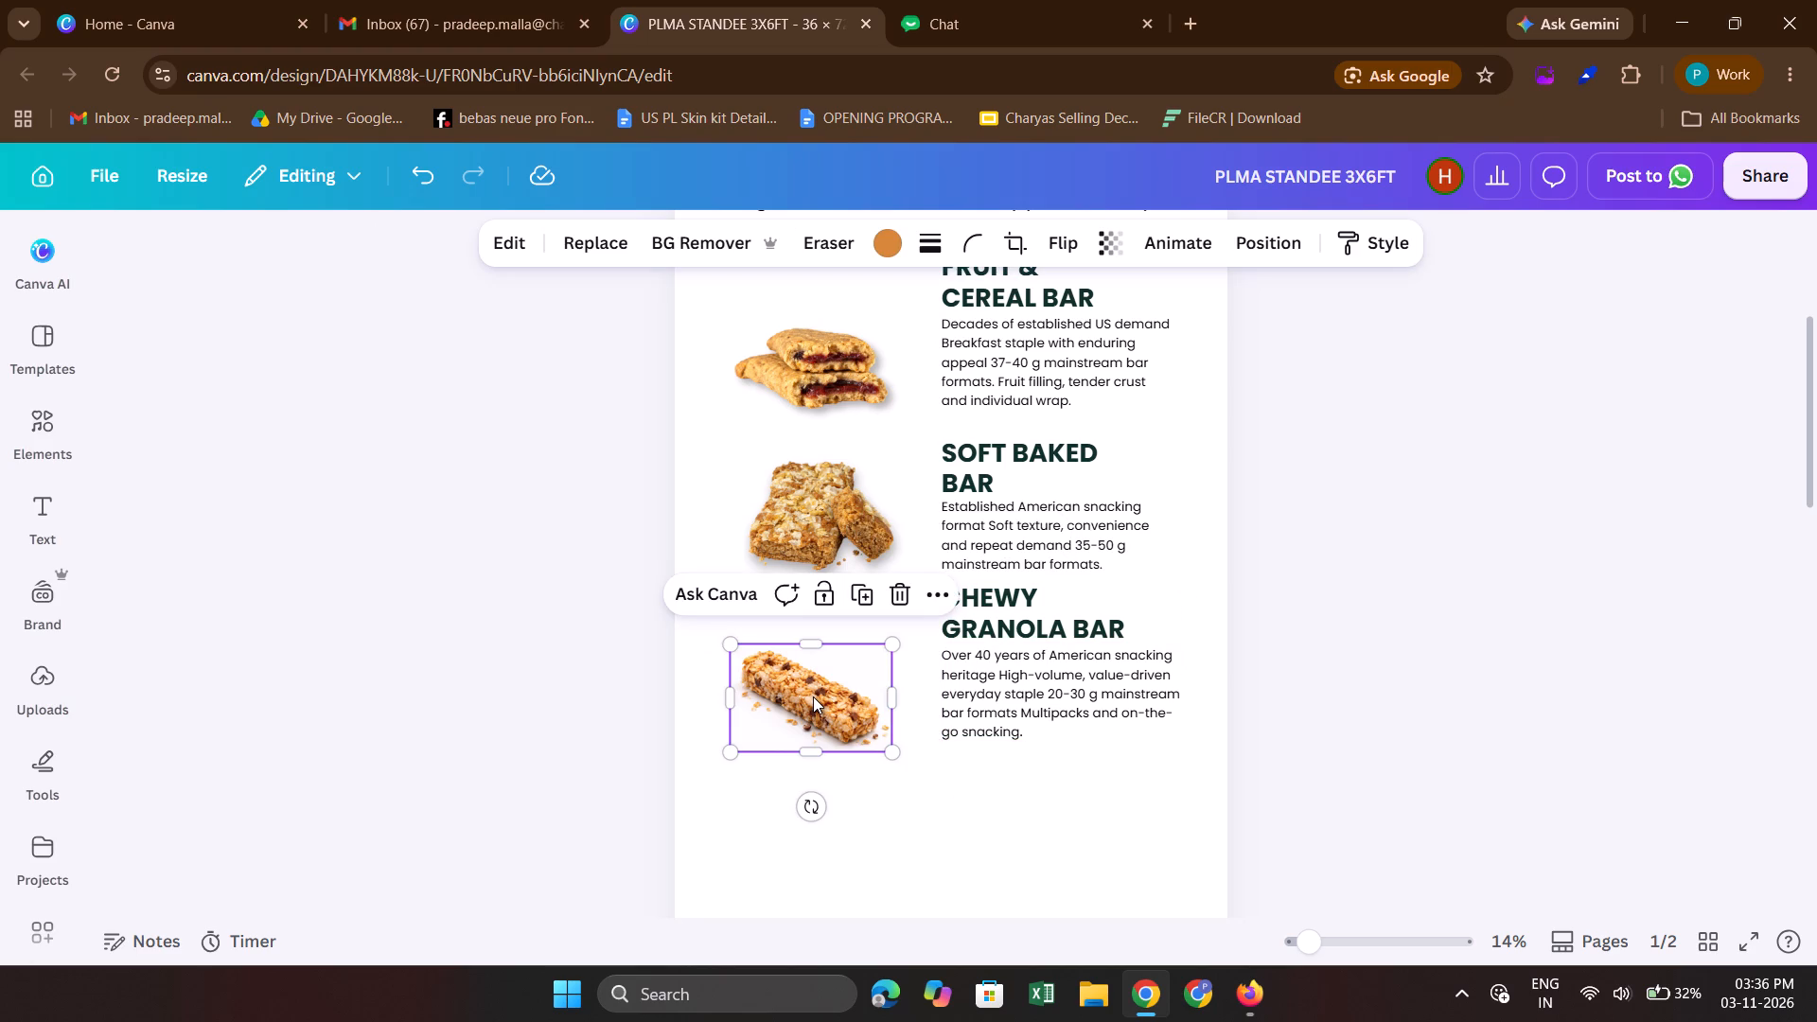
pyautogui.press('Up')
pyautogui.press('Up')
pyautogui.press('Up')
pyautogui.press('Up')
pyautogui.press('Up')
pyautogui.press('Up')
pyautogui.press('Up')
pyautogui.press('Up')
pyautogui.press('Up')
pyautogui.press('Up')
pyautogui.press('Up')
pyautogui.press('Up')
pyautogui.press('Up')
pyautogui.press('Up')
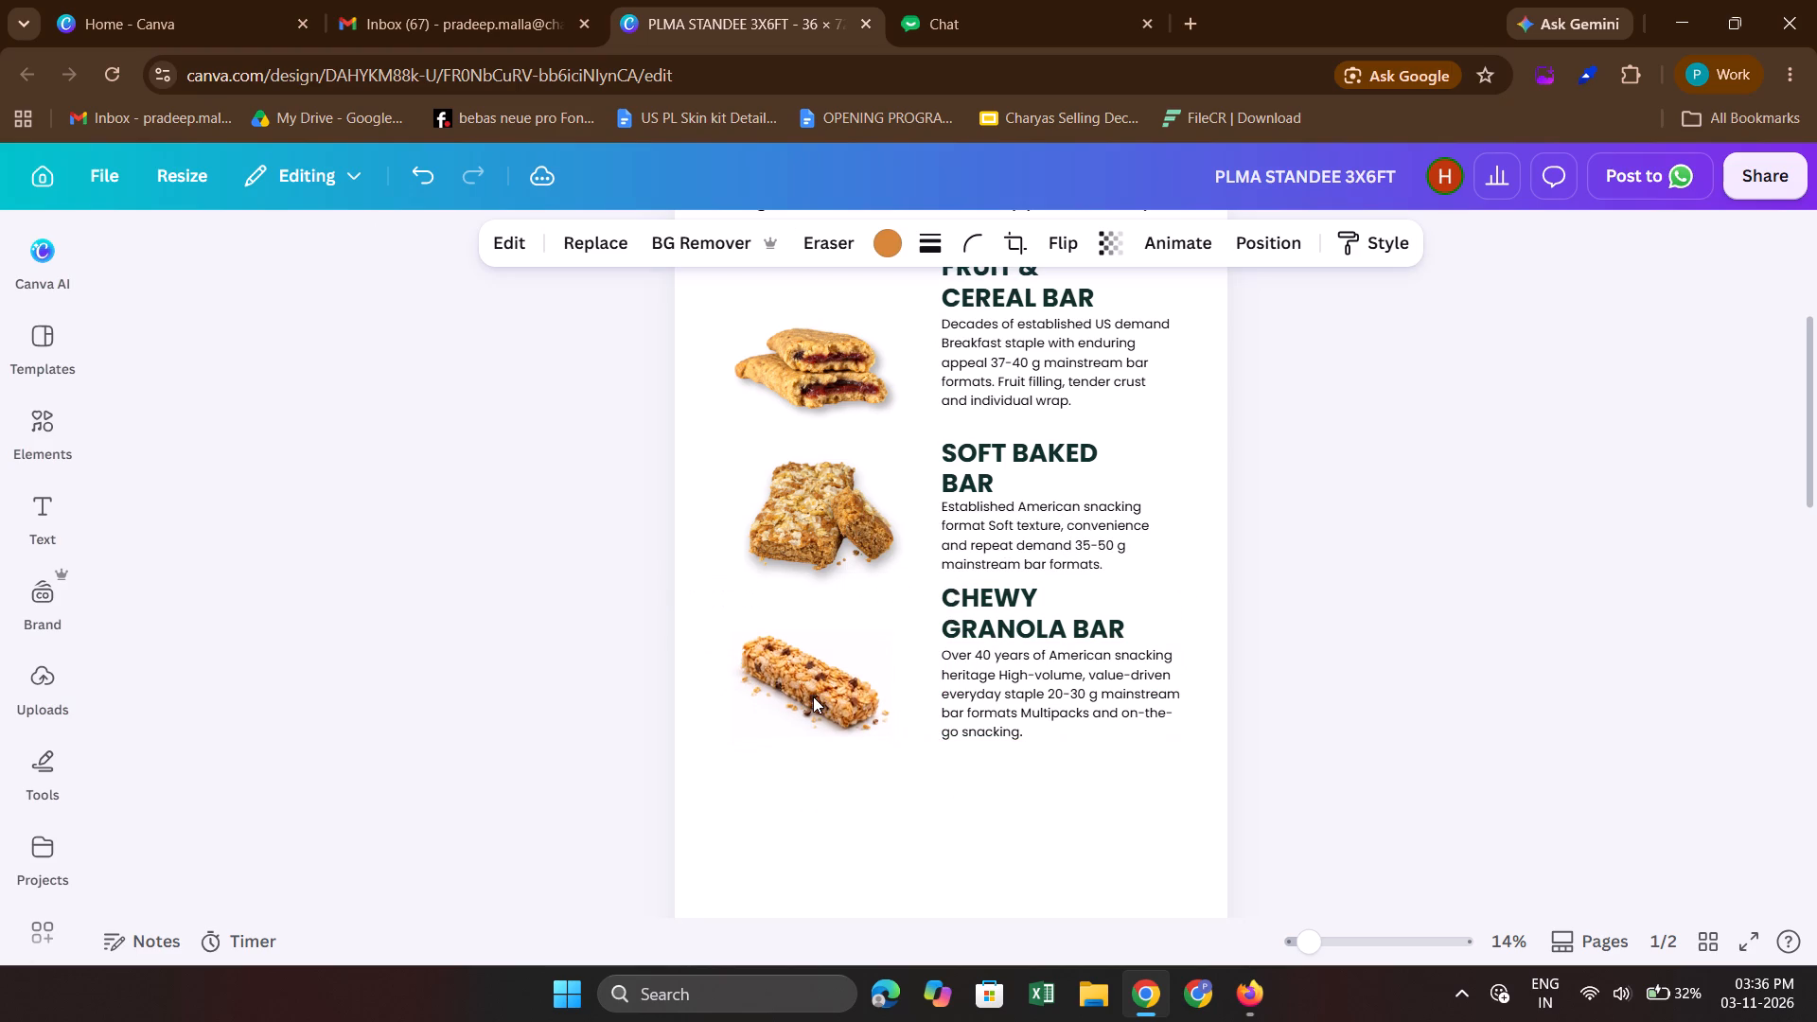
pyautogui.press('Up')
pyautogui.press('Up')
pyautogui.press('Up')
pyautogui.press('Up')
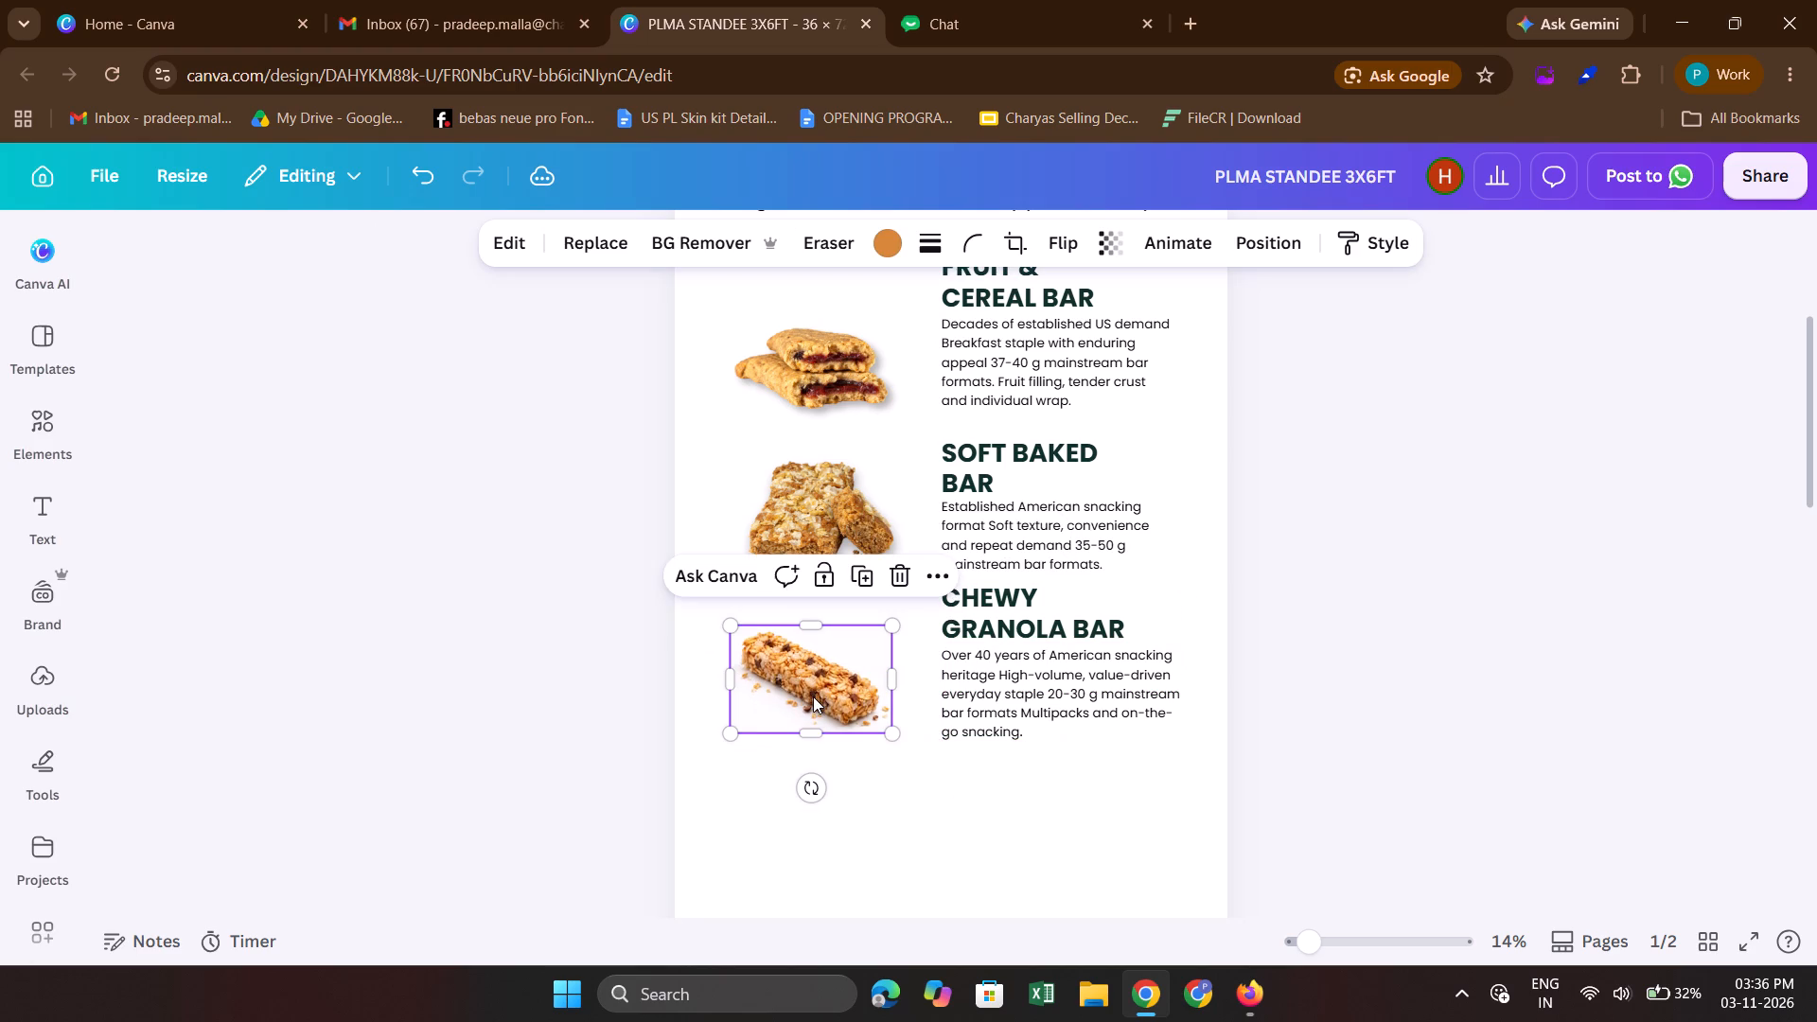
pyautogui.press('Up')
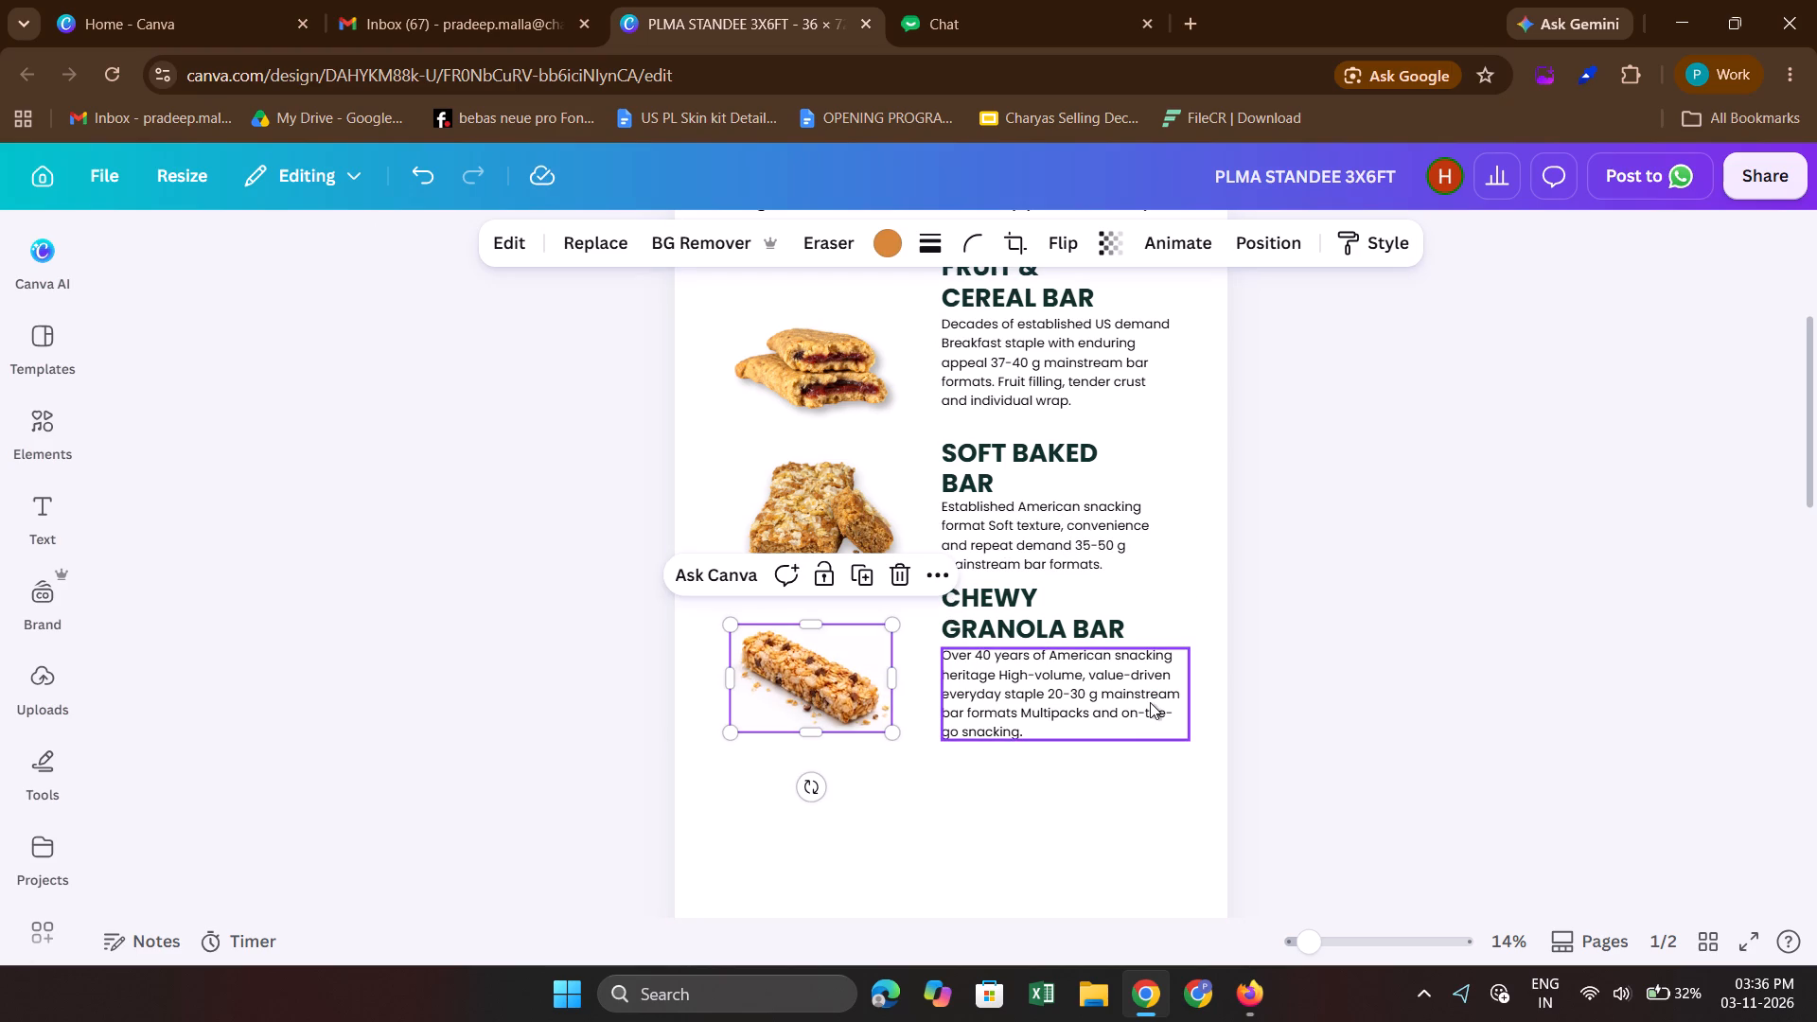
pyautogui.click(1601, 631)
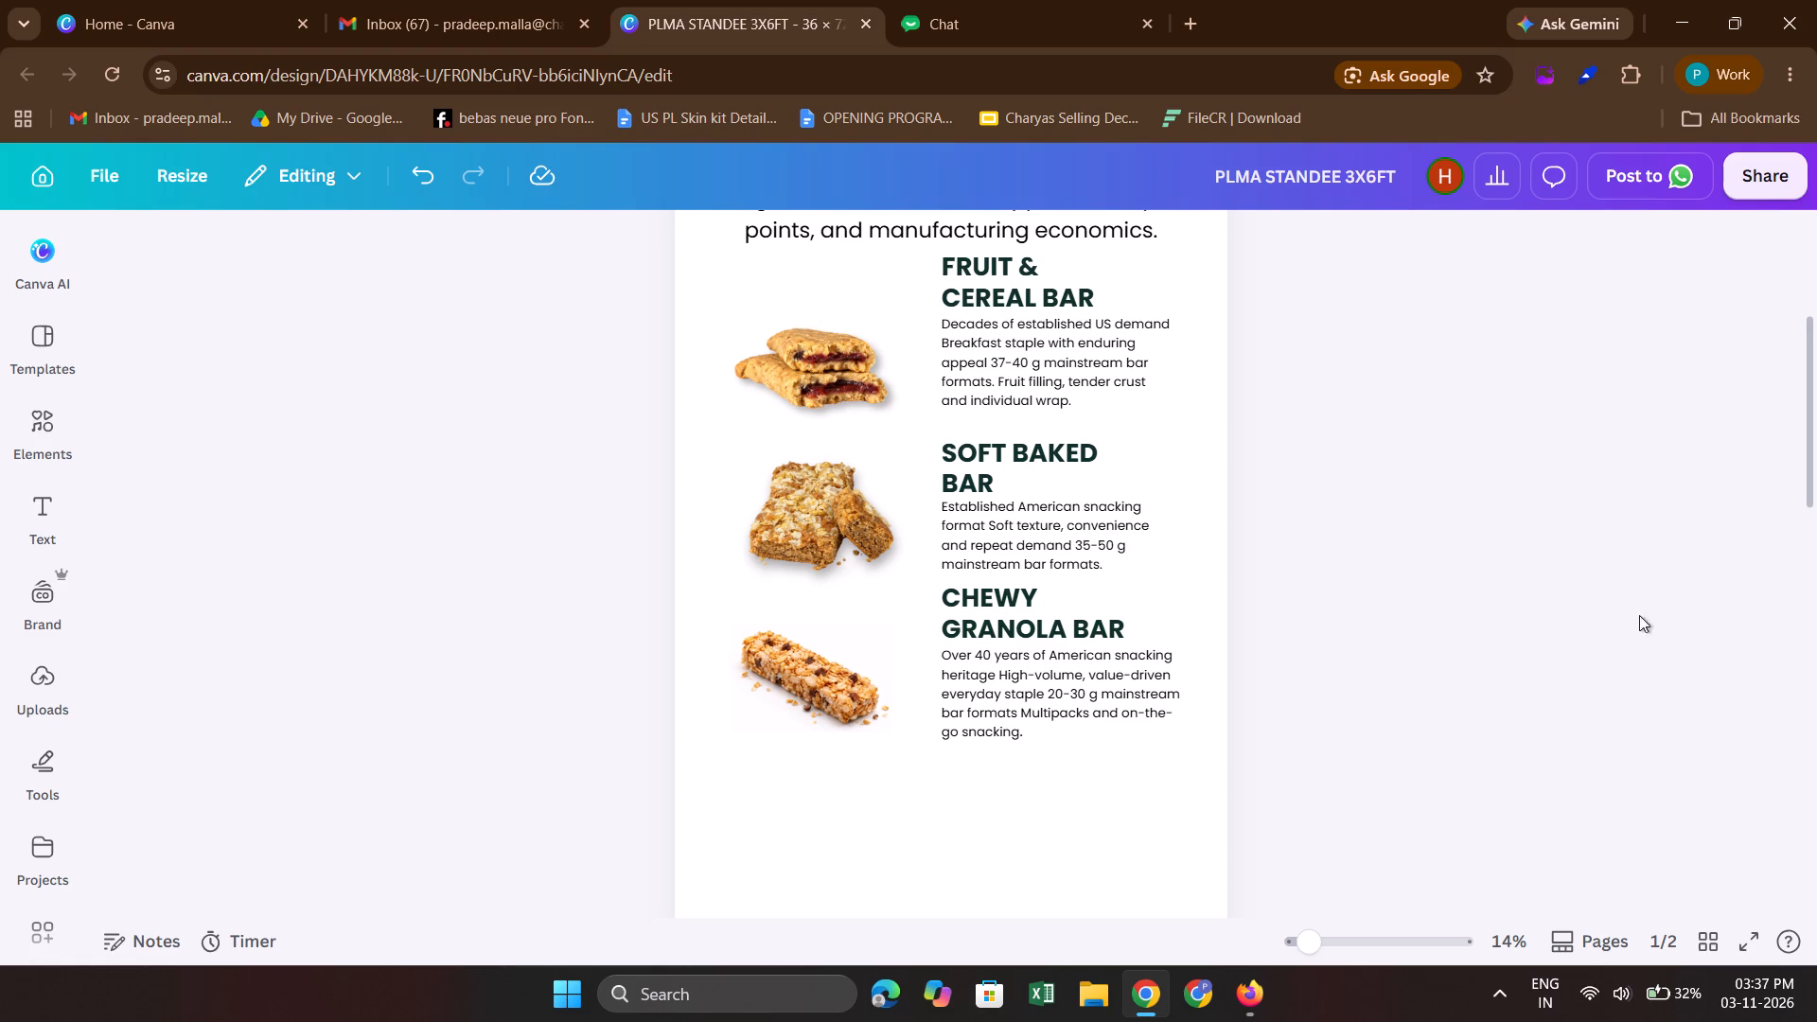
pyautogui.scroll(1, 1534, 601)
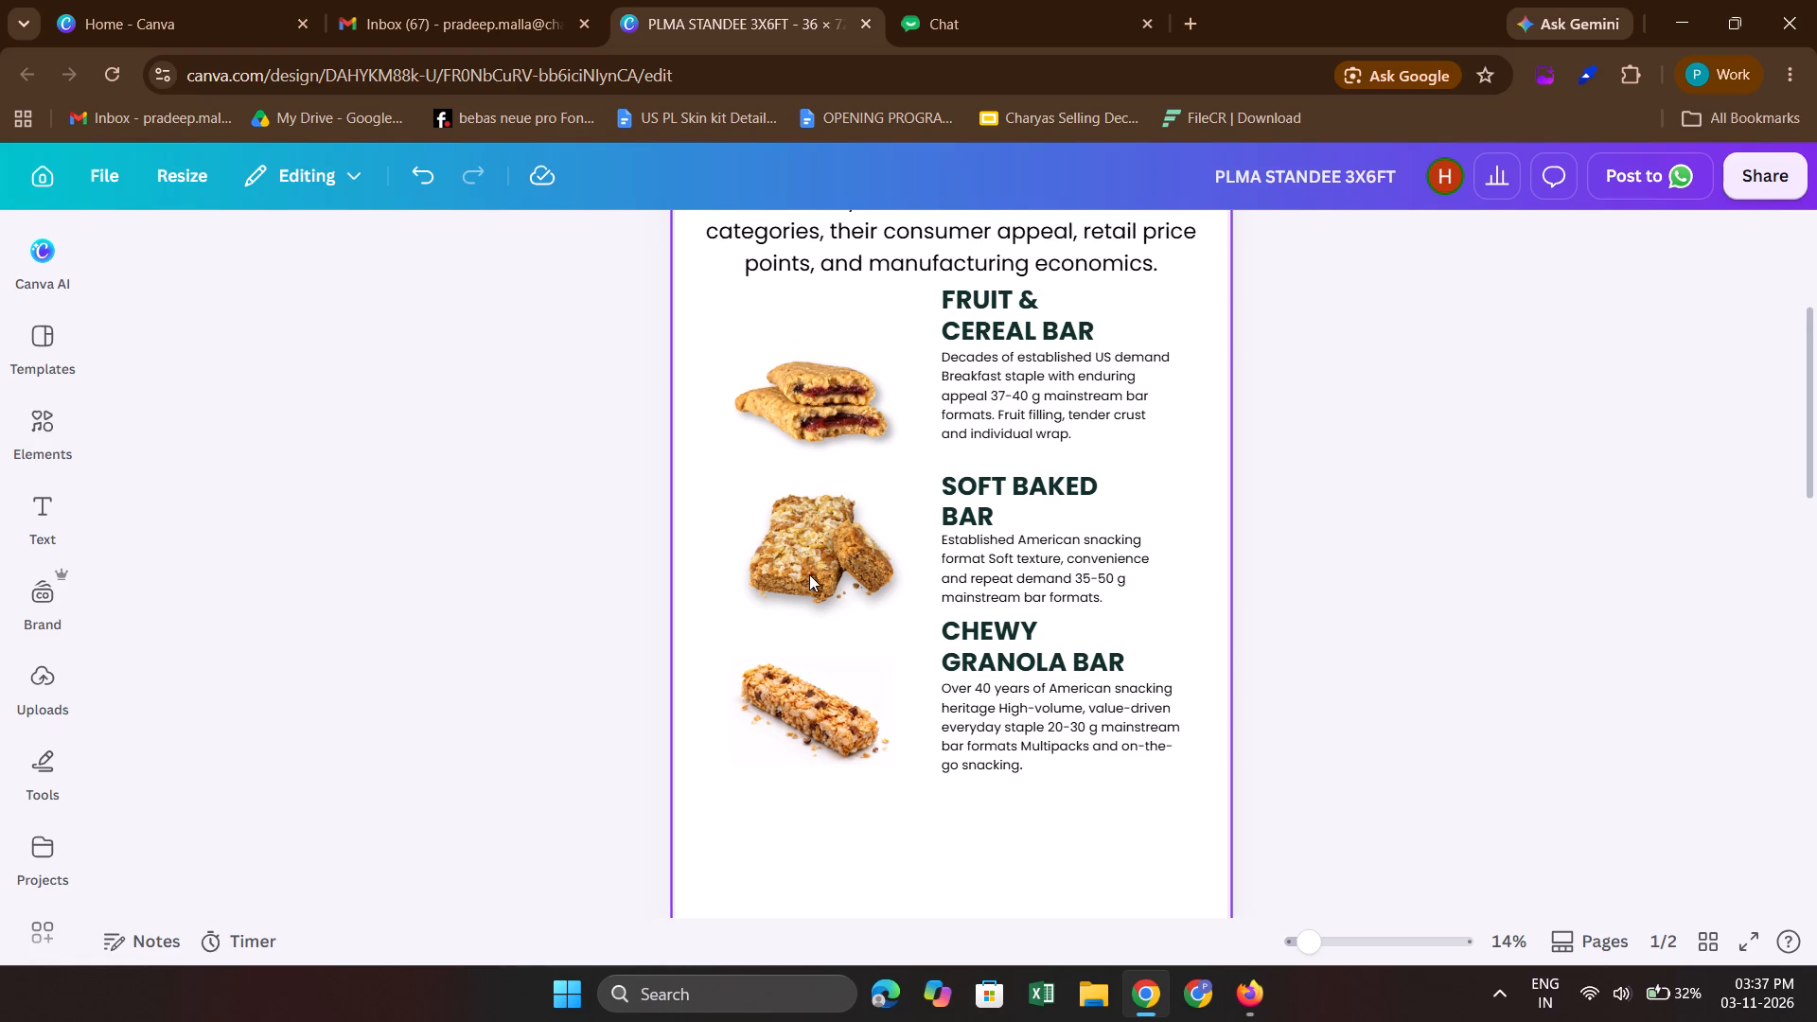
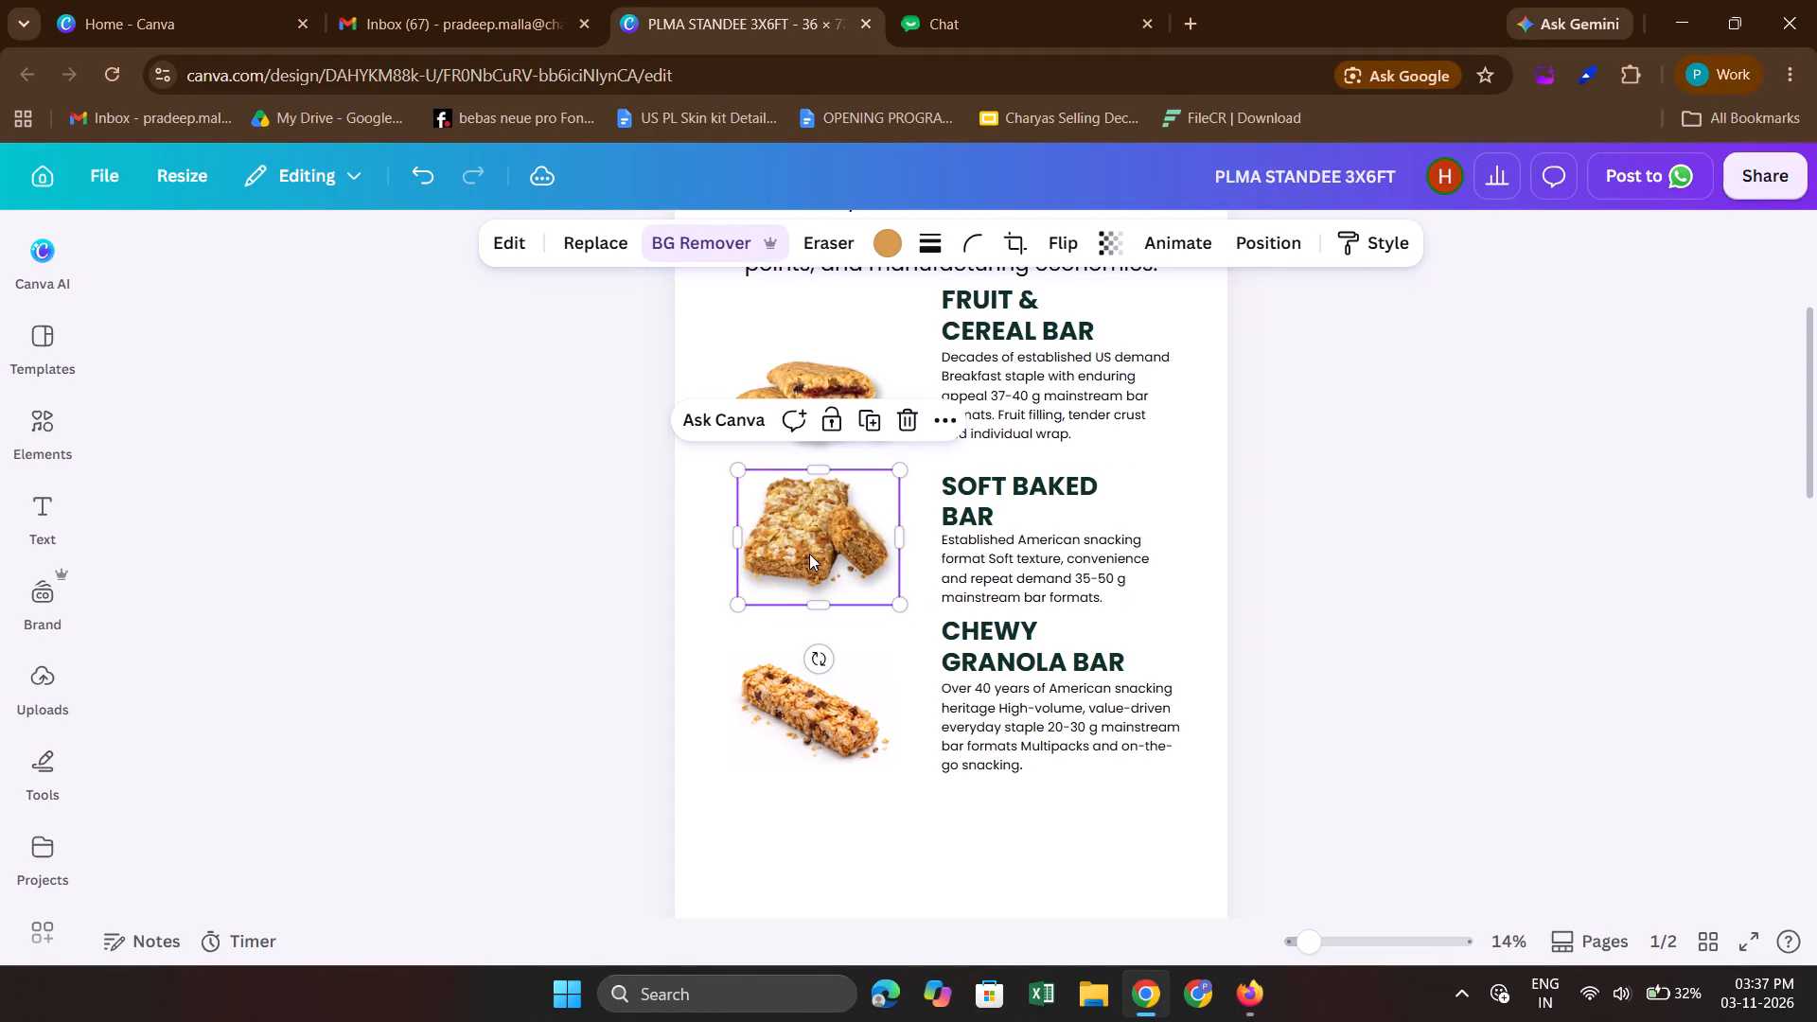
# Move the FRUIT & CEREAL BAR image up slightly so it sits more level with its heading and description.
pyautogui.scroll(1, 809, 554)
pyautogui.click(1473, 609)
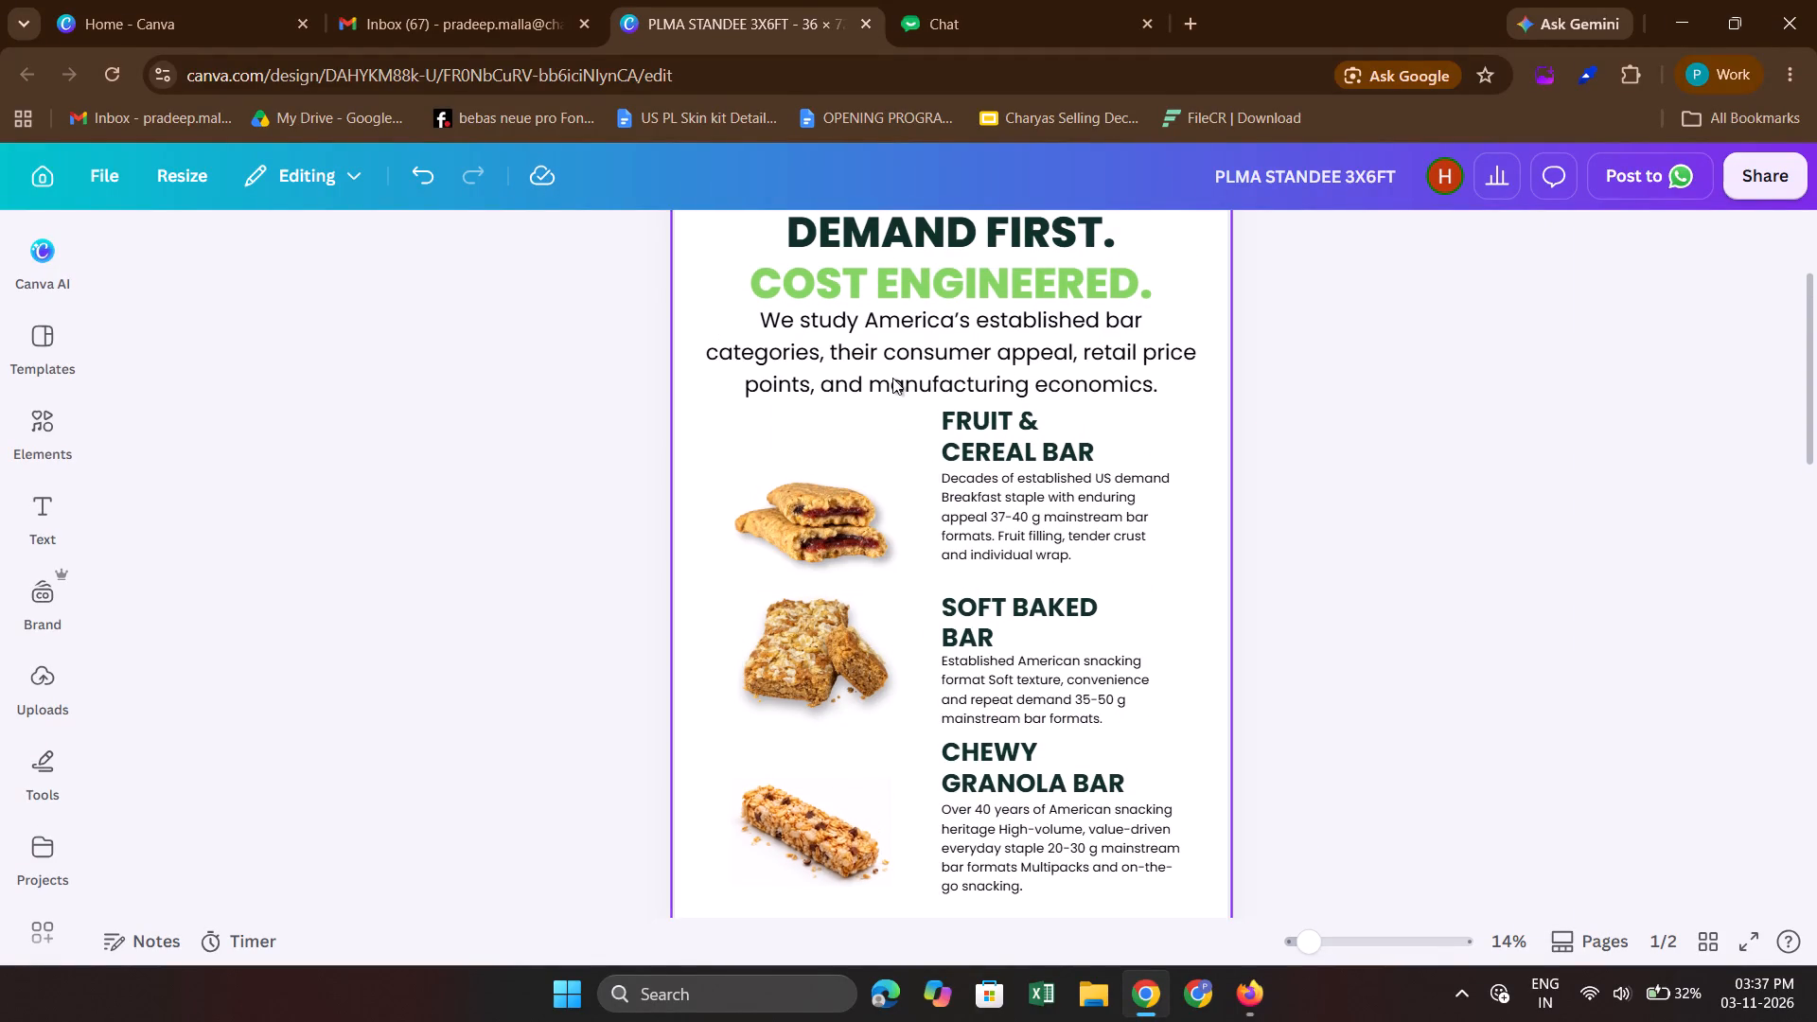
pyautogui.click(809, 525)
pyautogui.moveTo(809, 525); pyautogui.dragTo(809, 515)
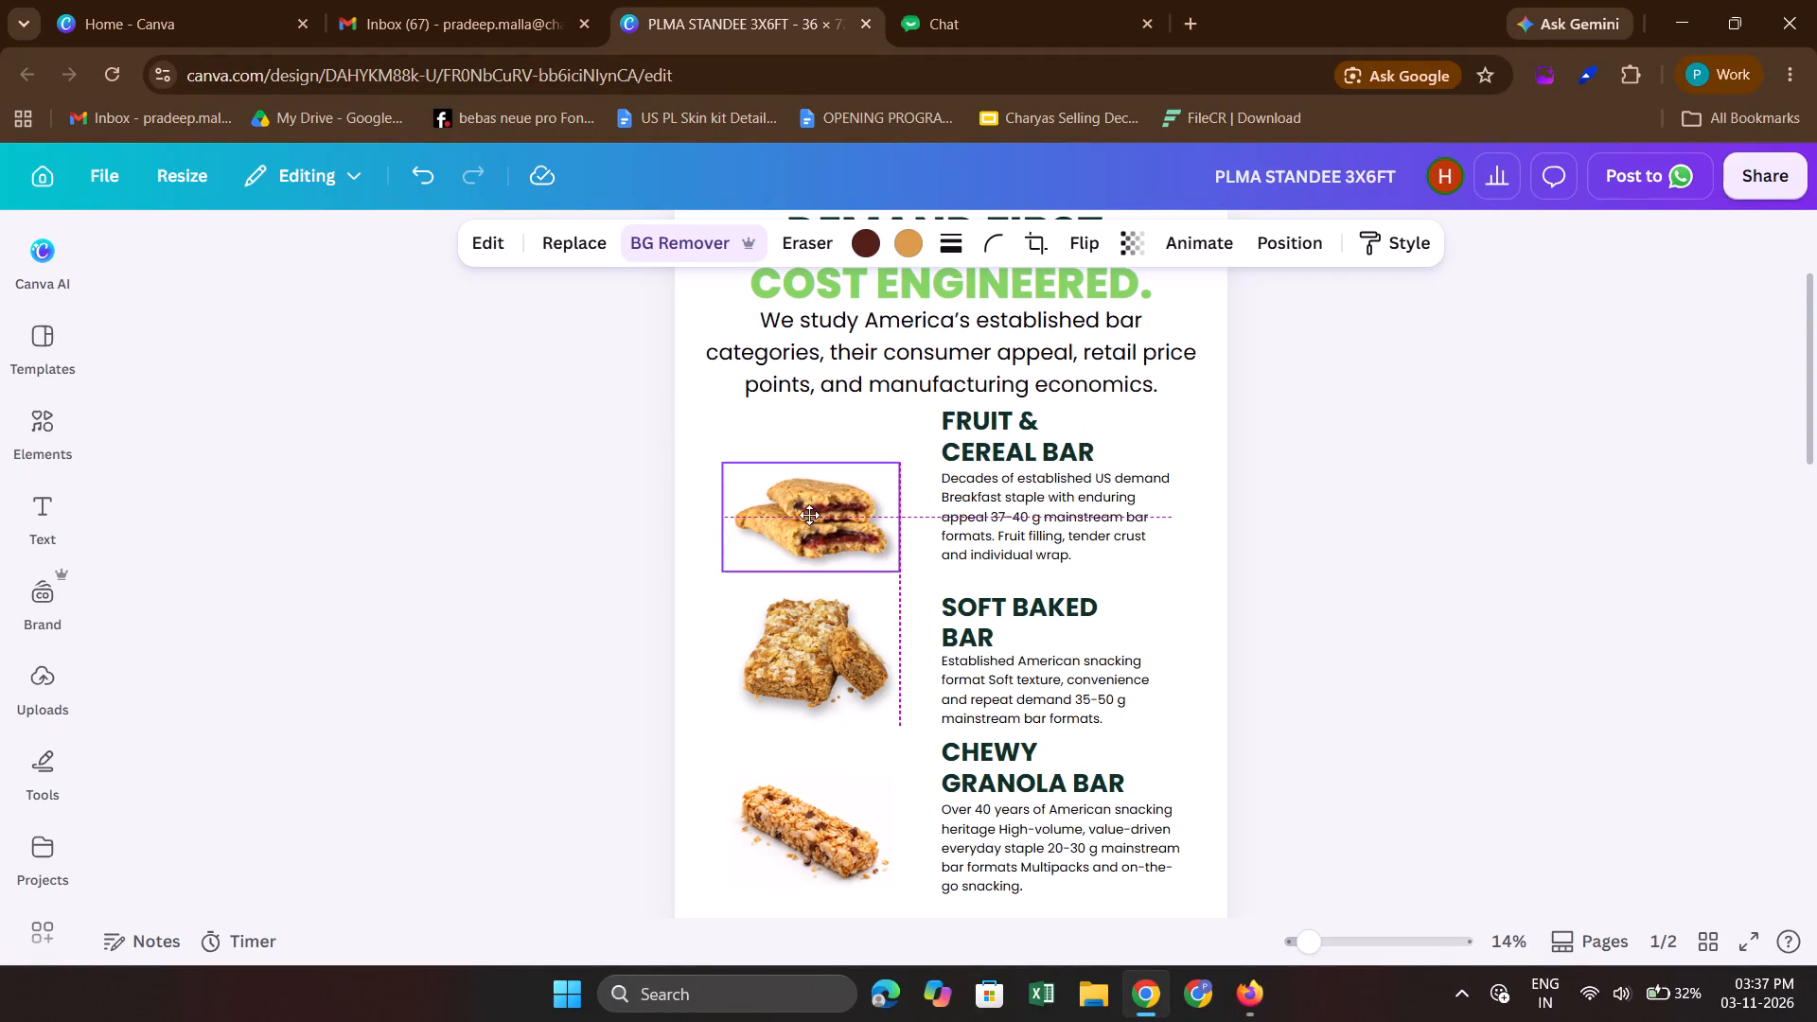
pyautogui.moveTo(809, 515); pyautogui.dragTo(809, 488)
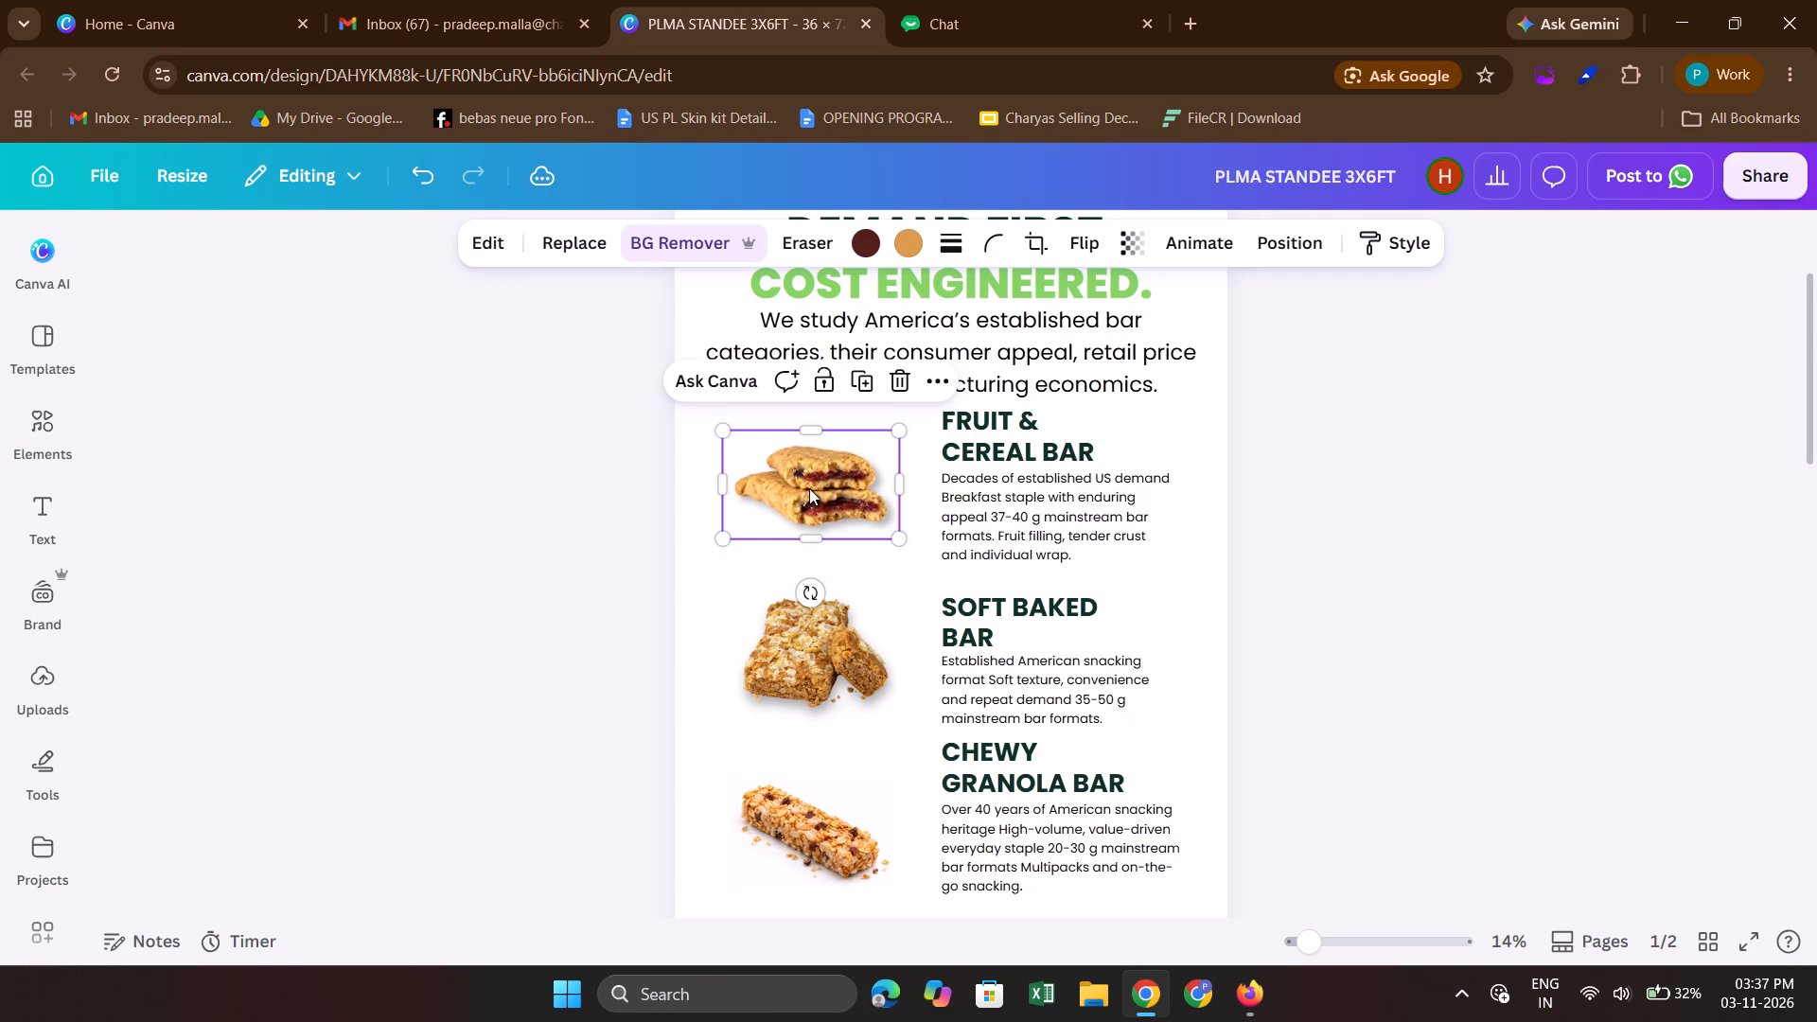
pyautogui.click(729, 584)
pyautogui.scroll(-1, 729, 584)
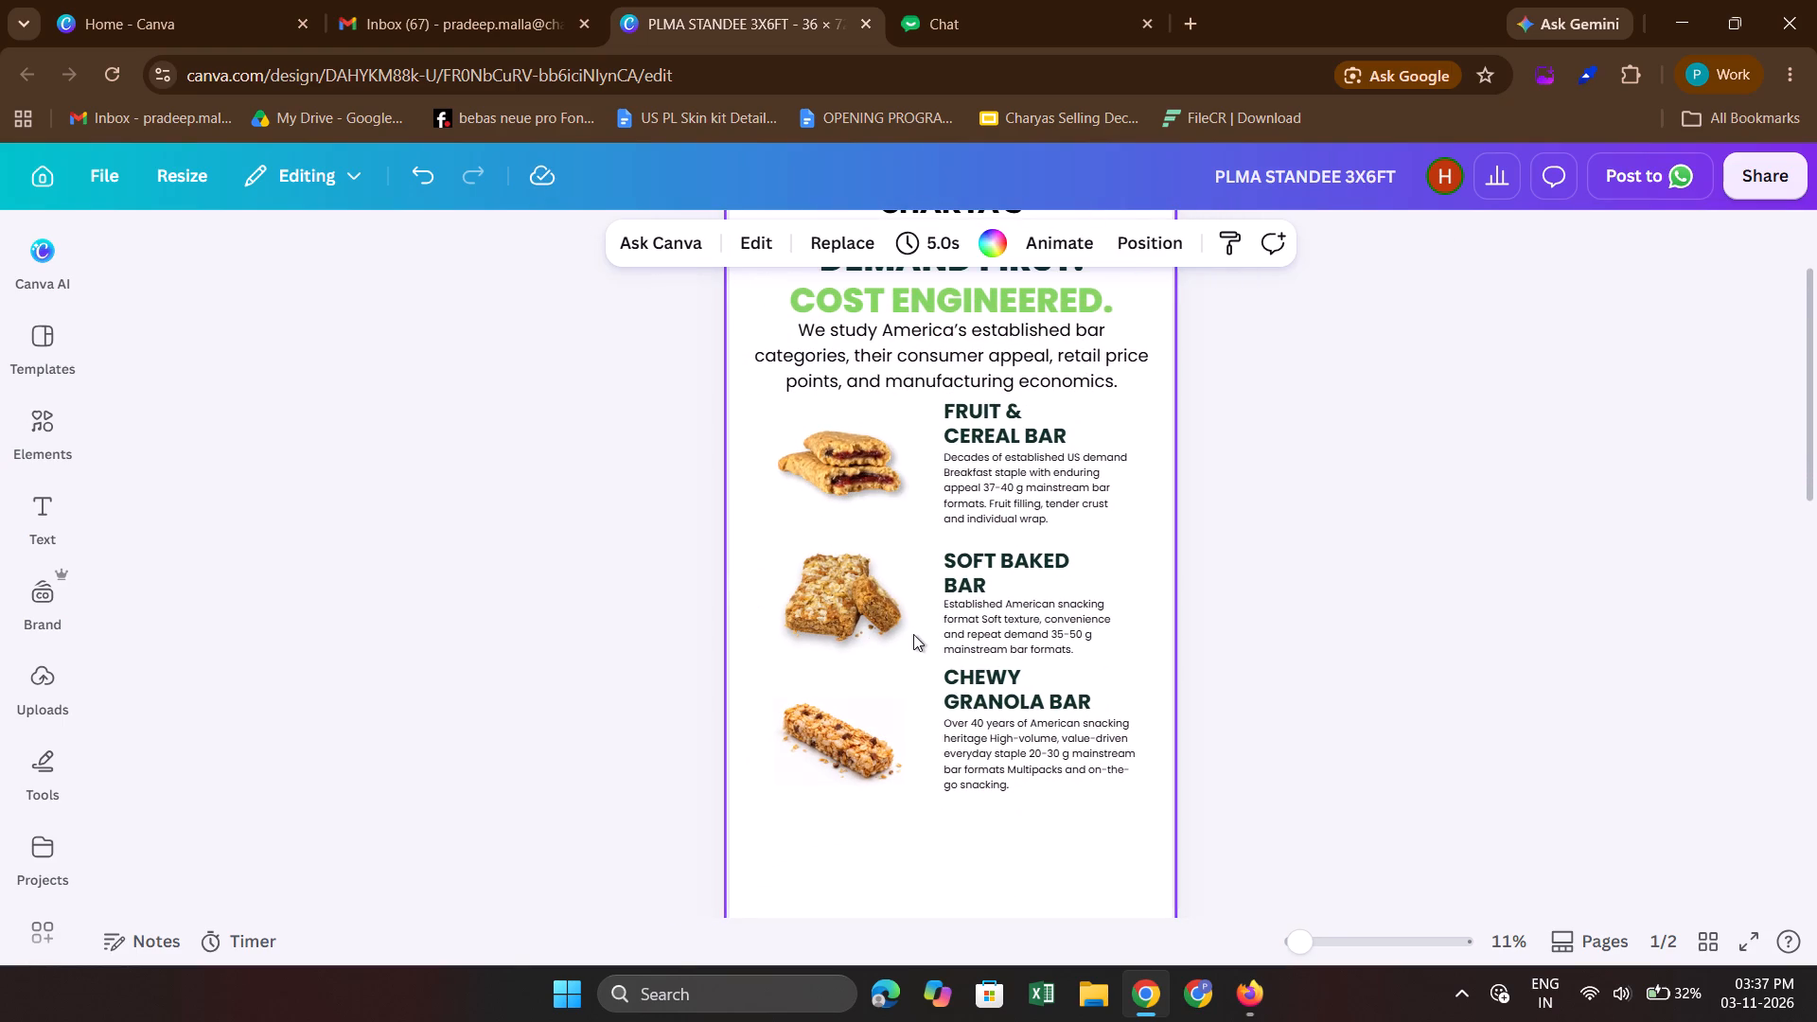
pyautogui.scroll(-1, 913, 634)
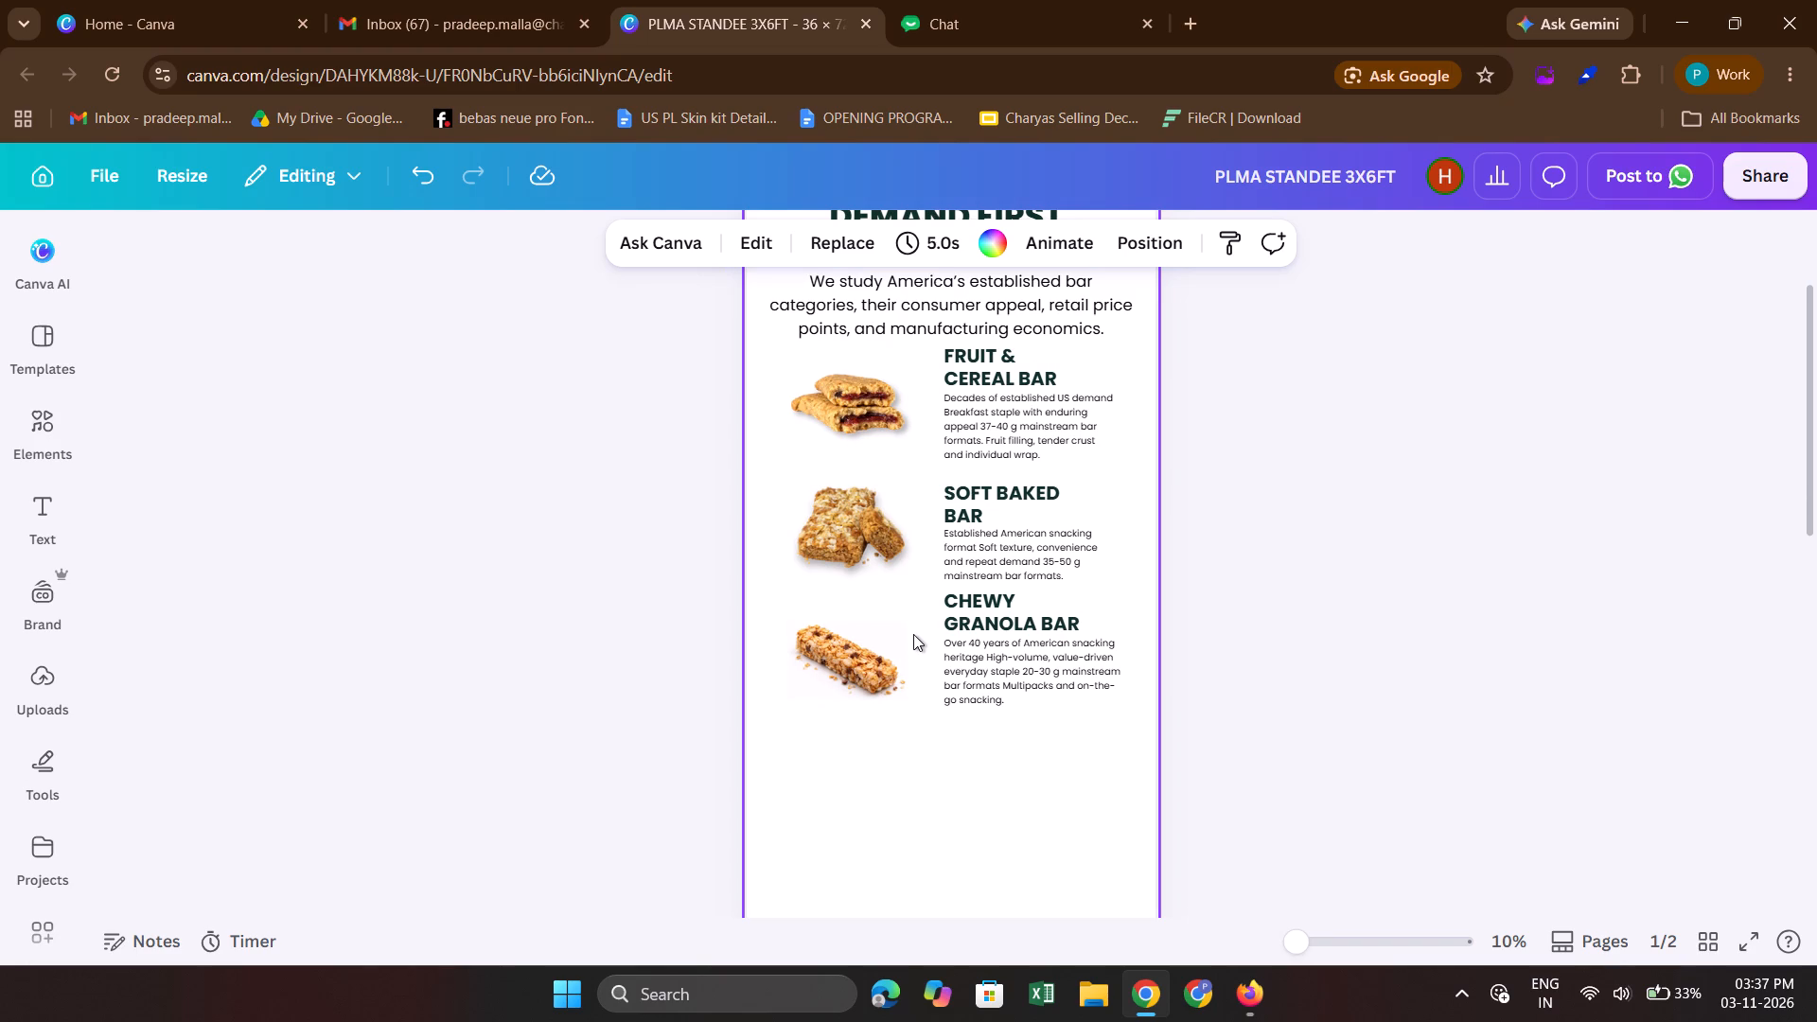
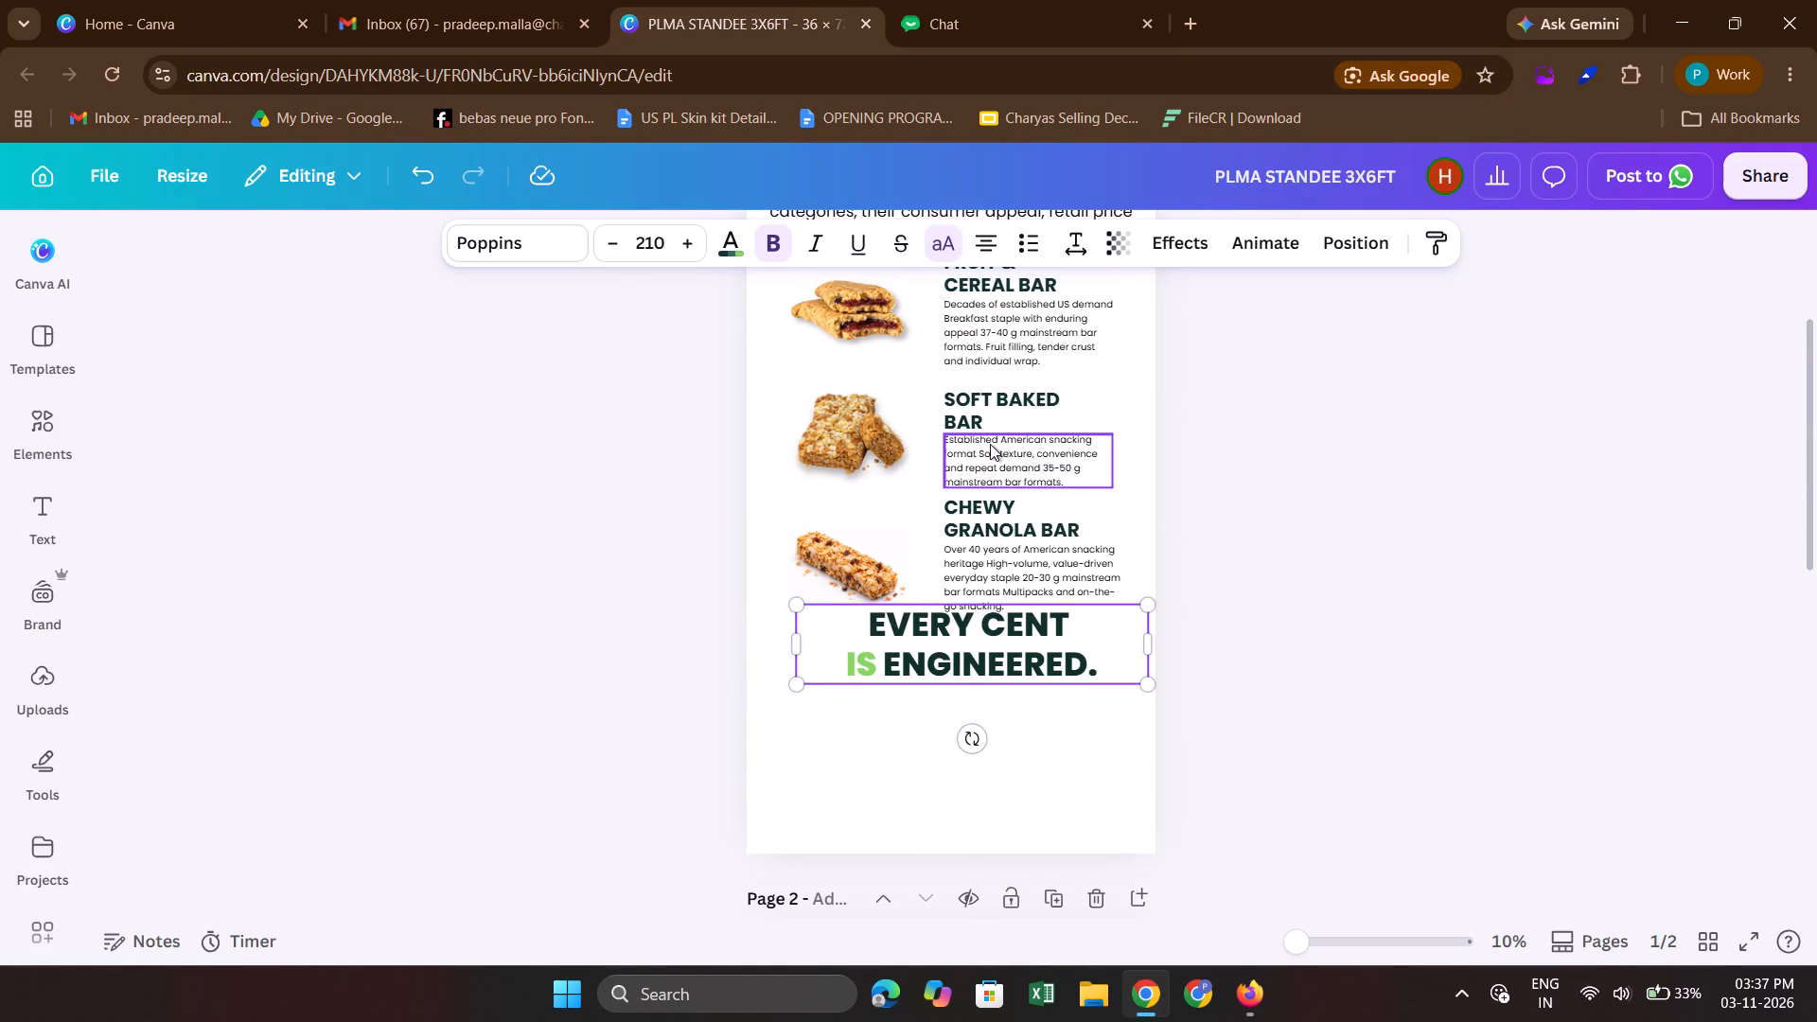
pyautogui.moveTo(979, 661); pyautogui.dragTo(970, 681)
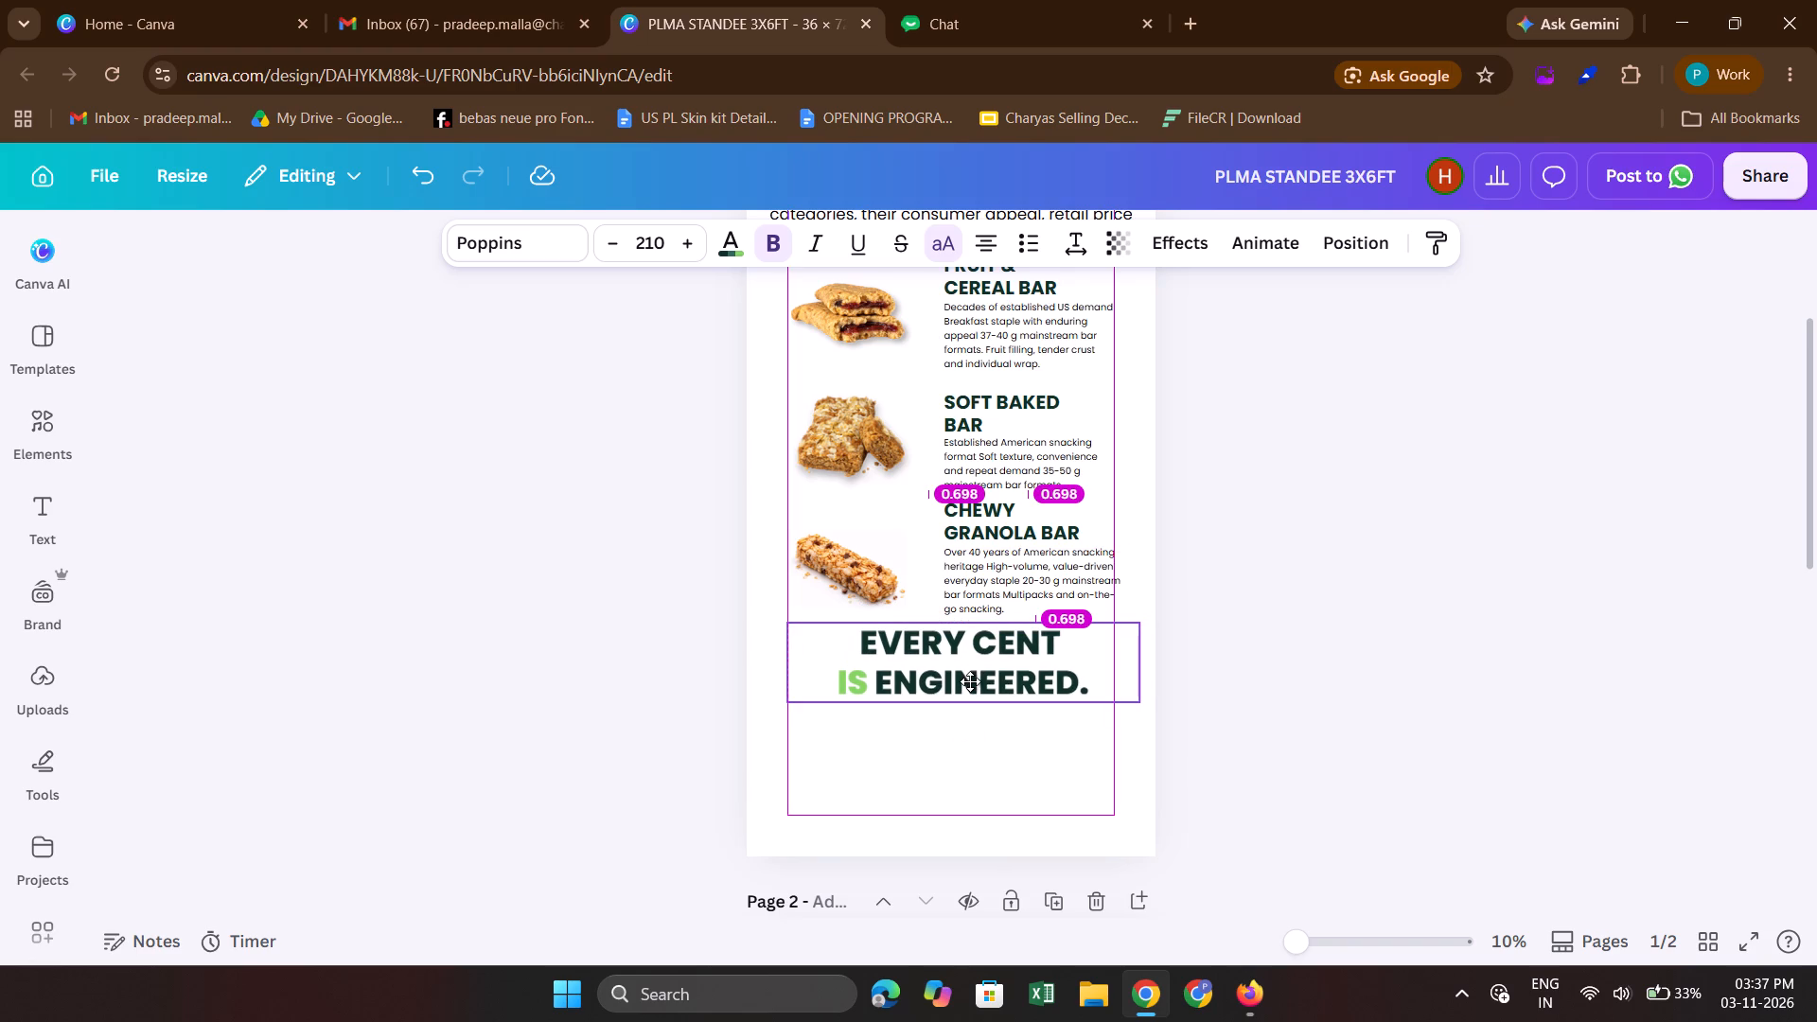
pyautogui.moveTo(970, 681); pyautogui.dragTo(960, 679)
pyautogui.click(1346, 610)
pyautogui.scroll(1, 1346, 610)
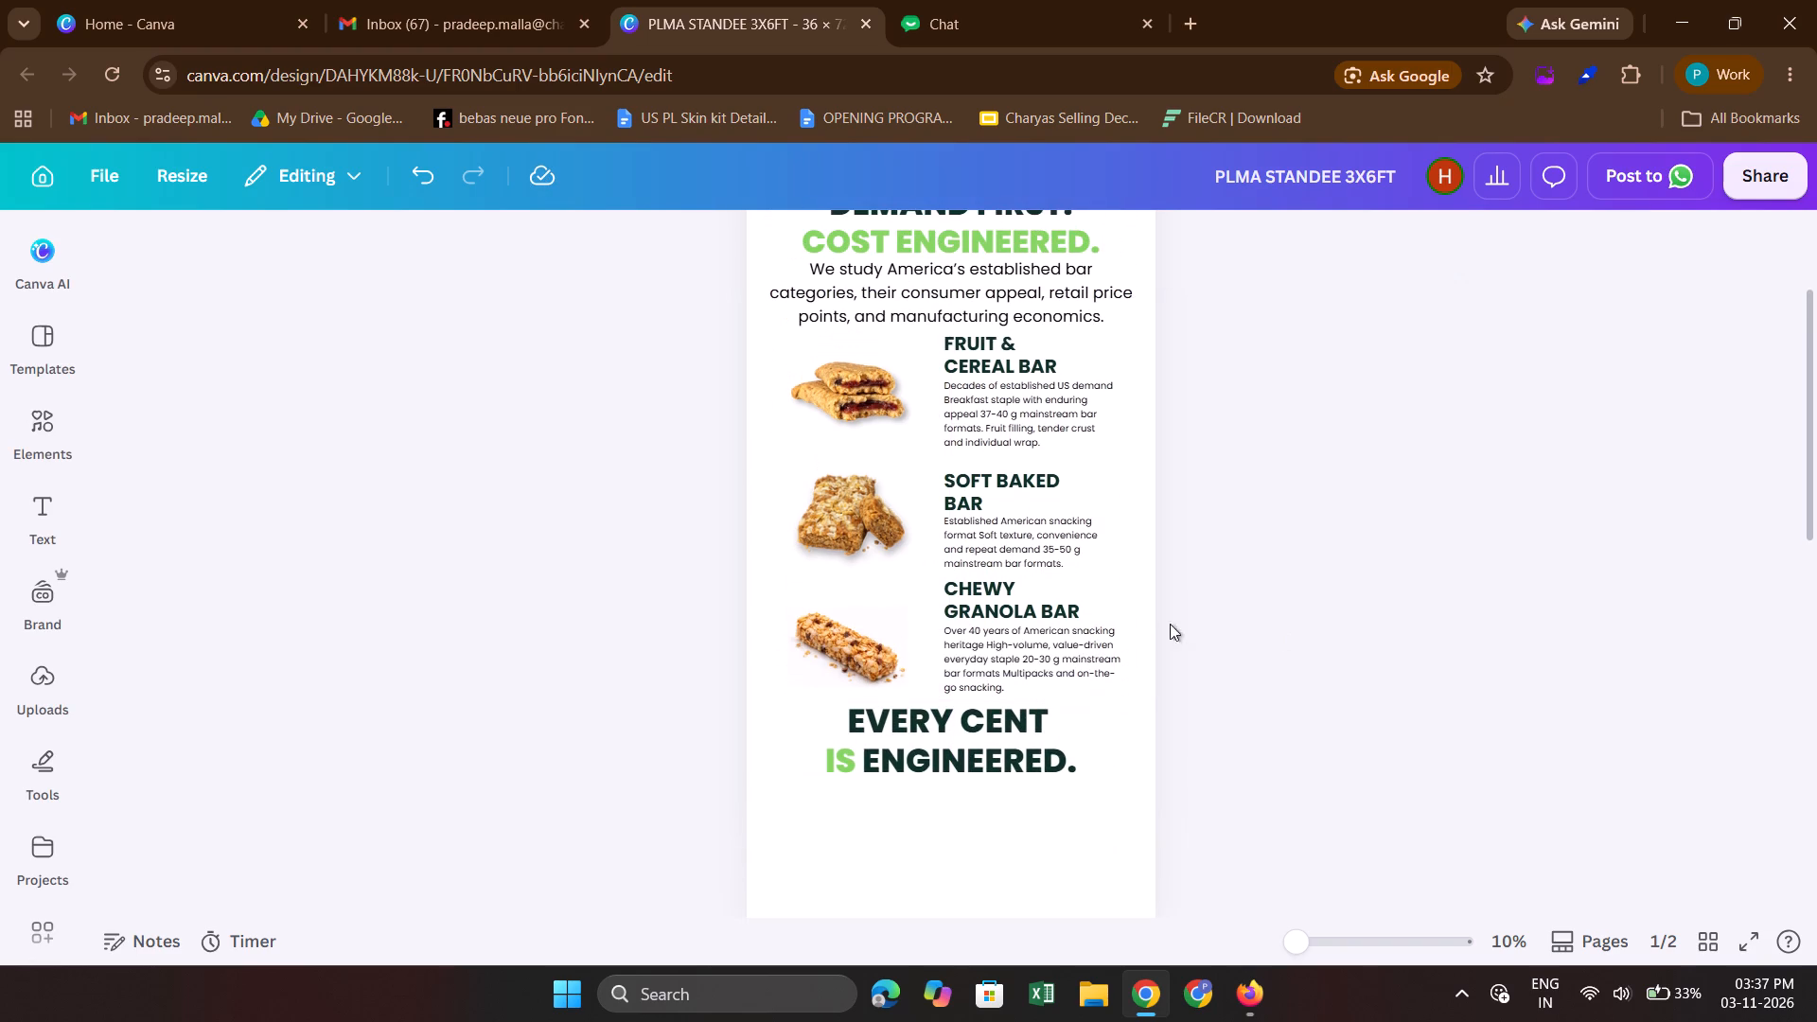
pyautogui.click(943, 730)
pyautogui.press('Down')
# Set the font size of the "EVERY CENT IS ENGINEERED." heading on page 1 to 200.
pyautogui.scroll(3, 1394, 480)
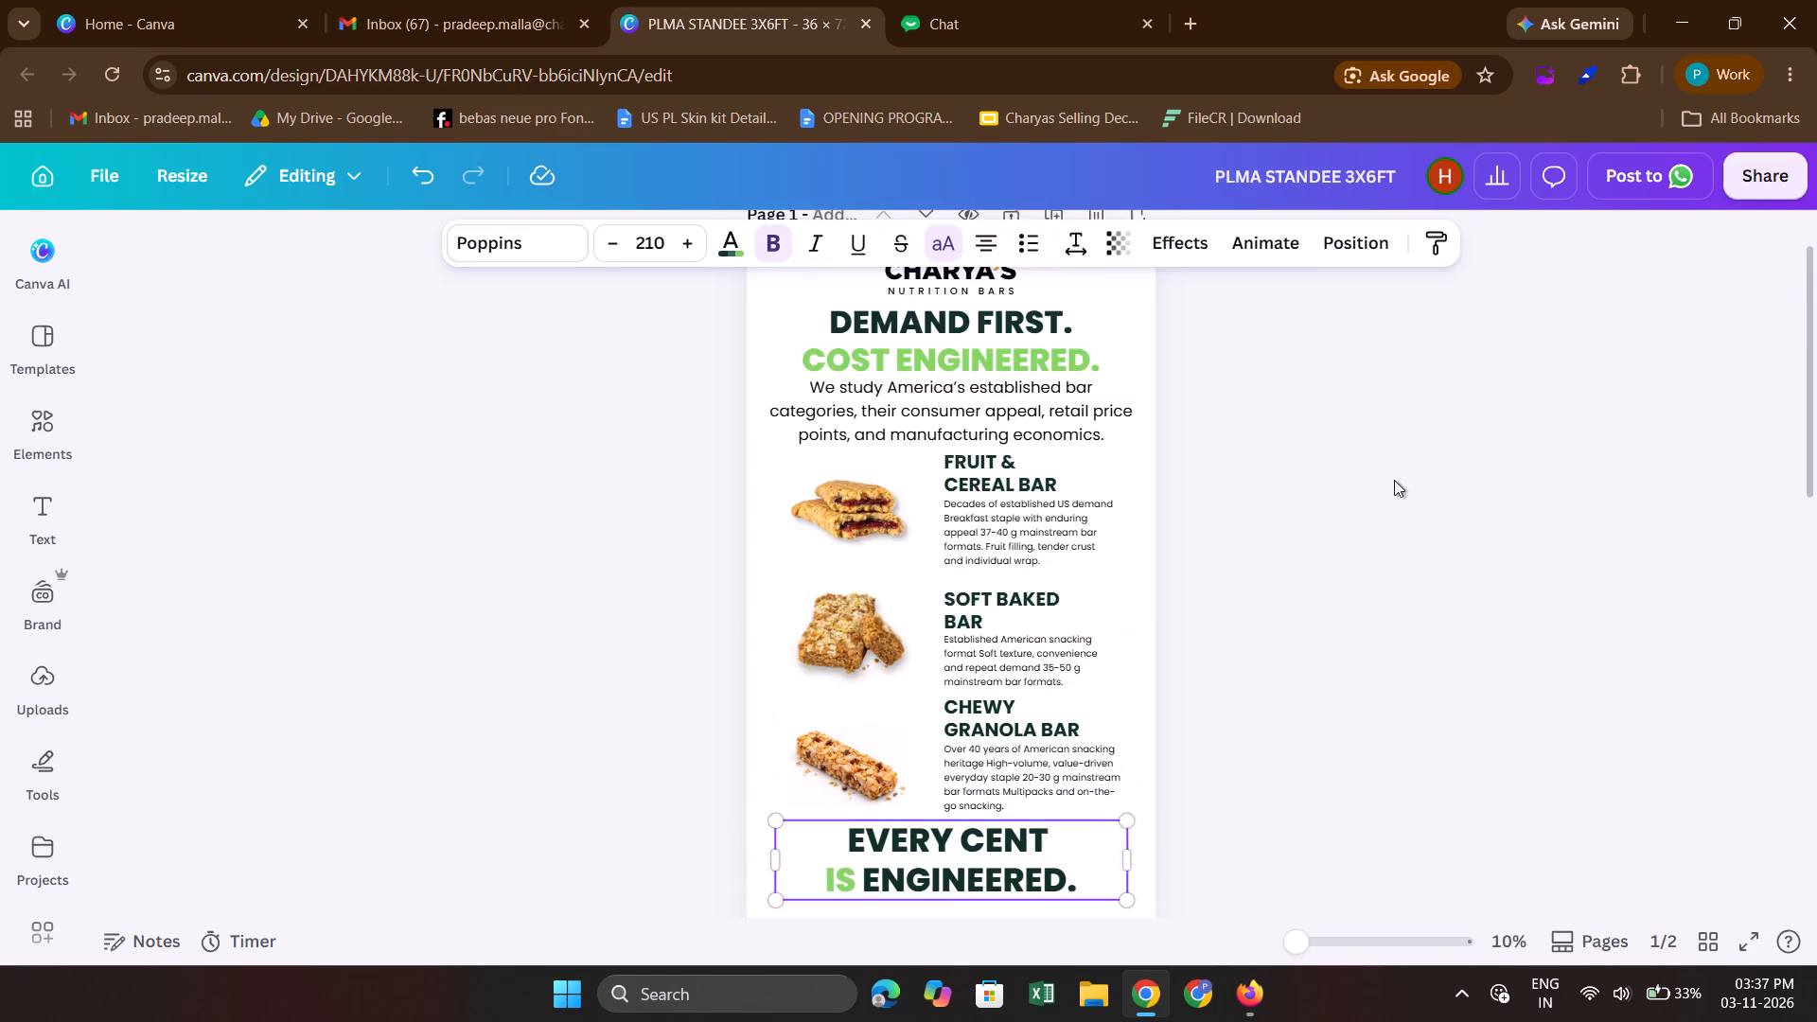
pyautogui.click(976, 390)
pyautogui.scroll(-2, 967, 553)
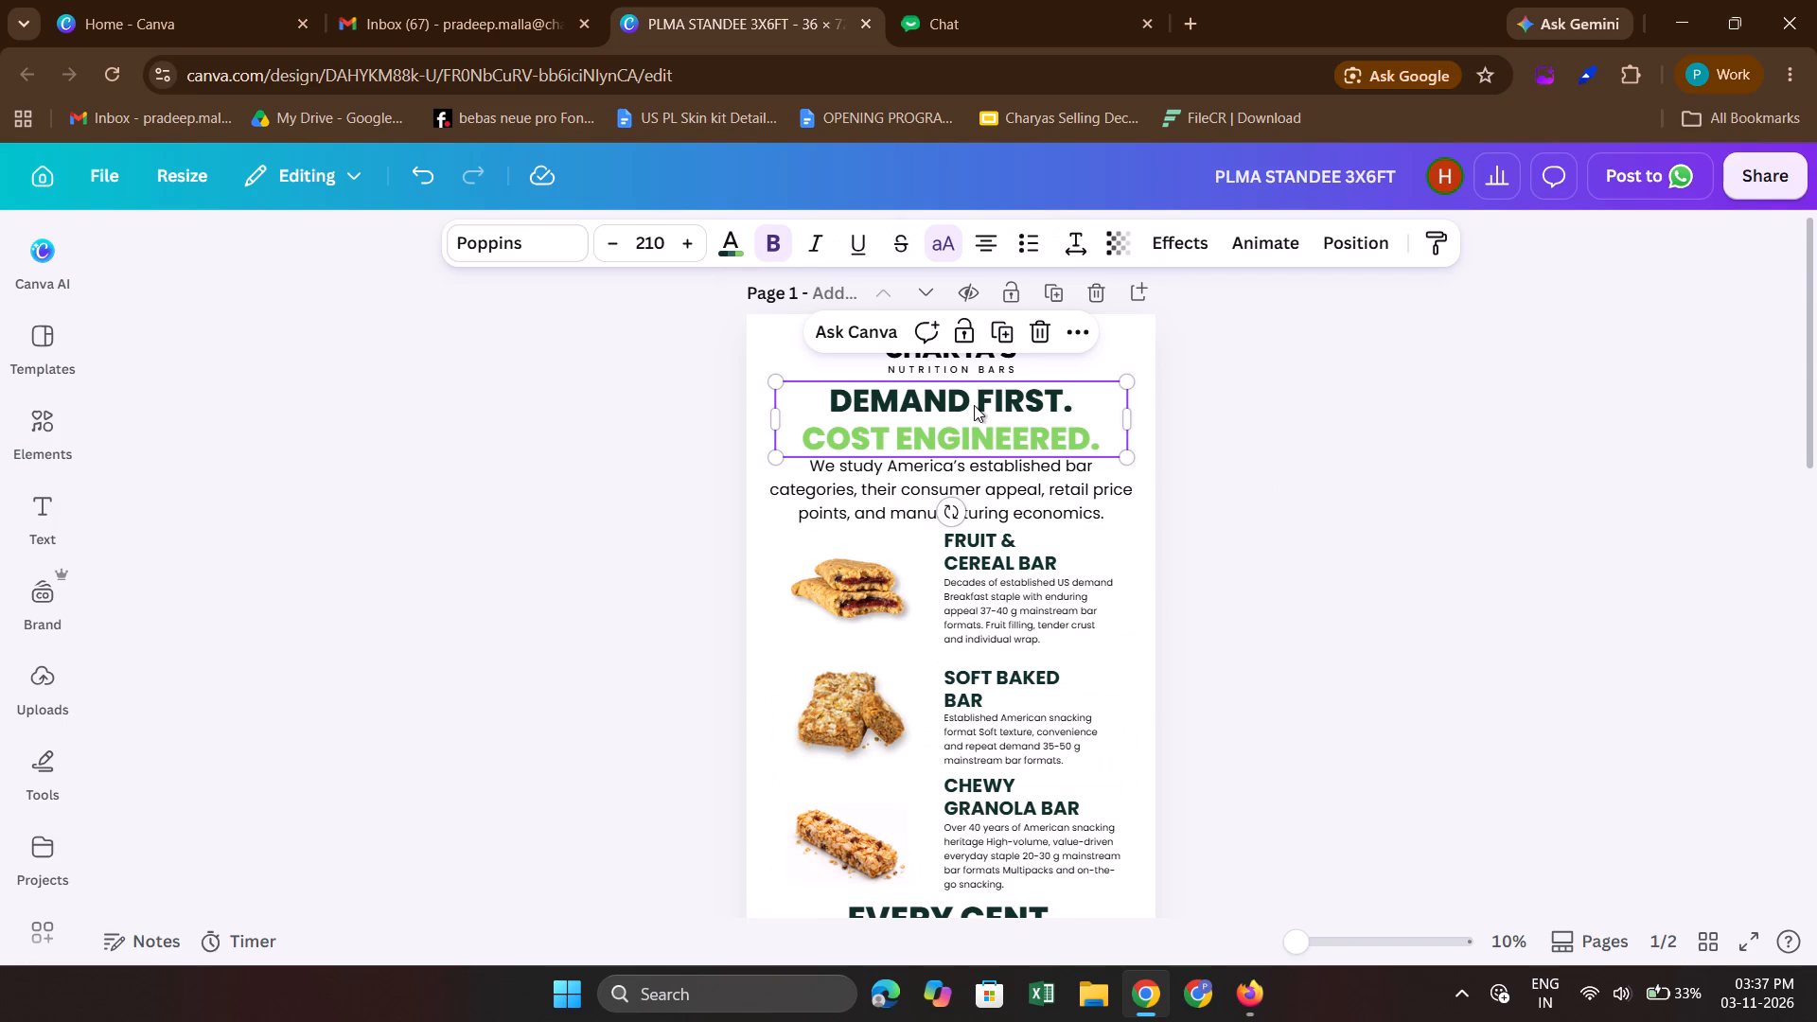
pyautogui.scroll(-1, 914, 819)
pyautogui.click(963, 405)
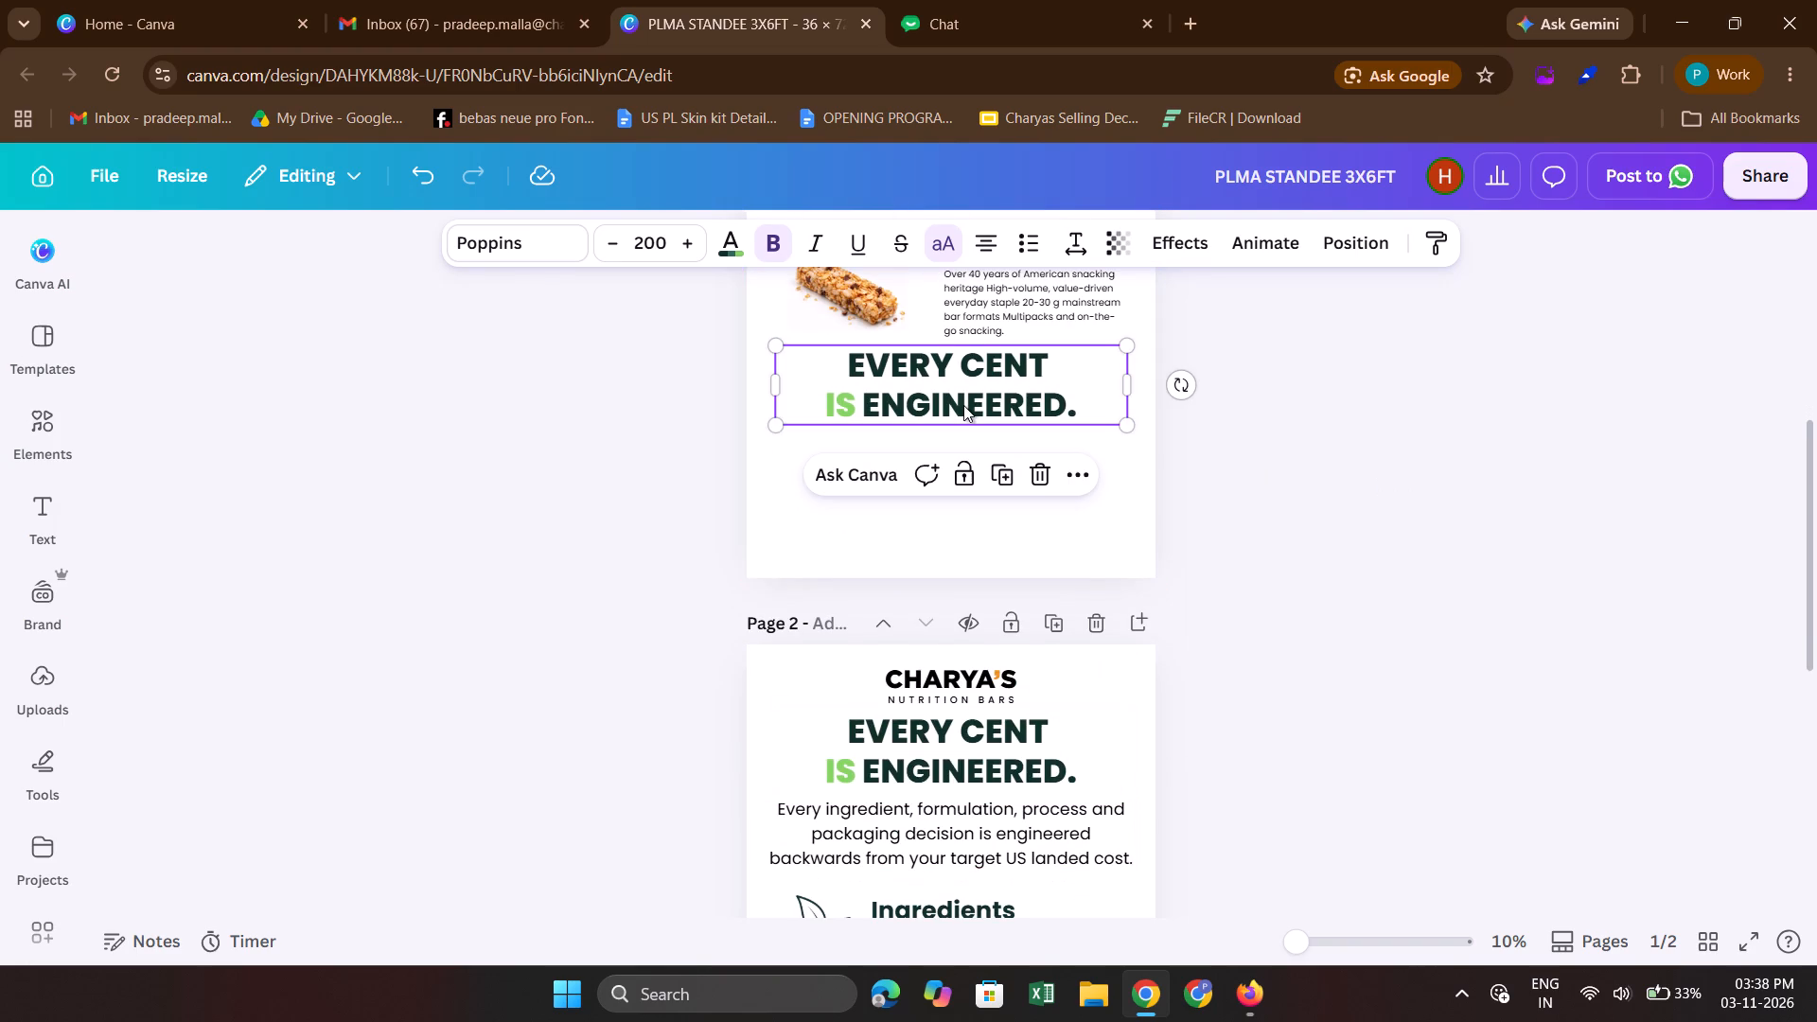
pyautogui.click(637, 230)
pyautogui.write('200')
pyautogui.press('Return')
pyautogui.scroll(2, 1084, 367)
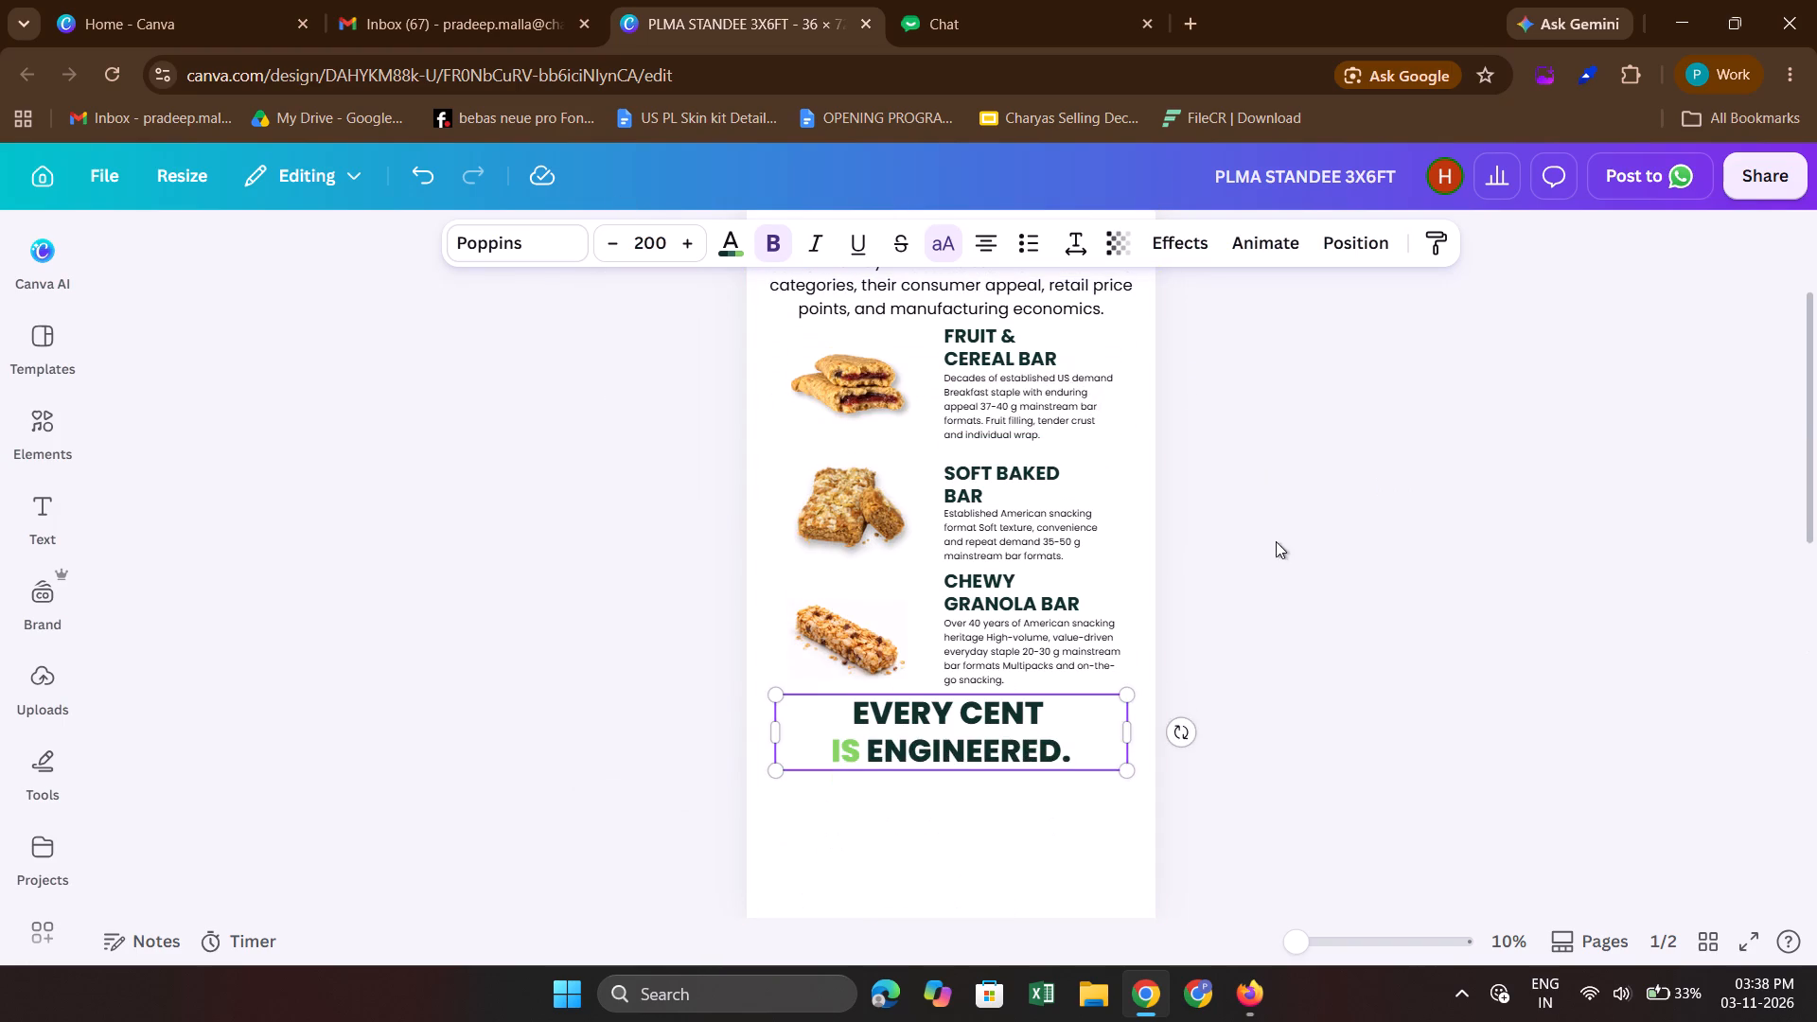
pyautogui.click(1296, 555)
# Move the SOFT BAKED BAR heading up, closer to the FRUIT & CEREAL BAR description.
pyautogui.scroll(2, 1296, 555)
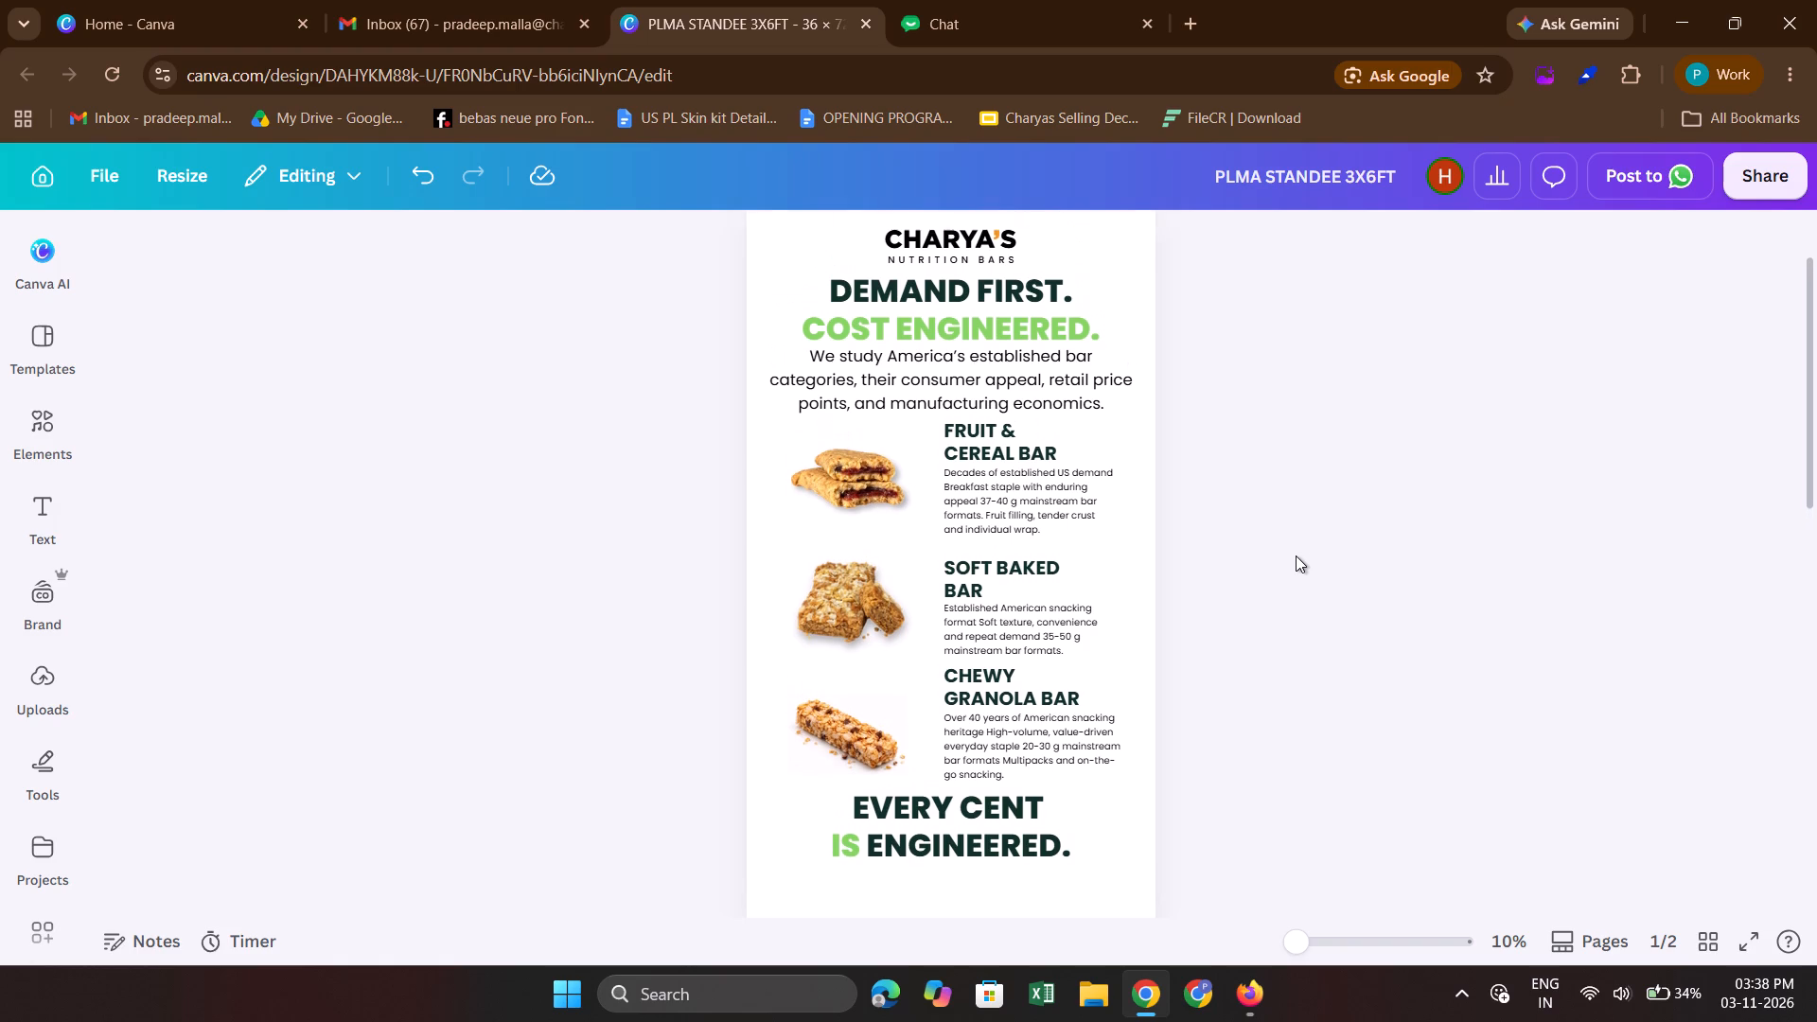
pyautogui.scroll(1, 1296, 555)
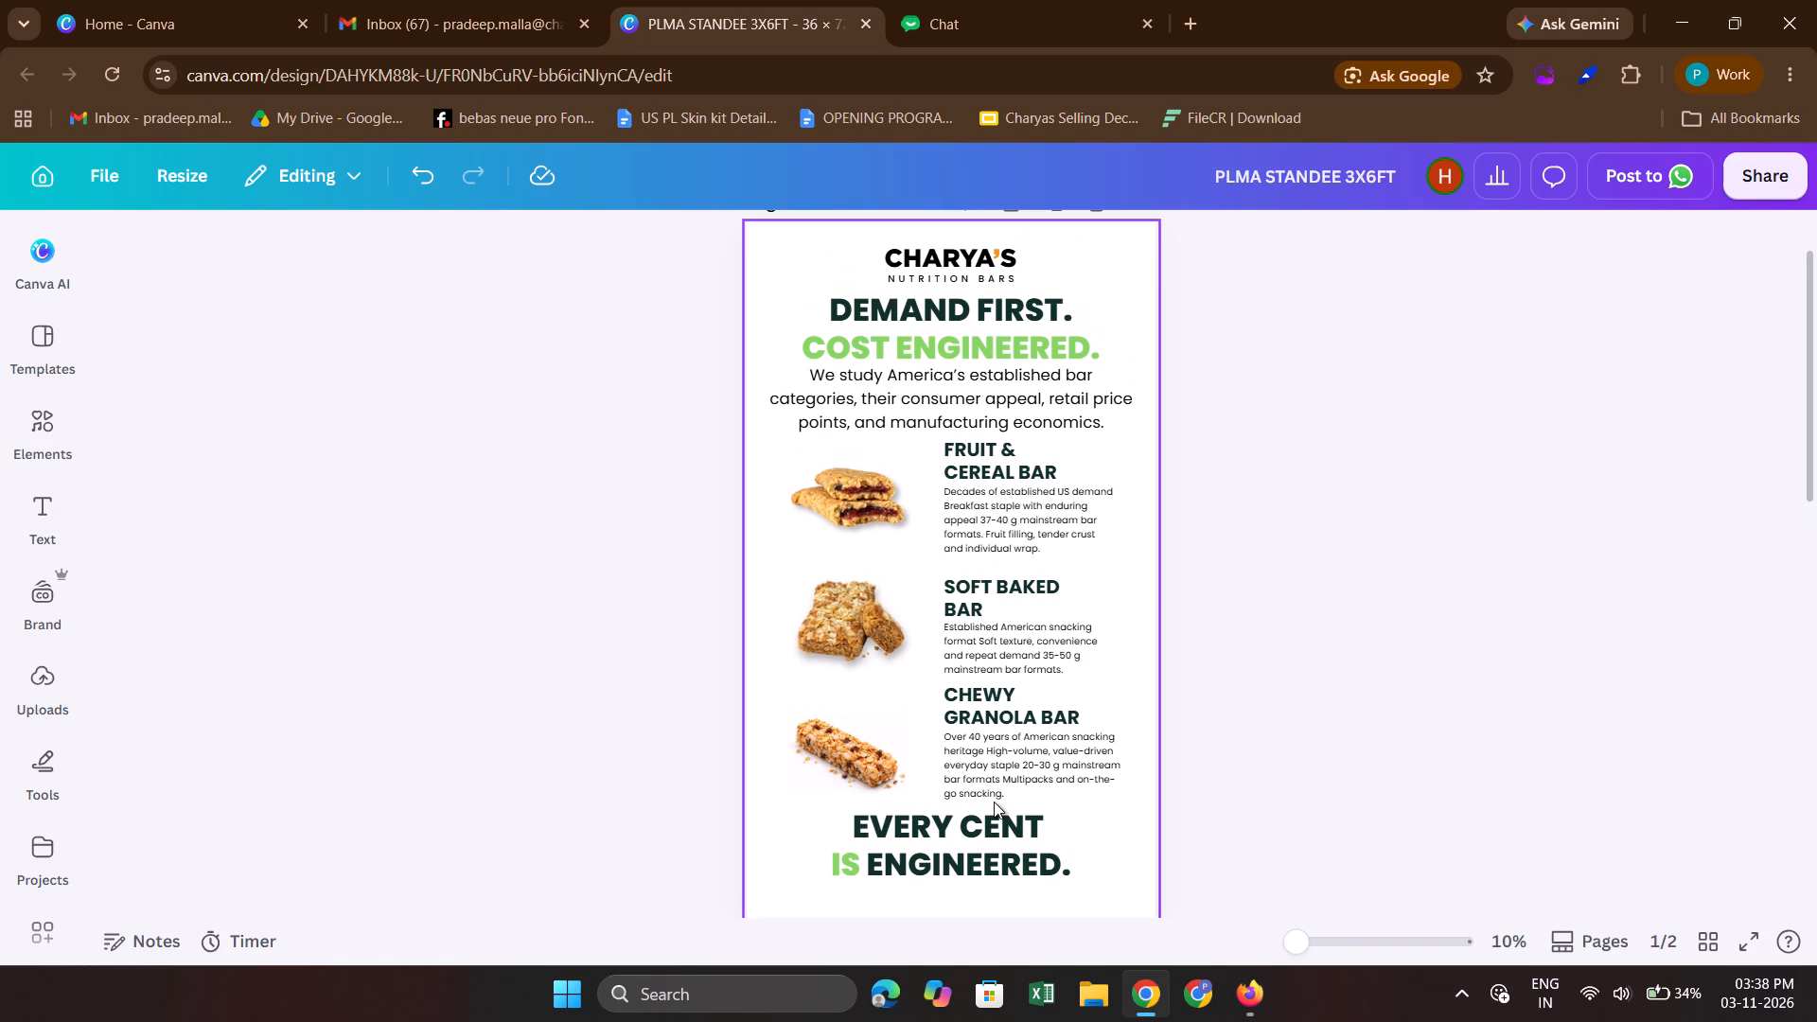
pyautogui.click(1015, 621)
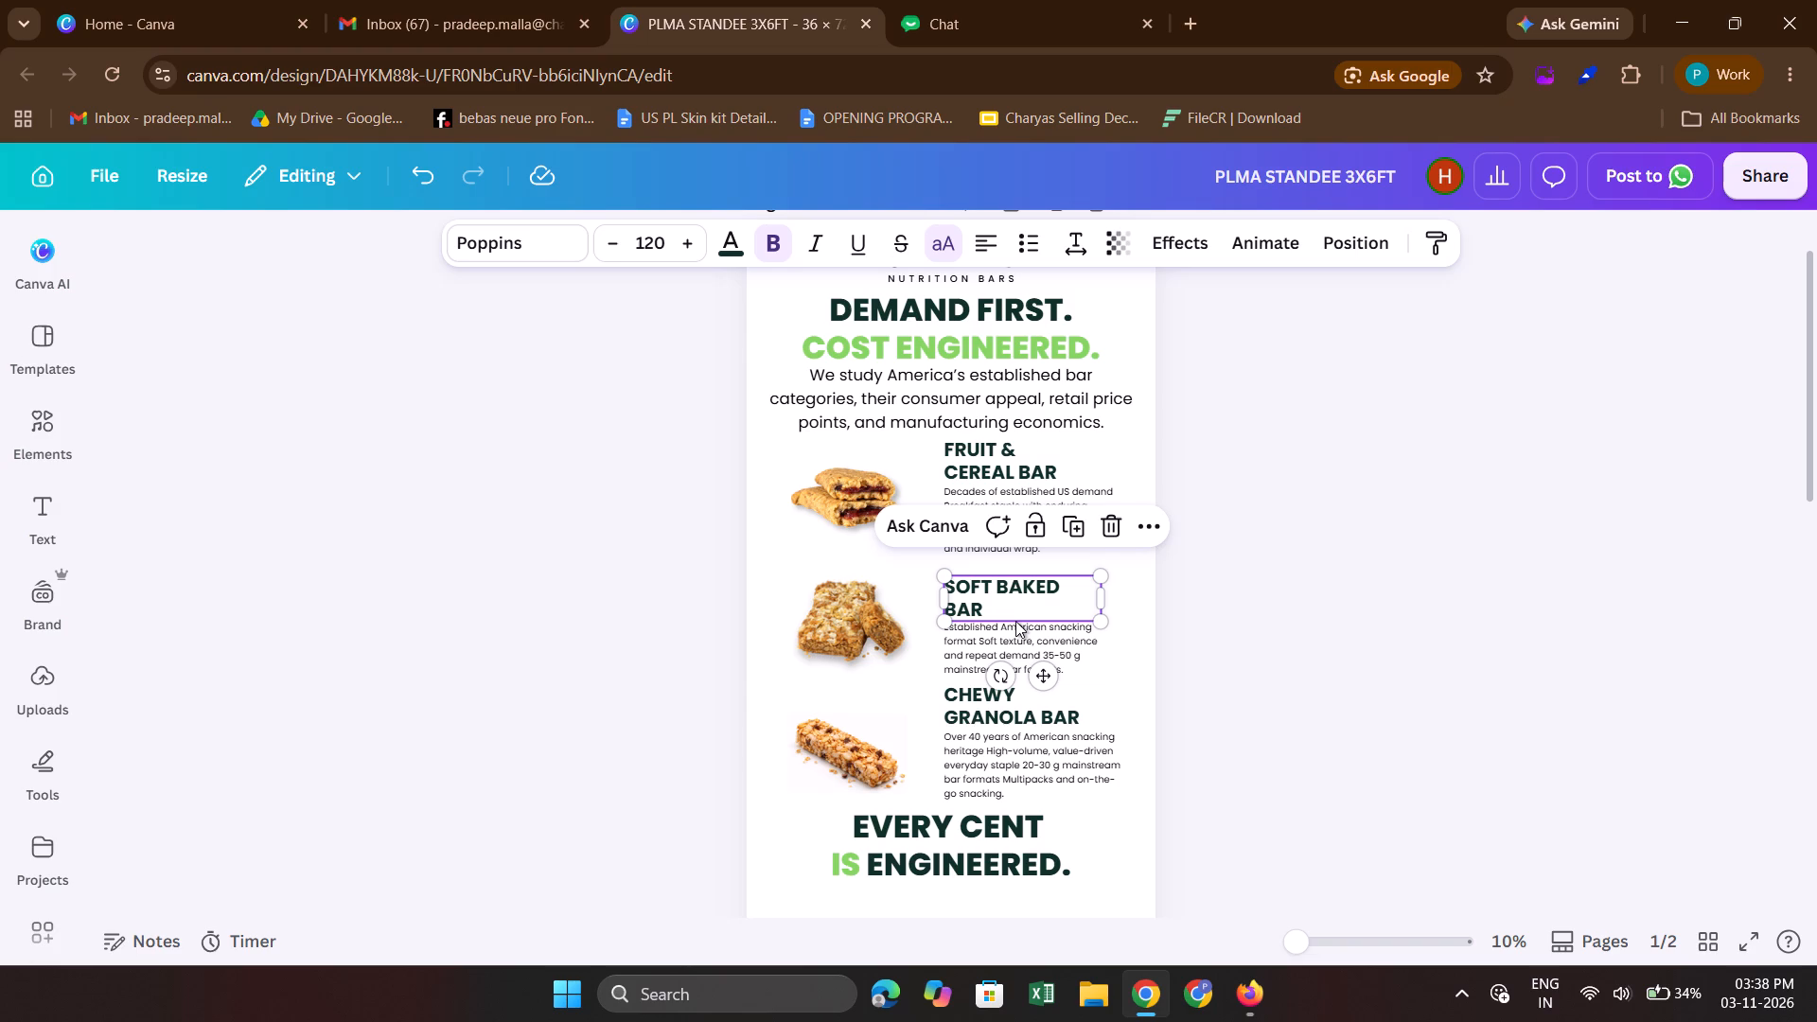
pyautogui.hotkey('shift', 'Up')
pyautogui.press('Up')
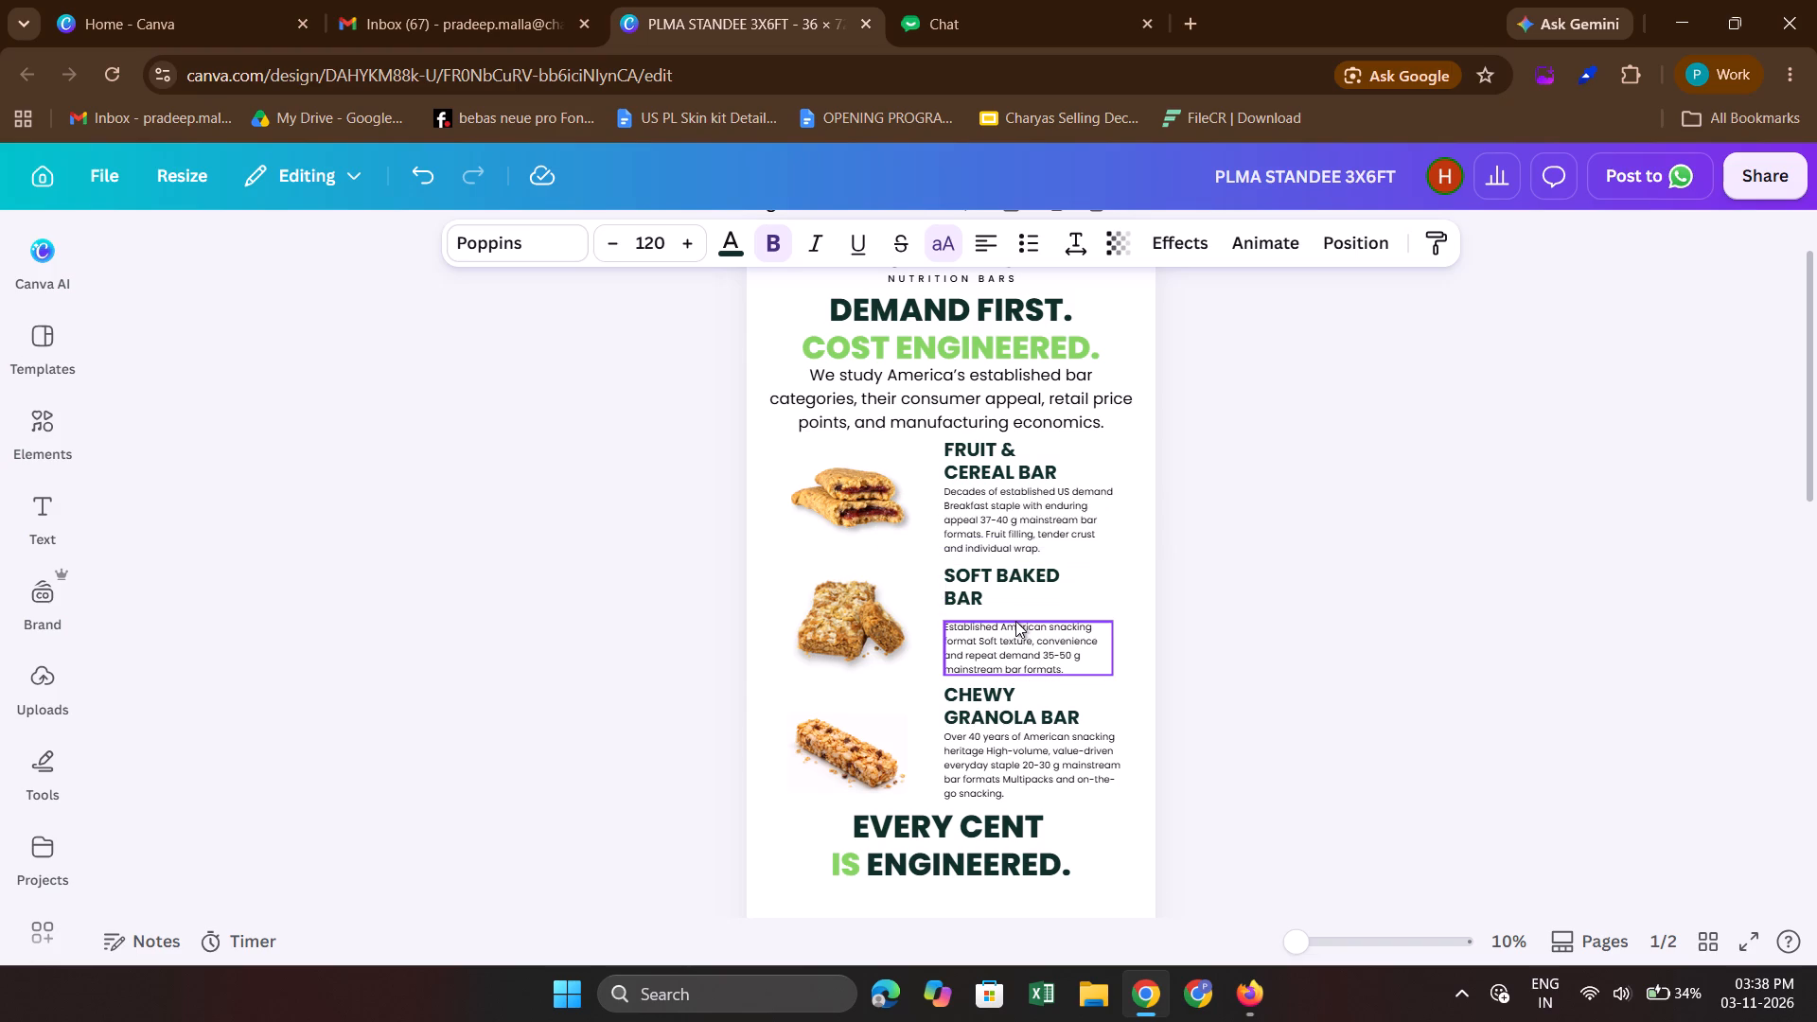
pyautogui.press('Up')
pyautogui.press('Up')
pyautogui.press('Up')
pyautogui.press('Up')
pyautogui.press('Up')
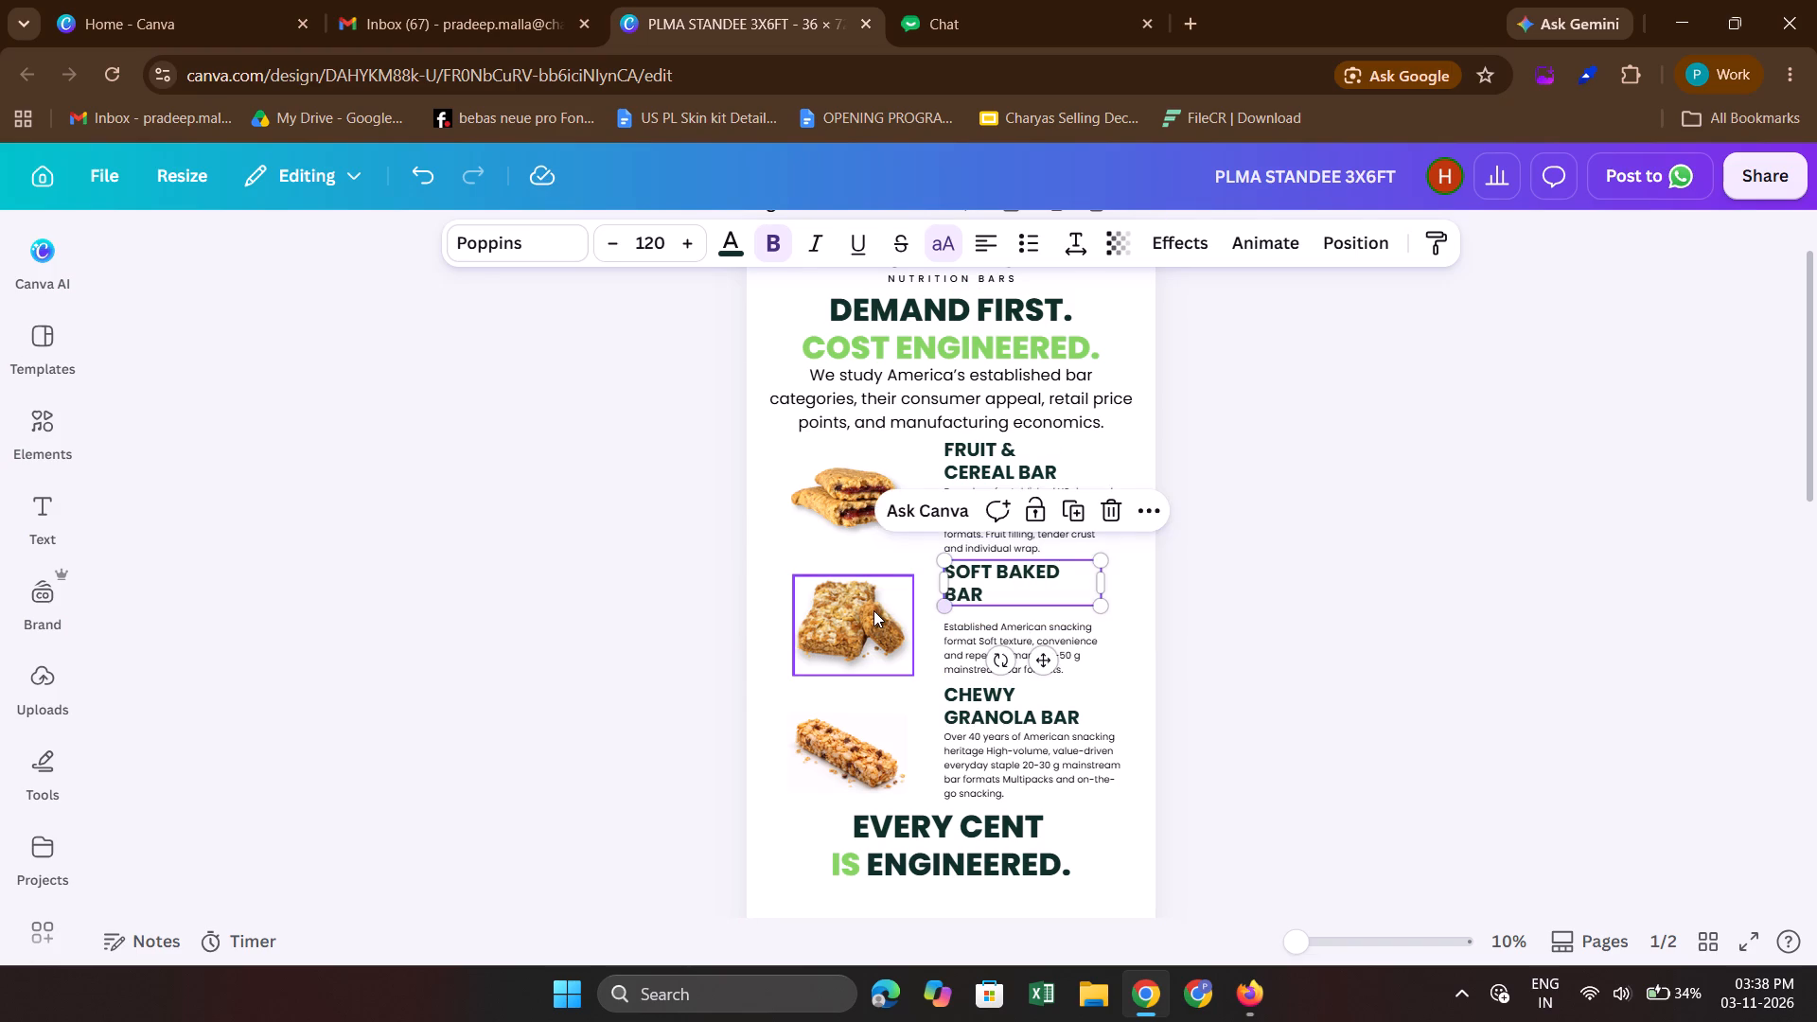
# Move the SOFT BAKED BAR description up beneath its heading and realign its image beside the text, in line with the image above.
pyautogui.click(873, 610)
pyautogui.click(873, 610)
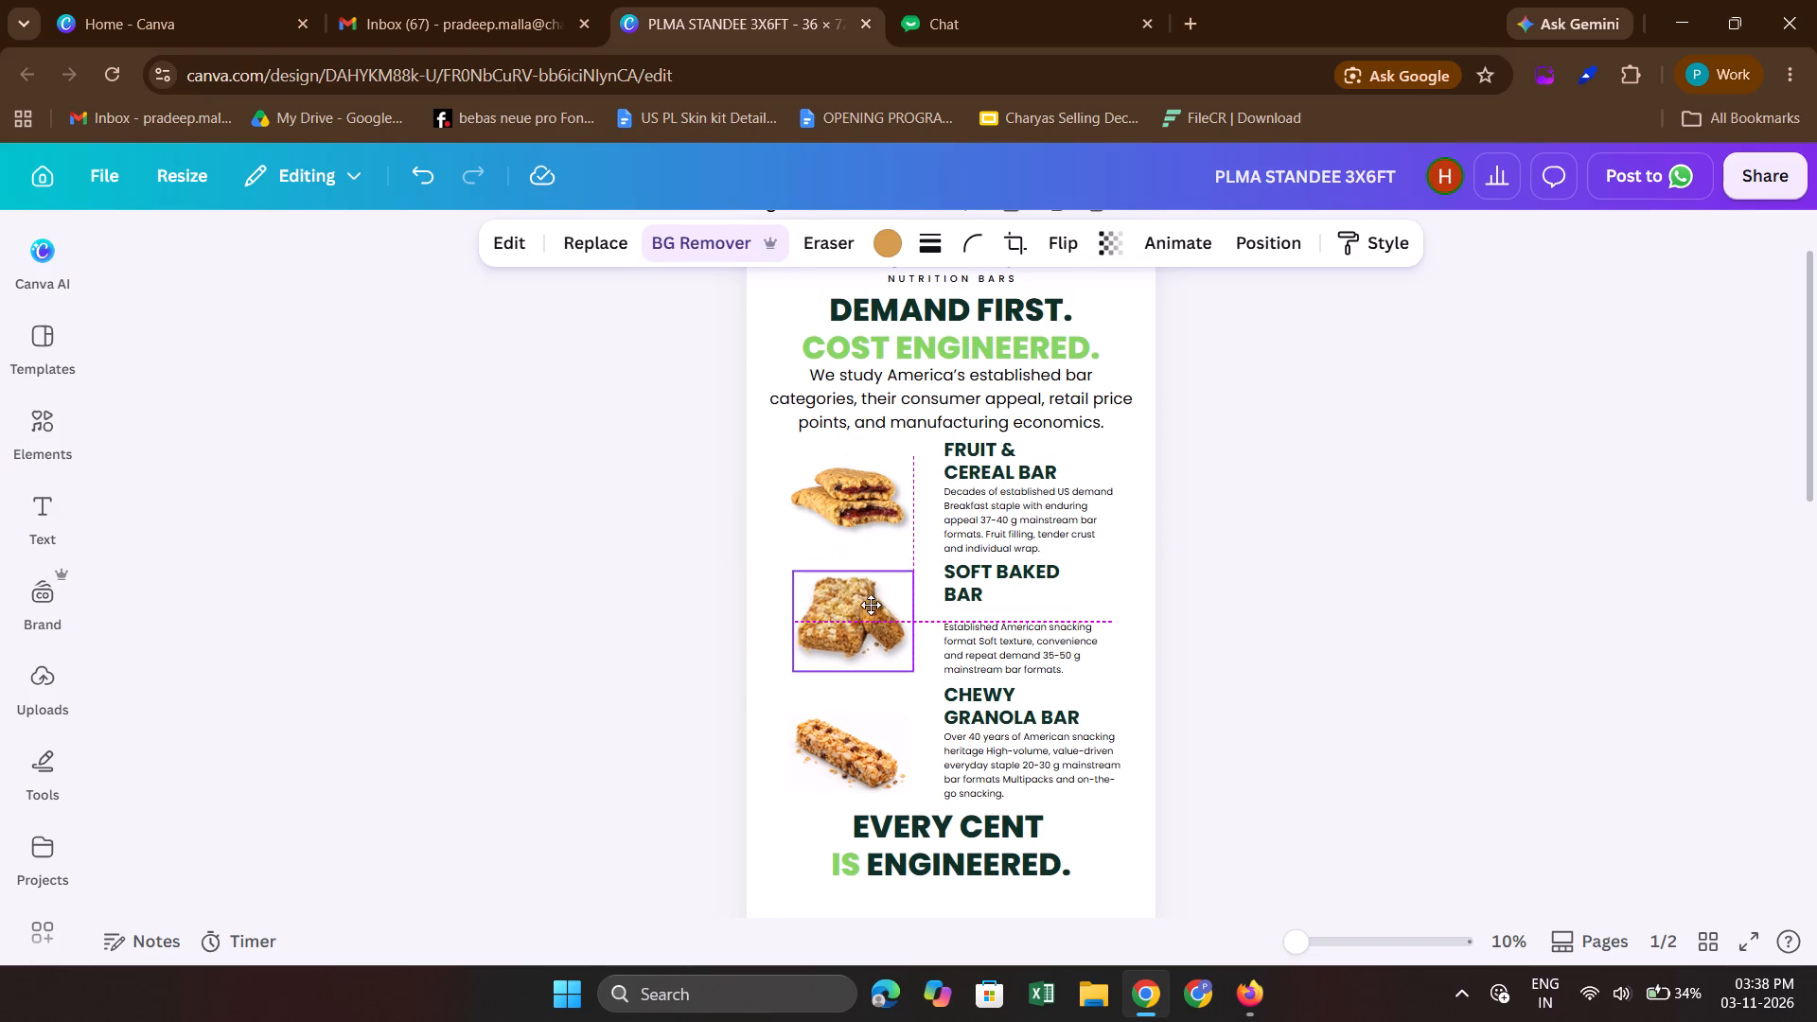
pyautogui.click(1011, 639)
pyautogui.hotkey('shift', 'Up')
pyautogui.hotkey('shift', 'Up')
pyautogui.press('Down')
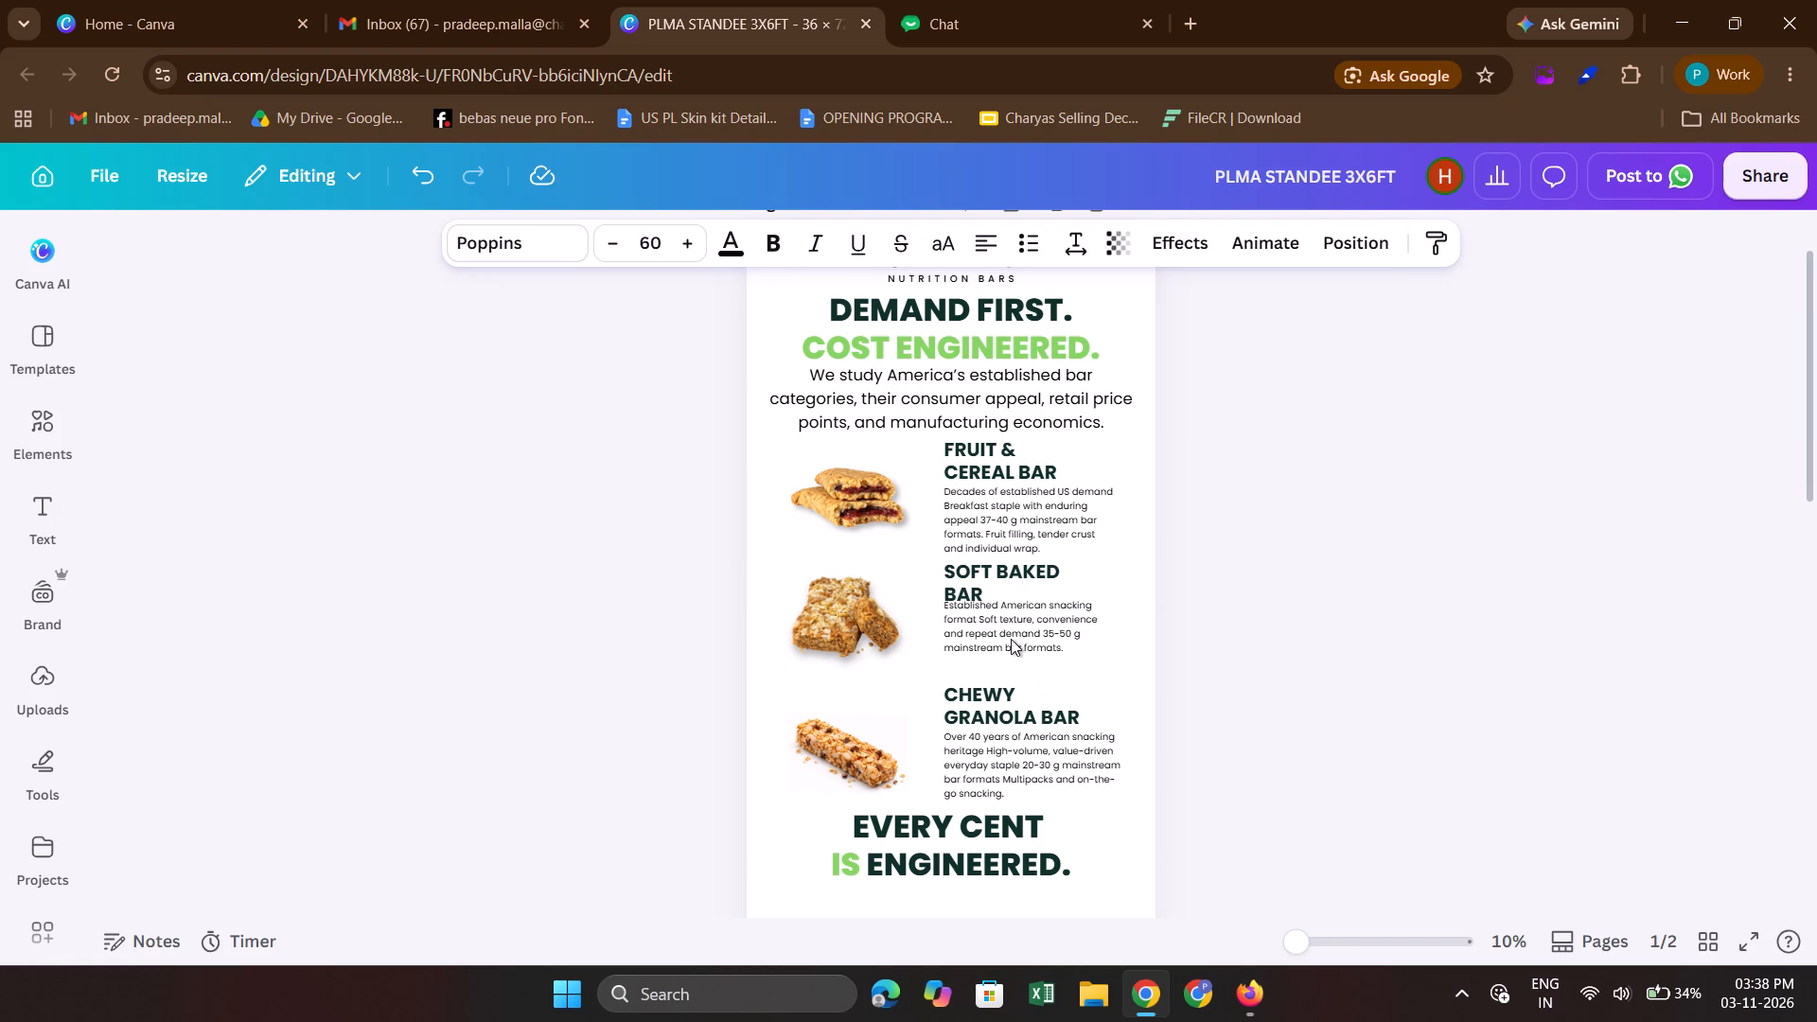
pyautogui.hotkey('shift', 'Down')
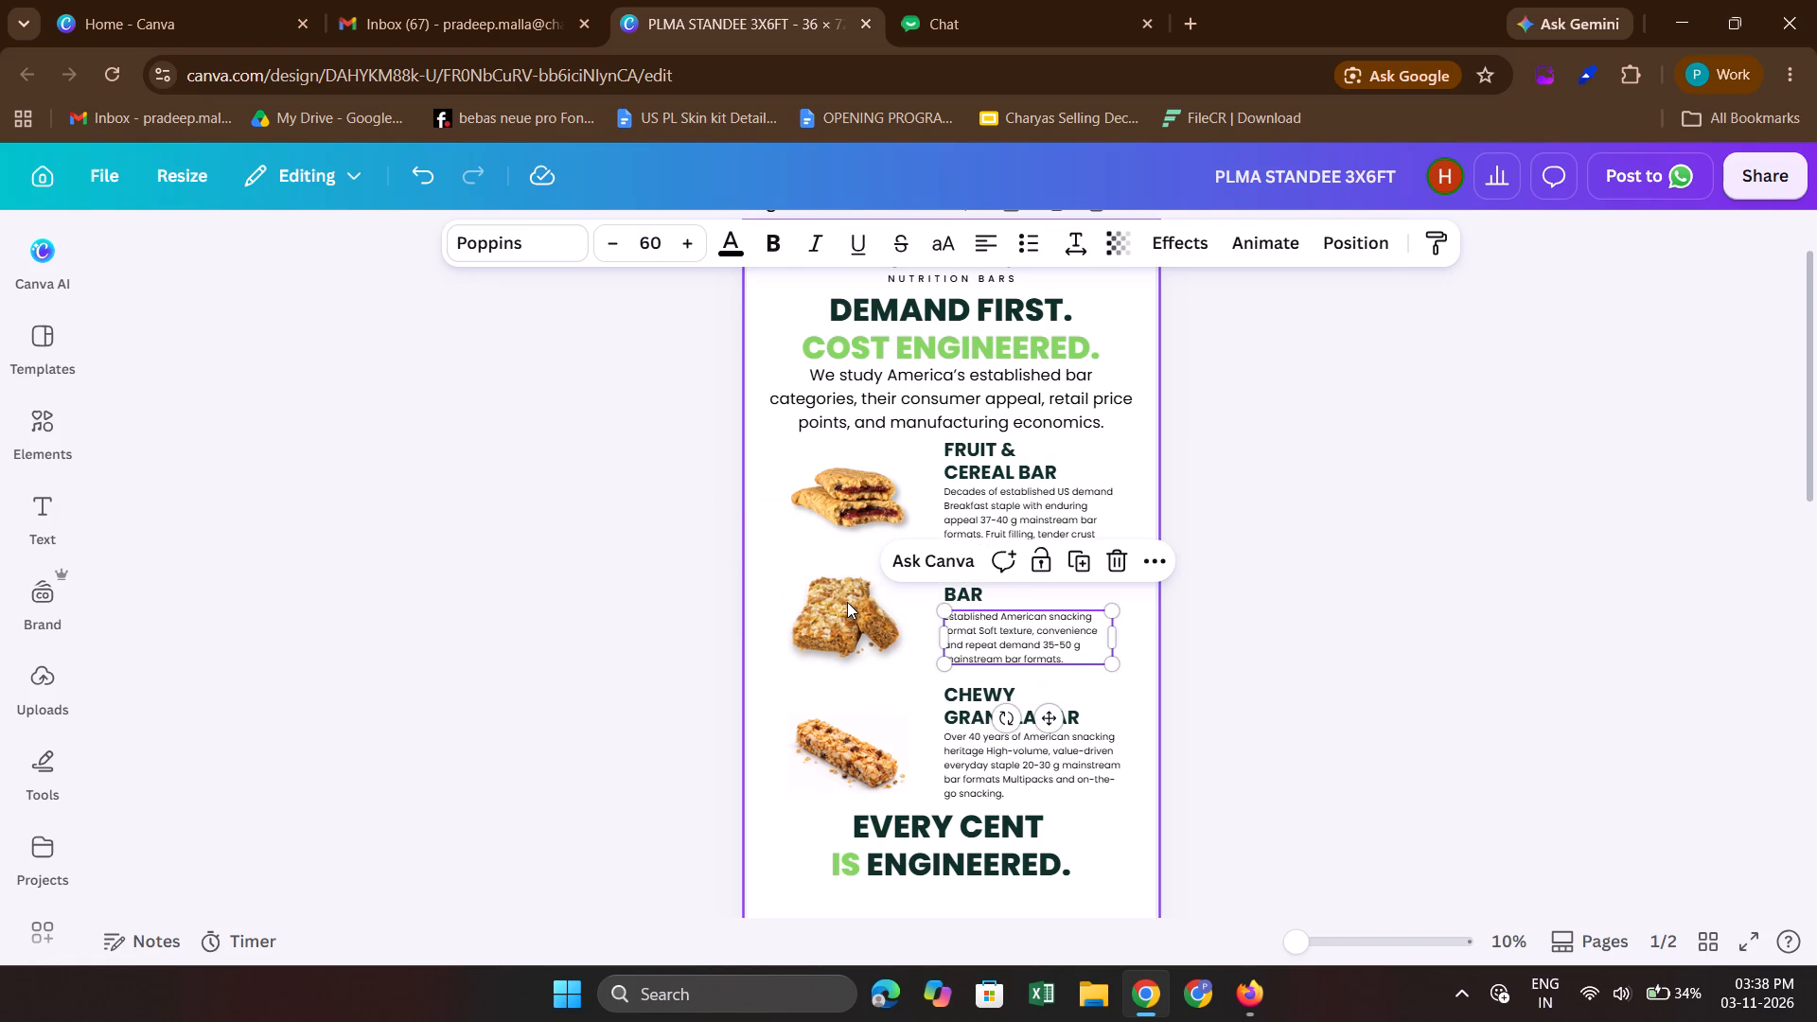
pyautogui.click(847, 602)
pyautogui.moveTo(847, 602); pyautogui.dragTo(856, 604)
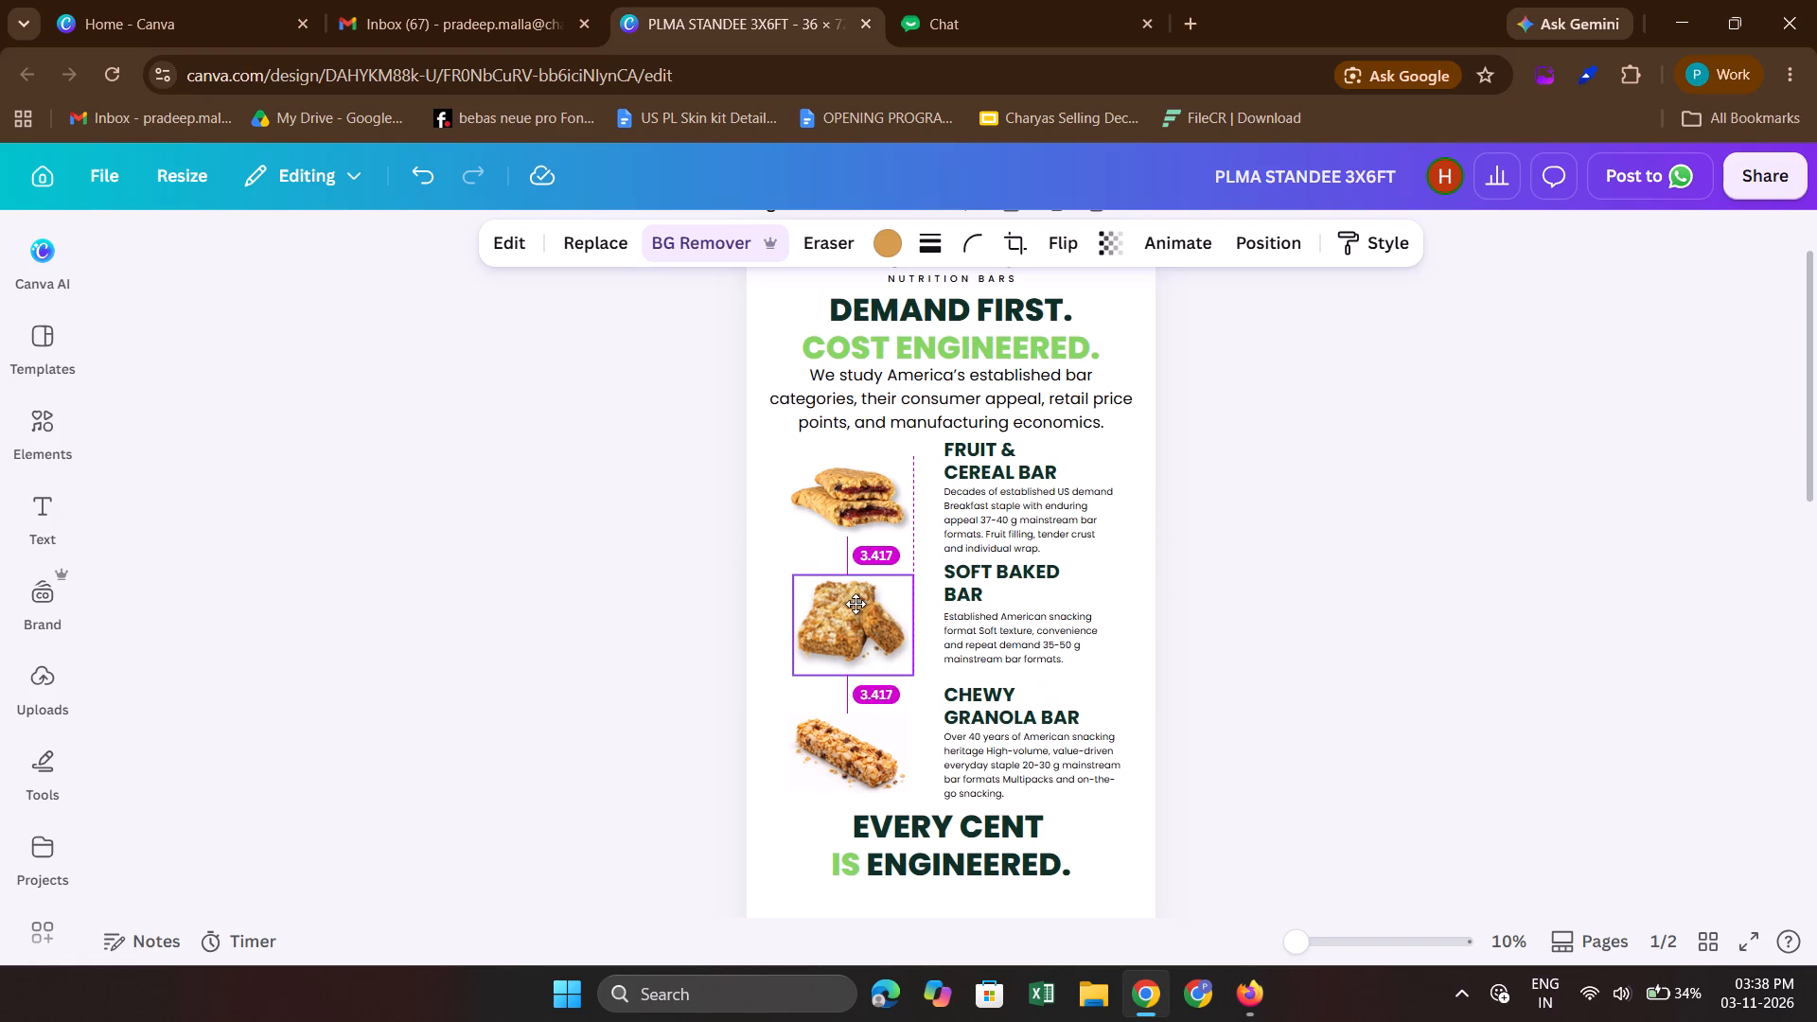
pyautogui.moveTo(856, 604); pyautogui.dragTo(856, 611)
# Move the CHEWY GRANOLA BAR heading up, closer to the SOFT BAKED BAR description.
pyautogui.scroll(-1, 856, 611)
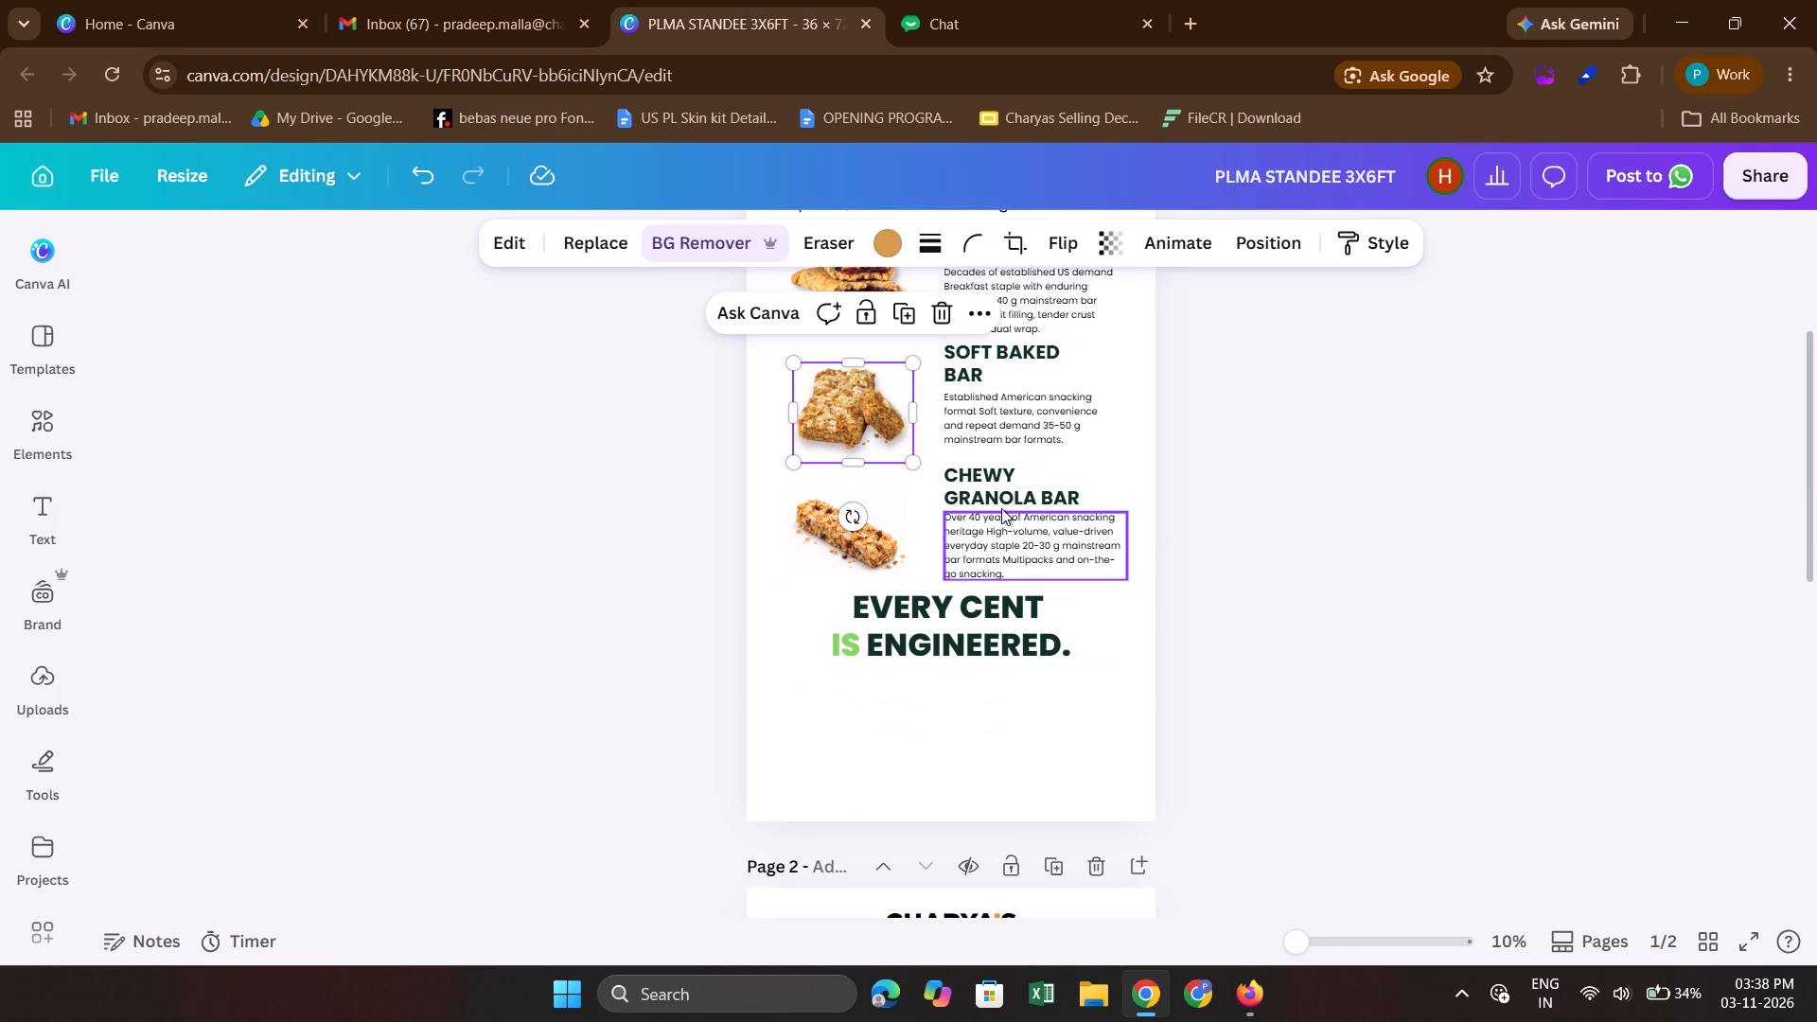
pyautogui.click(1019, 492)
pyautogui.press('Up')
pyautogui.press('Up')
pyautogui.press('Up')
pyautogui.press('Up')
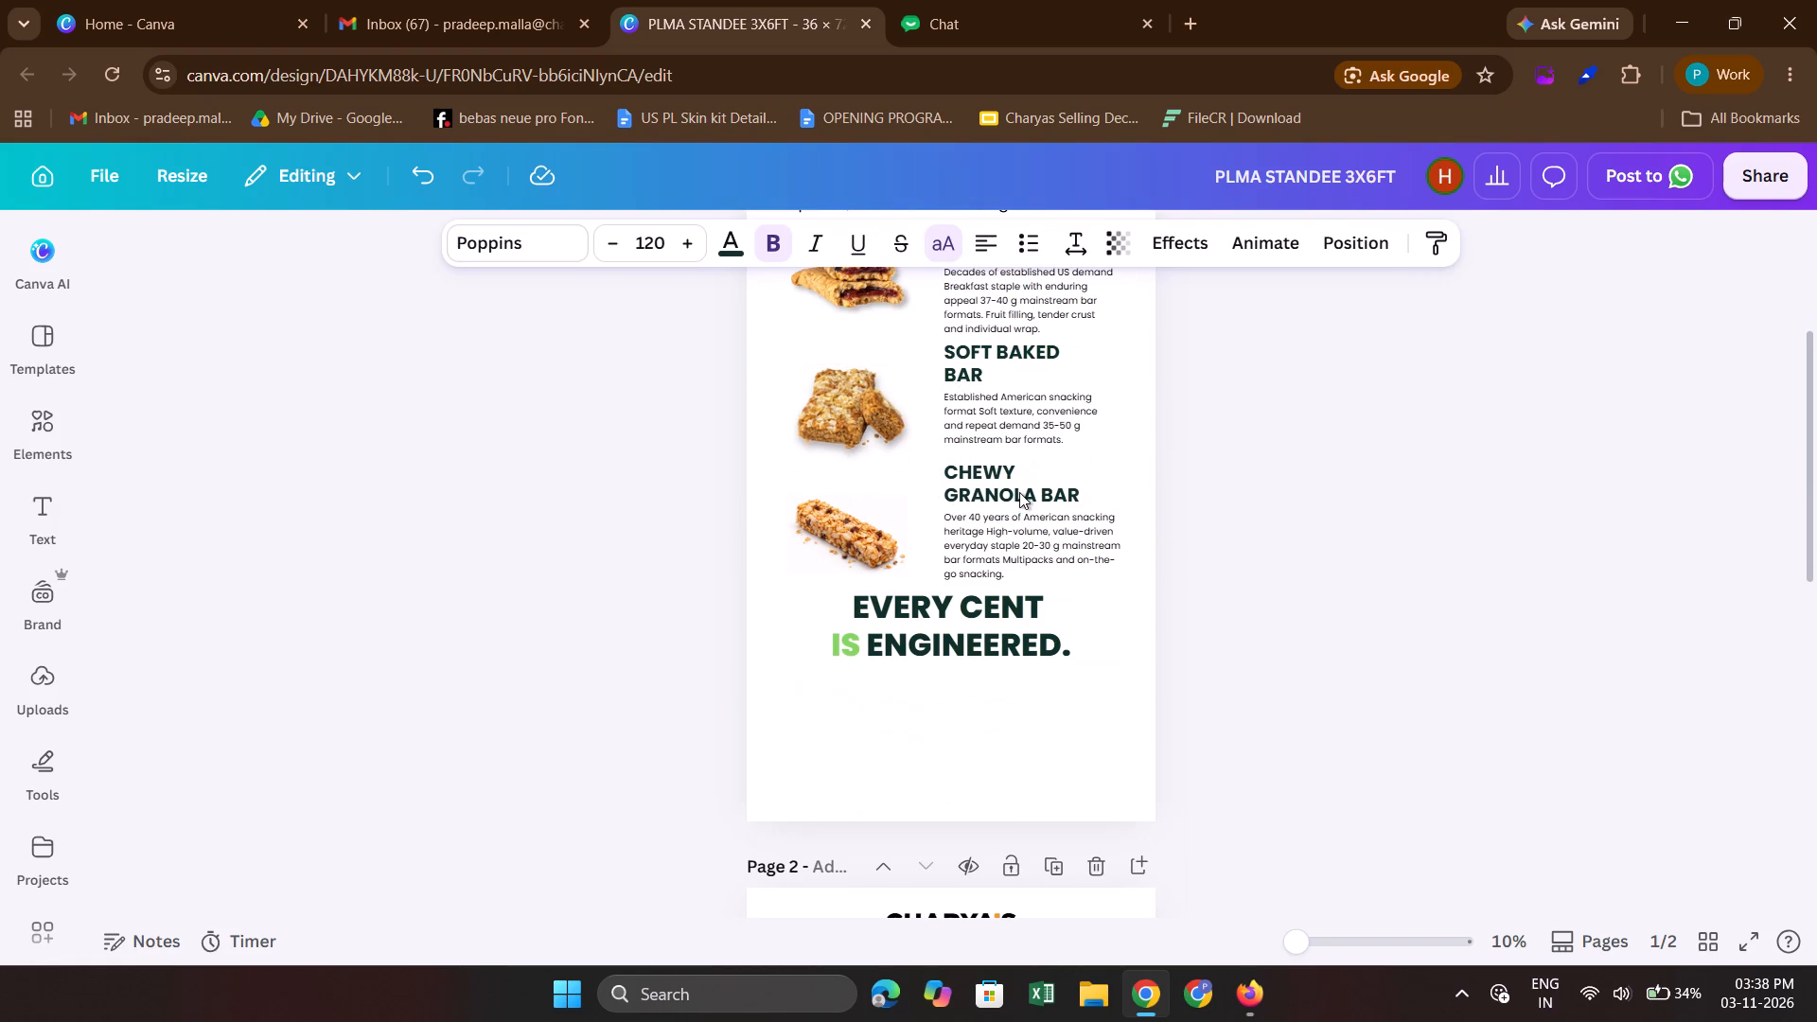
pyautogui.press('Up')
pyautogui.press('Up')
pyautogui.press('Up')
pyautogui.press('Up')
pyautogui.press('Up')
pyautogui.press('Up')
pyautogui.press('Up')
pyautogui.press('Up')
pyautogui.press('Up')
pyautogui.press('Up')
pyautogui.press('Up')
pyautogui.press('Up')
pyautogui.press('Up')
pyautogui.press('Up')
pyautogui.press('Up')
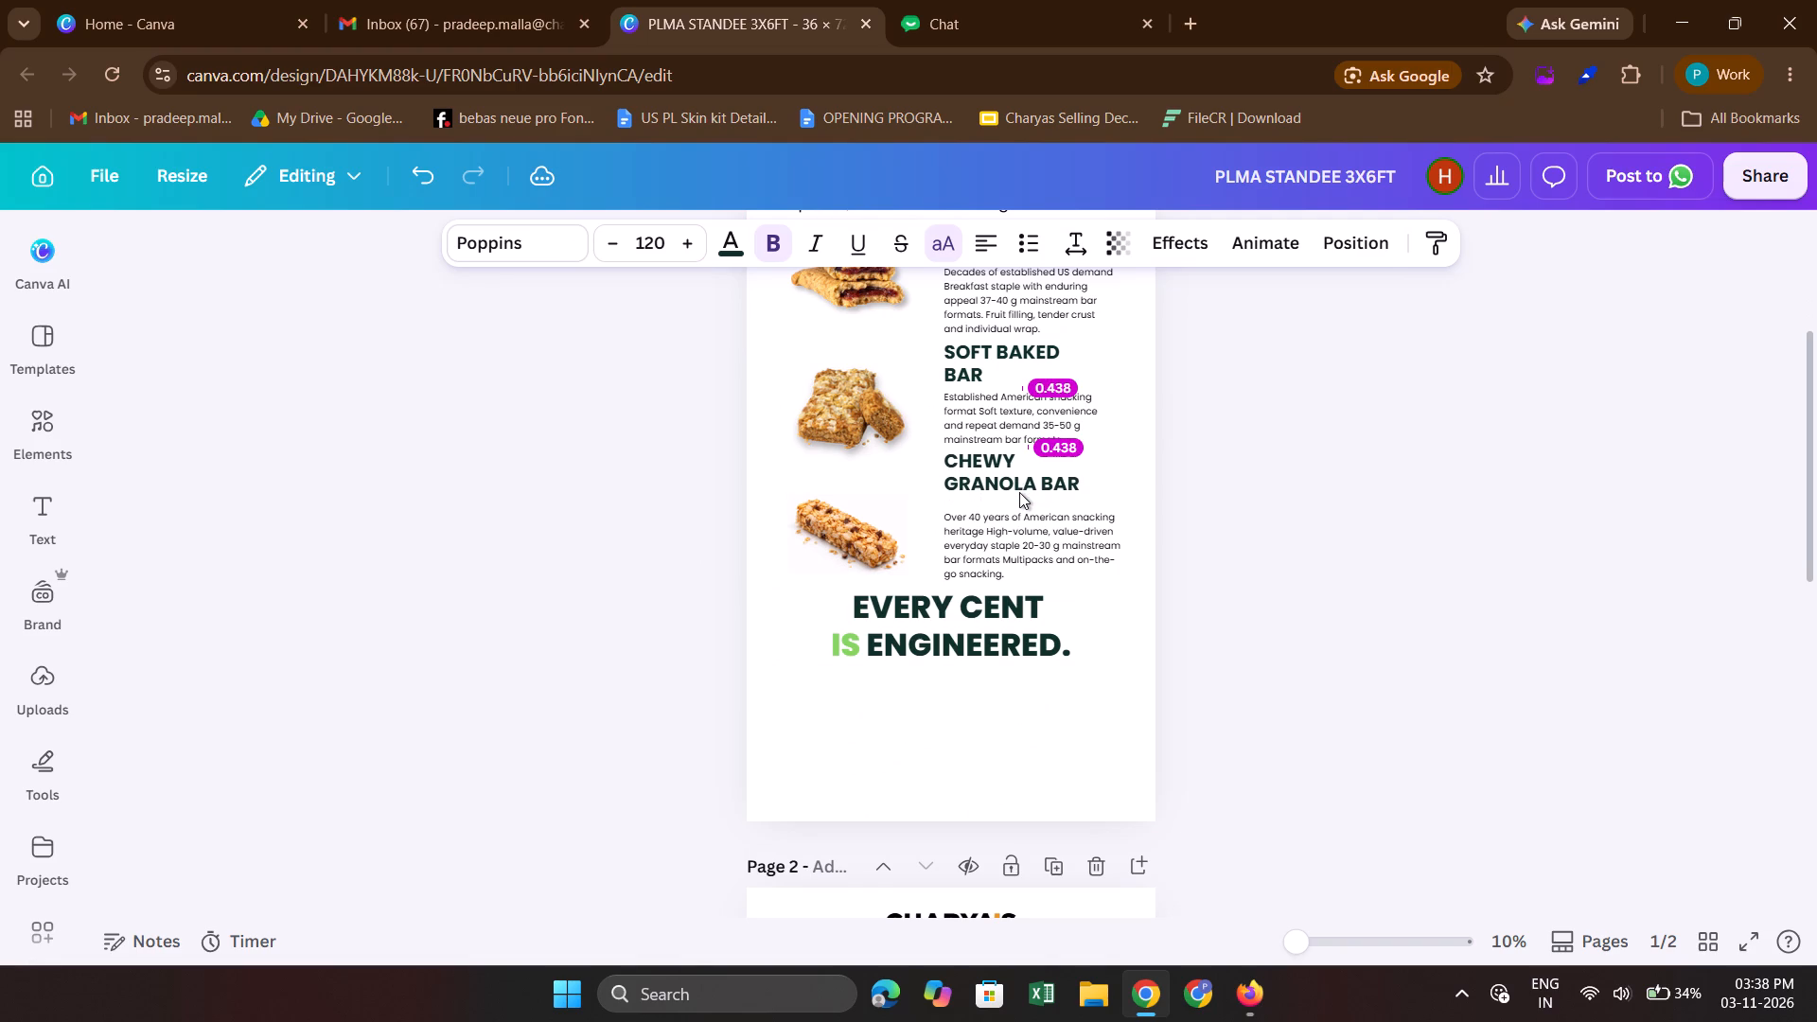
pyautogui.press('Down')
pyautogui.press('Down')
# Move the CHEWY GRANOLA BAR description up so it sits just beneath its heading.
pyautogui.click(981, 545)
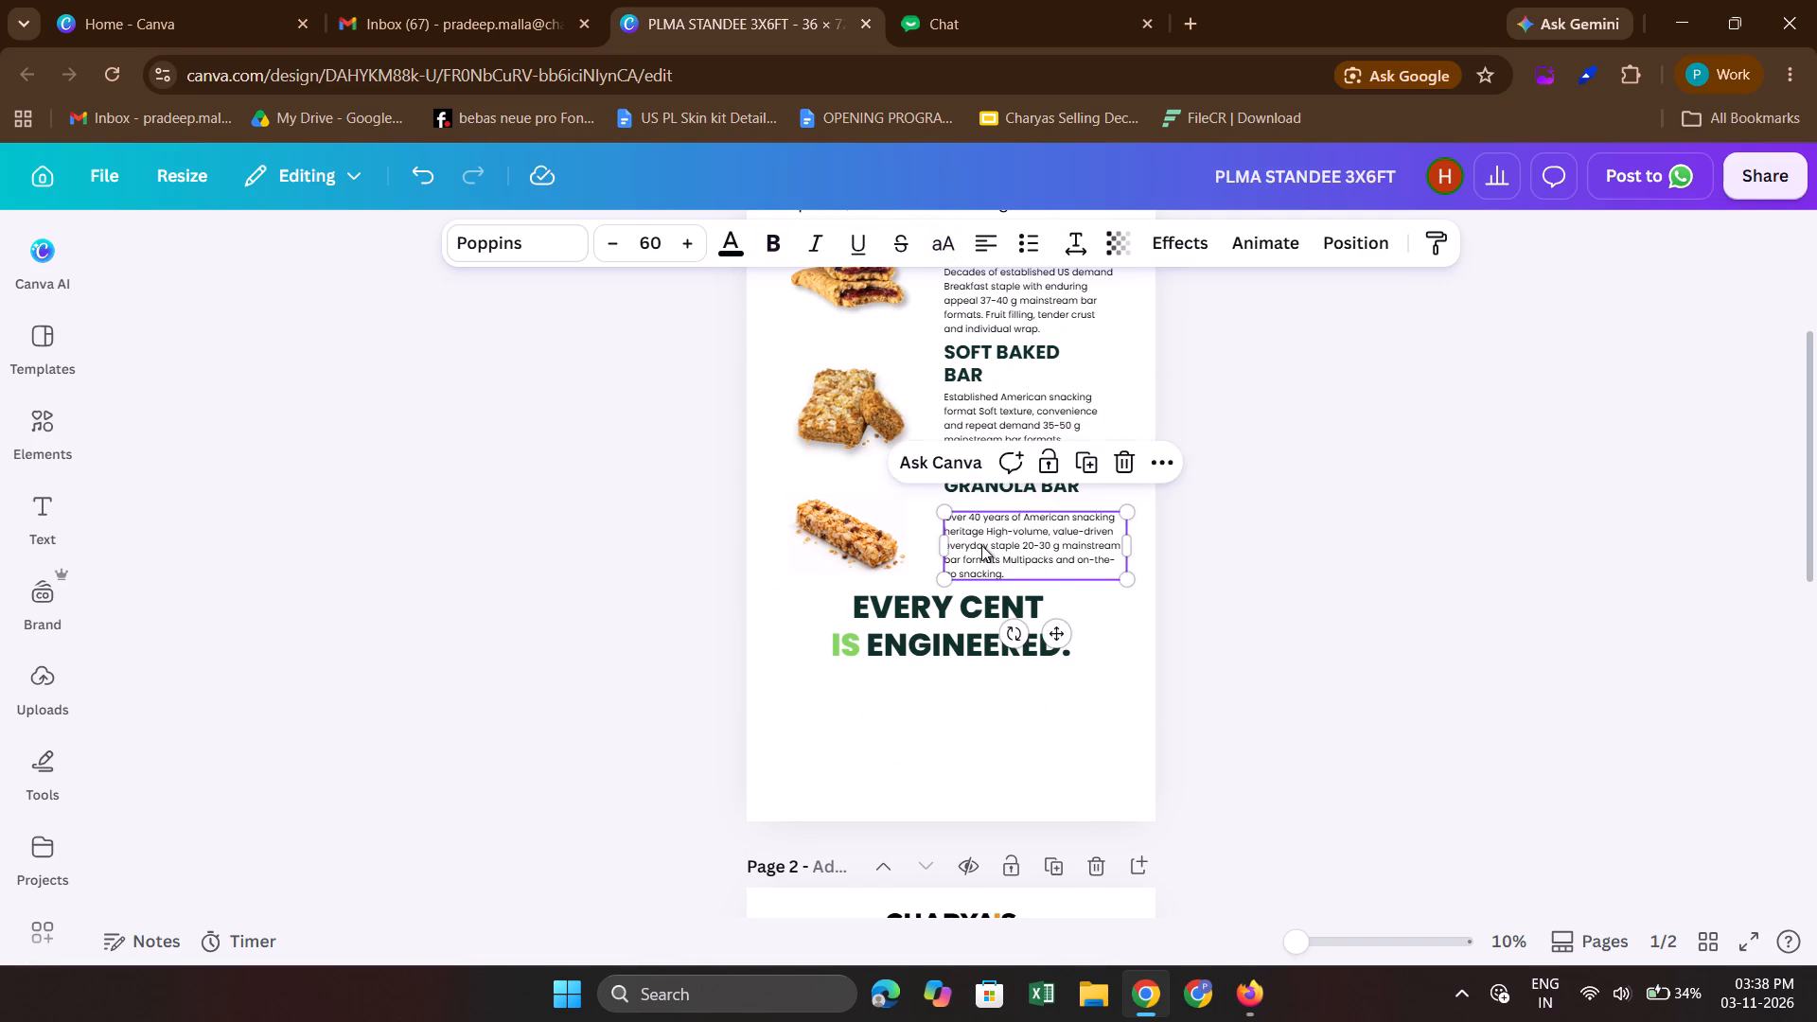
pyautogui.hotkey('shift', 'Up')
pyautogui.scroll(1, 981, 545)
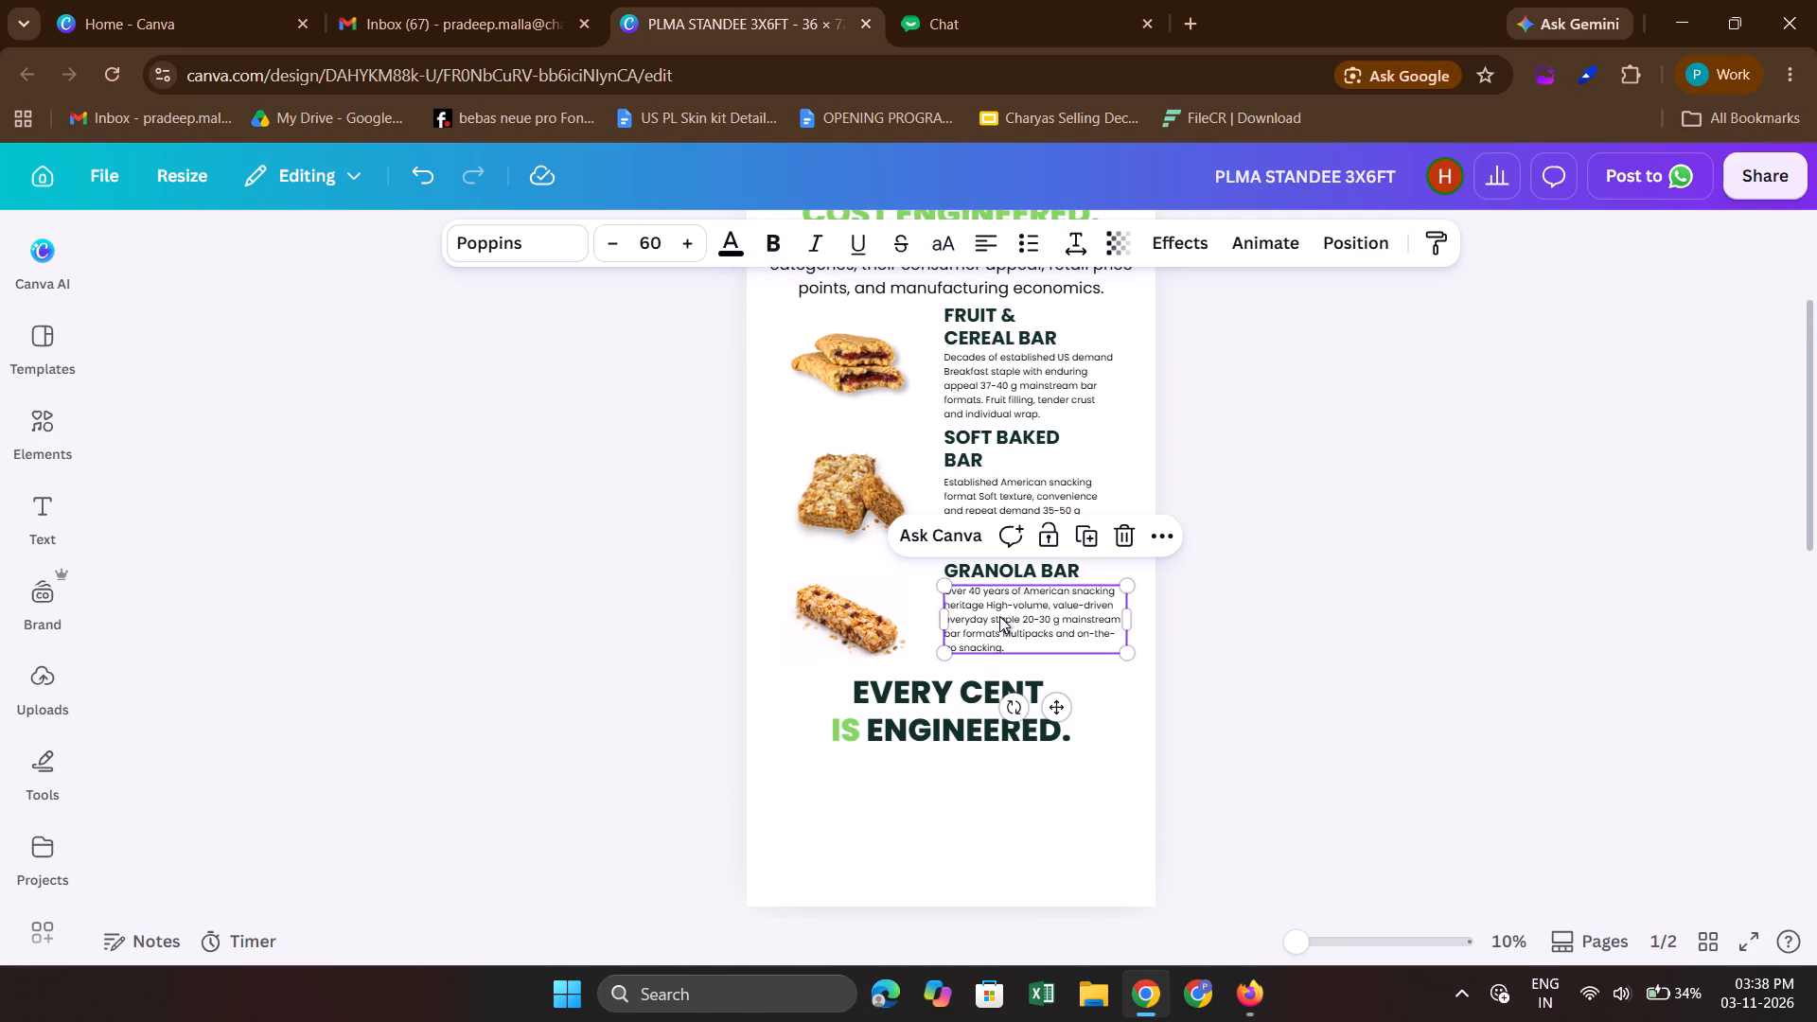
pyautogui.press('Down')
pyautogui.press('Down')
# Move the CHEWY GRANOLA BAR image up slightly so its bottom edge lines up with the bottom of its description.
pyautogui.click(851, 632)
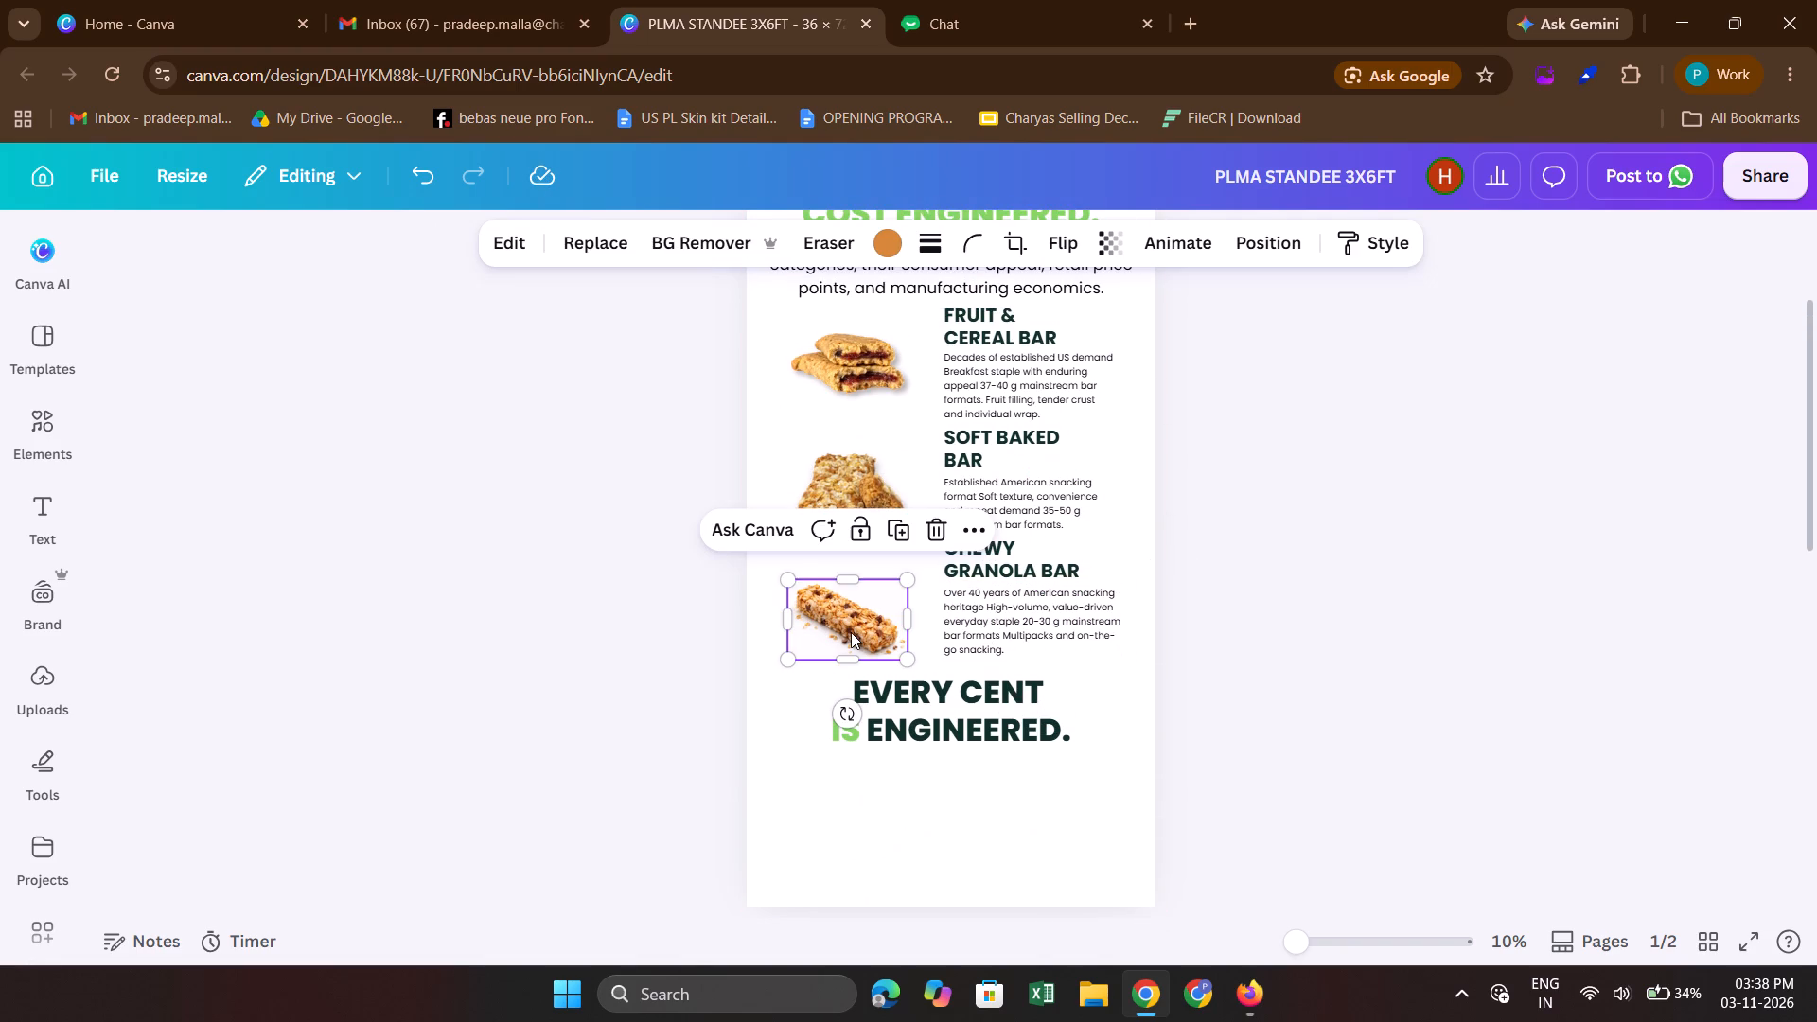
pyautogui.click(851, 632)
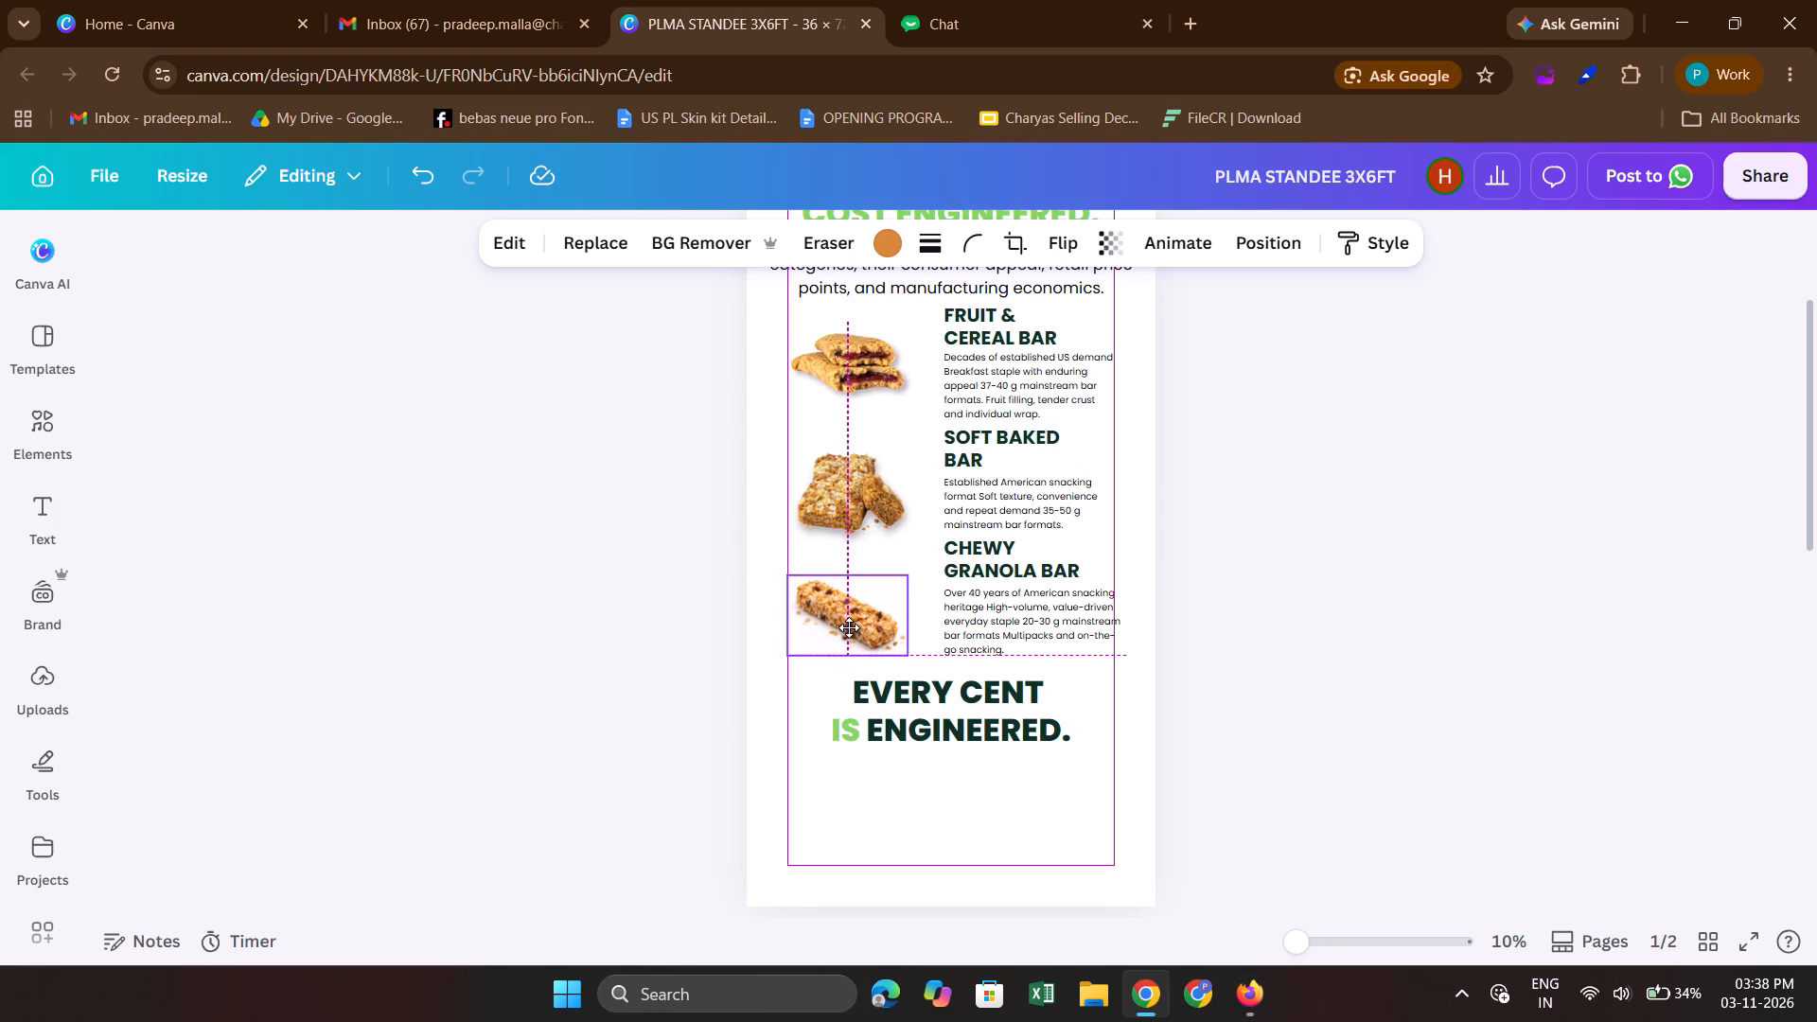
pyautogui.click(1247, 644)
# Nudge the SOFT BAKED BAR image up so its top lines up with the top of its heading.
pyautogui.scroll(1, 1247, 644)
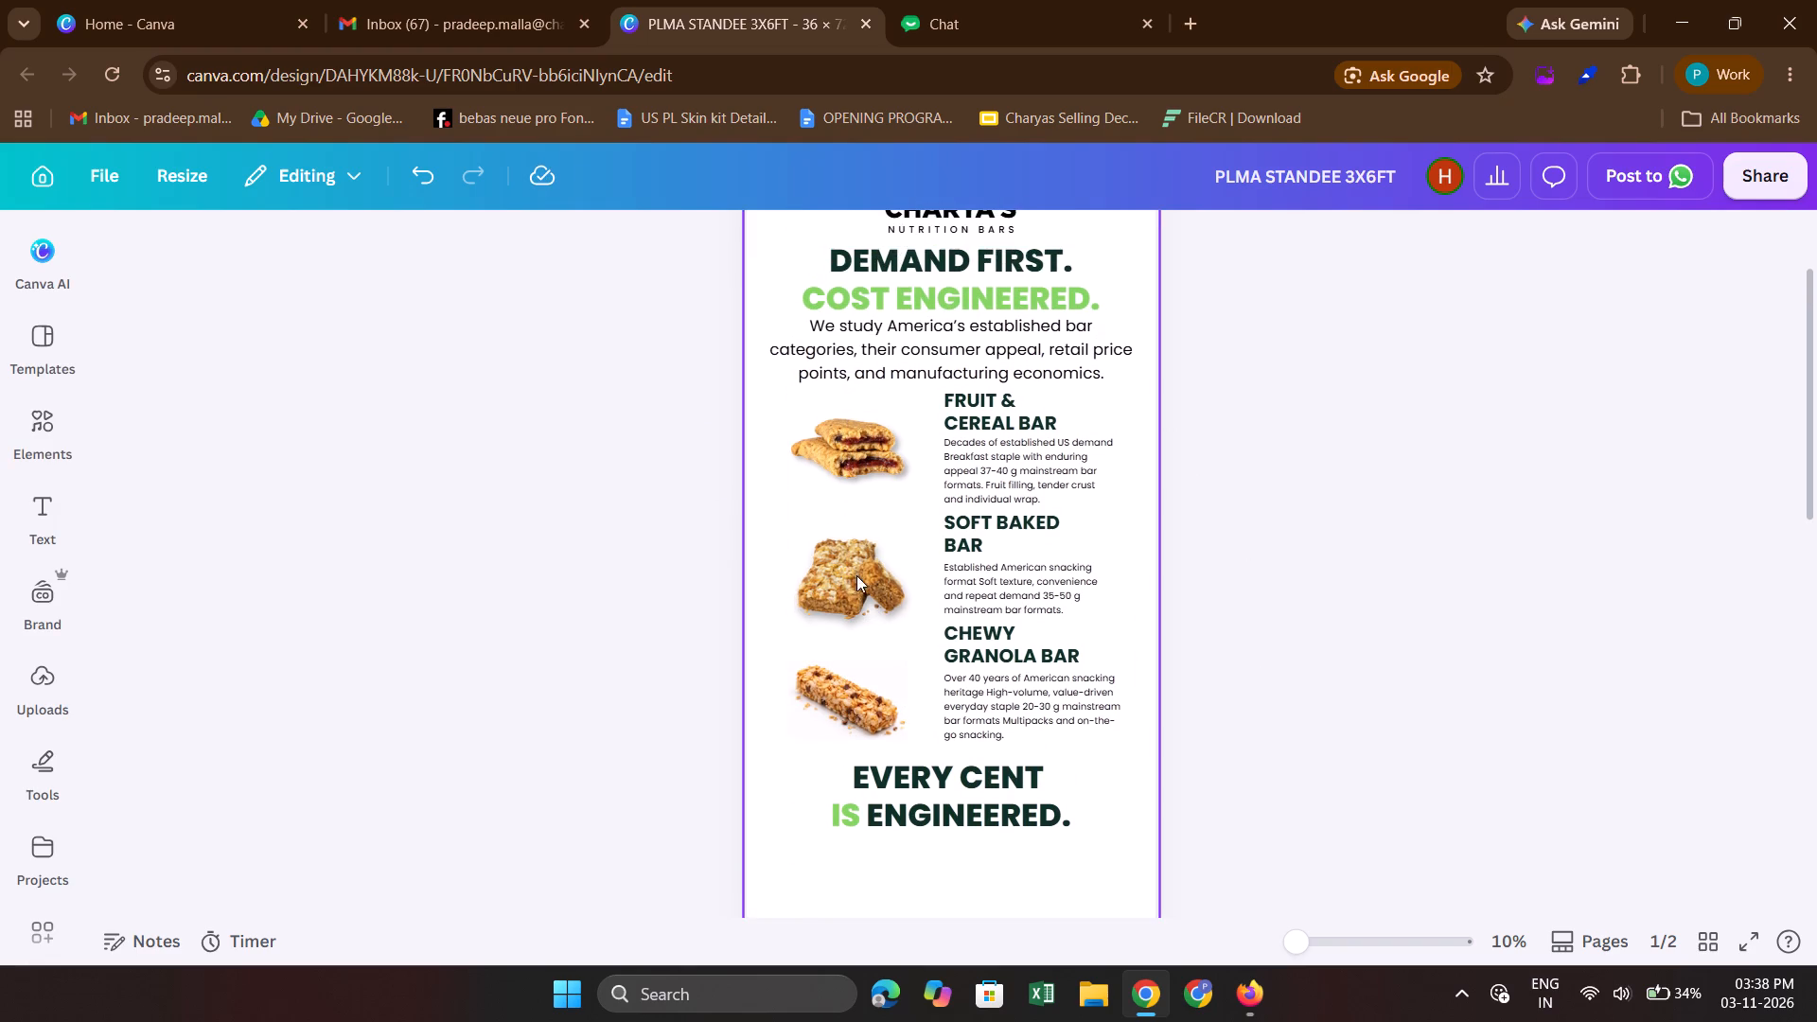
pyautogui.click(795, 573)
pyautogui.press('Up')
pyautogui.press('Up')
pyautogui.press('Up')
pyautogui.press('Up')
pyautogui.press('Up')
pyautogui.press('Up')
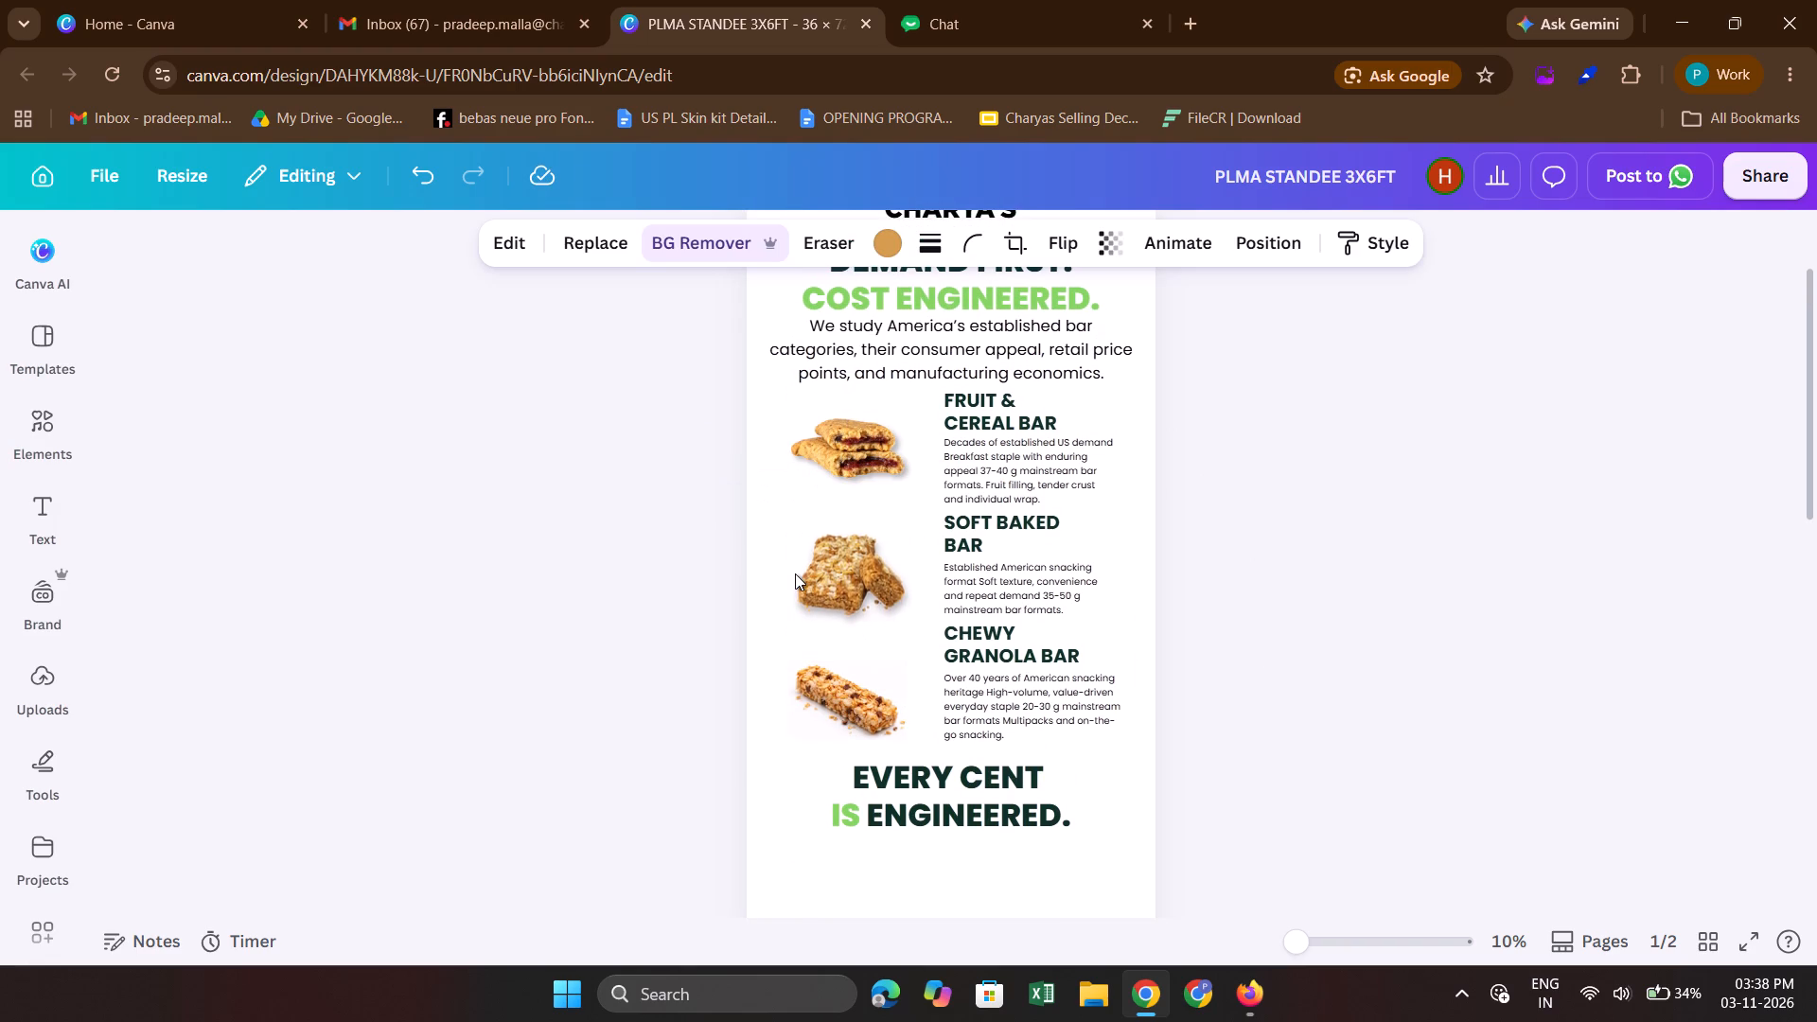
pyautogui.press('Up')
pyautogui.press('Up')
pyautogui.press('Up')
pyautogui.press('Up')
pyautogui.press('Up')
pyautogui.press('Up')
pyautogui.press('Up')
pyautogui.press('Up')
pyautogui.press('Up')
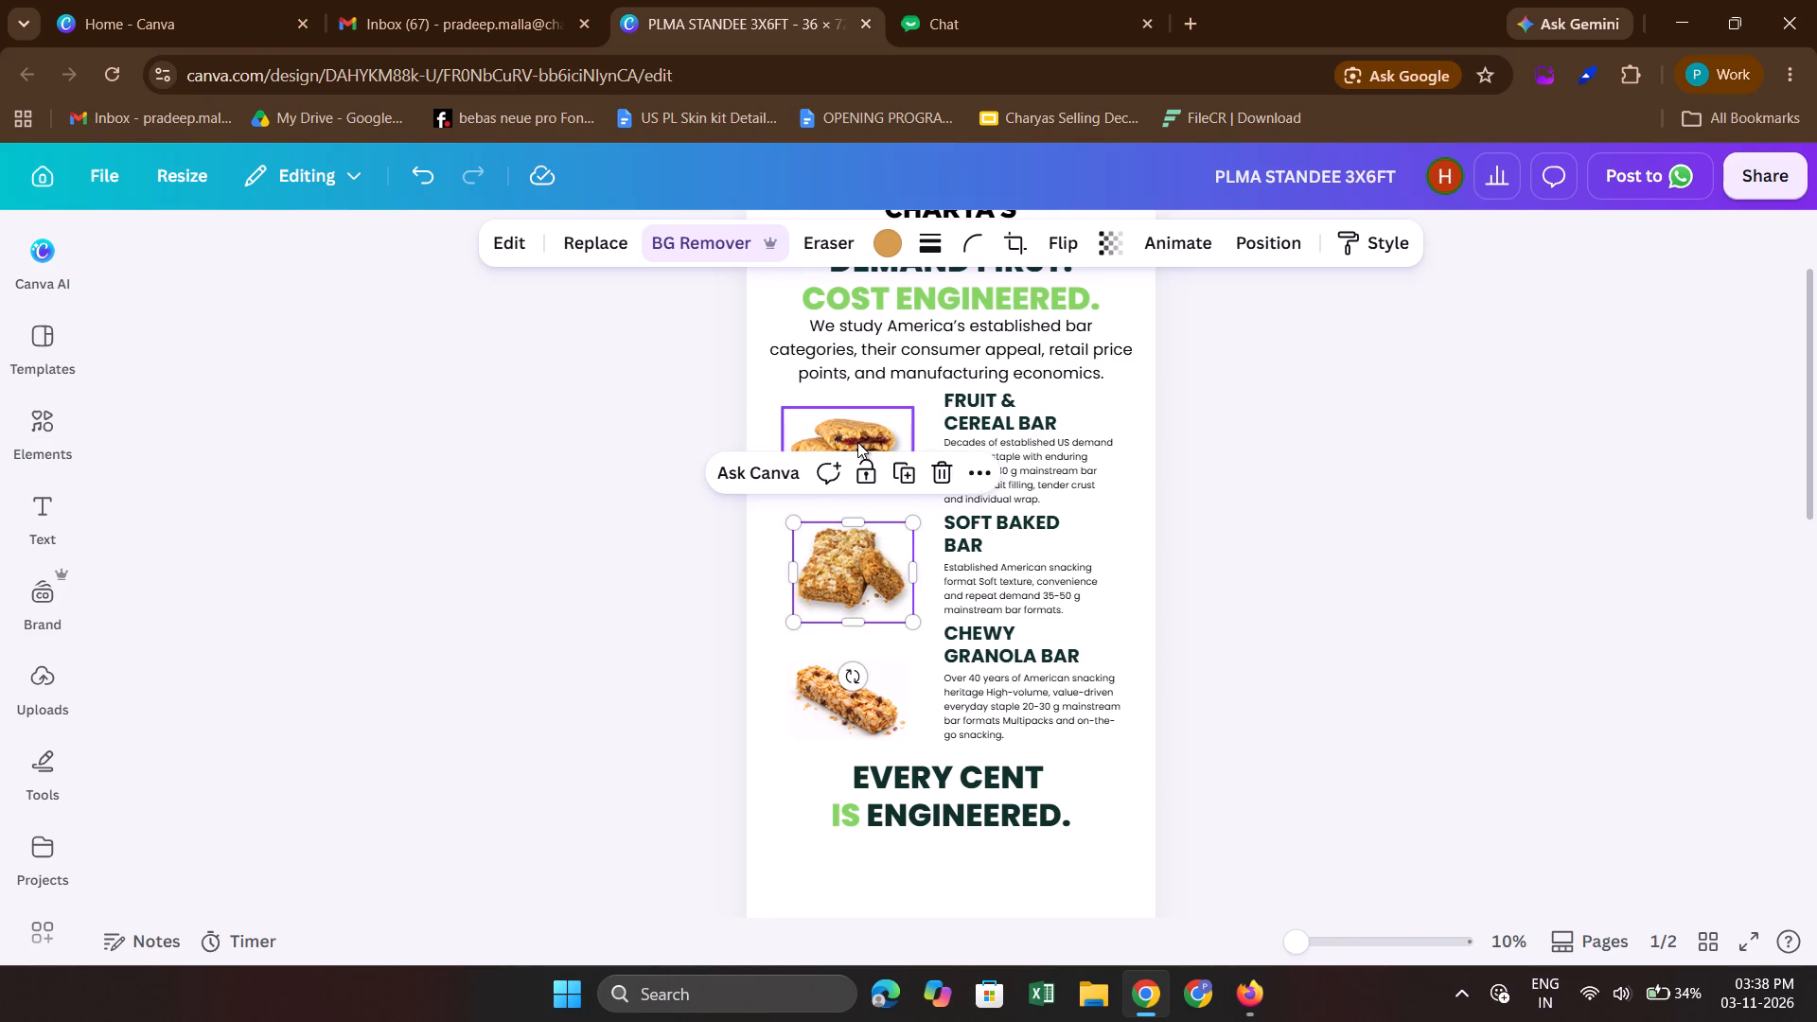
# Fine-tune the vertical position of the FRUIT & CEREAL BAR image beside its heading and description.
pyautogui.click(857, 442)
pyautogui.press('Up')
pyautogui.press('Up')
pyautogui.press('Up')
pyautogui.press('Down')
pyautogui.press('Down')
pyautogui.press('Down')
pyautogui.press('Down')
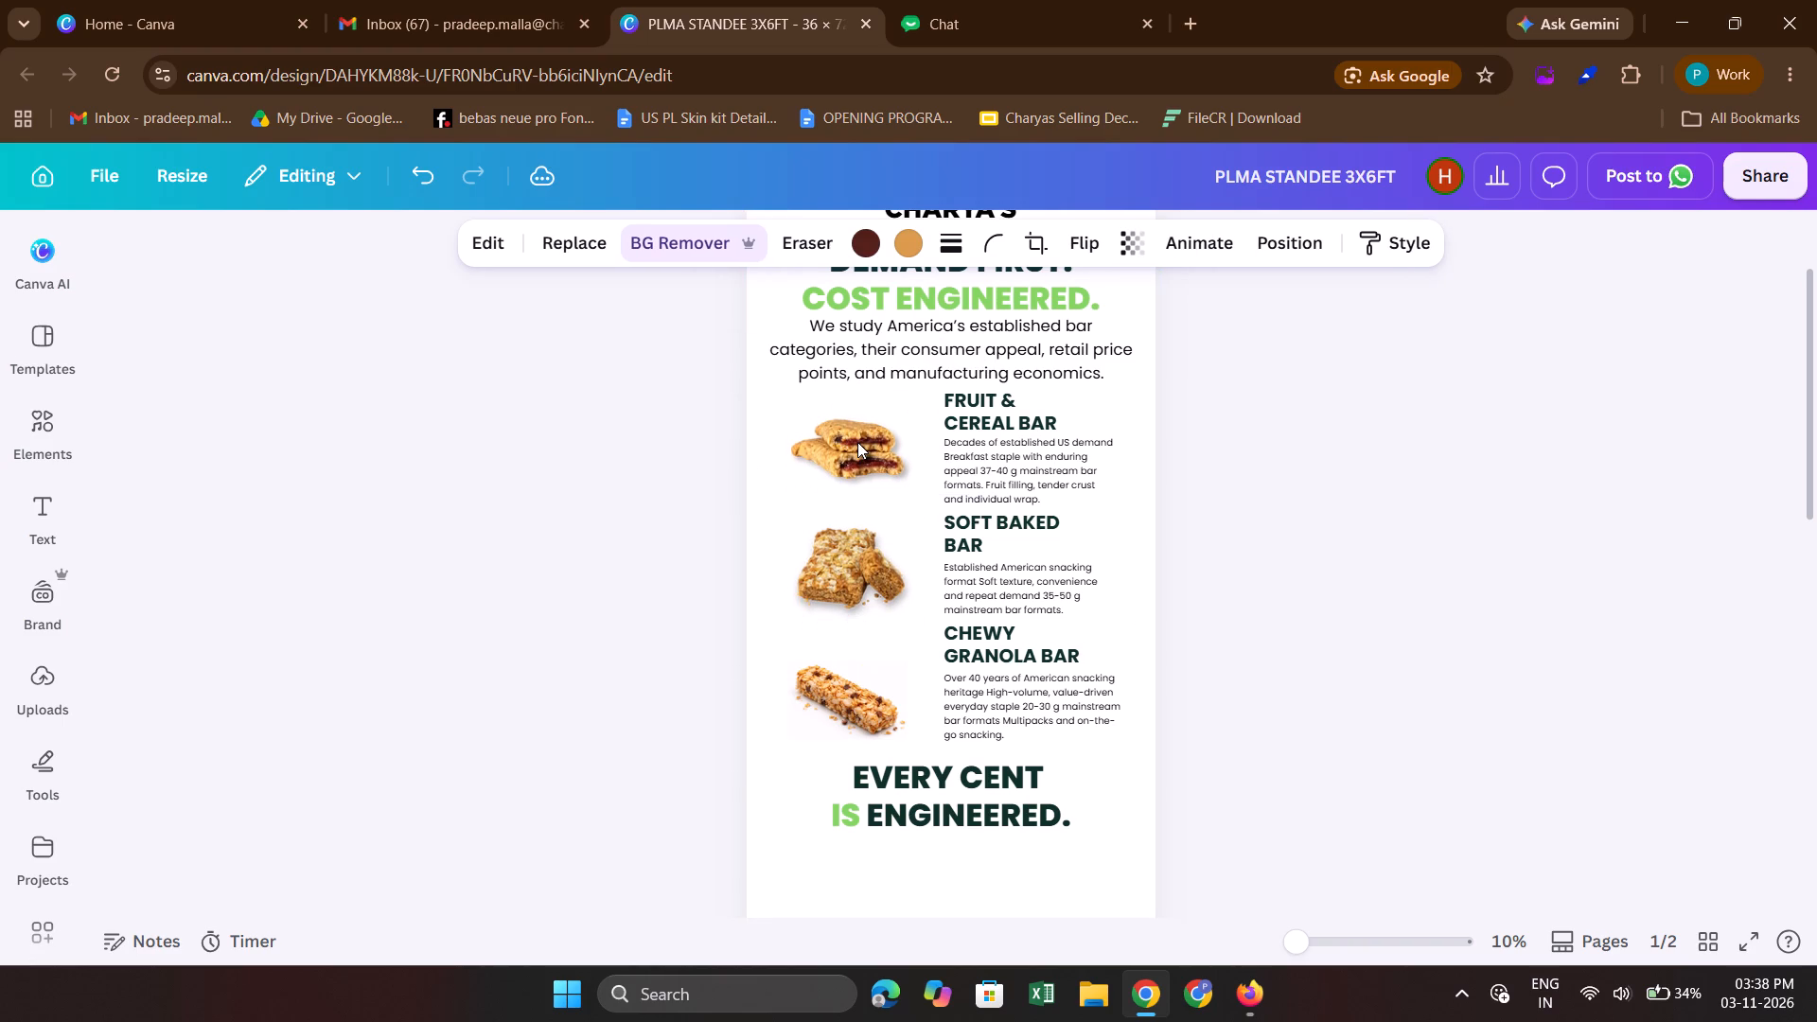
pyautogui.click(1537, 606)
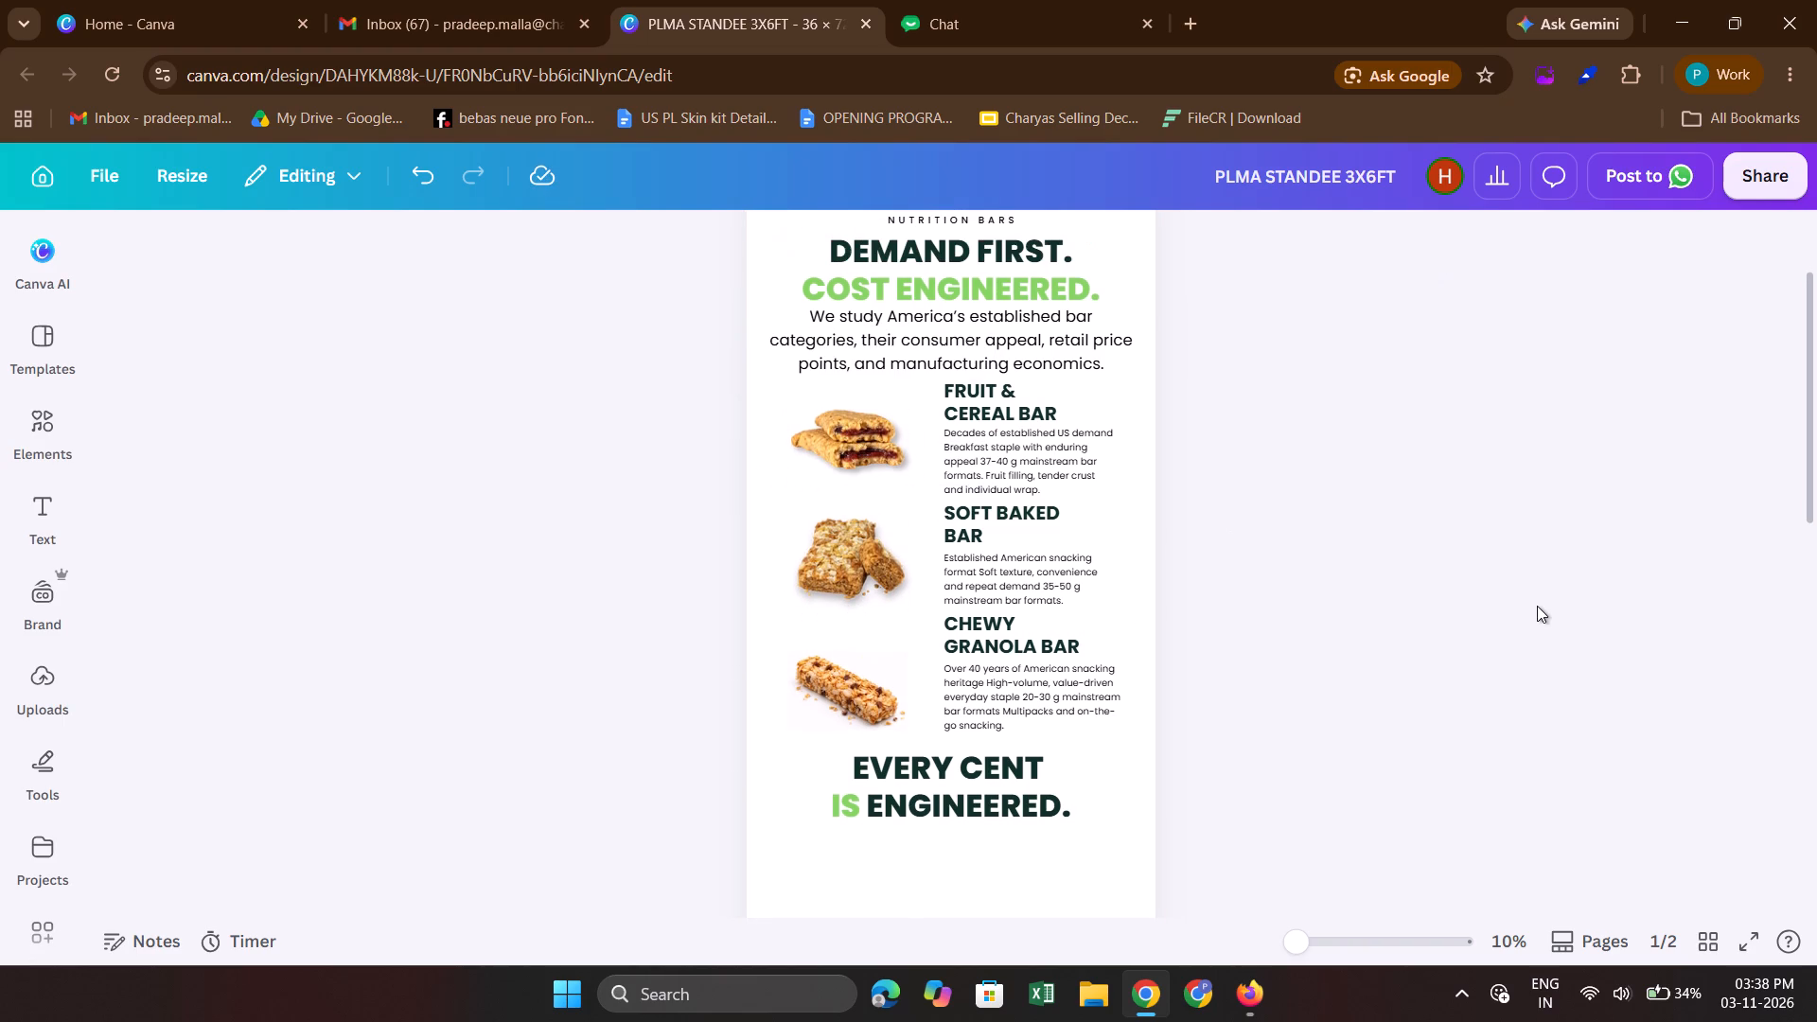
# Widen the FRUIT & CEREAL BAR description text box to match the width of the CHEWY GRANOLA BAR description.
pyautogui.click(1102, 477)
pyautogui.moveTo(1117, 468); pyautogui.dragTo(1127, 468)
pyautogui.click(1329, 625)
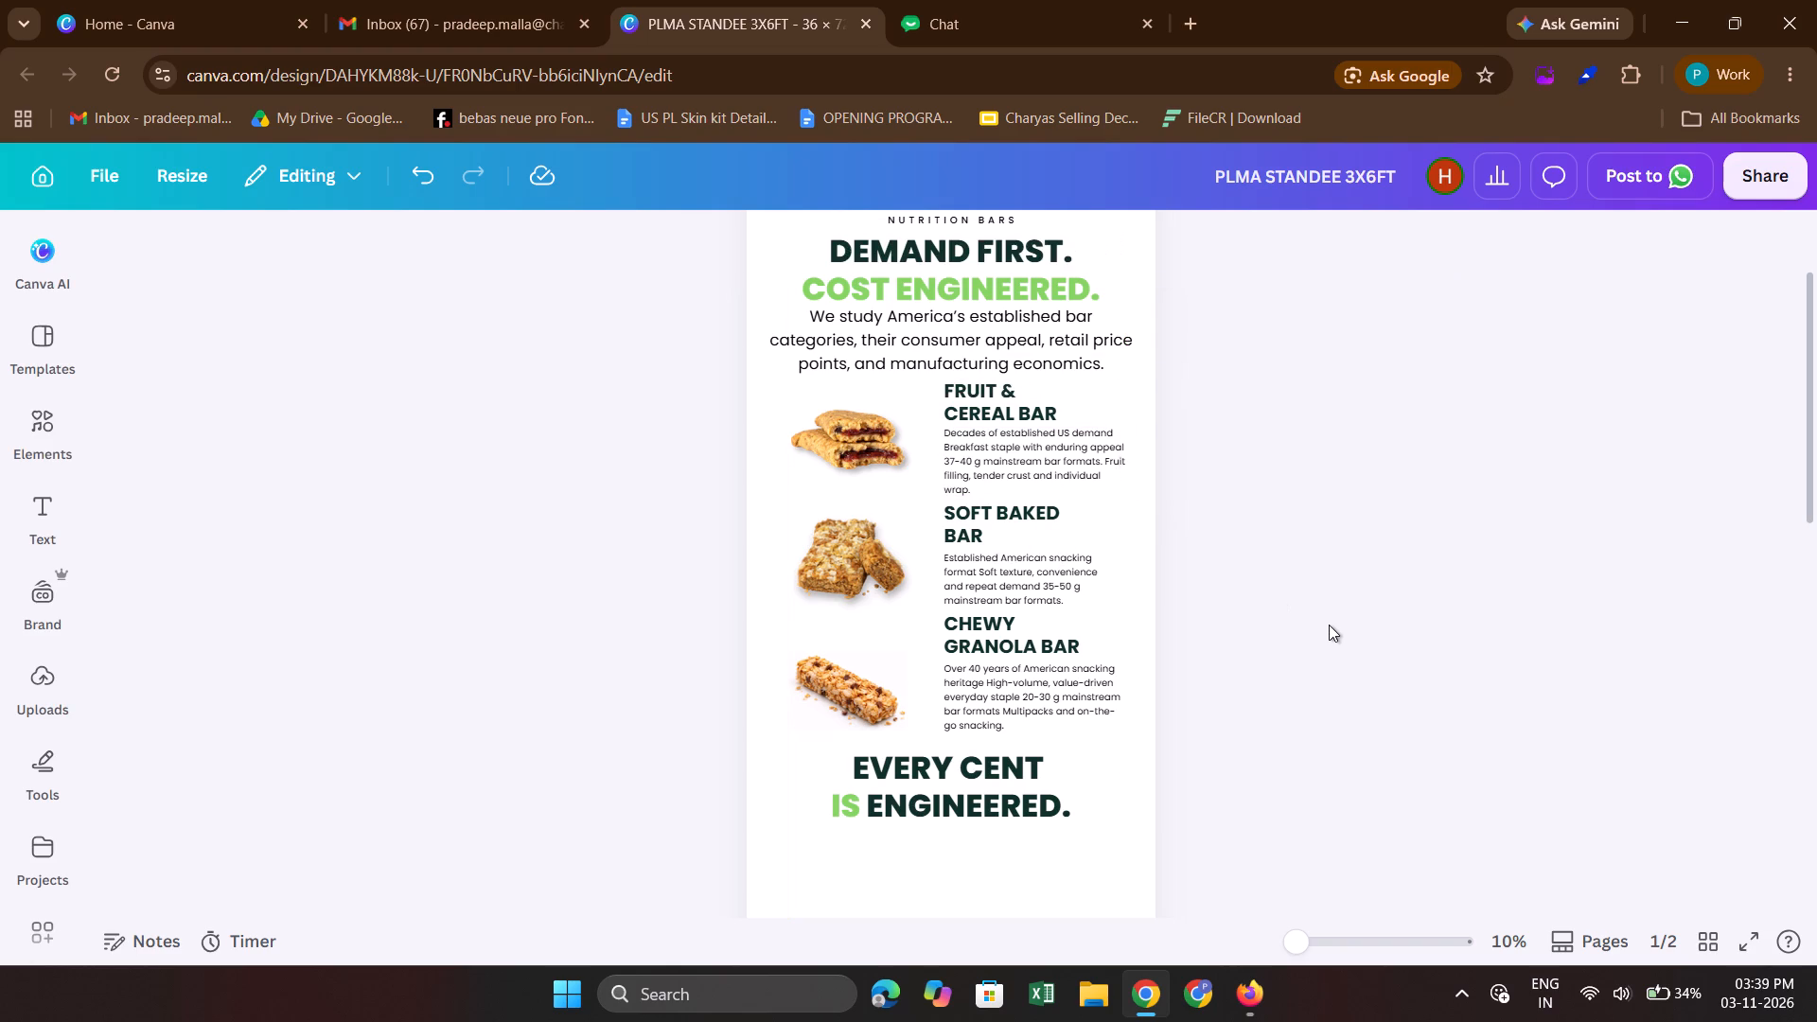
# Widen the SOFT BAKED BAR description text box to about 16.1, aligning its right edge with the other descriptions.
pyautogui.click(1071, 700)
pyautogui.click(1050, 555)
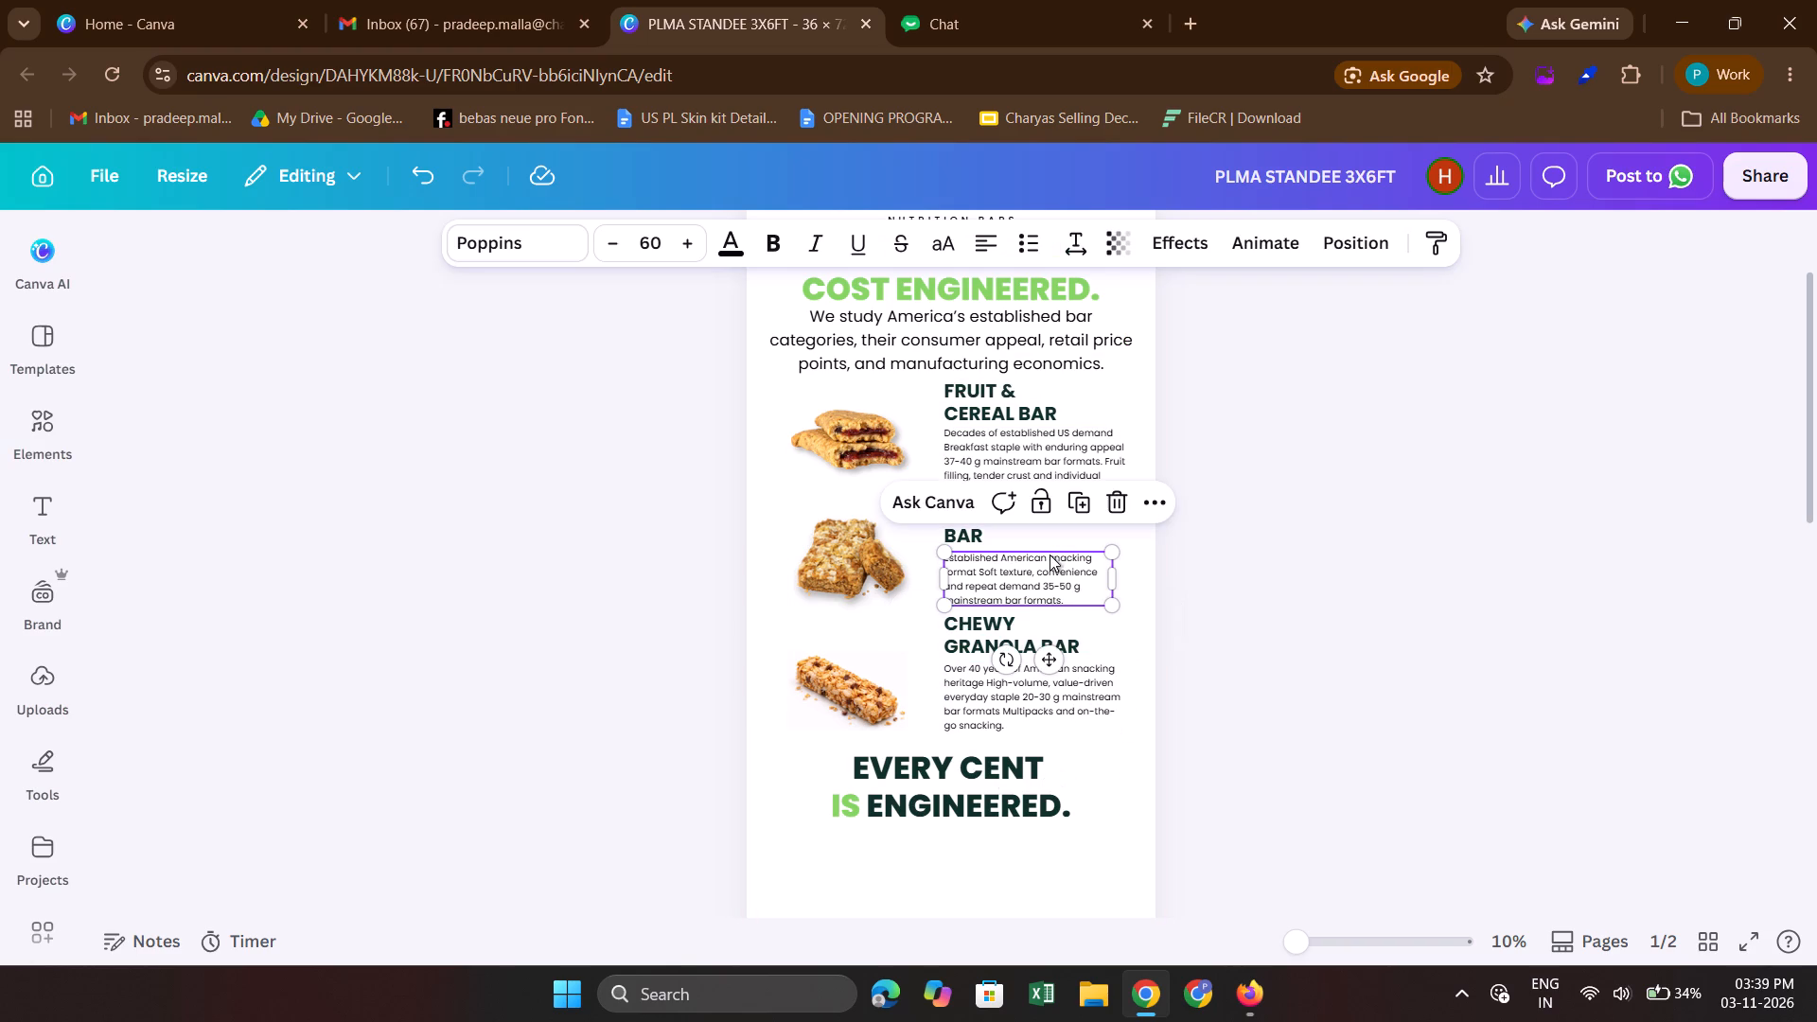
pyautogui.moveTo(1115, 575); pyautogui.dragTo(1124, 575)
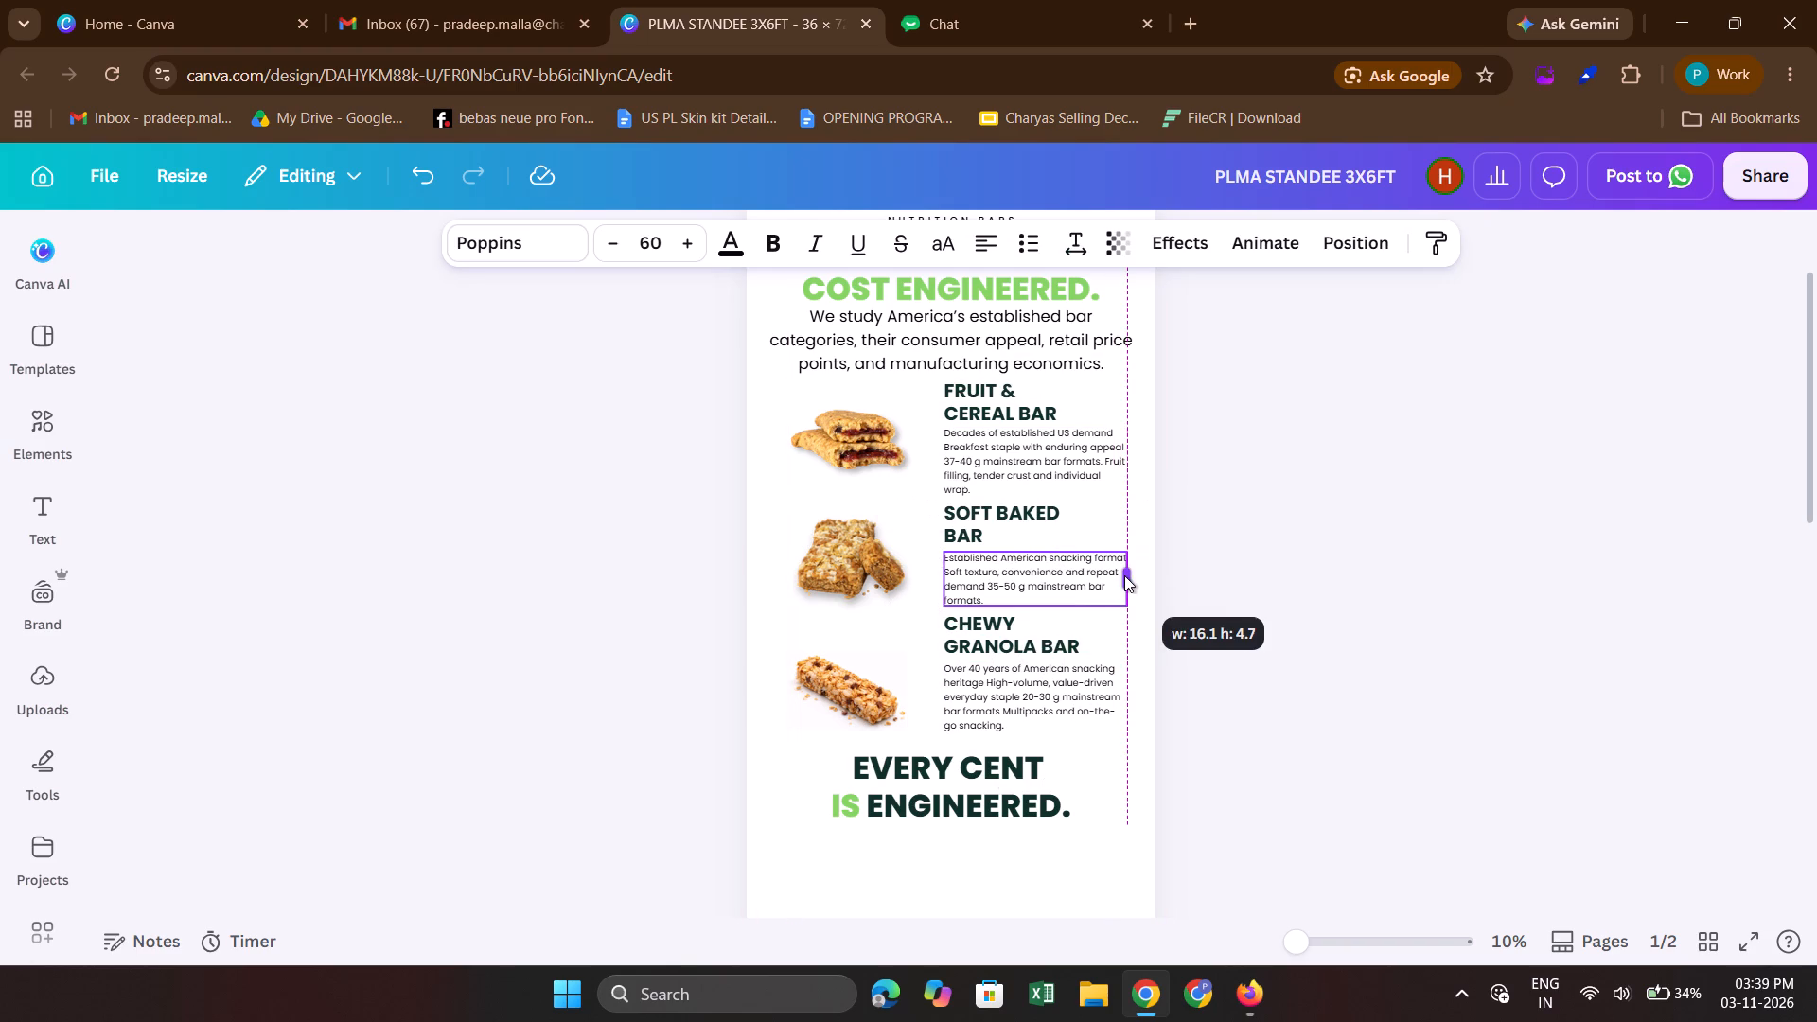
pyautogui.moveTo(1124, 575); pyautogui.dragTo(1127, 574)
pyautogui.click(1350, 600)
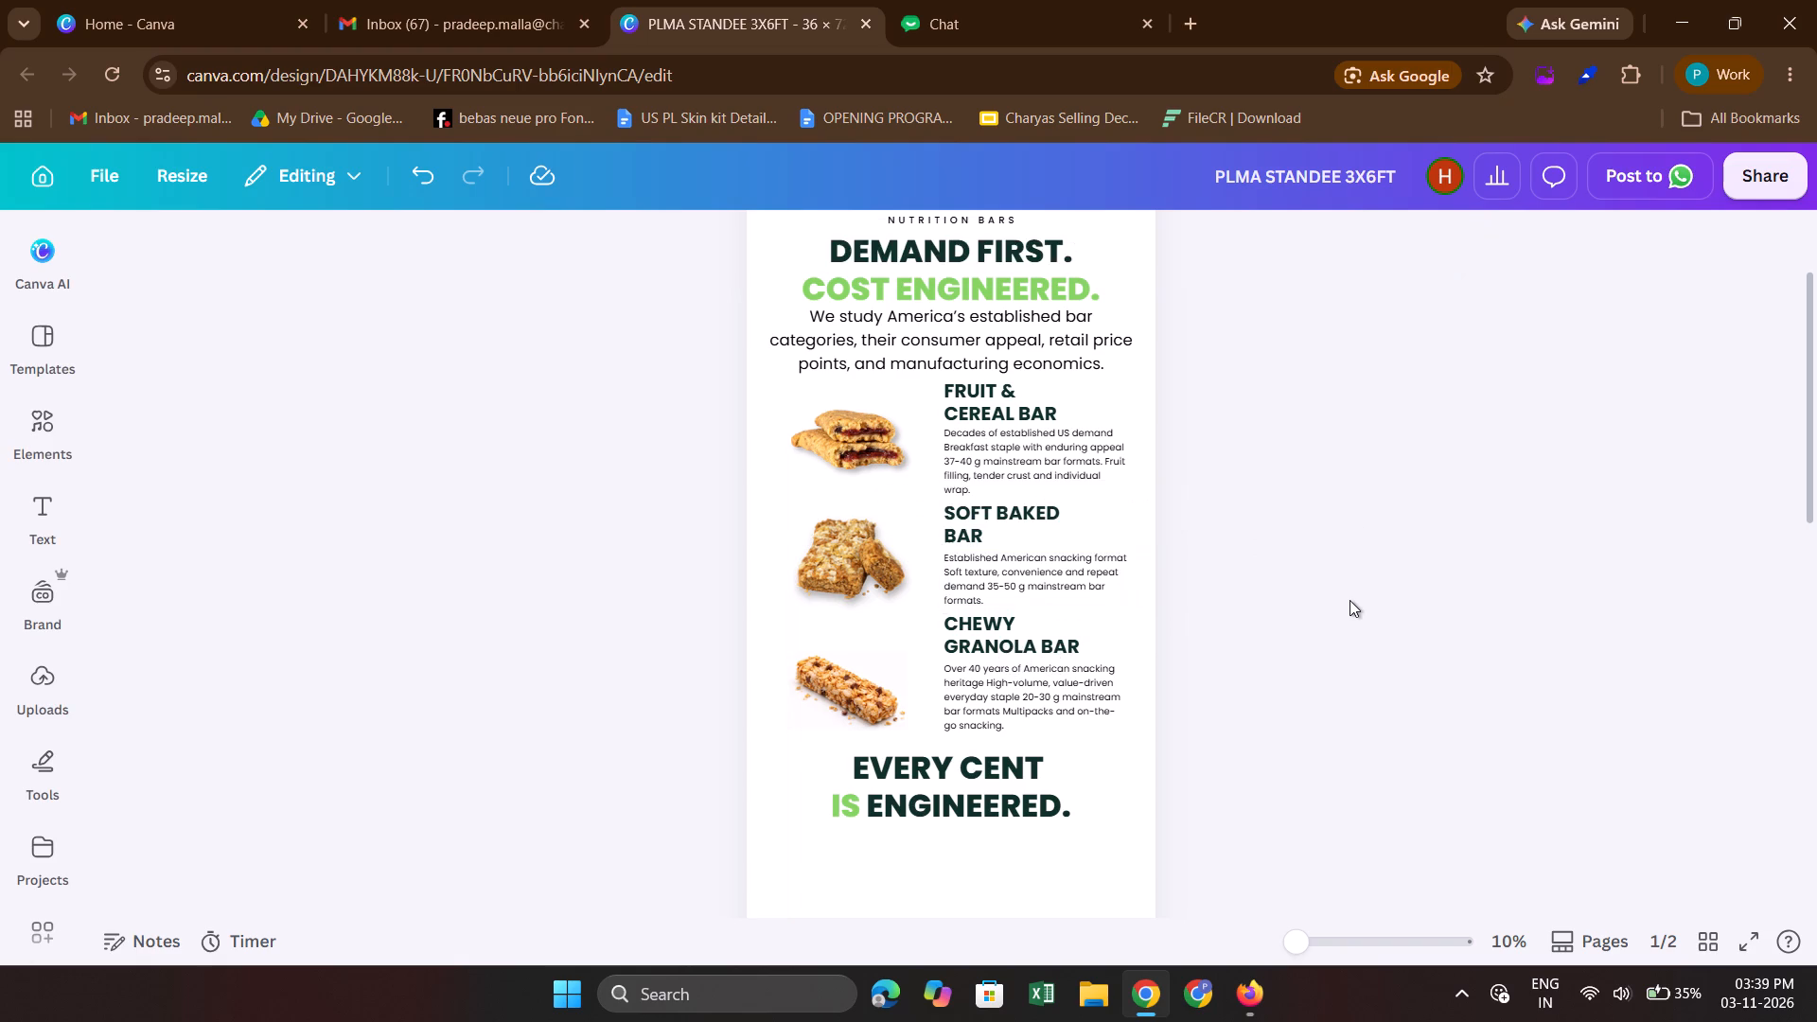
pyautogui.scroll(-1, 1105, 797)
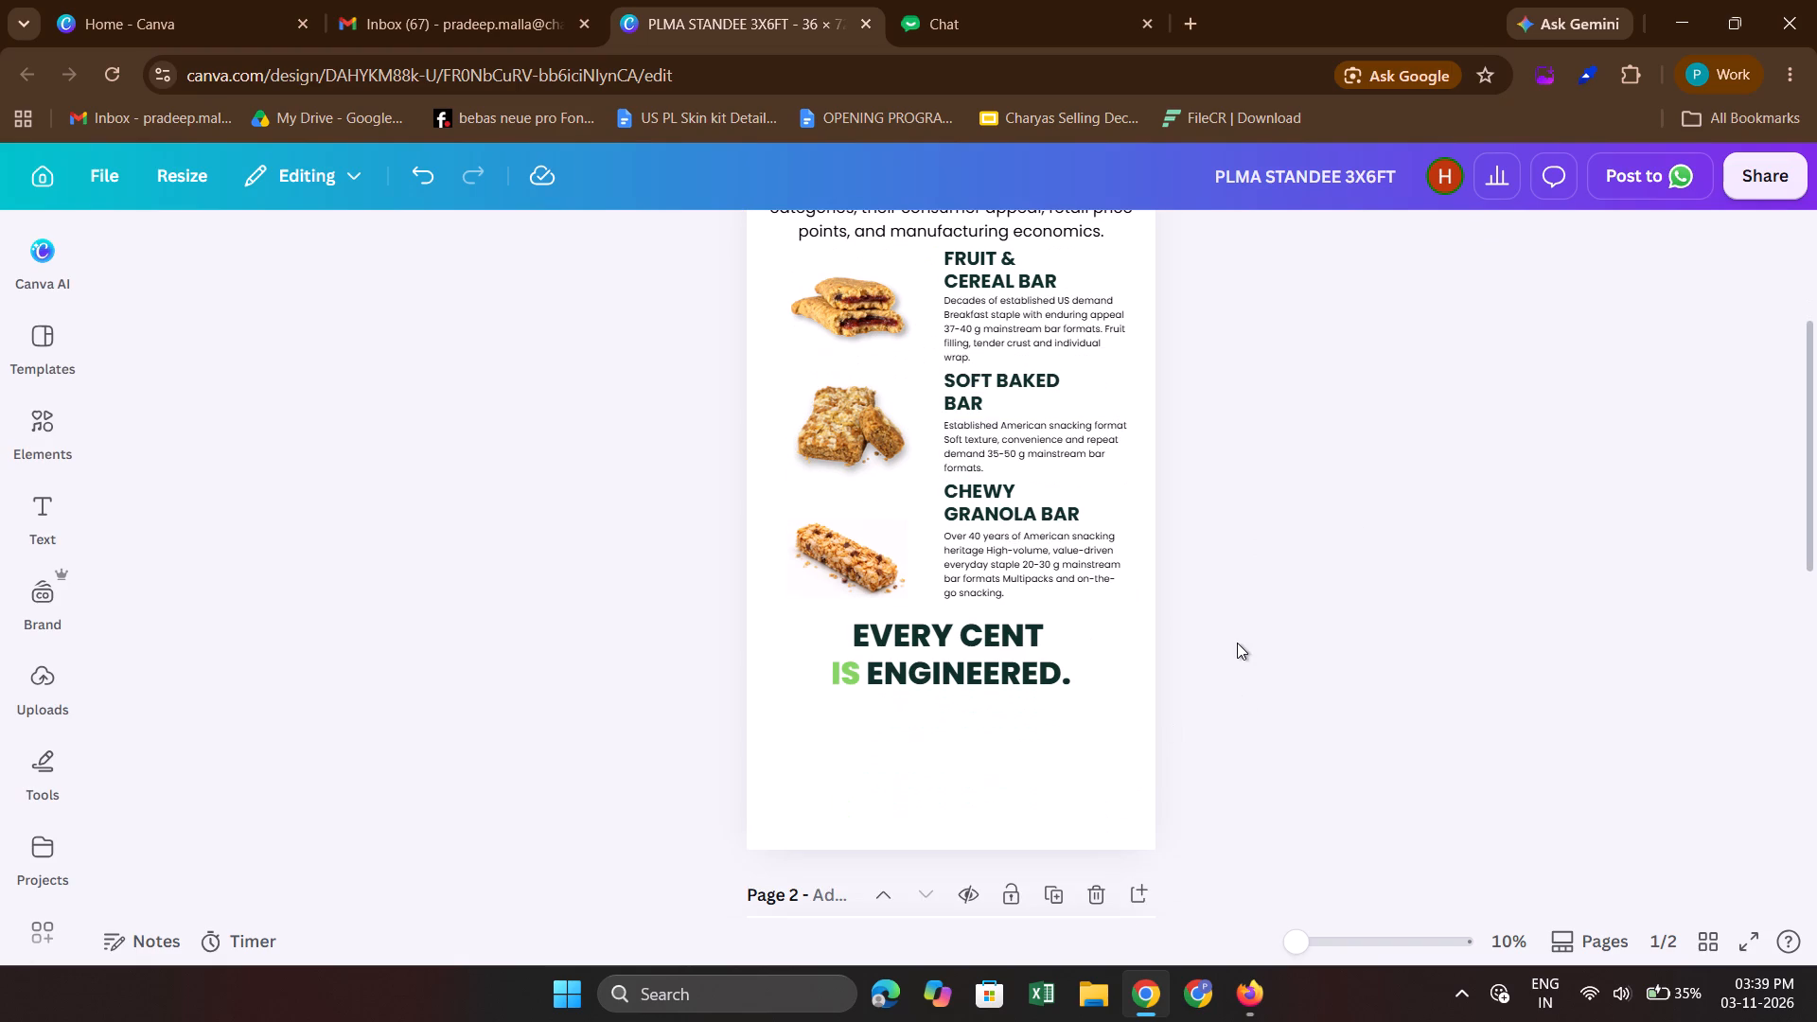
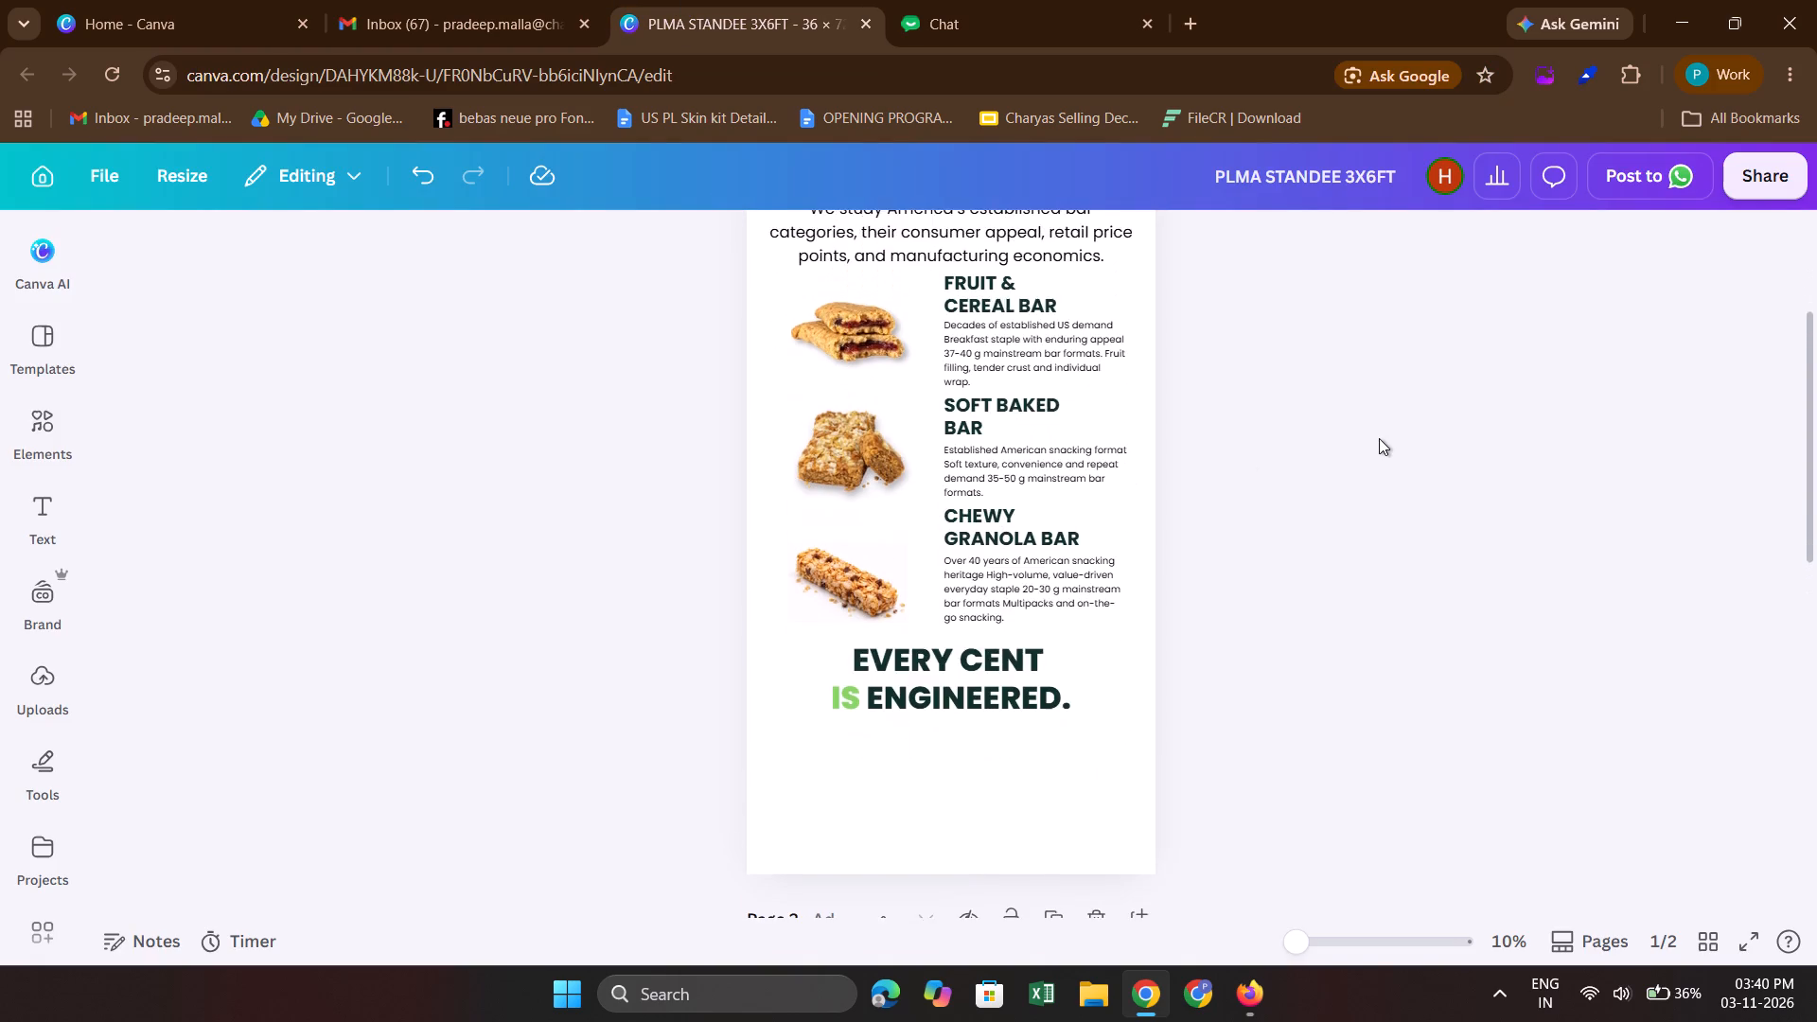
# Set the font size of the DEMAND FIRST. COST ENGINEERED. heading to 180.
pyautogui.scroll(-1, 1379, 438)
pyautogui.scroll(2, 1252, 595)
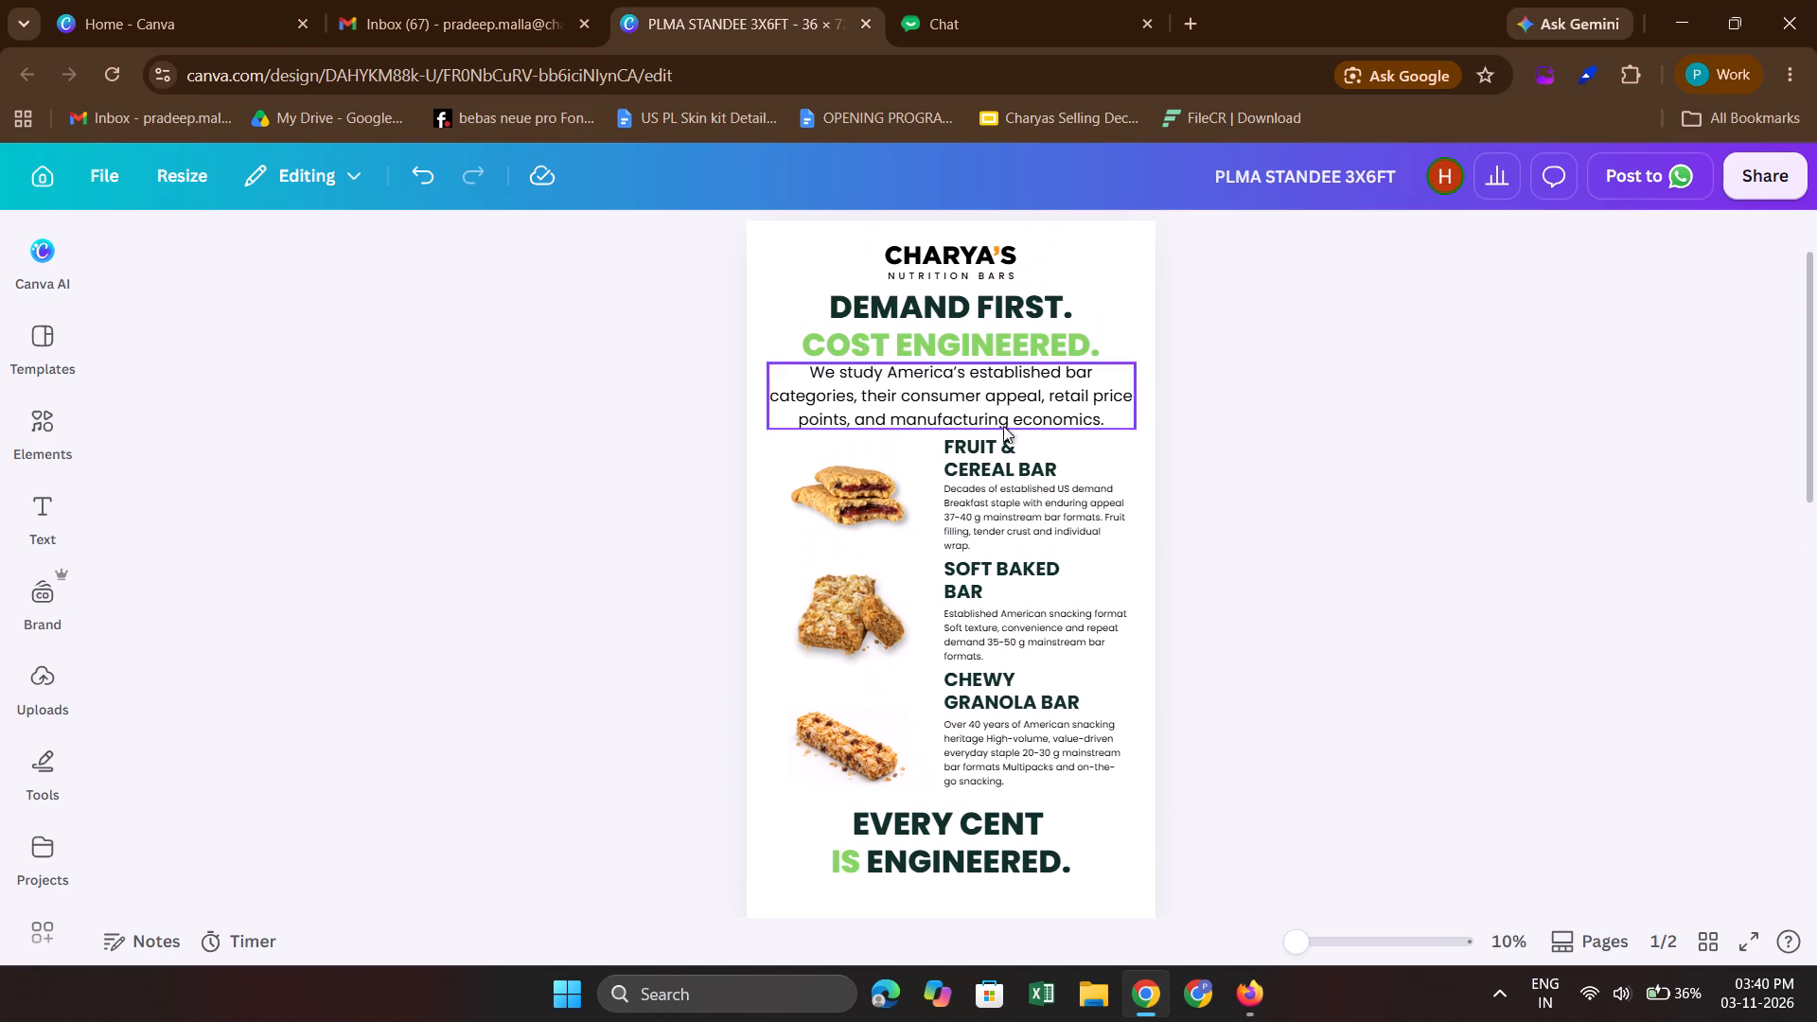
pyautogui.click(949, 366)
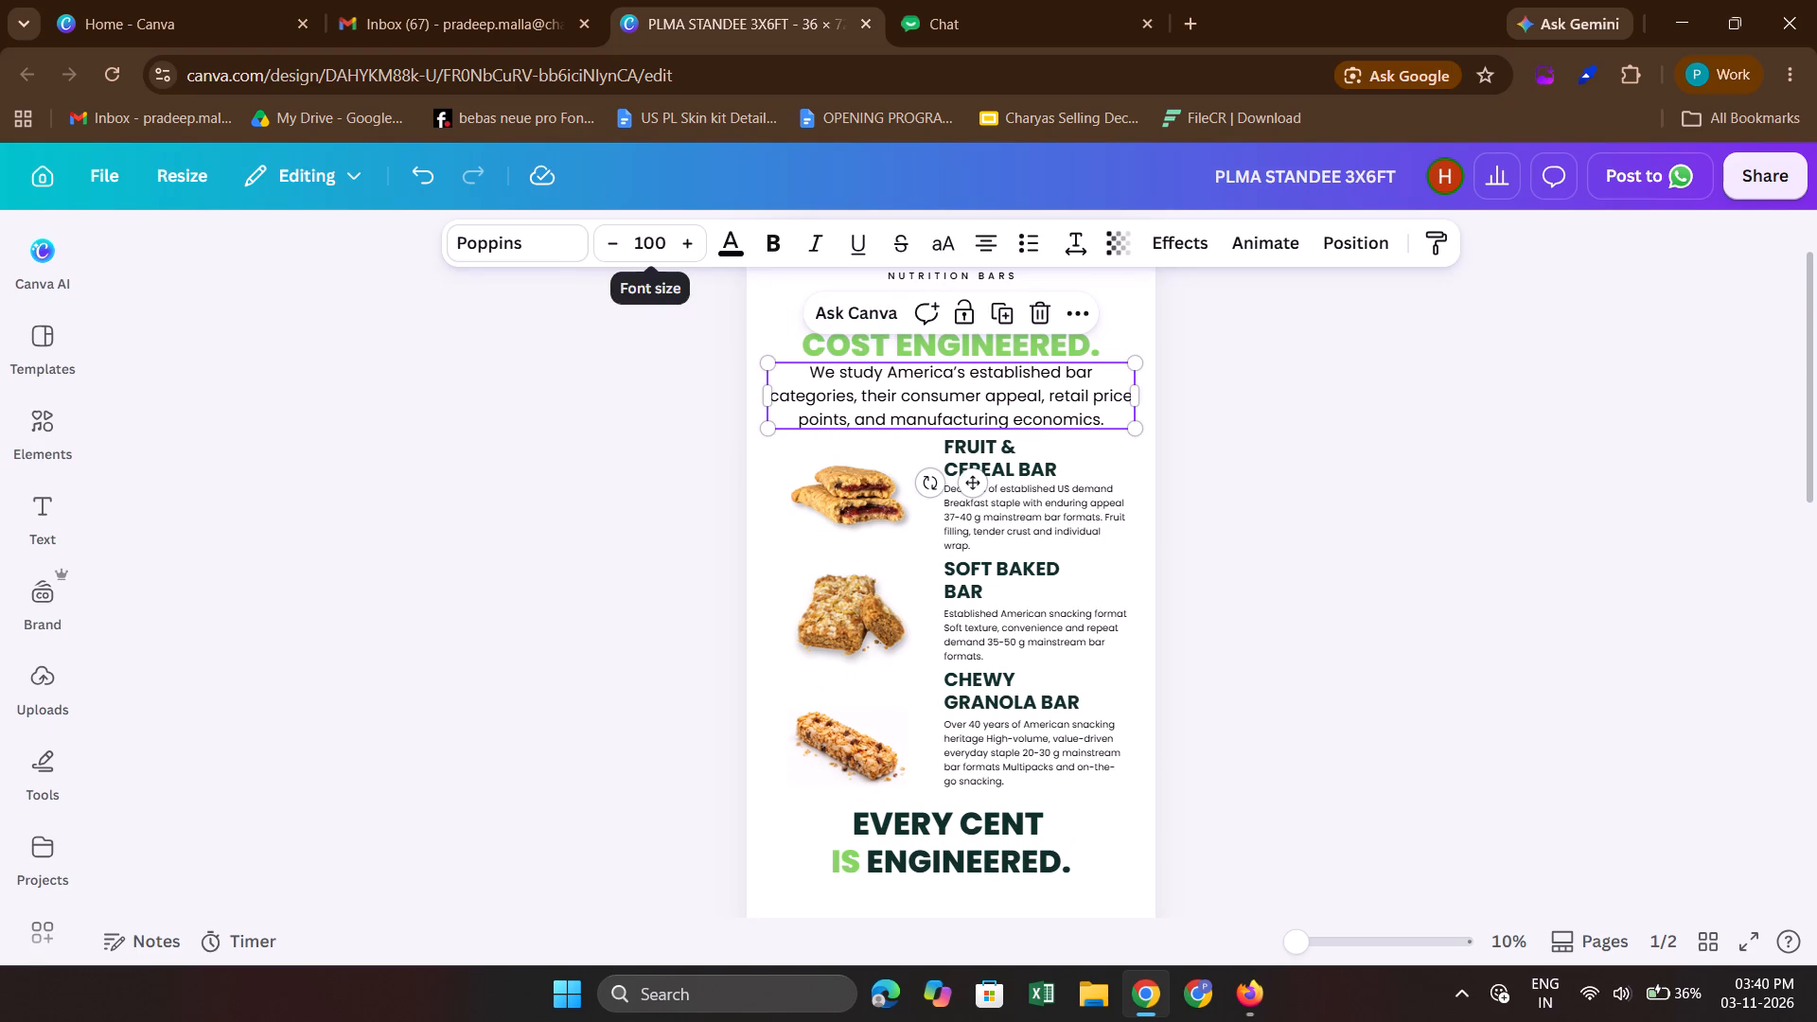
pyautogui.click(945, 347)
pyautogui.scroll(1, 945, 347)
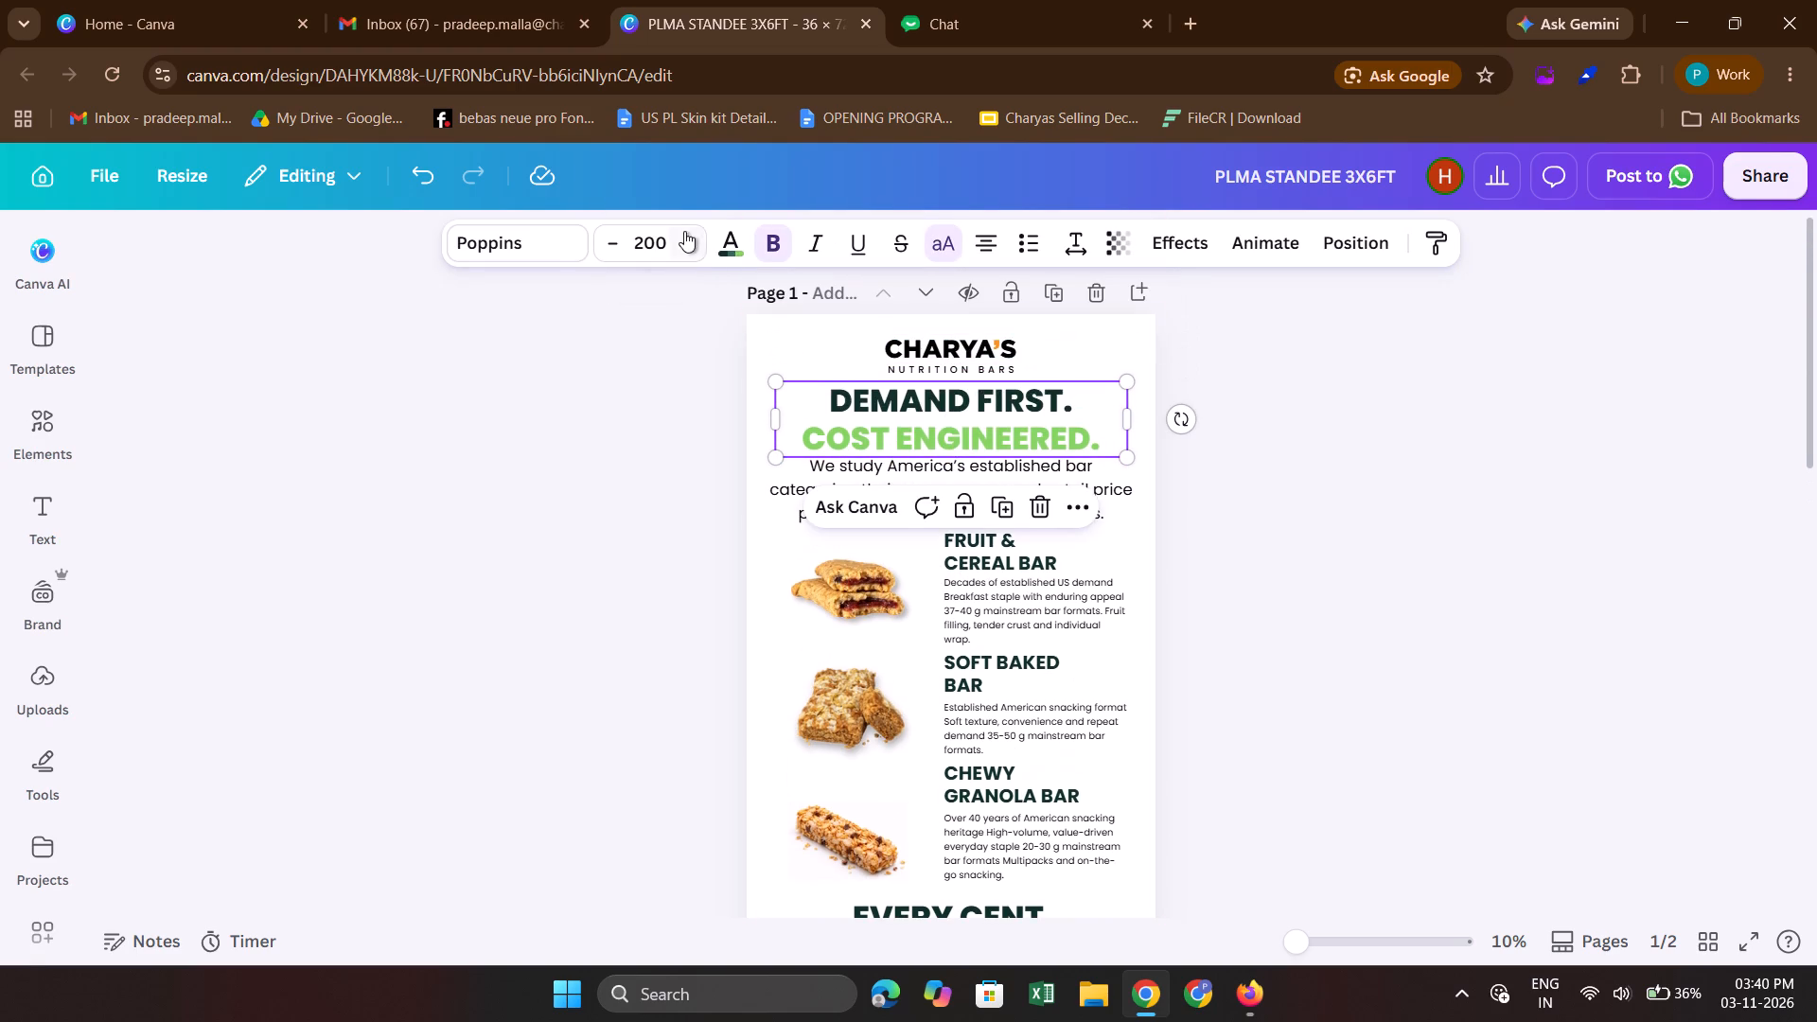
pyautogui.click(654, 239)
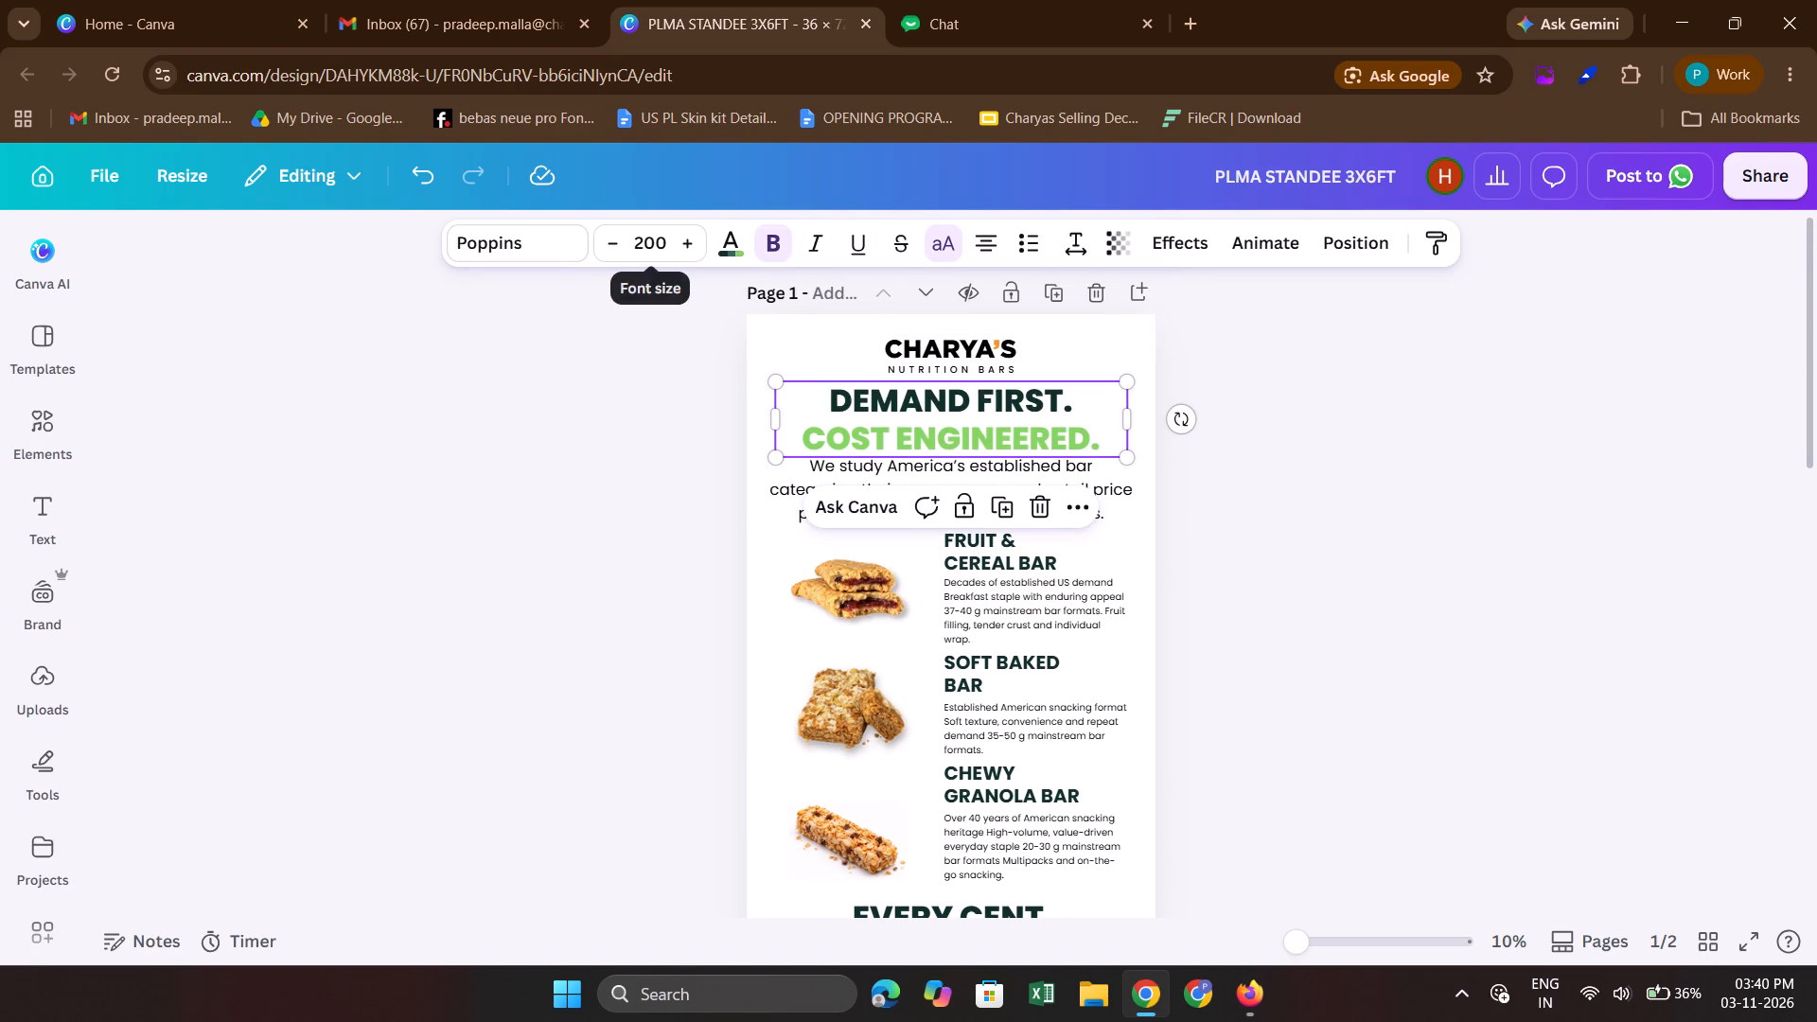
pyautogui.write('180')
pyautogui.press('Return')
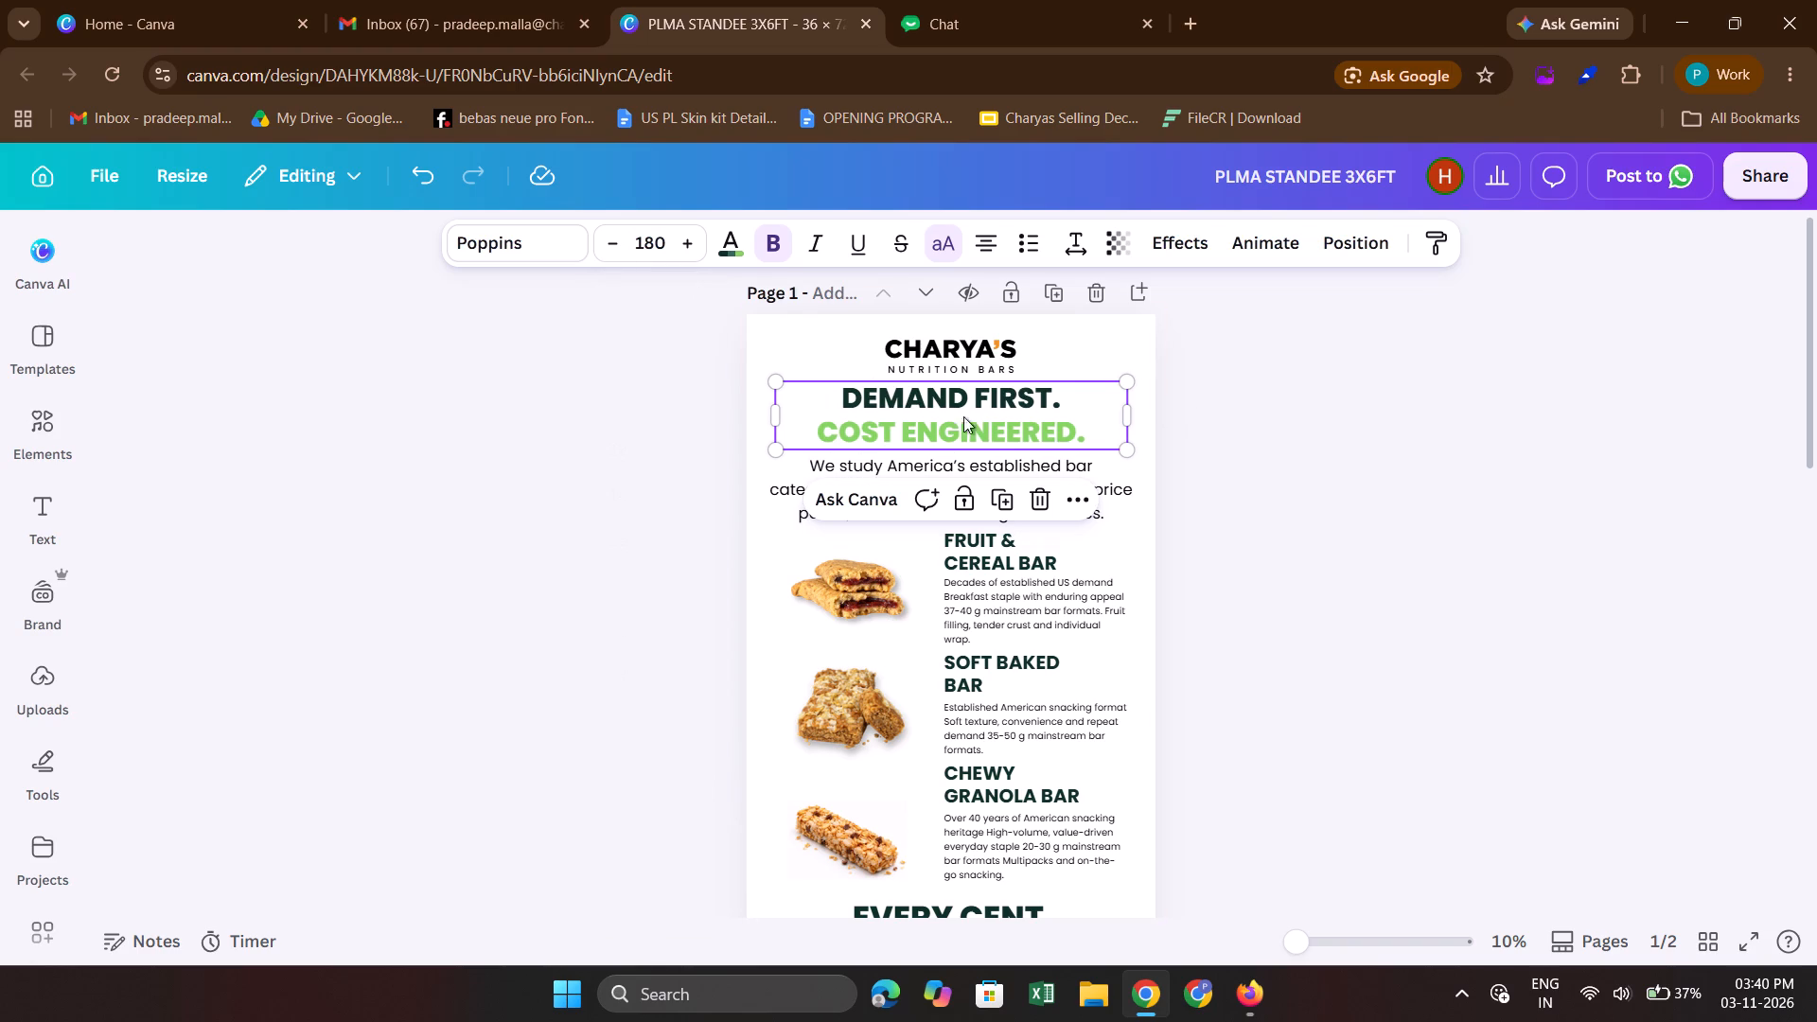
pyautogui.click(1324, 436)
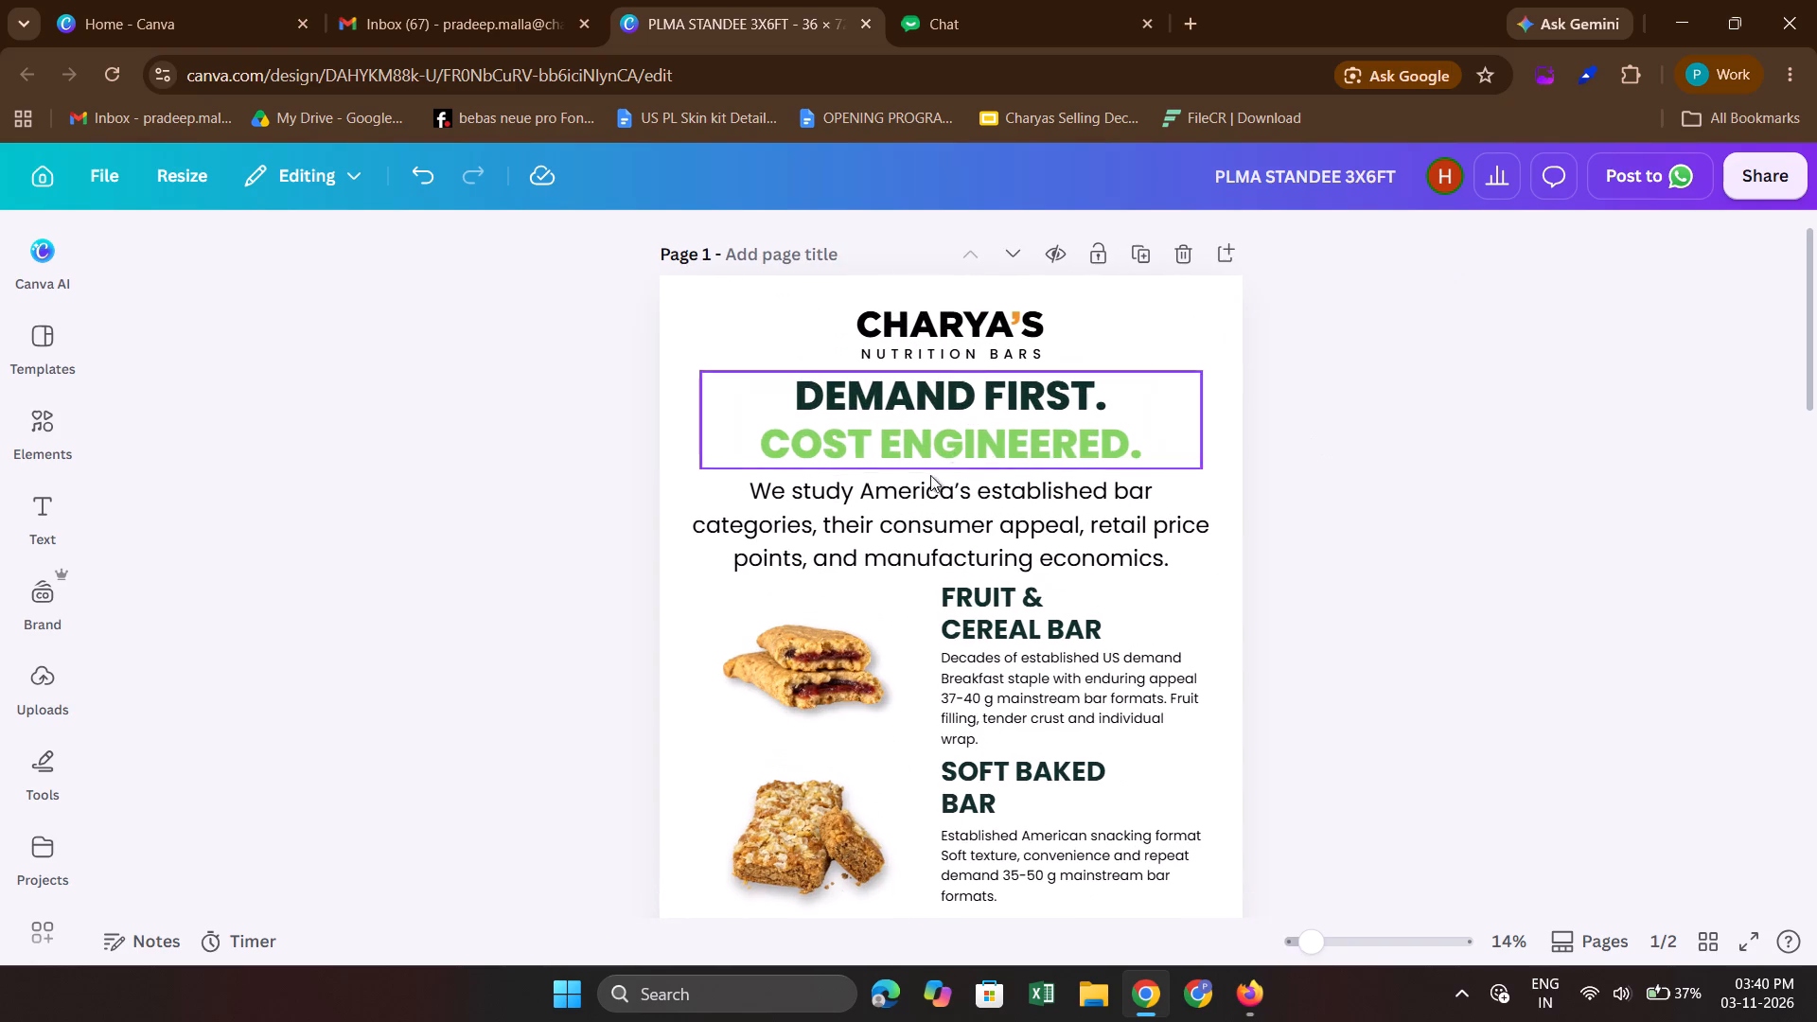
# Set the font size of the "We study America's established bar categories" intro paragraph to 80.
pyautogui.click(919, 510)
pyautogui.click(649, 243)
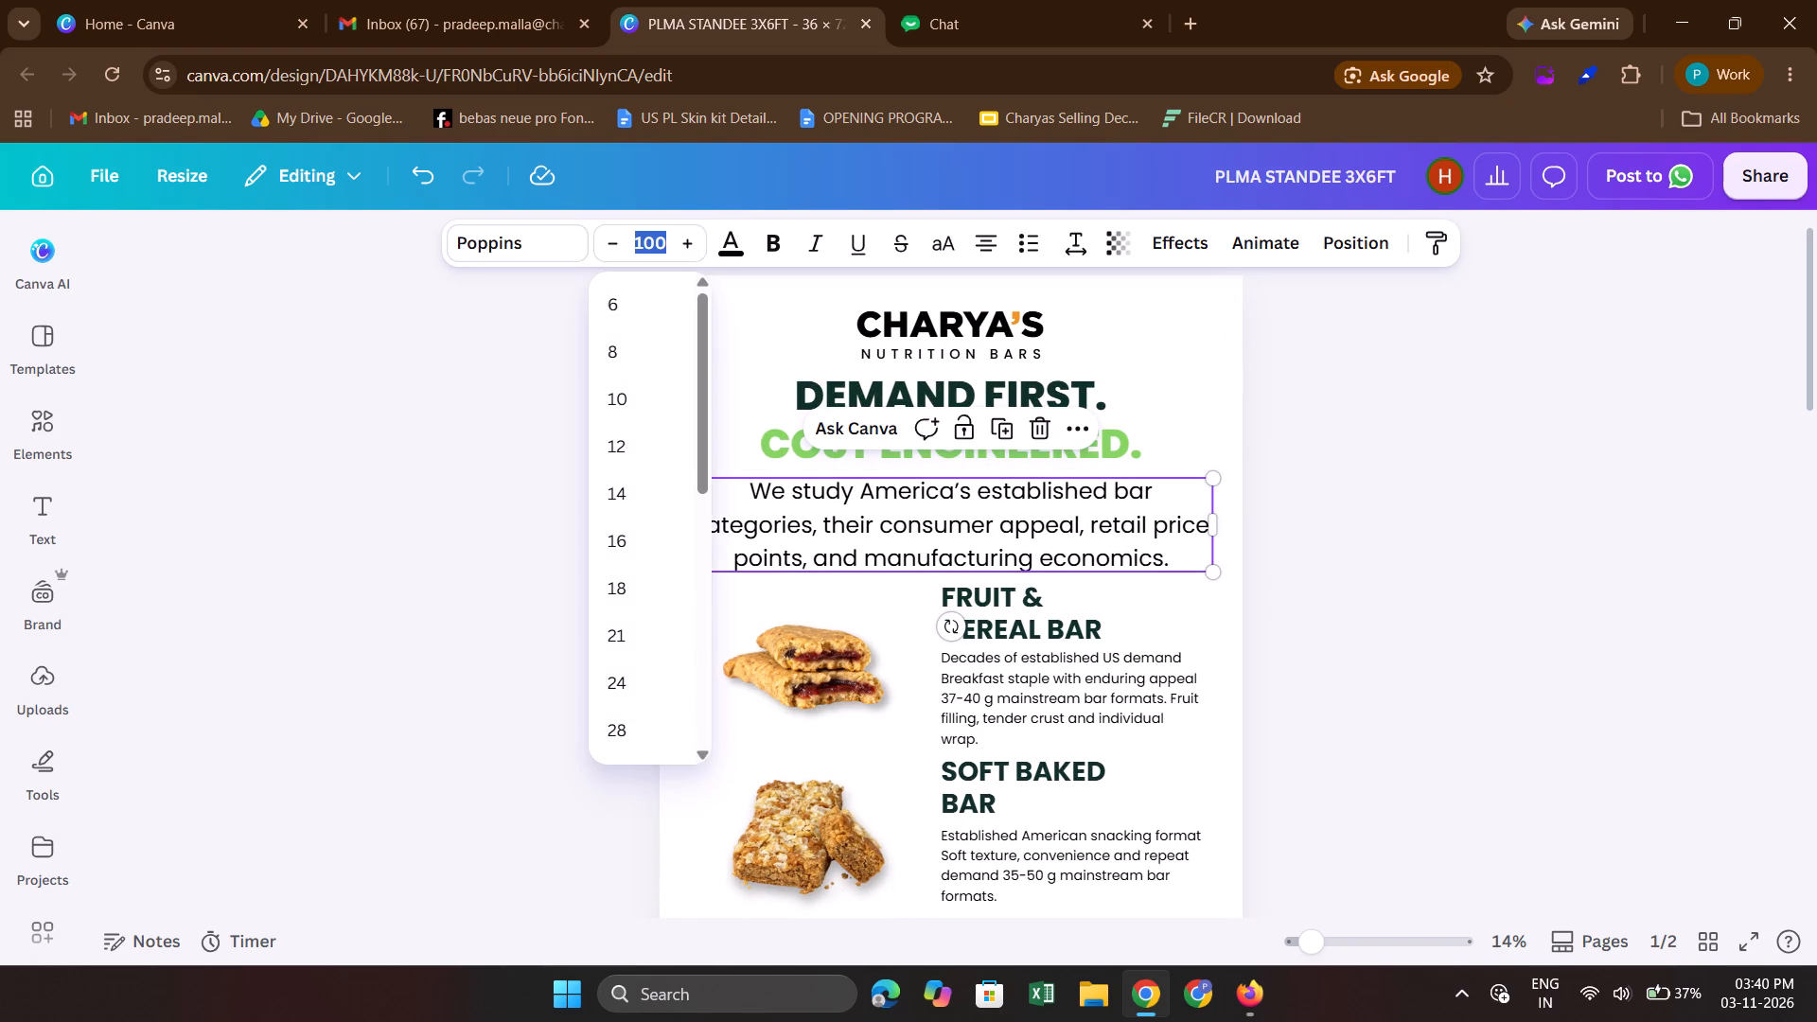
pyautogui.write('80')
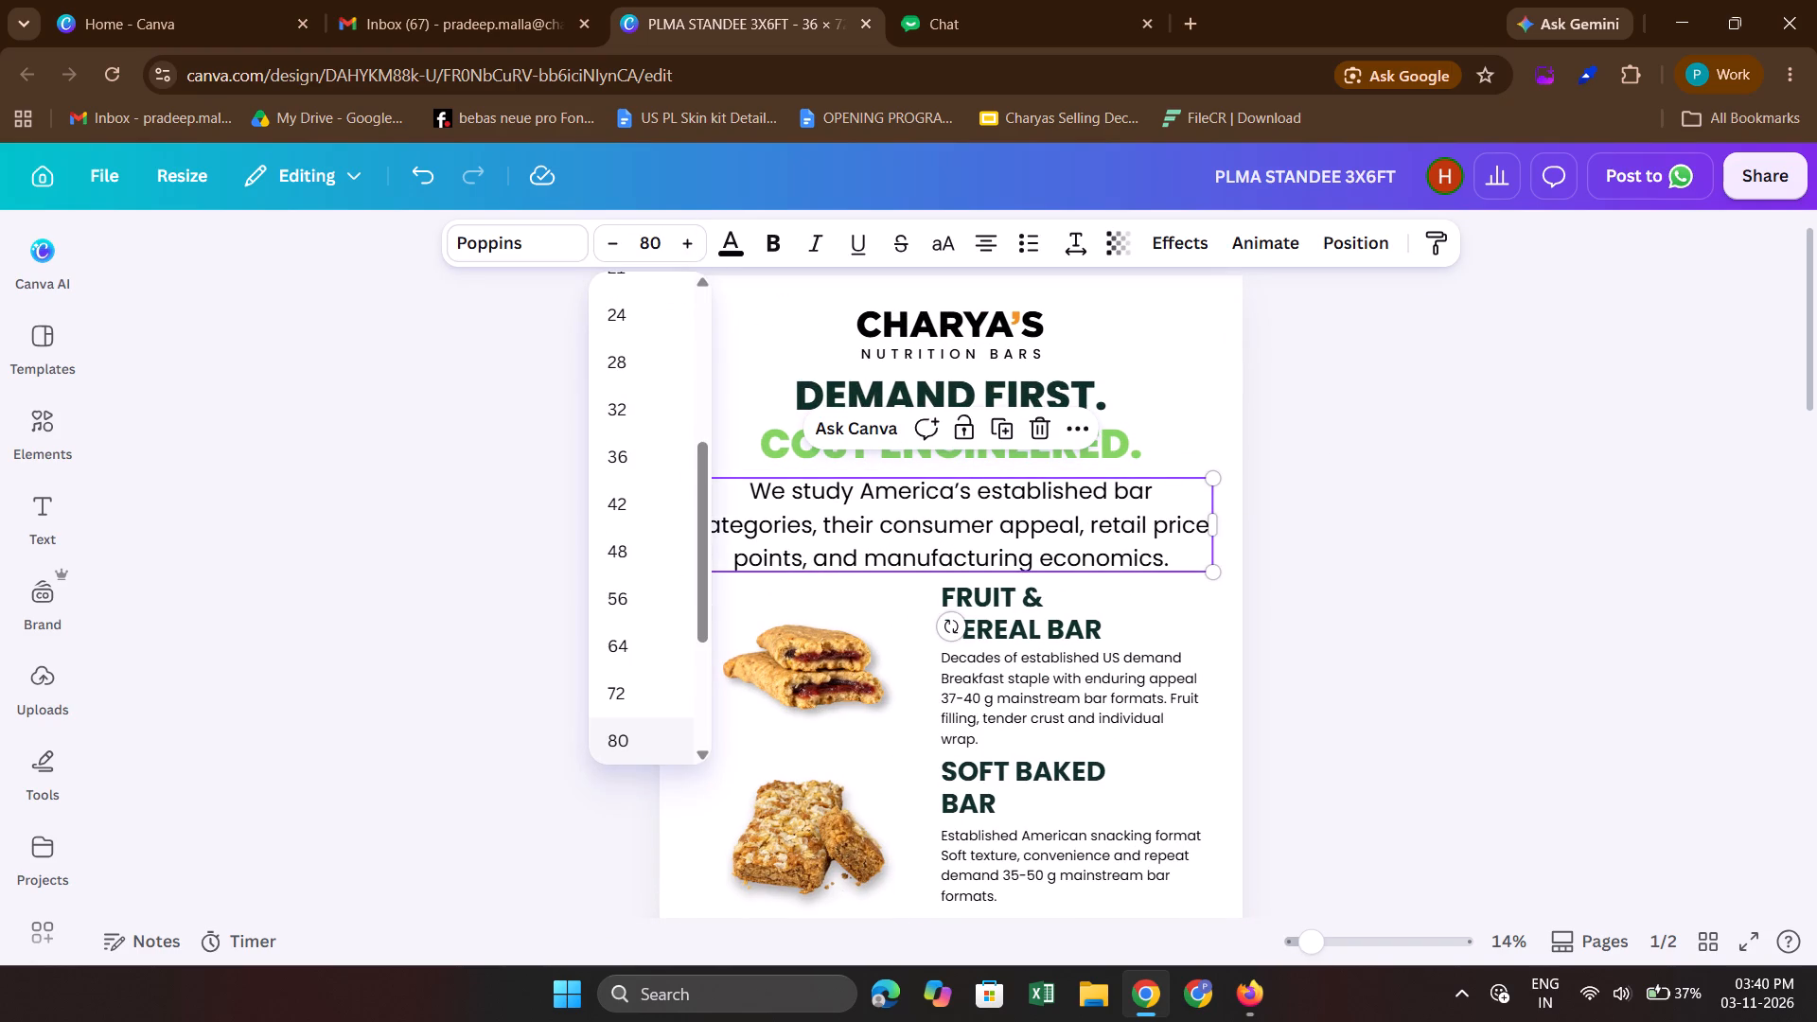
pyautogui.press('Return')
pyautogui.click(1378, 576)
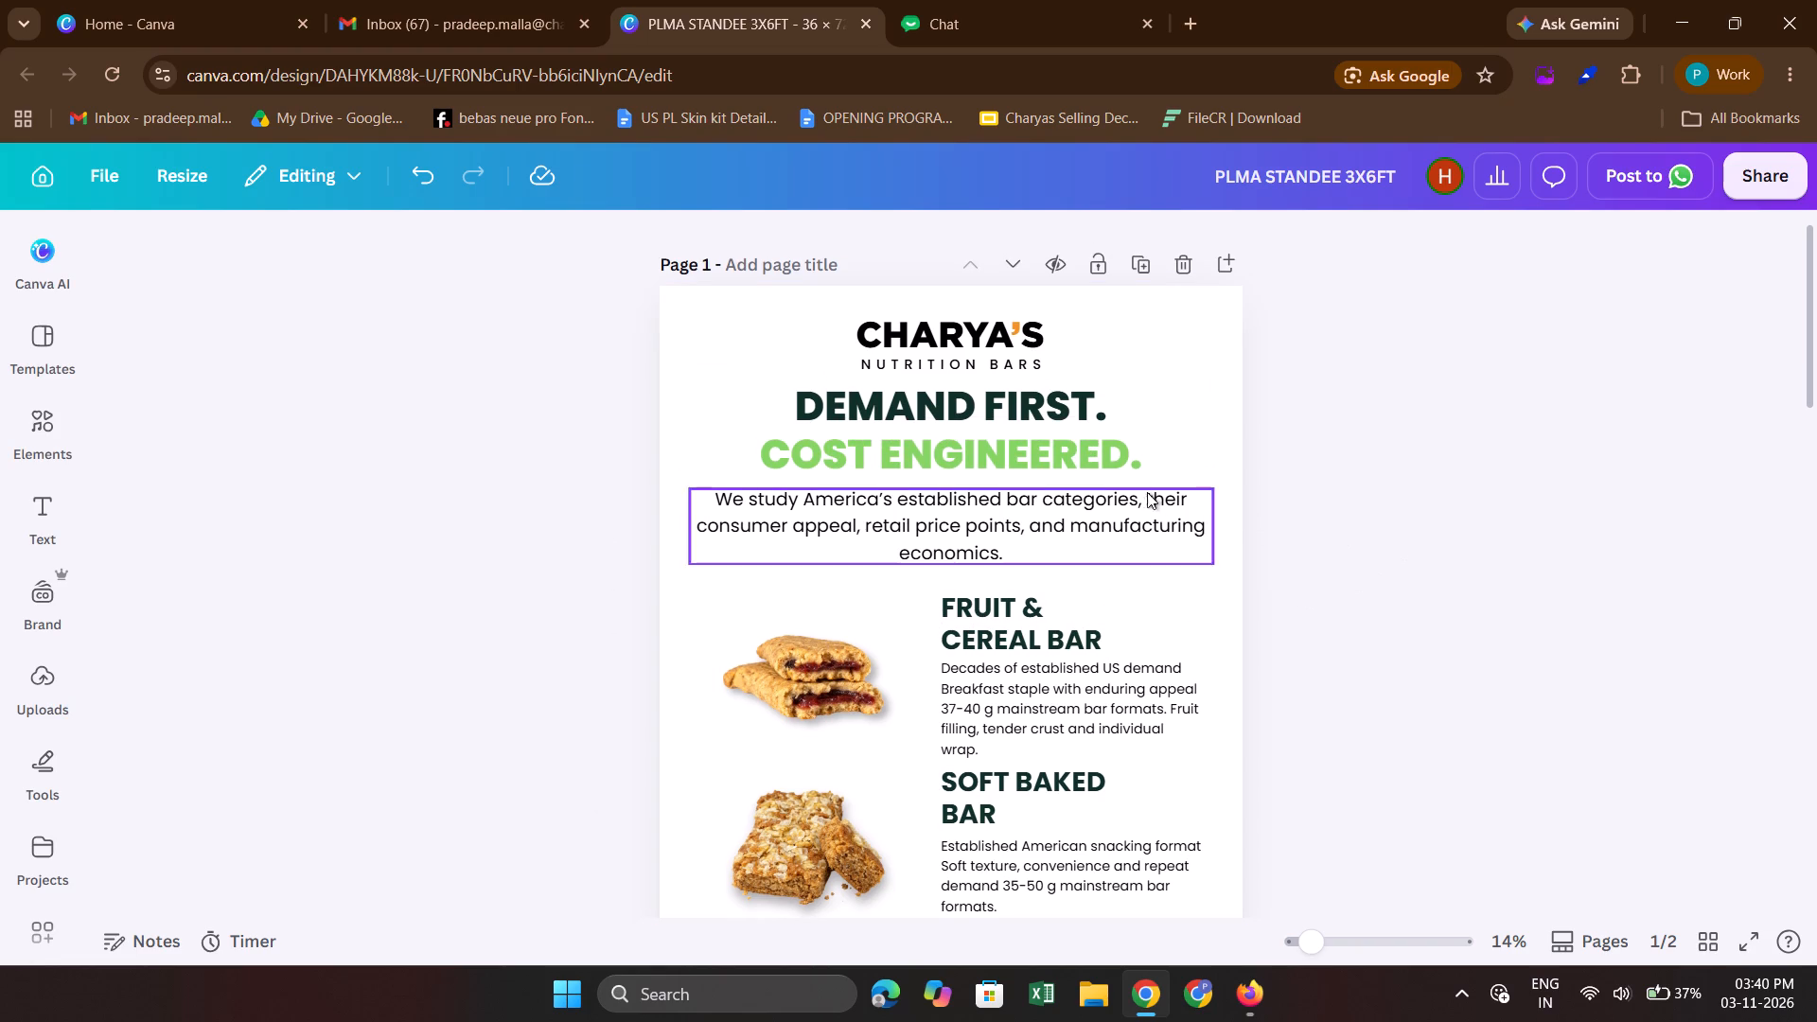
# Nudge the DEMAND FIRST. COST ENGINEERED. heading slightly up toward the CHARYA'S logo.
pyautogui.scroll(-1, 1493, 449)
pyautogui.scroll(1, 1369, 440)
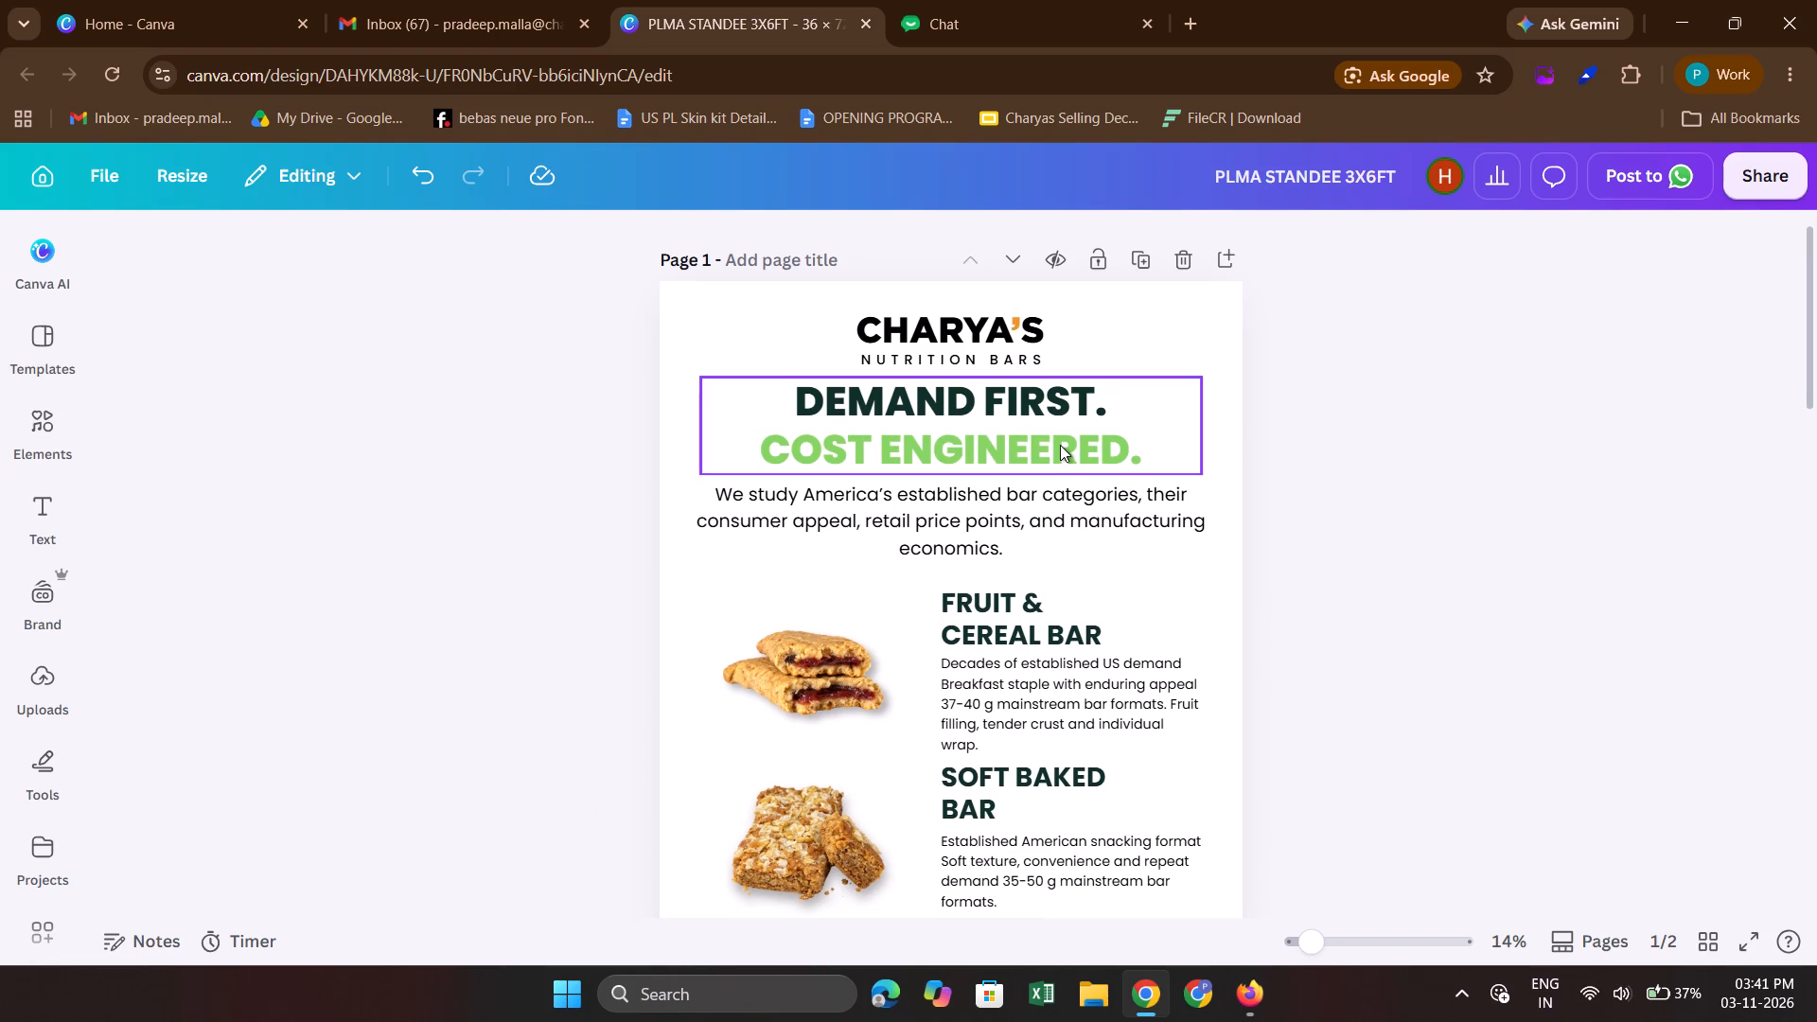
pyautogui.scroll(-1, 1430, 438)
pyautogui.click(1060, 364)
pyautogui.press('Up')
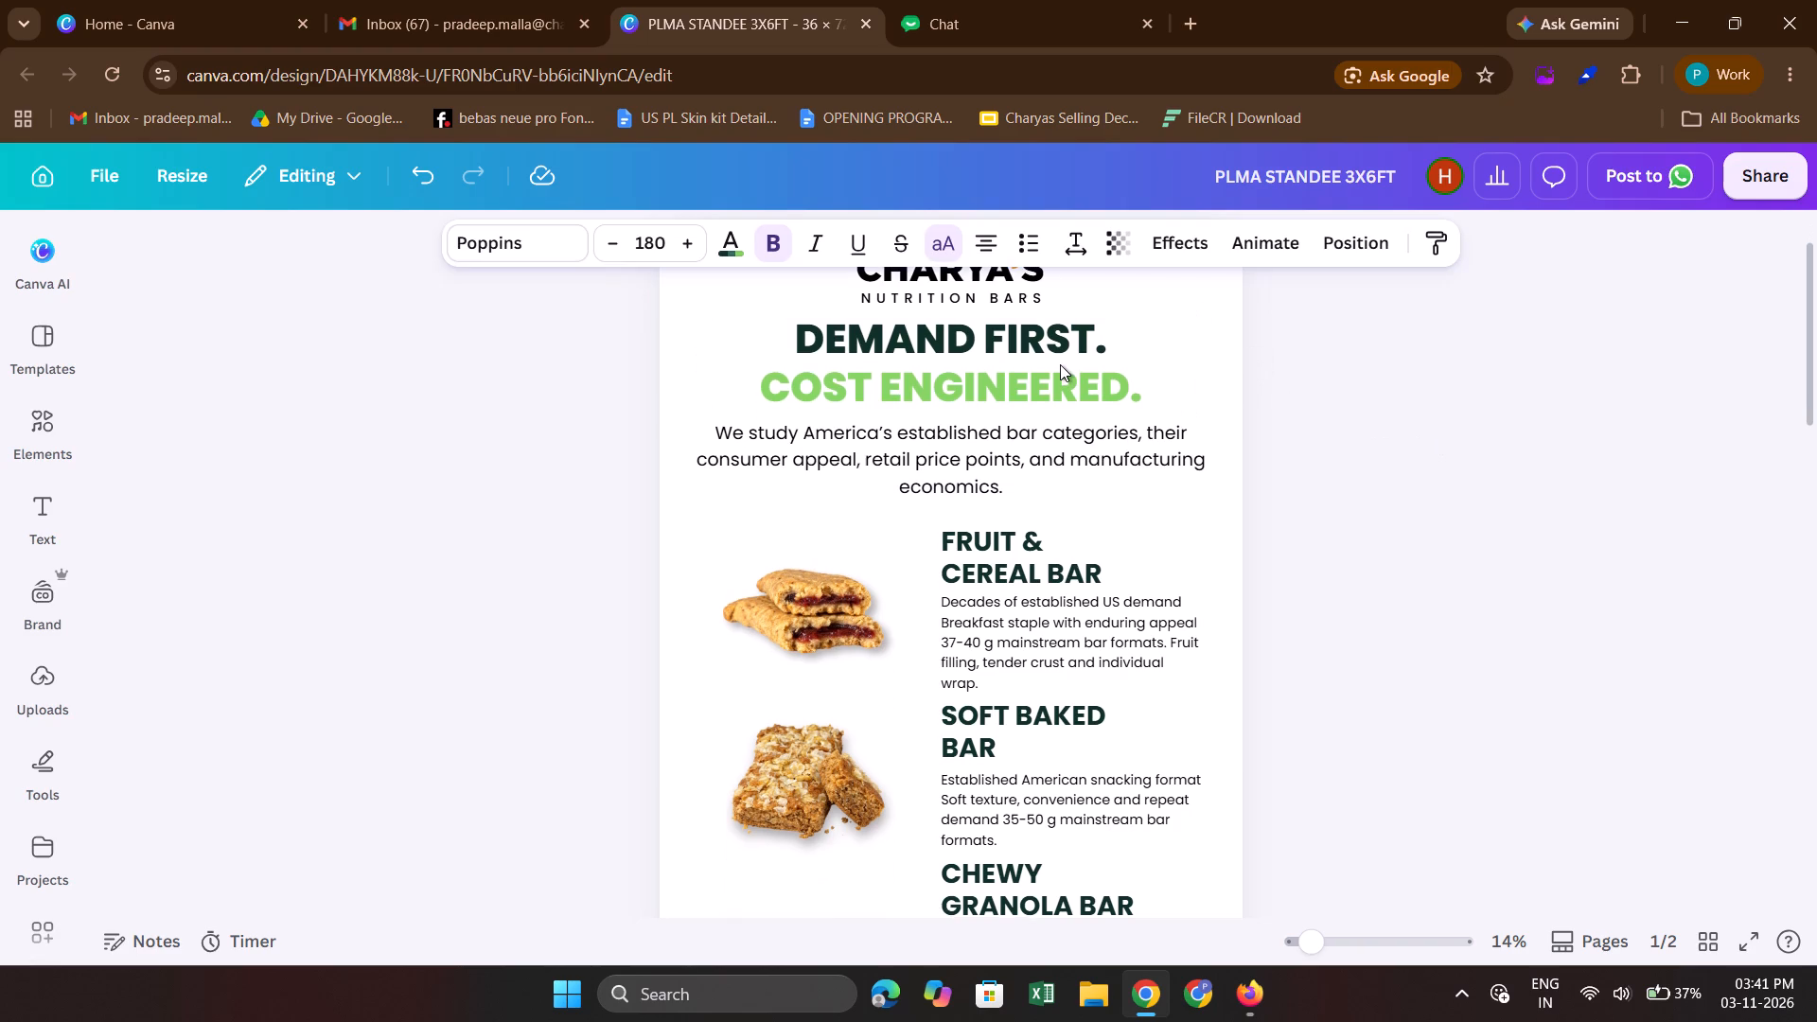
pyautogui.press('Up')
pyautogui.press('Up')
pyautogui.press('Up')
# Move the intro paragraph up so it sits directly beneath the COST ENGINEERED. line.
pyautogui.click(977, 442)
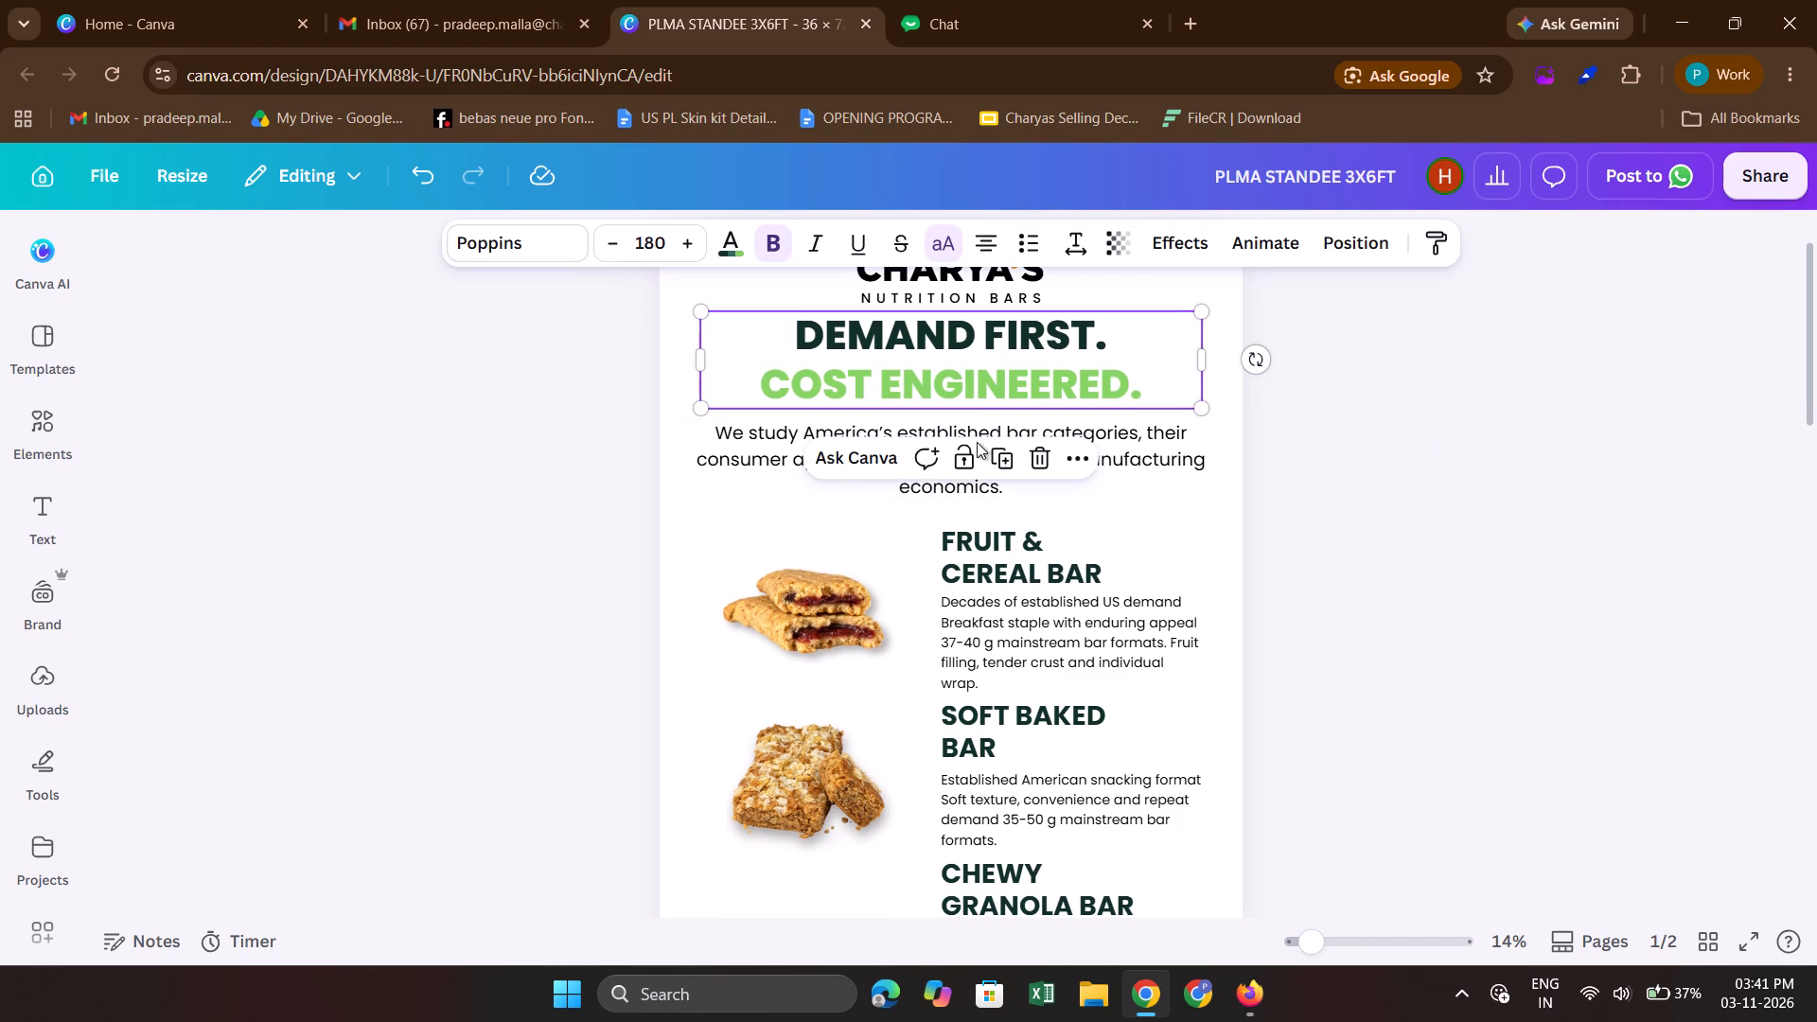
pyautogui.click(1152, 451)
pyautogui.hotkey('shift', 'Up')
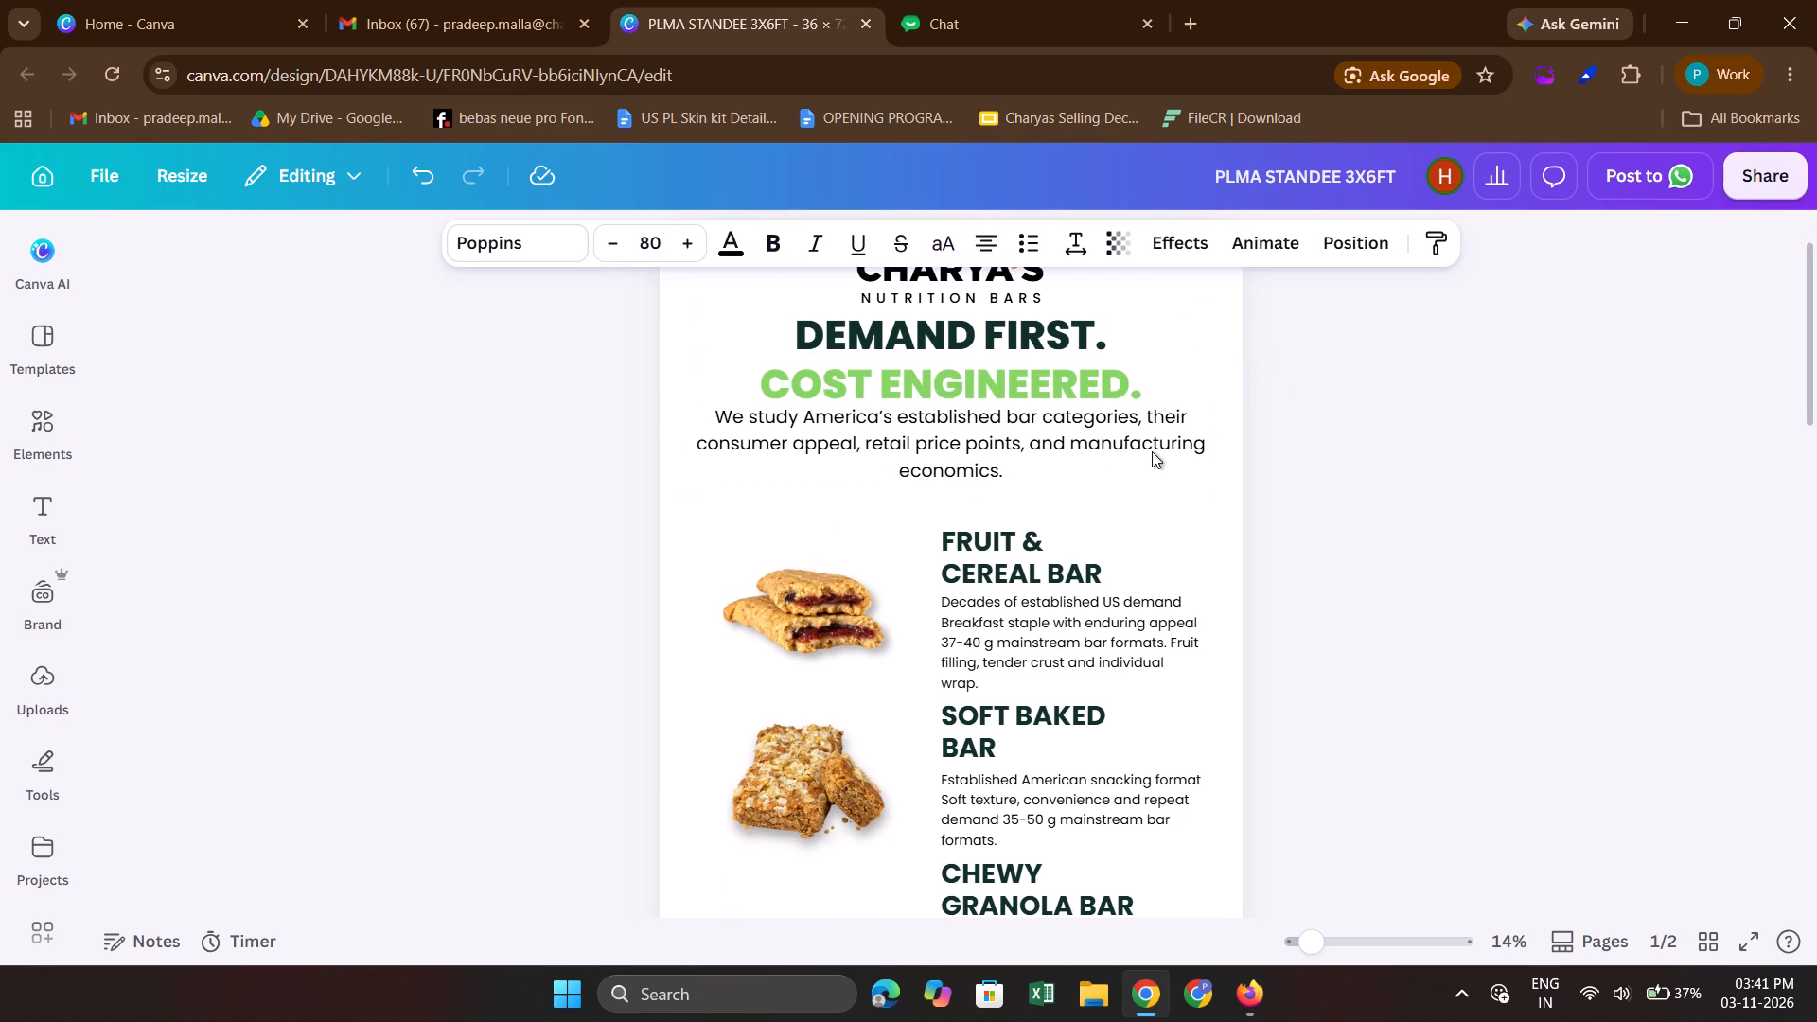
pyautogui.press('Down')
pyautogui.press('Down')
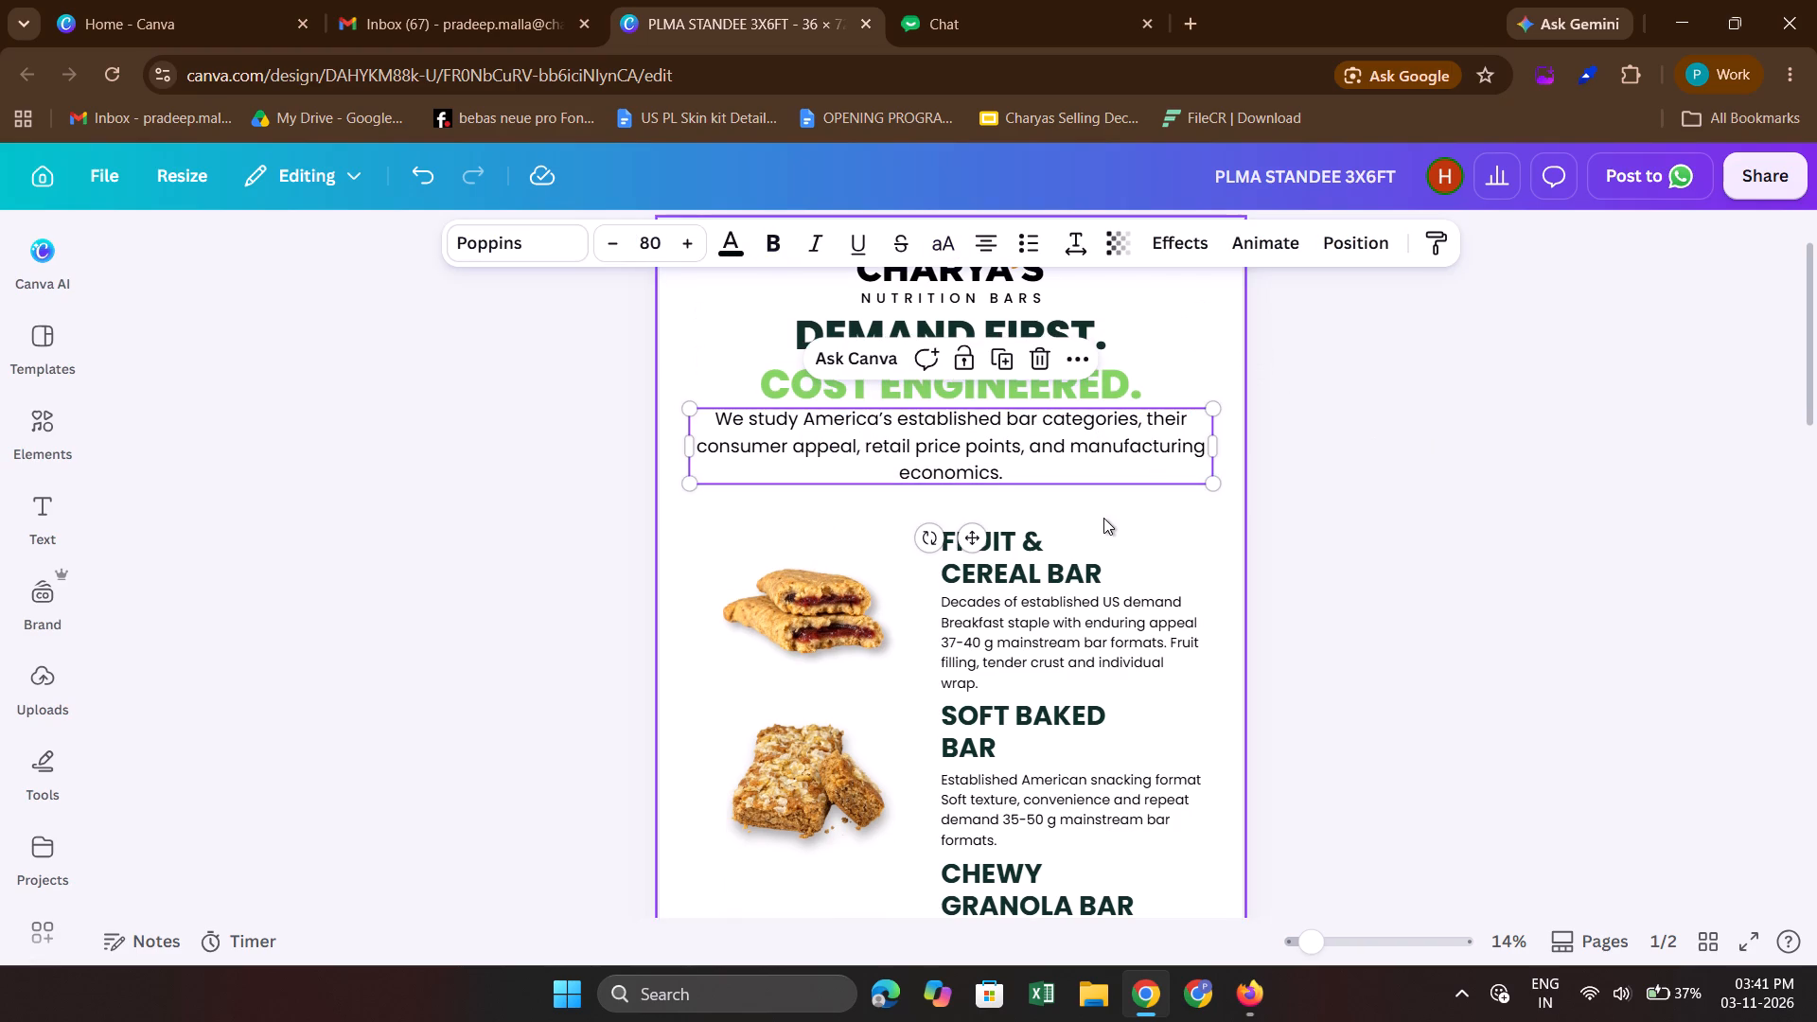
# Set the font size of the FRUIT & CEREAL BAR, SOFT BAKED BAR and CHEWY GRANOLA BAR headings to 100.
pyautogui.click(1054, 549)
pyautogui.scroll(-1, 1054, 549)
pyautogui.keyDown('shift'); pyautogui.click(1018, 506); pyautogui.keyUp('shift')
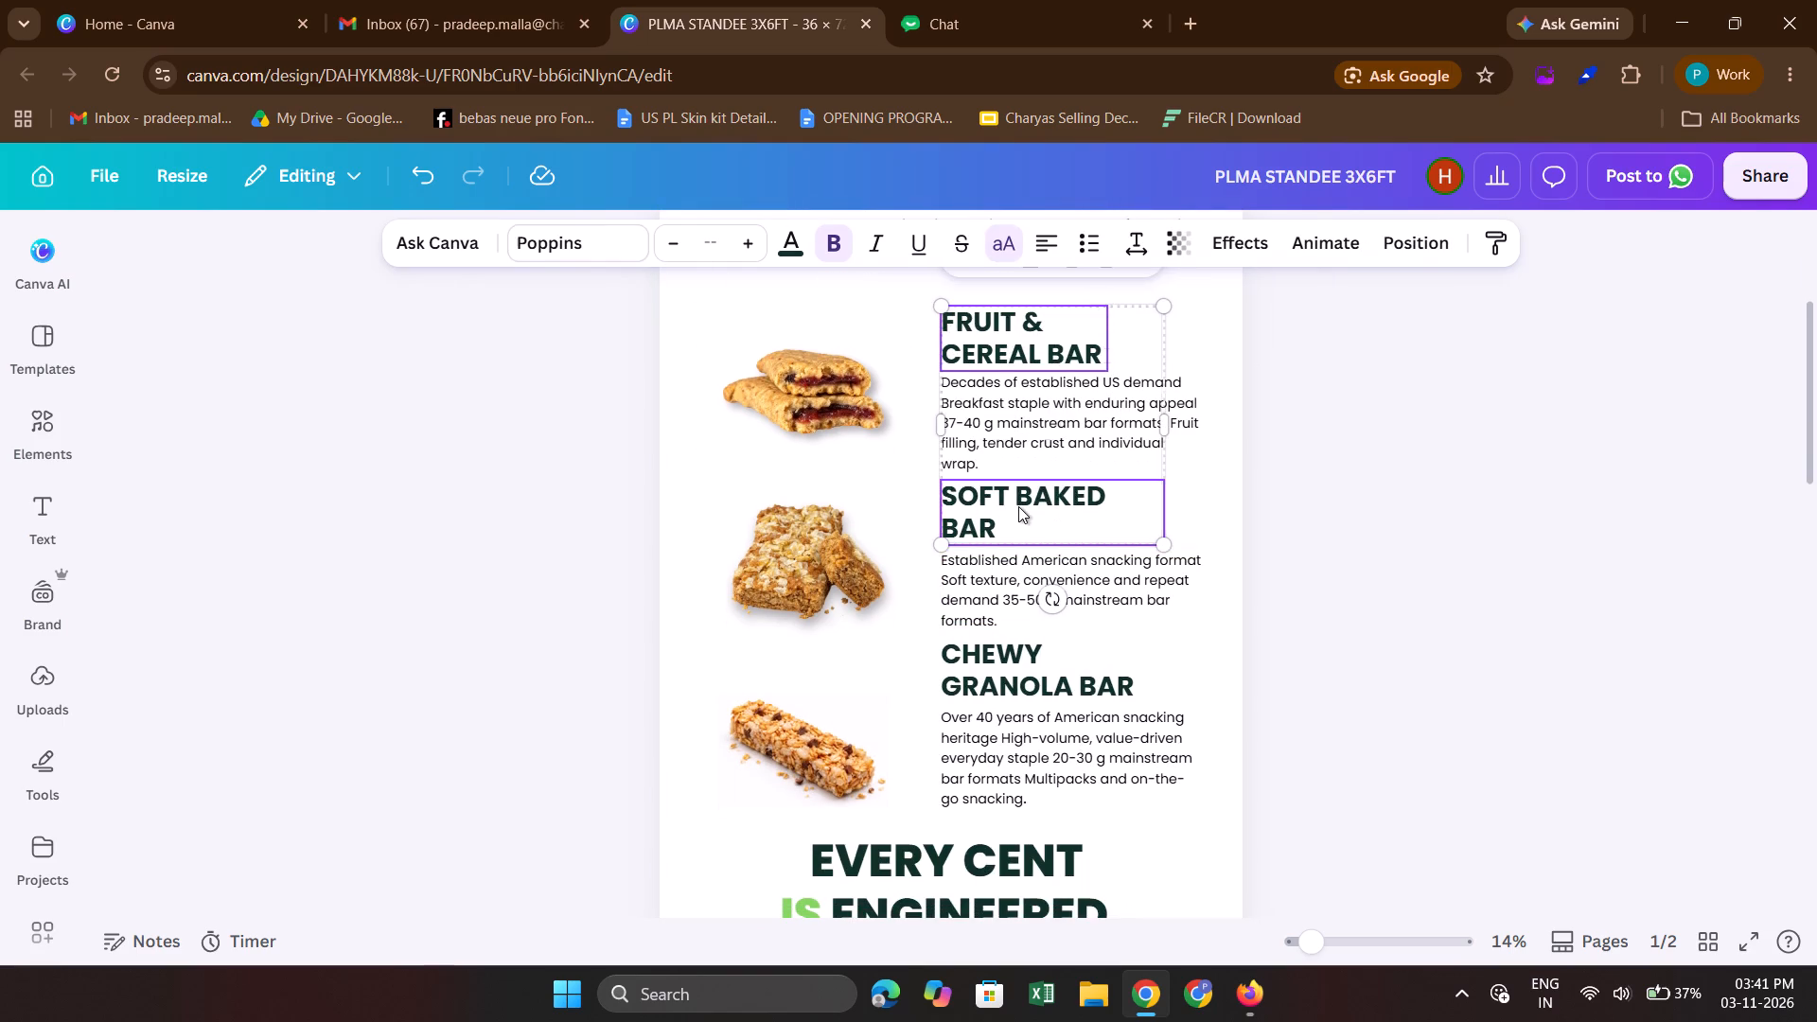
pyautogui.keyDown('shift'); pyautogui.click(993, 654); pyautogui.keyUp('shift')
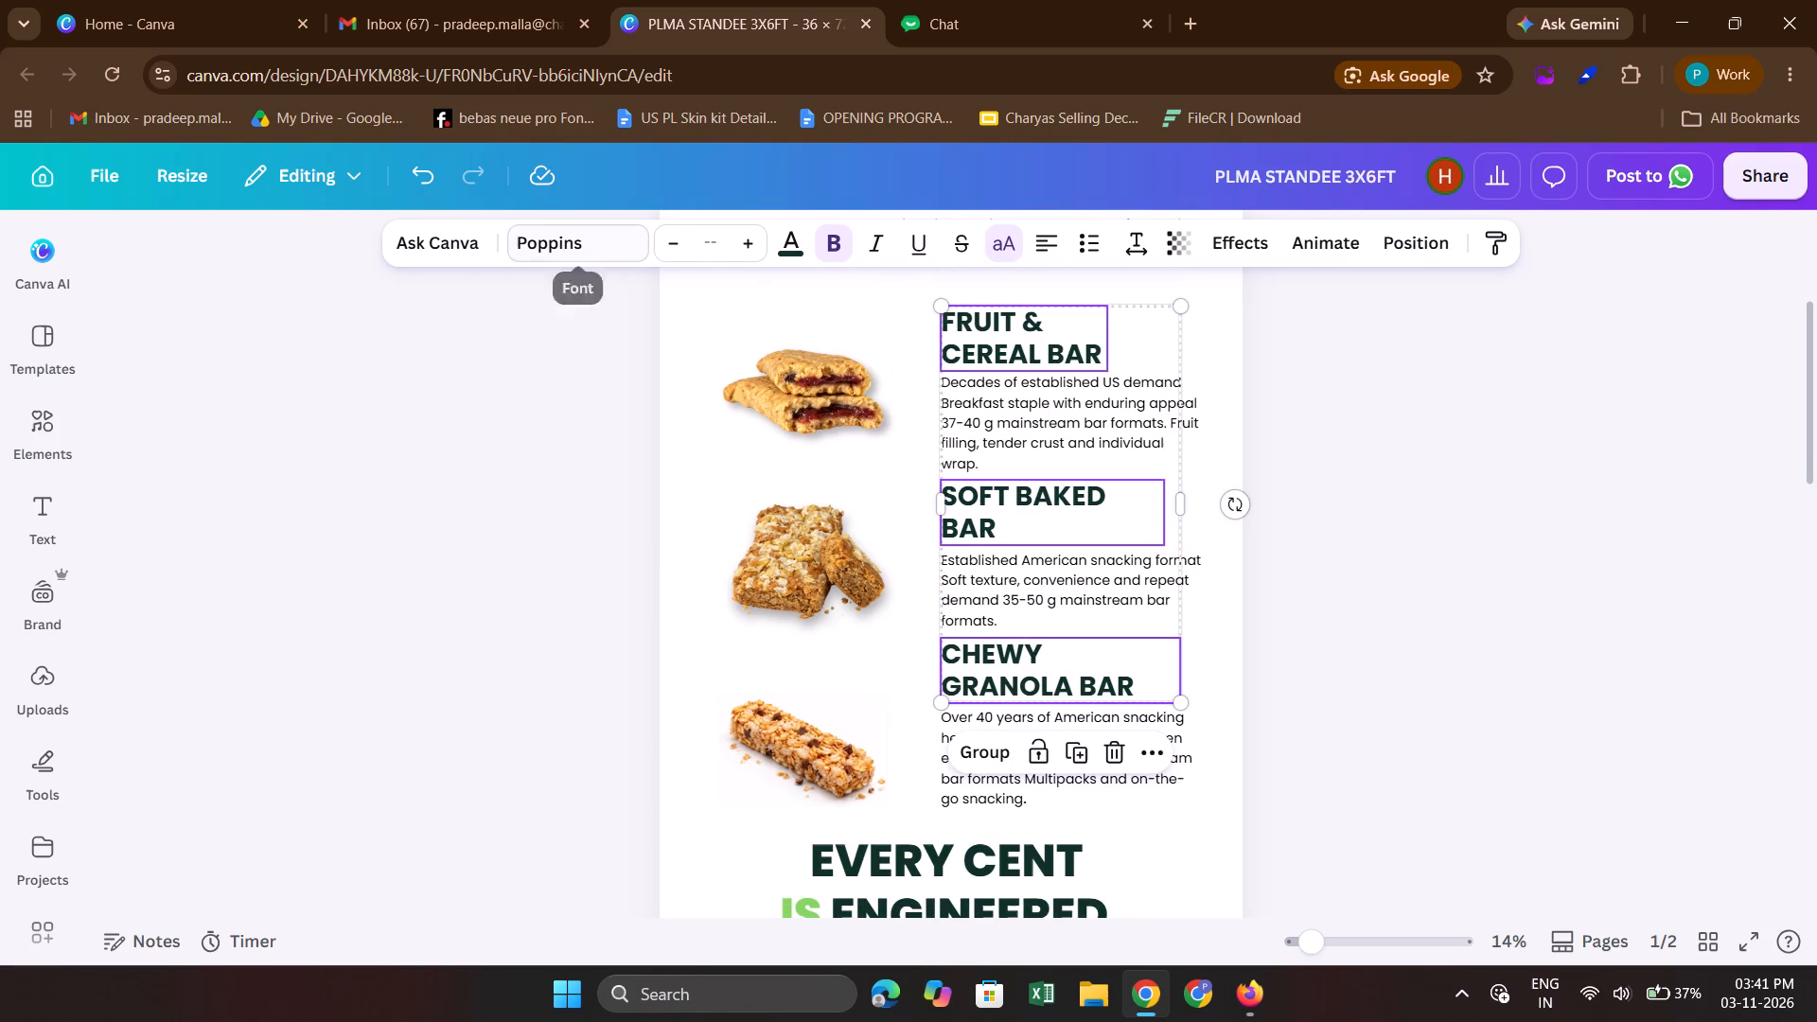
pyautogui.click(716, 245)
pyautogui.write('100')
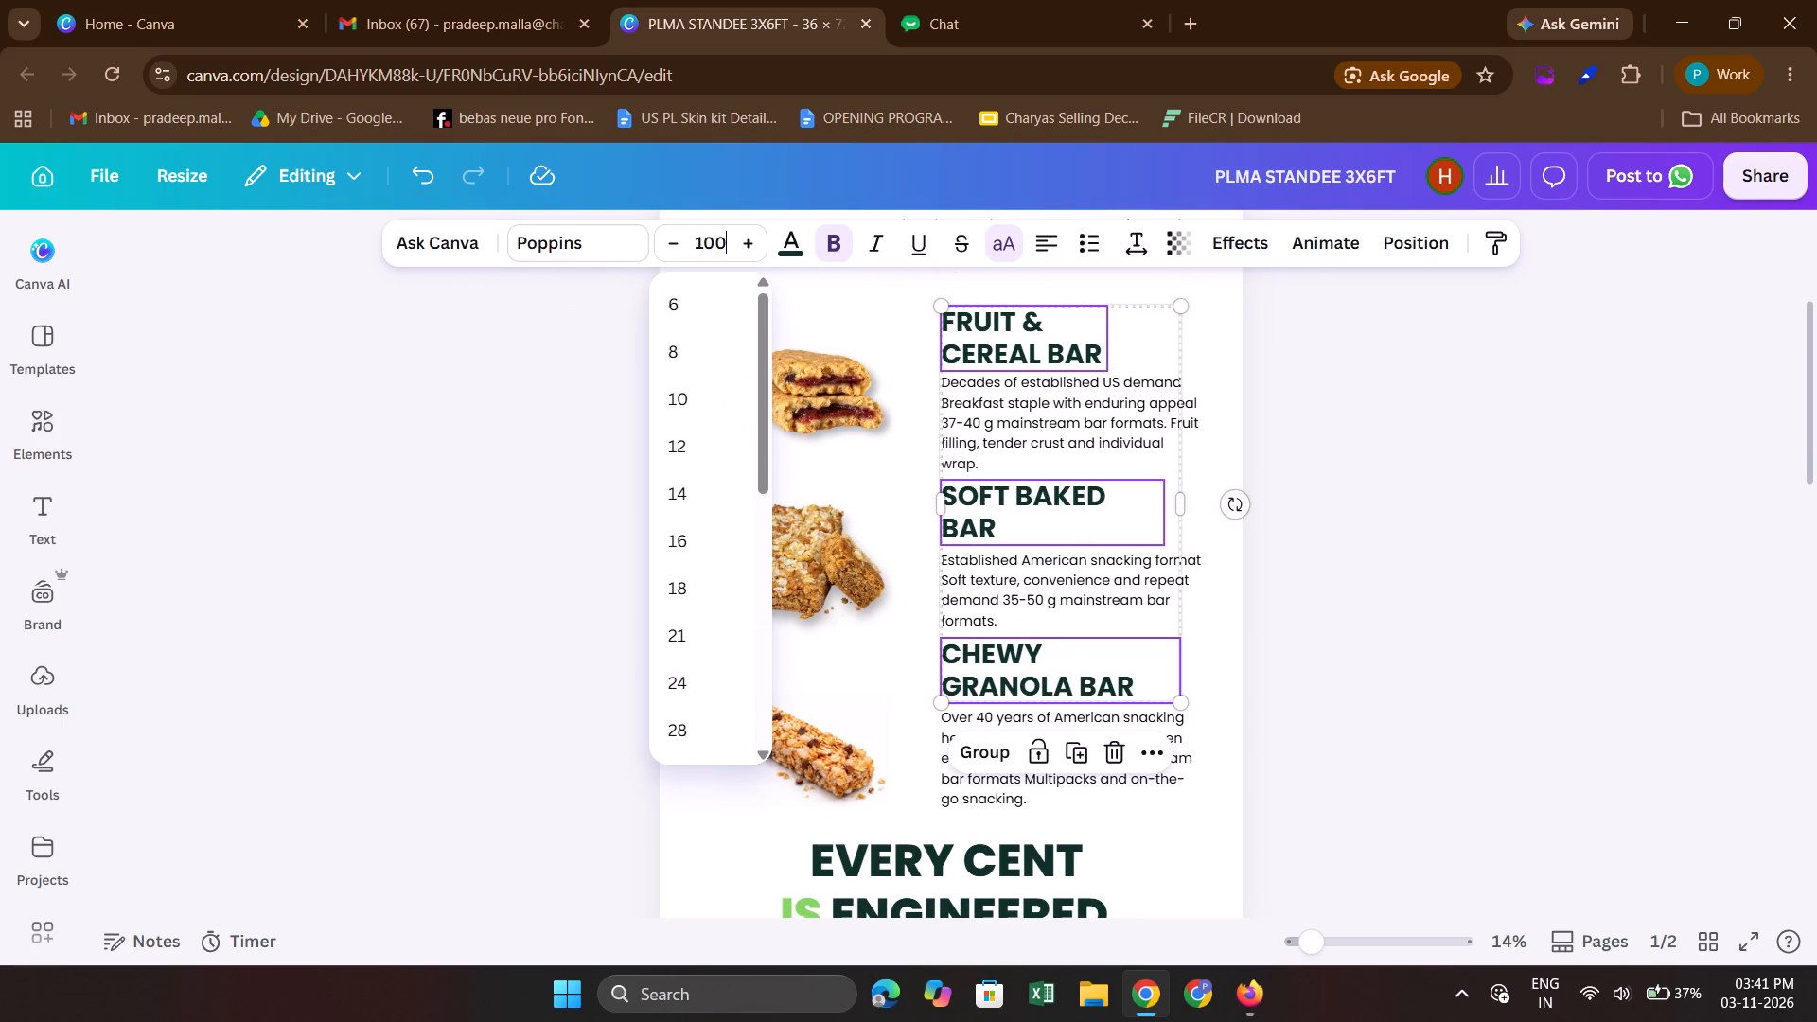
pyautogui.click(1393, 523)
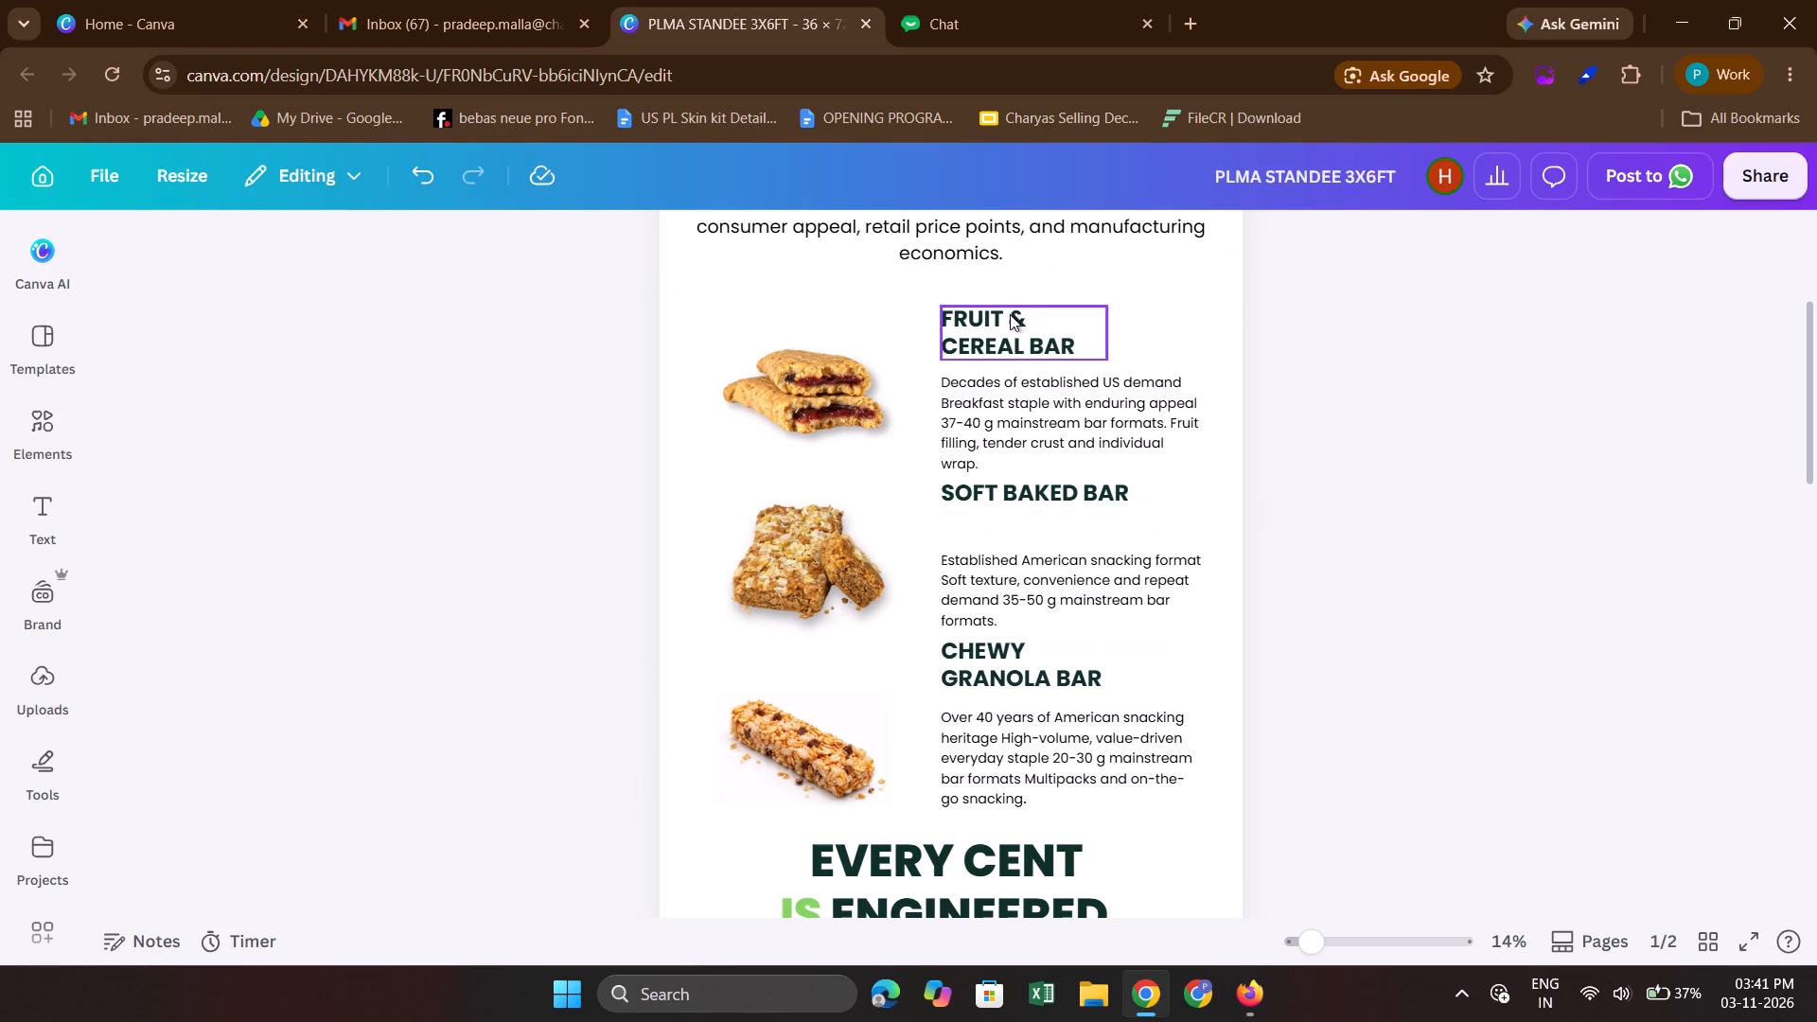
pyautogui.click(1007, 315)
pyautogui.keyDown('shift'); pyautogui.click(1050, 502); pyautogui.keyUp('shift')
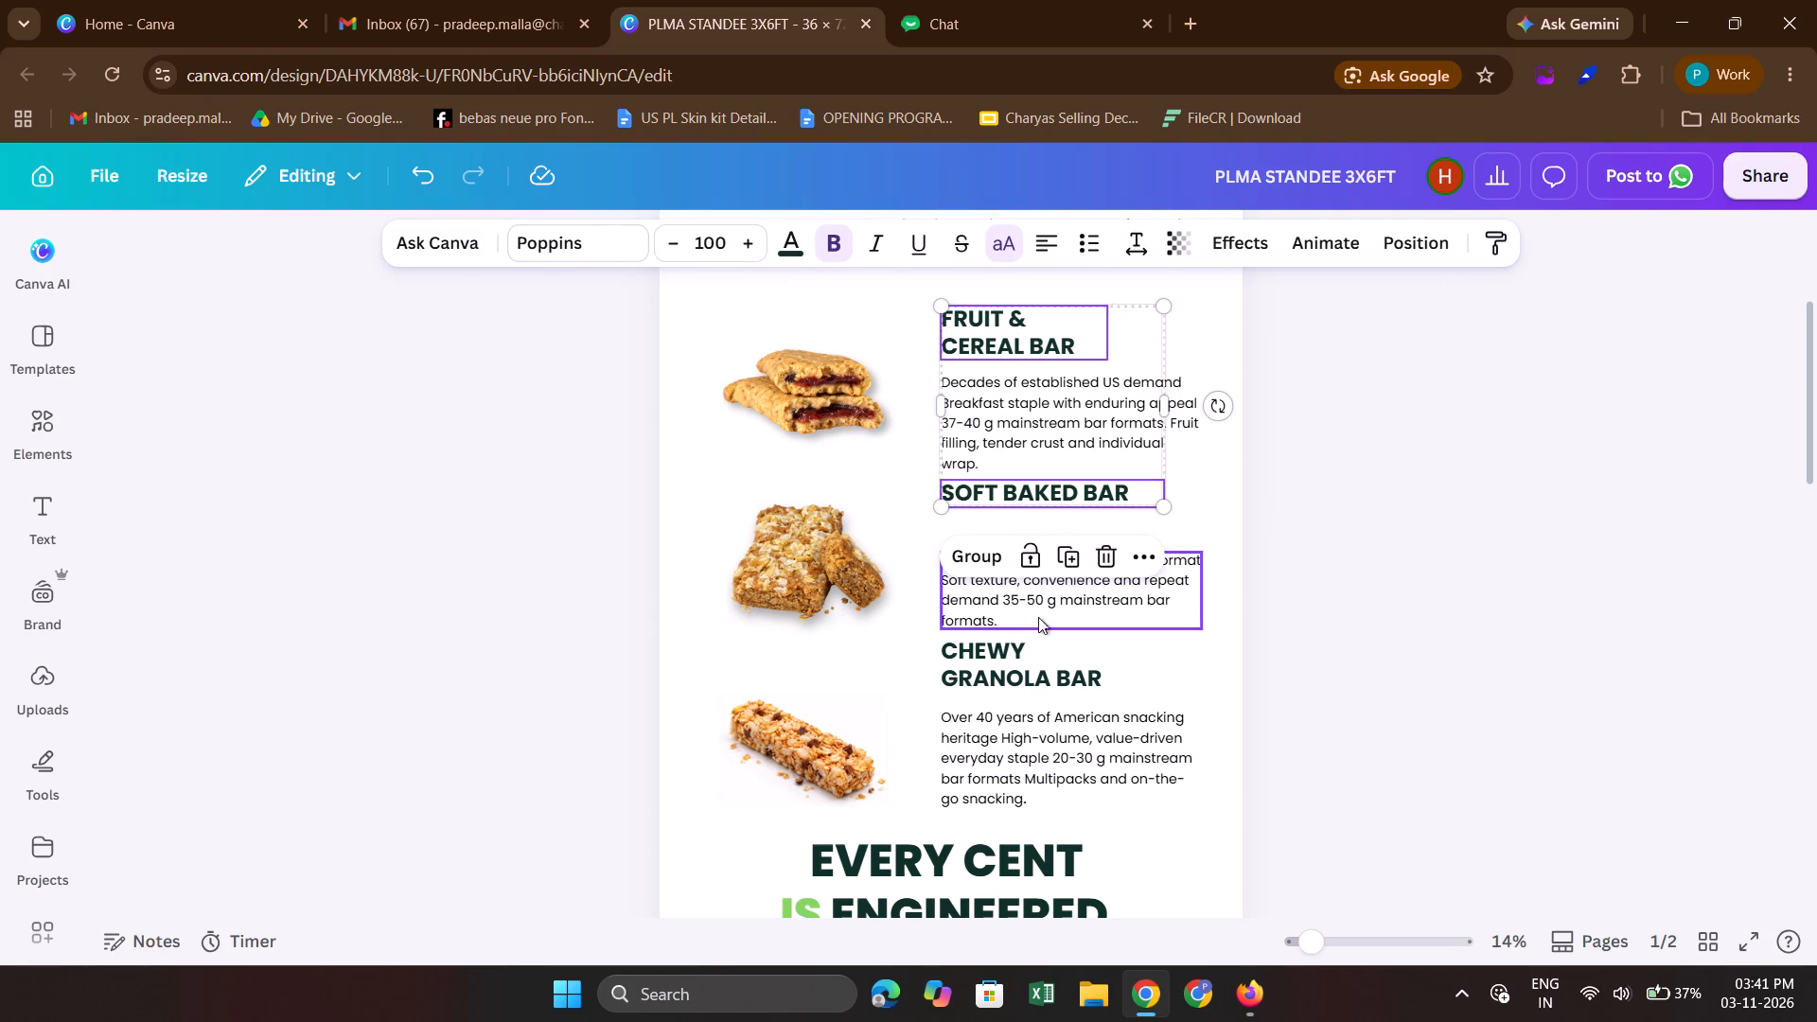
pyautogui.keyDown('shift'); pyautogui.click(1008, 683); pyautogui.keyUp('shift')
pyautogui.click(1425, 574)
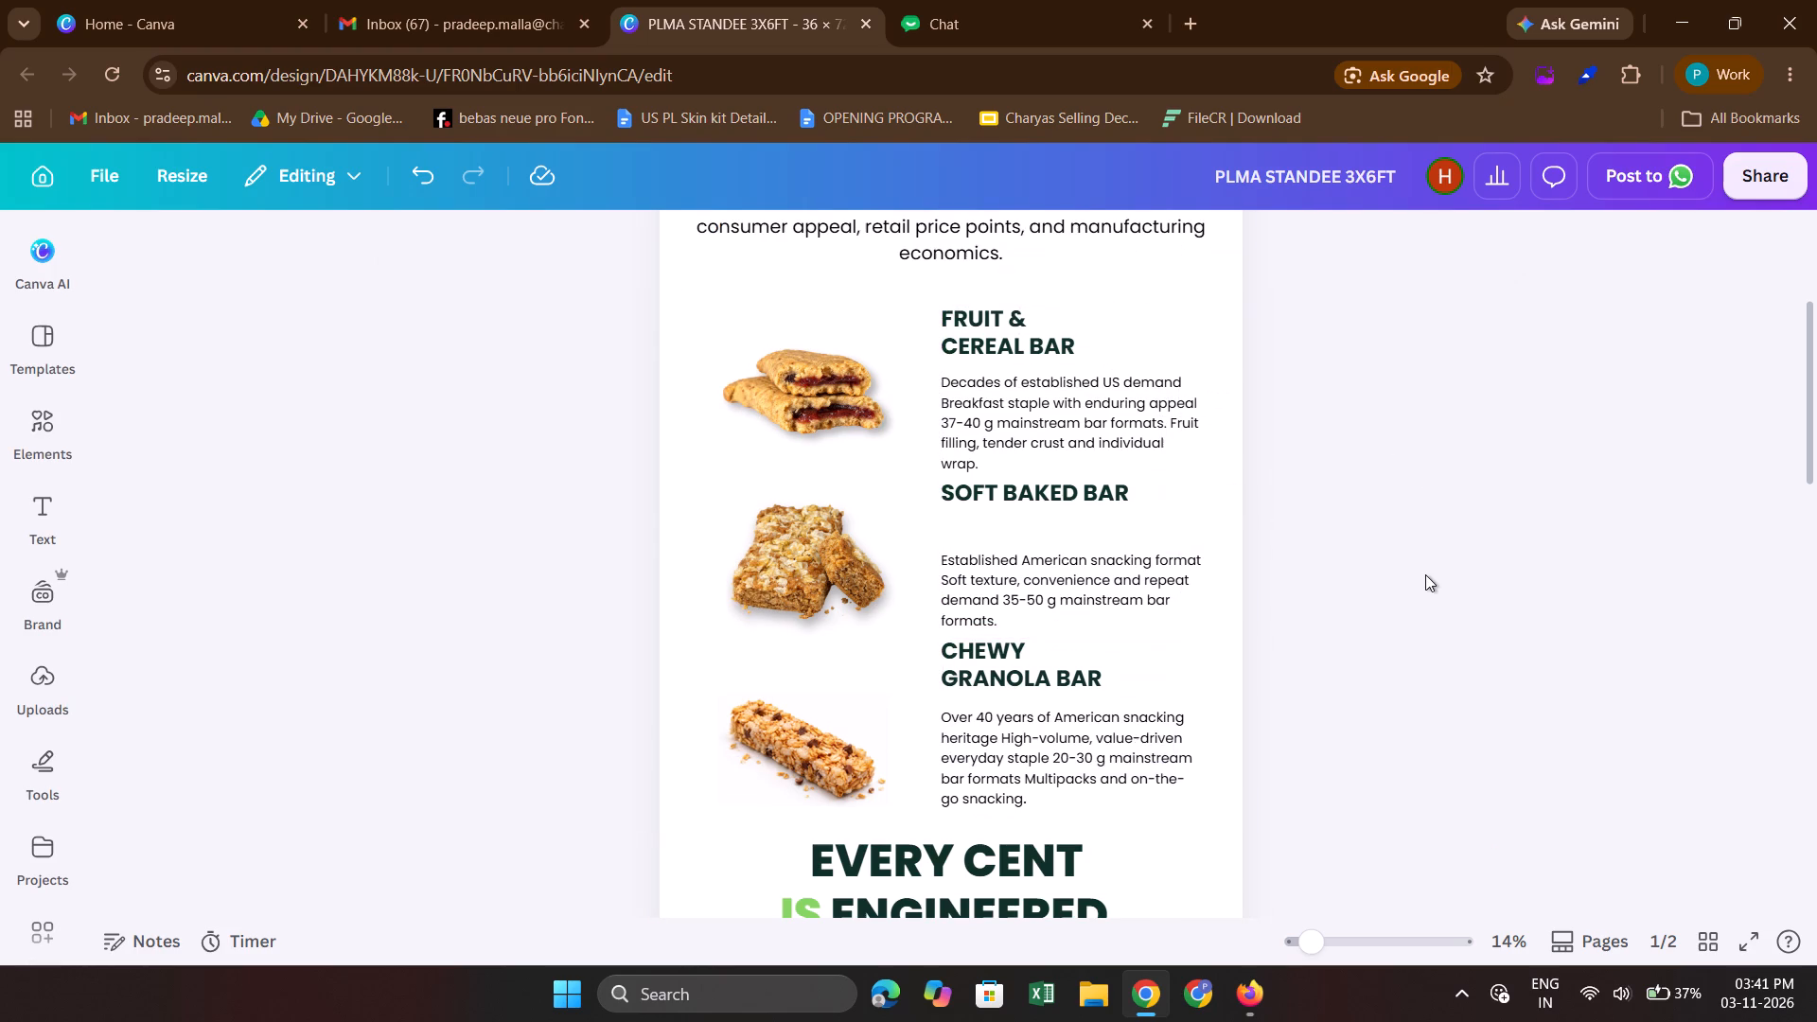
# Move the three bar descriptions up together to close the gap below the FRUIT & CEREAL BAR and CHEWY GRANOLA BAR headings.
pyautogui.scroll(1, 1425, 574)
pyautogui.click(1096, 520)
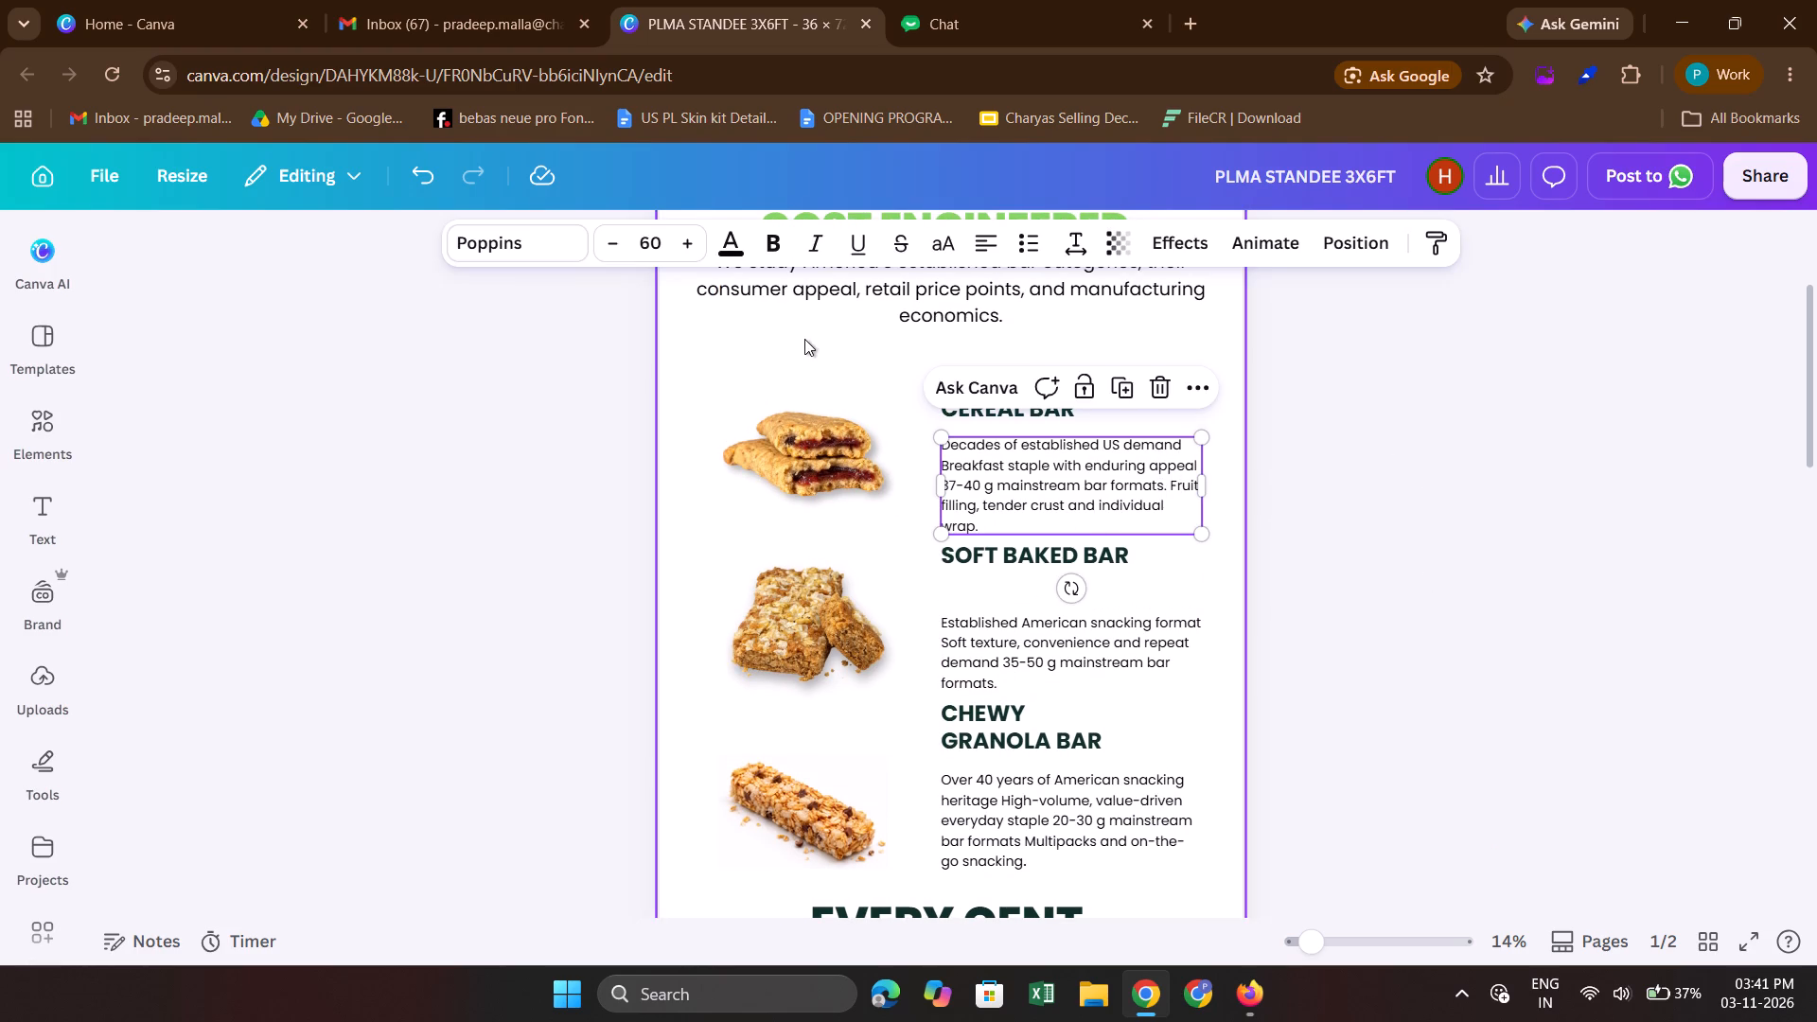
pyautogui.keyDown('shift'); pyautogui.click(994, 660); pyautogui.keyUp('shift')
pyautogui.keyDown('shift'); pyautogui.click(1012, 822); pyautogui.keyUp('shift')
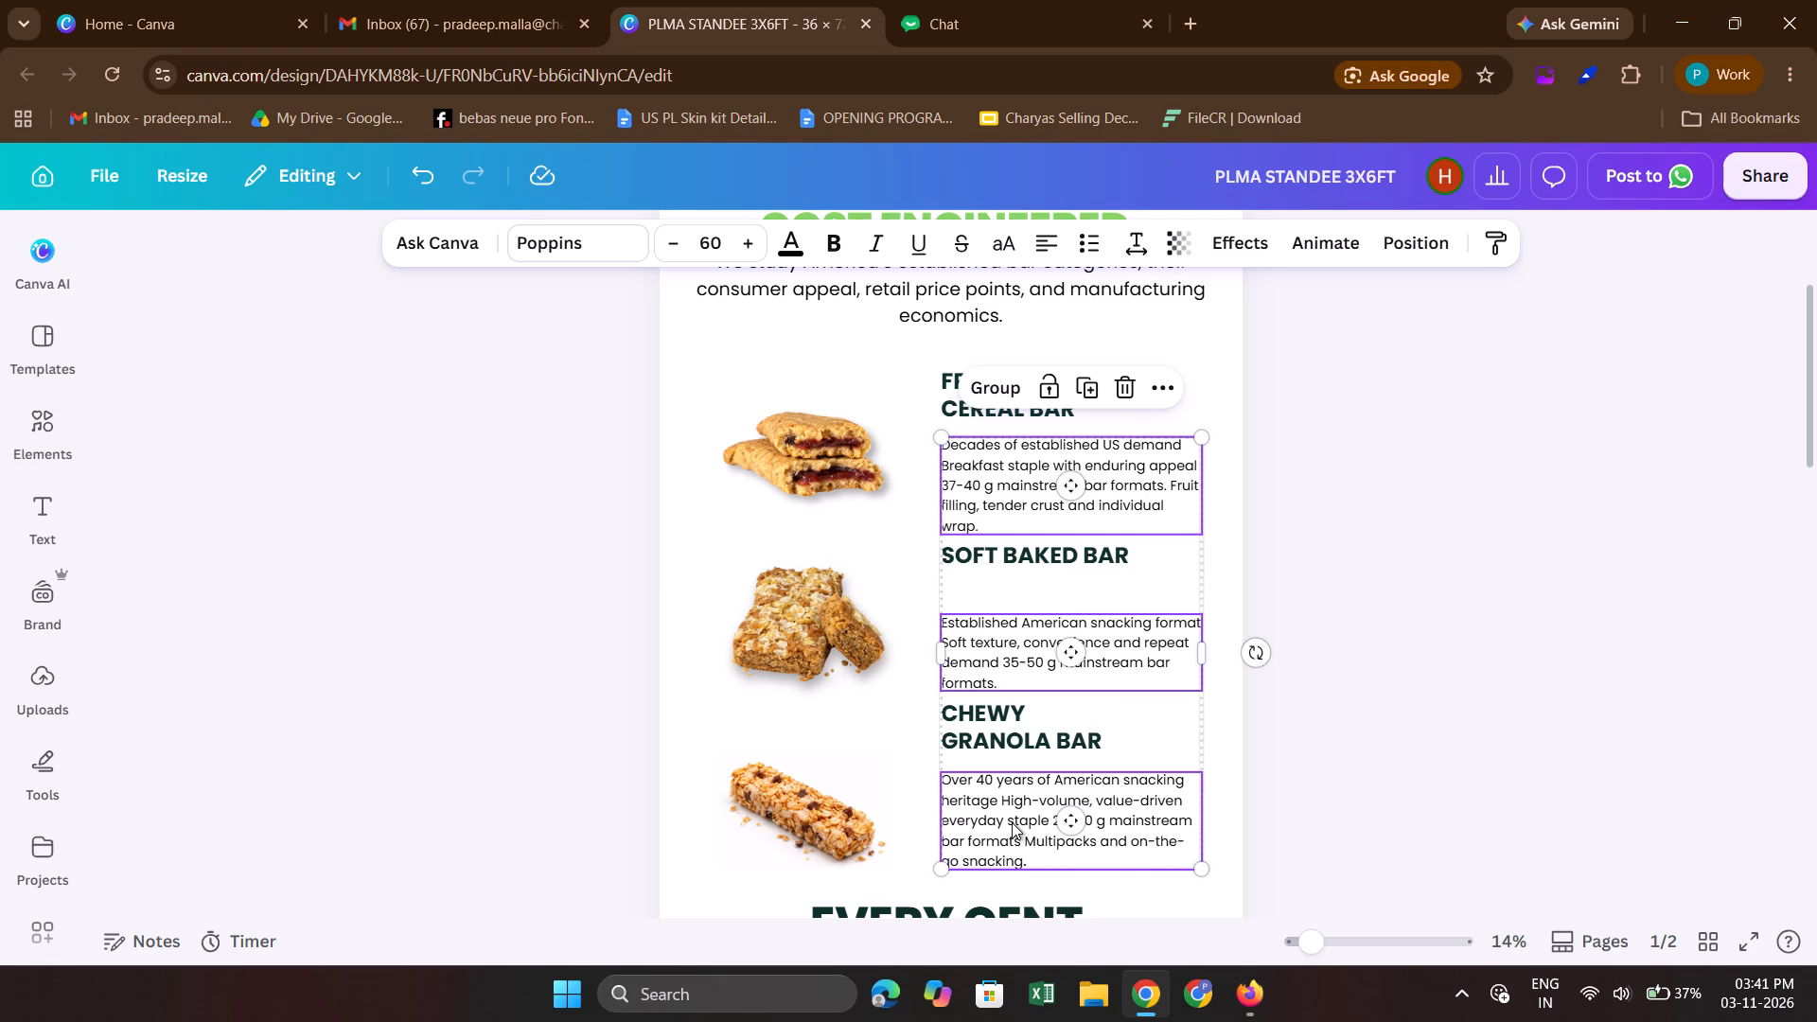
pyautogui.hotkey('shift', 'Up')
pyautogui.press('Down')
pyautogui.press('Down')
pyautogui.press('Down')
pyautogui.press('Down')
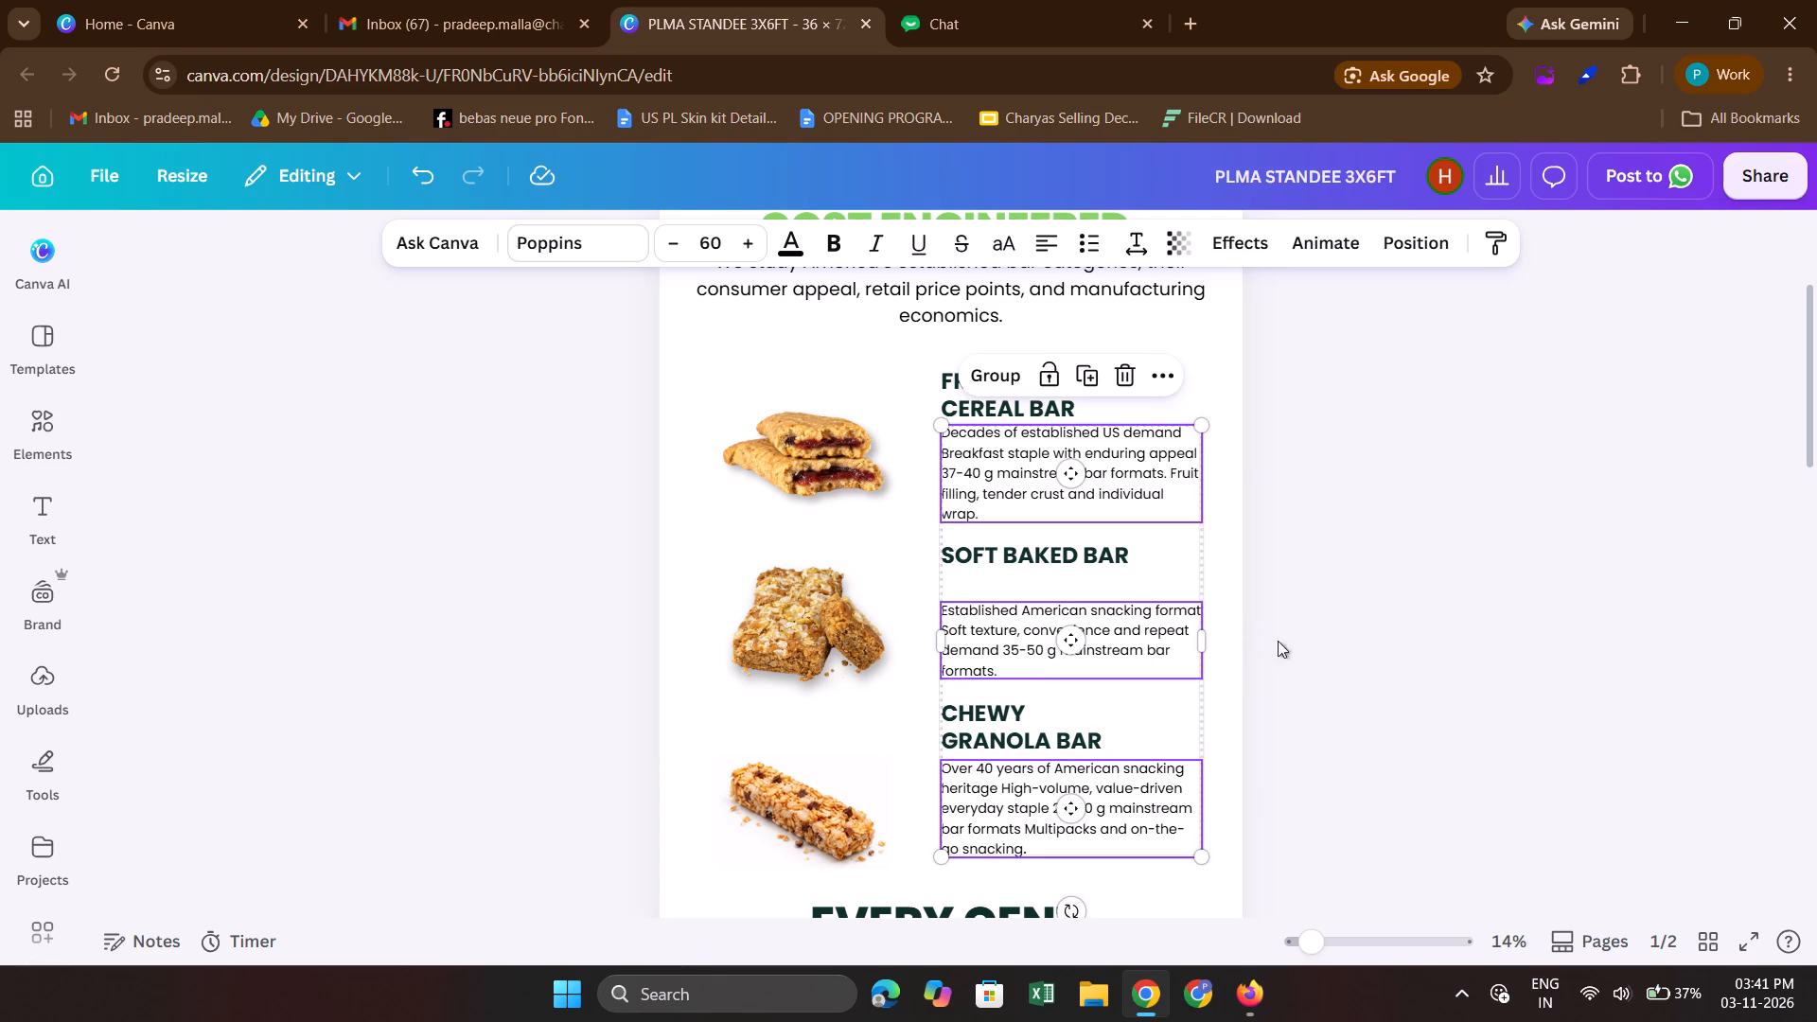
pyautogui.click(1384, 629)
# Move the SOFT BAKED BAR description up so it sits directly under its one-line heading.
pyautogui.scroll(-1, 1384, 629)
pyautogui.click(1084, 537)
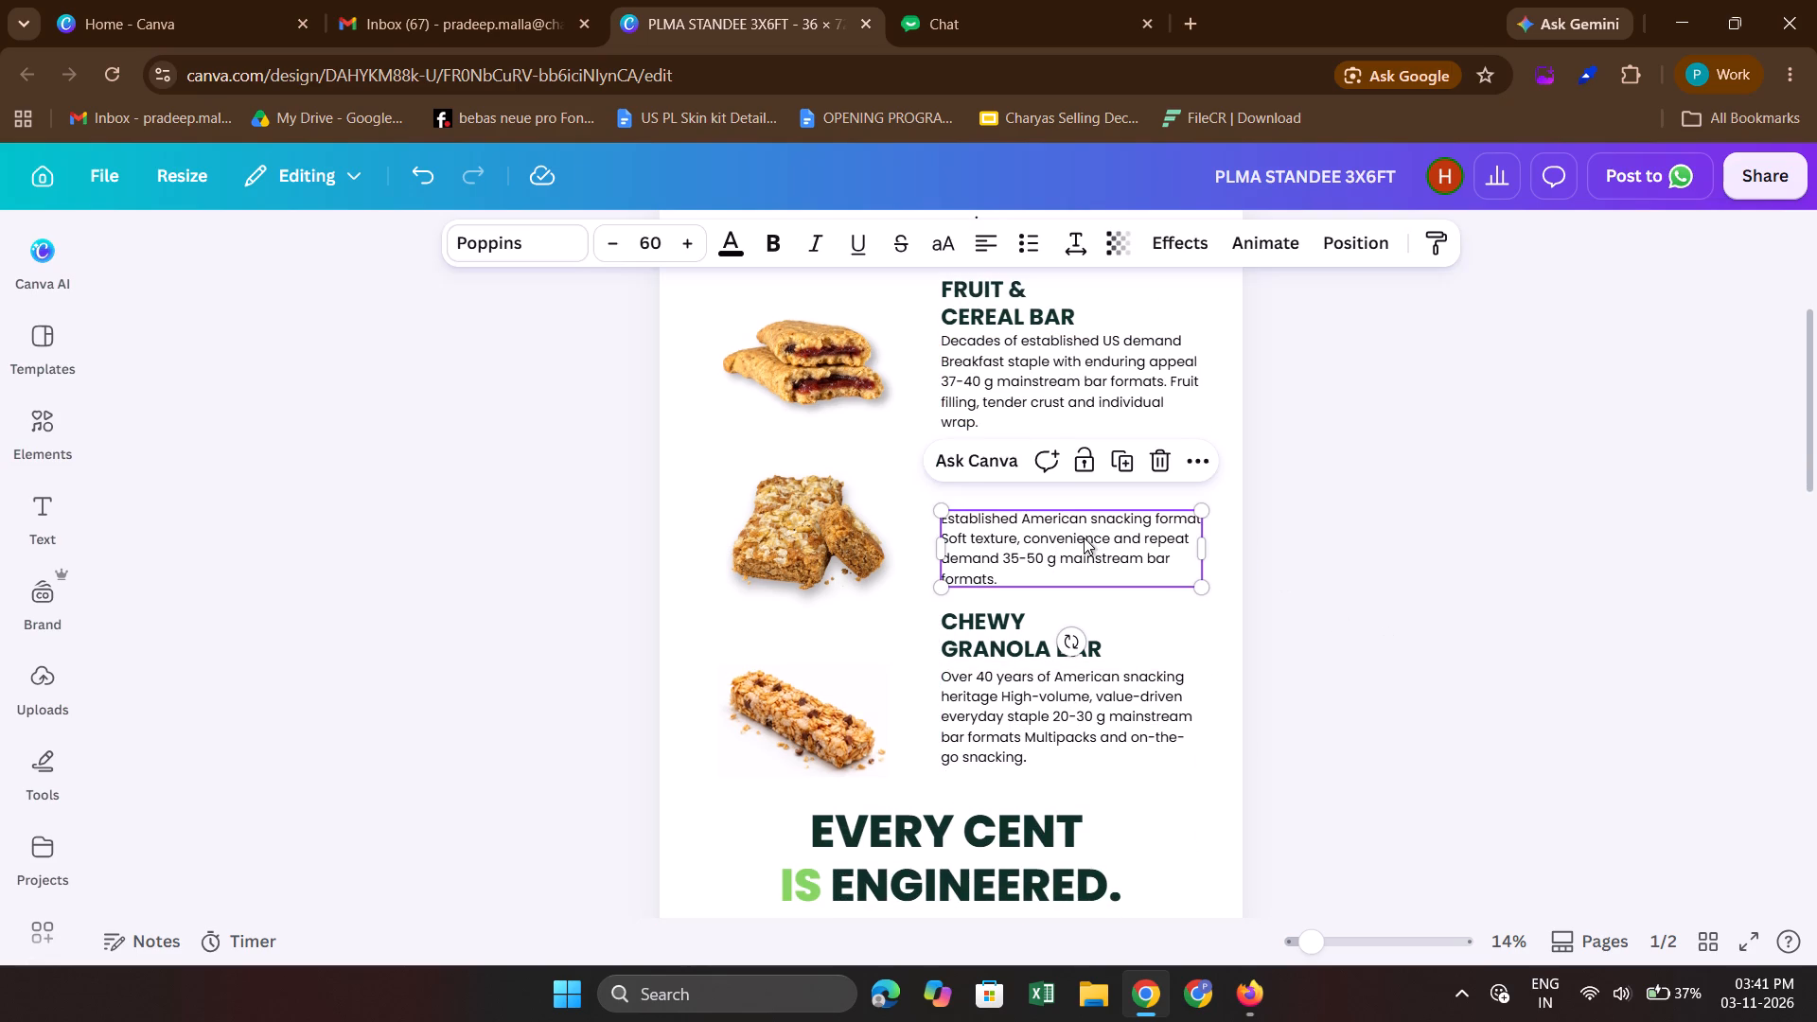
pyautogui.hotkey('shift', 'Up')
pyautogui.hotkey('shift', 'Up')
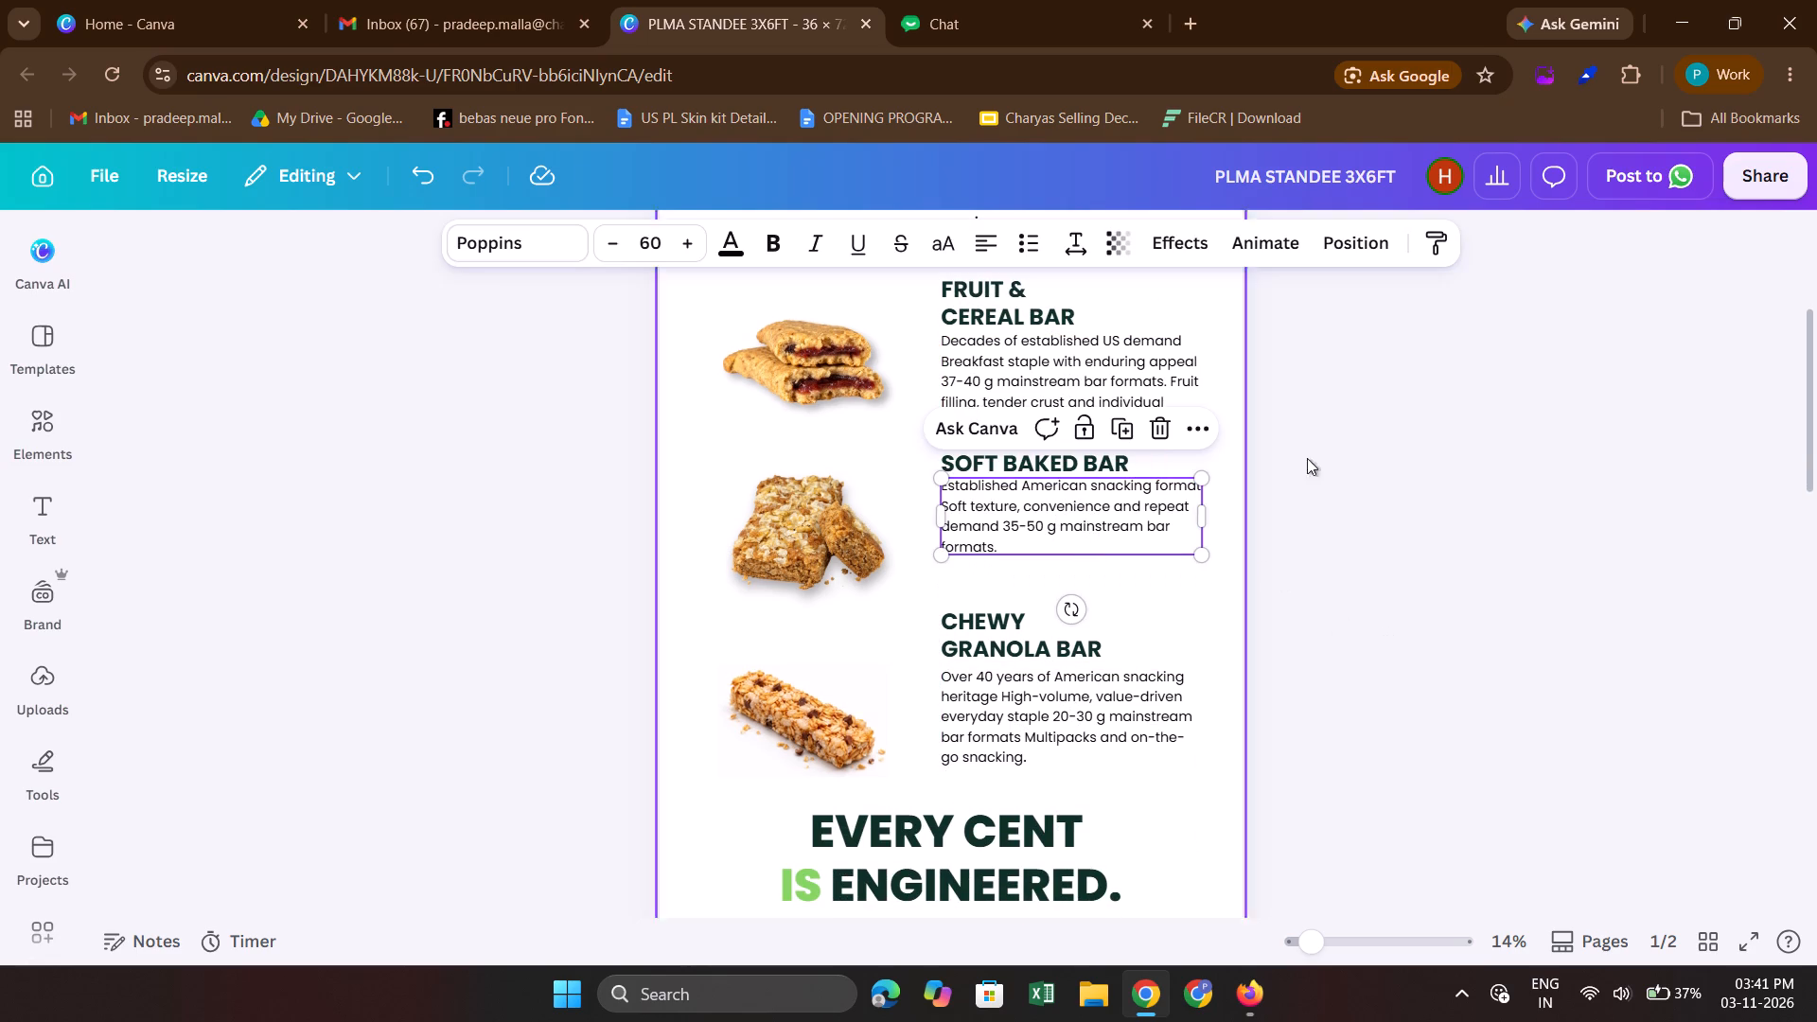
pyautogui.click(1363, 458)
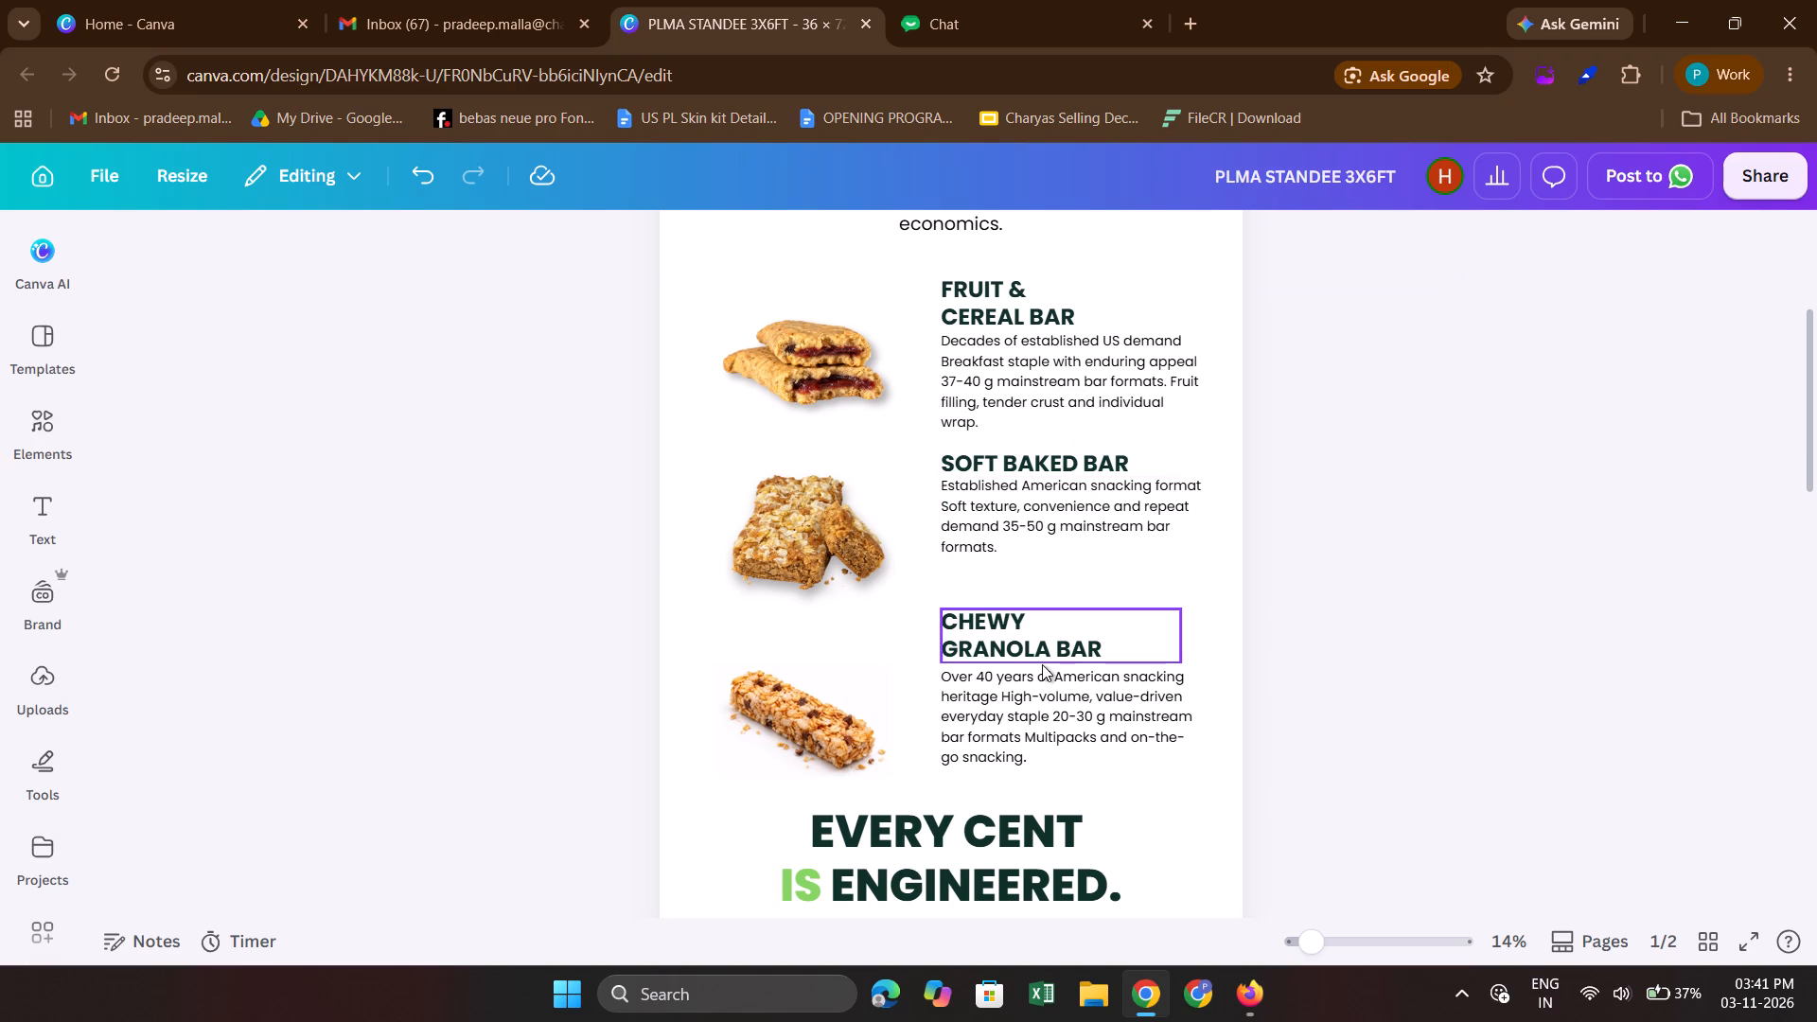
# Move the CHEWY GRANOLA BAR heading and description up together, closer to the SOFT BAKED BAR section.
pyautogui.click(1042, 664)
pyautogui.keyDown('shift'); pyautogui.click(1008, 693); pyautogui.keyUp('shift')
pyautogui.hotkey('shift', 'Up')
pyautogui.hotkey('shift', 'Up')
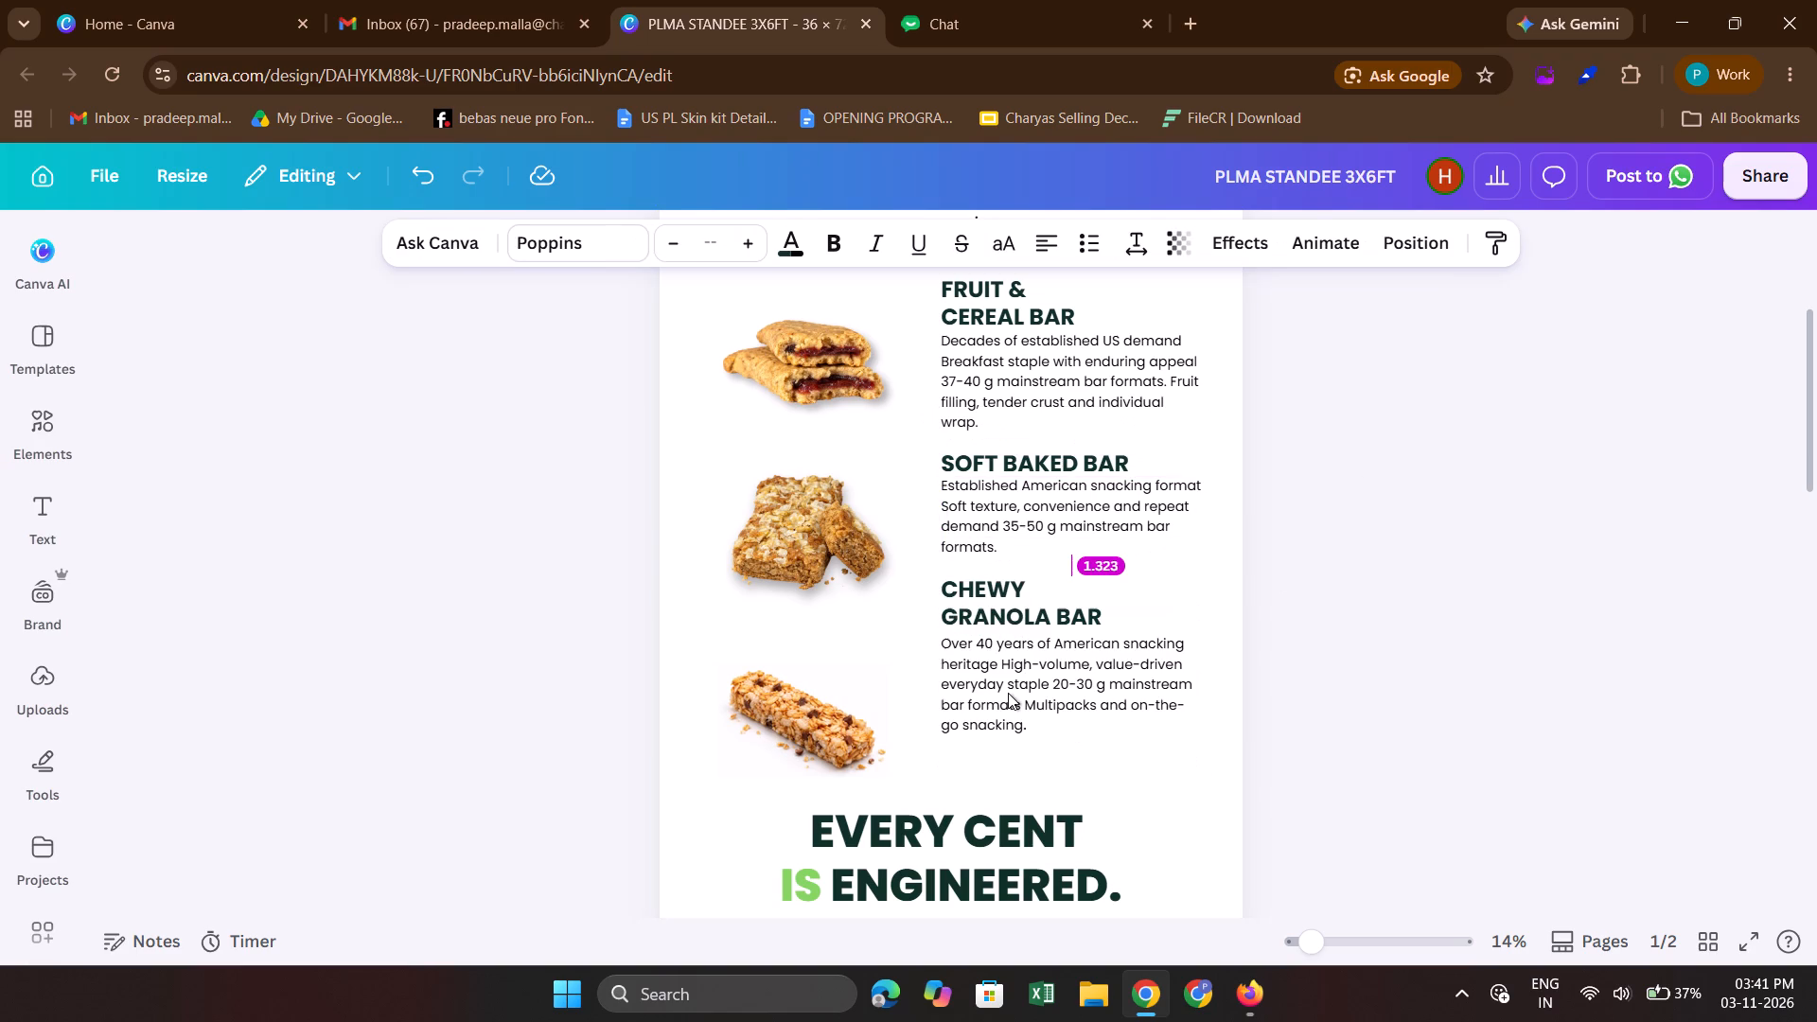
# Nudge the SOFT BAKED BAR image up beside its heading and description.
pyautogui.click(790, 555)
pyautogui.hotkey('shift', 'Up')
pyautogui.hotkey('shift', 'Up')
pyautogui.hotkey('shift', 'Down')
# Nudge the FRUIT & CEREAL BAR image up beside its heading and description.
pyautogui.scroll(1, 790, 555)
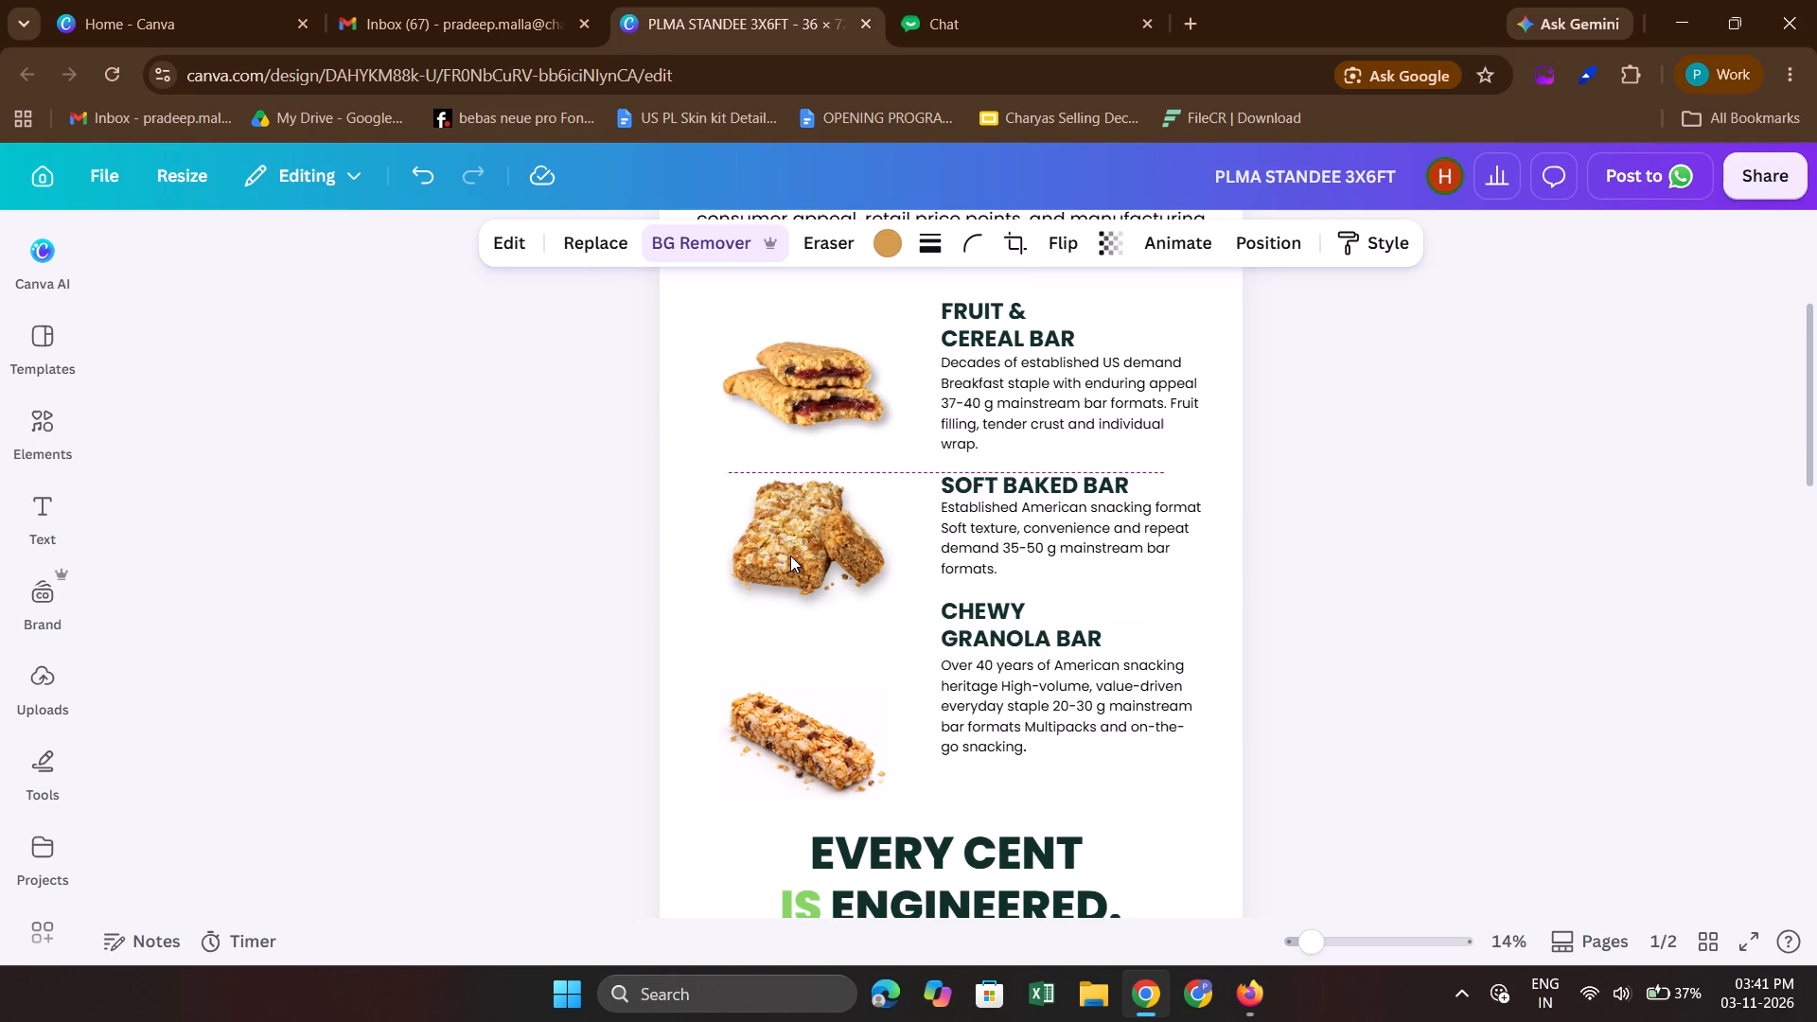
pyautogui.scroll(1, 790, 555)
pyautogui.click(763, 469)
pyautogui.hotkey('shift', 'Up')
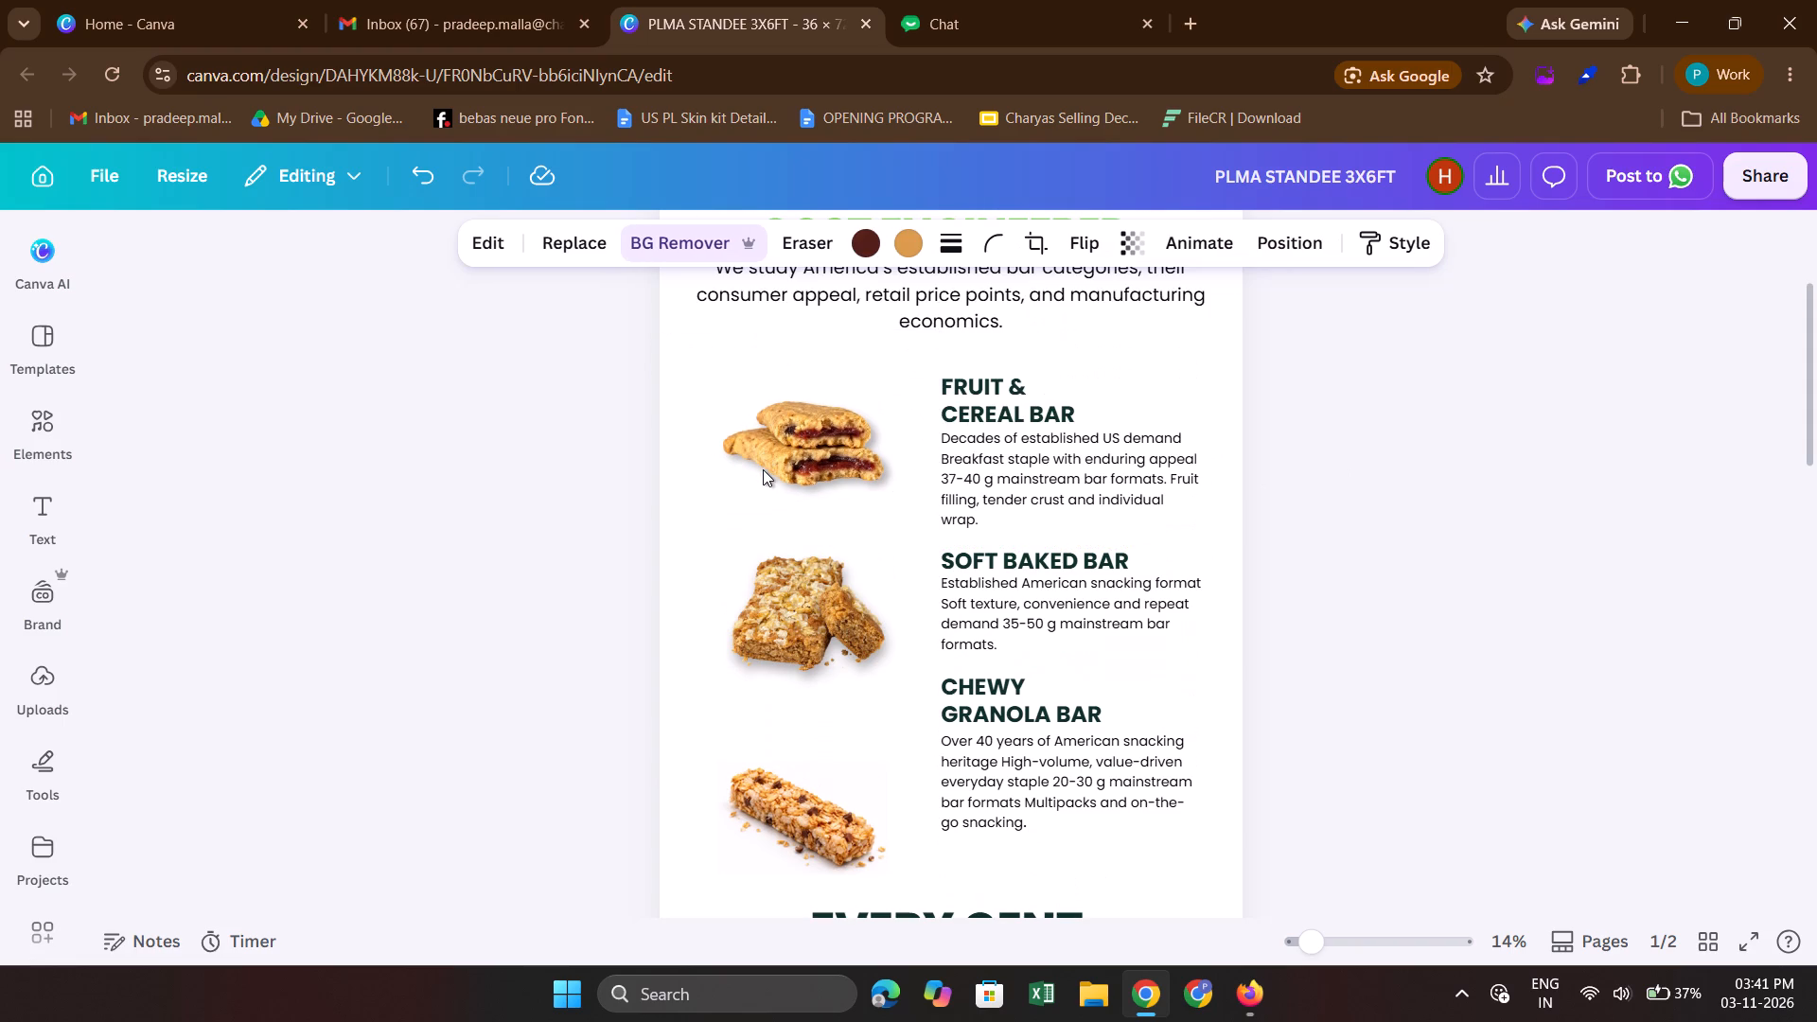
# Shrink the SOFT BAKED BAR image slightly and nudge it up so its top aligns with its heading.
pyautogui.click(763, 572)
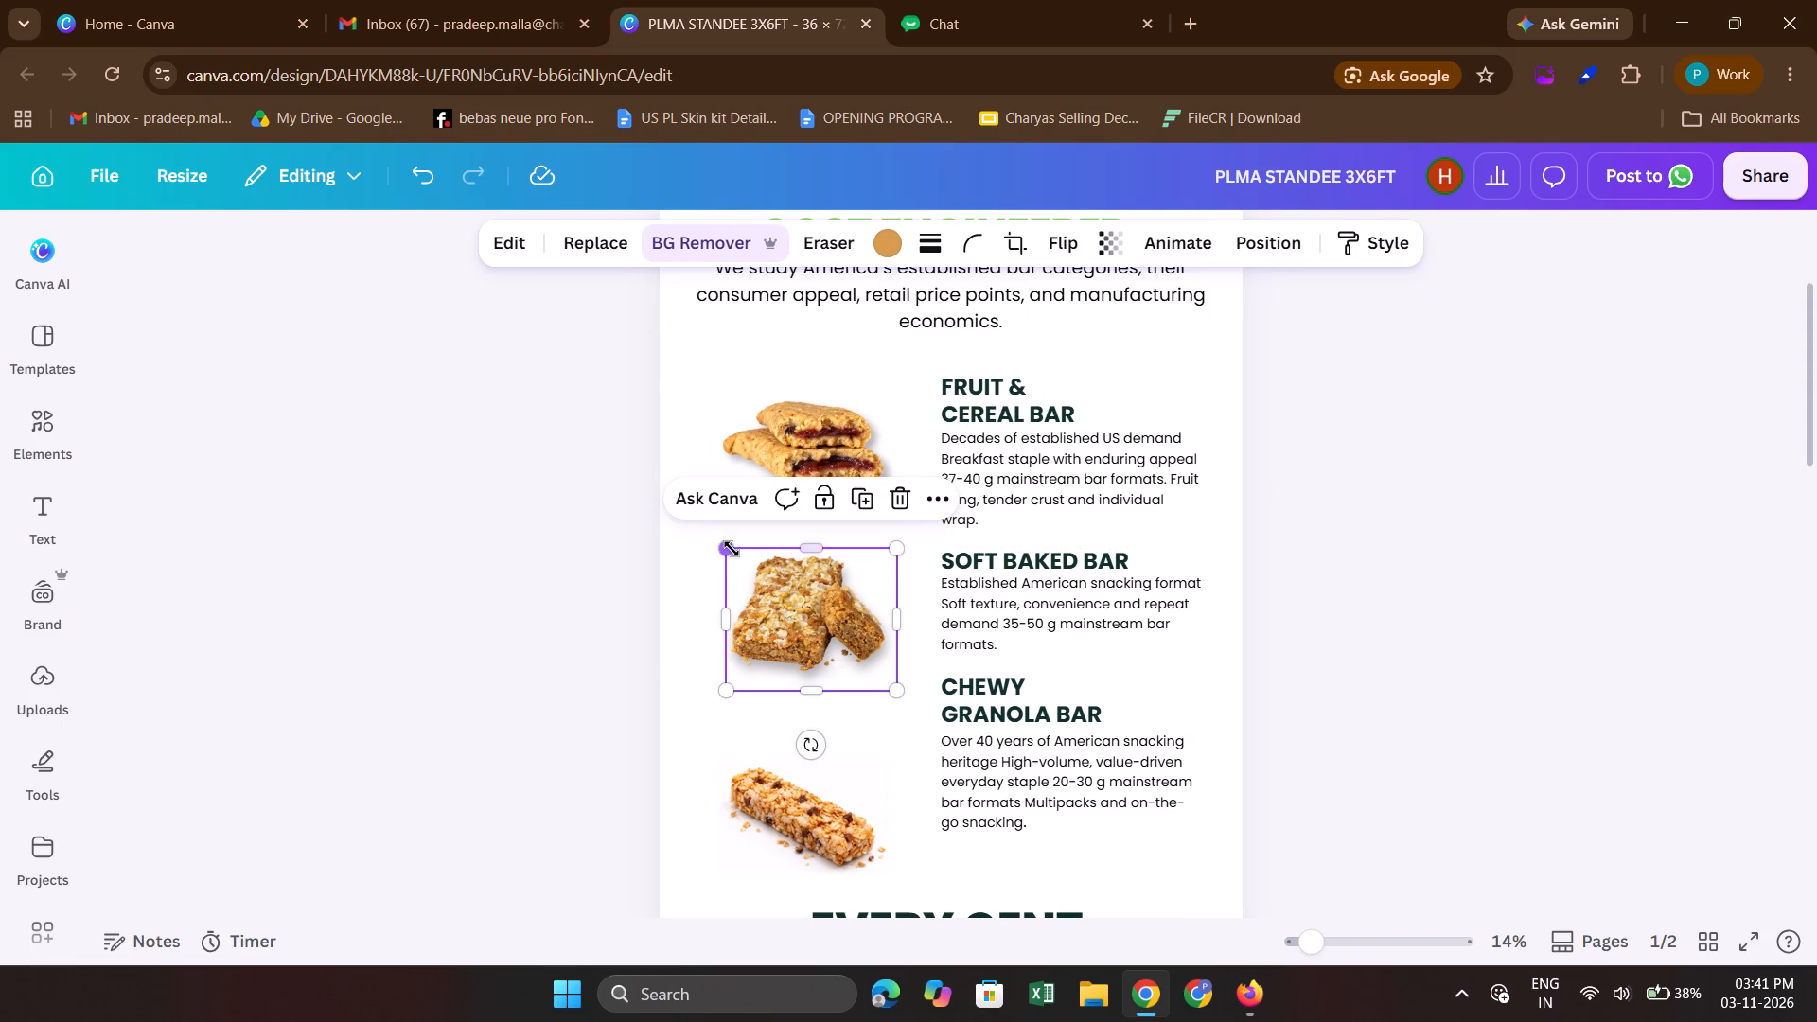
pyautogui.moveTo(732, 549); pyautogui.dragTo(750, 564)
pyautogui.press('Up')
pyautogui.press('Up')
pyautogui.press('Up')
pyautogui.press('Up')
pyautogui.press('Up')
pyautogui.press('Up')
pyautogui.press('Up')
pyautogui.press('Up')
pyautogui.press('Up')
pyautogui.press('Up')
pyautogui.press('Up')
pyautogui.press('Up')
pyautogui.press('Up')
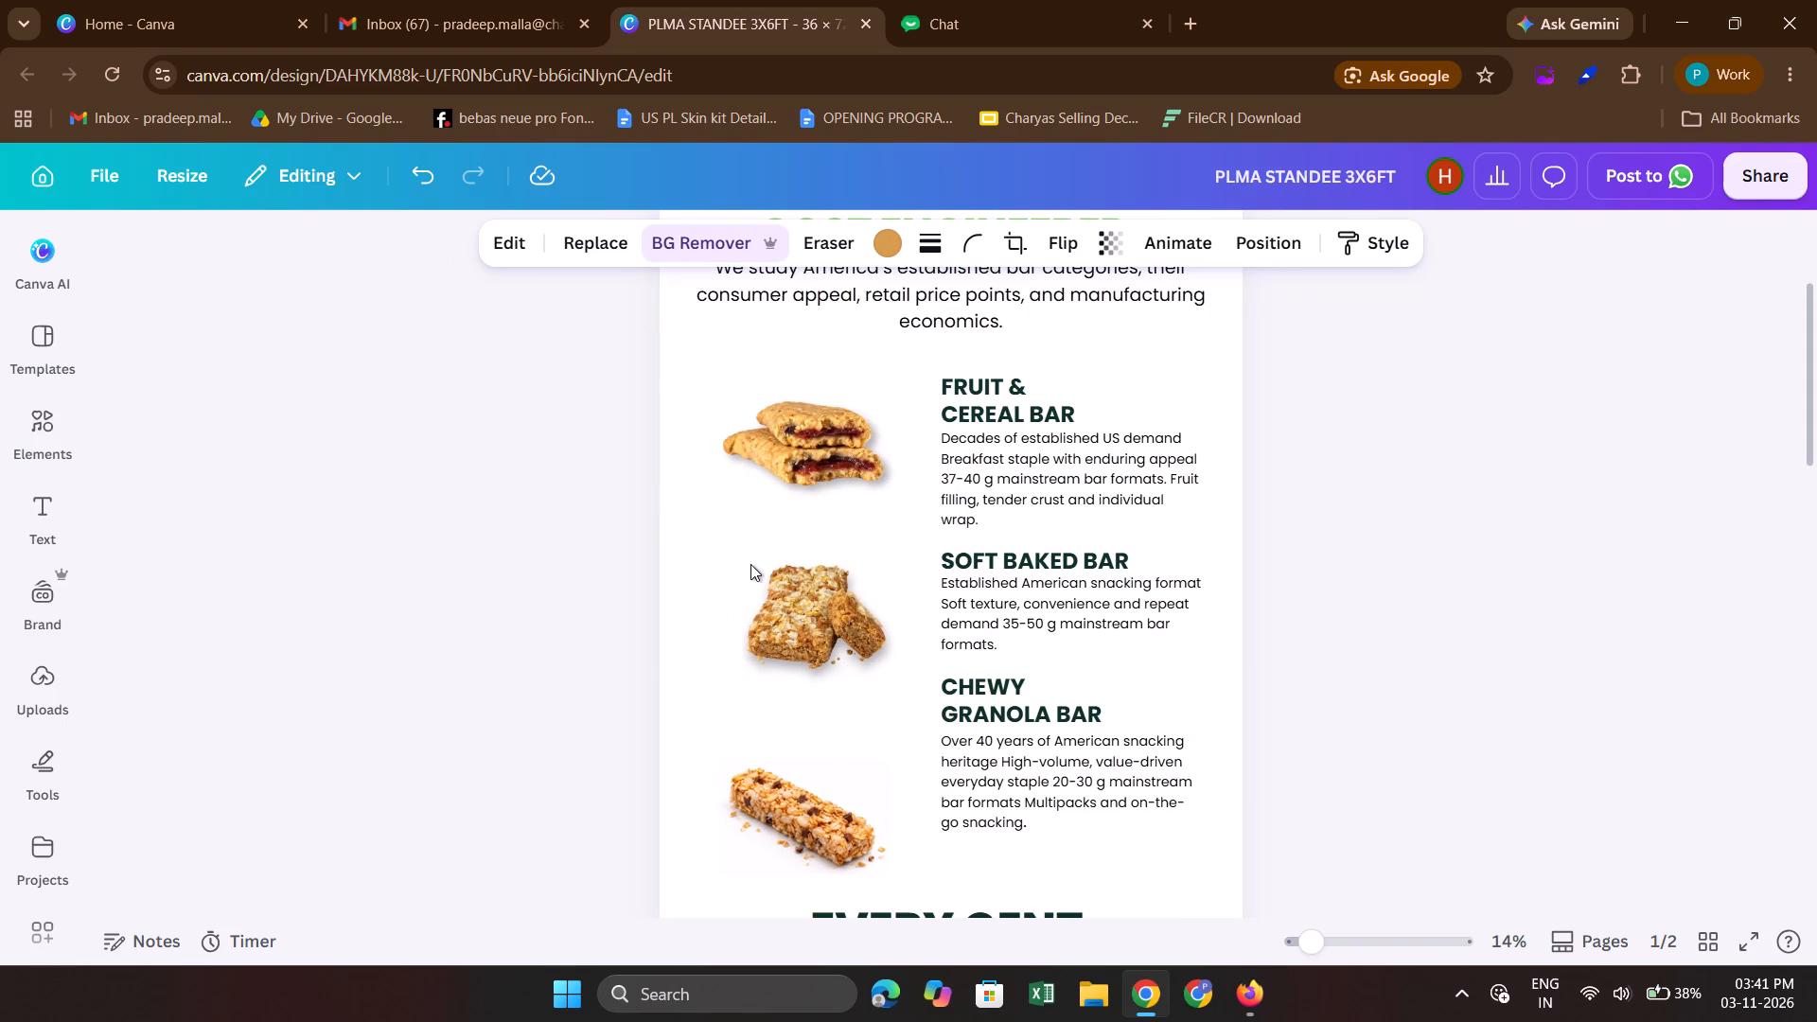
pyautogui.press('Up')
pyautogui.press('Up')
pyautogui.press('Up')
pyautogui.press('Up')
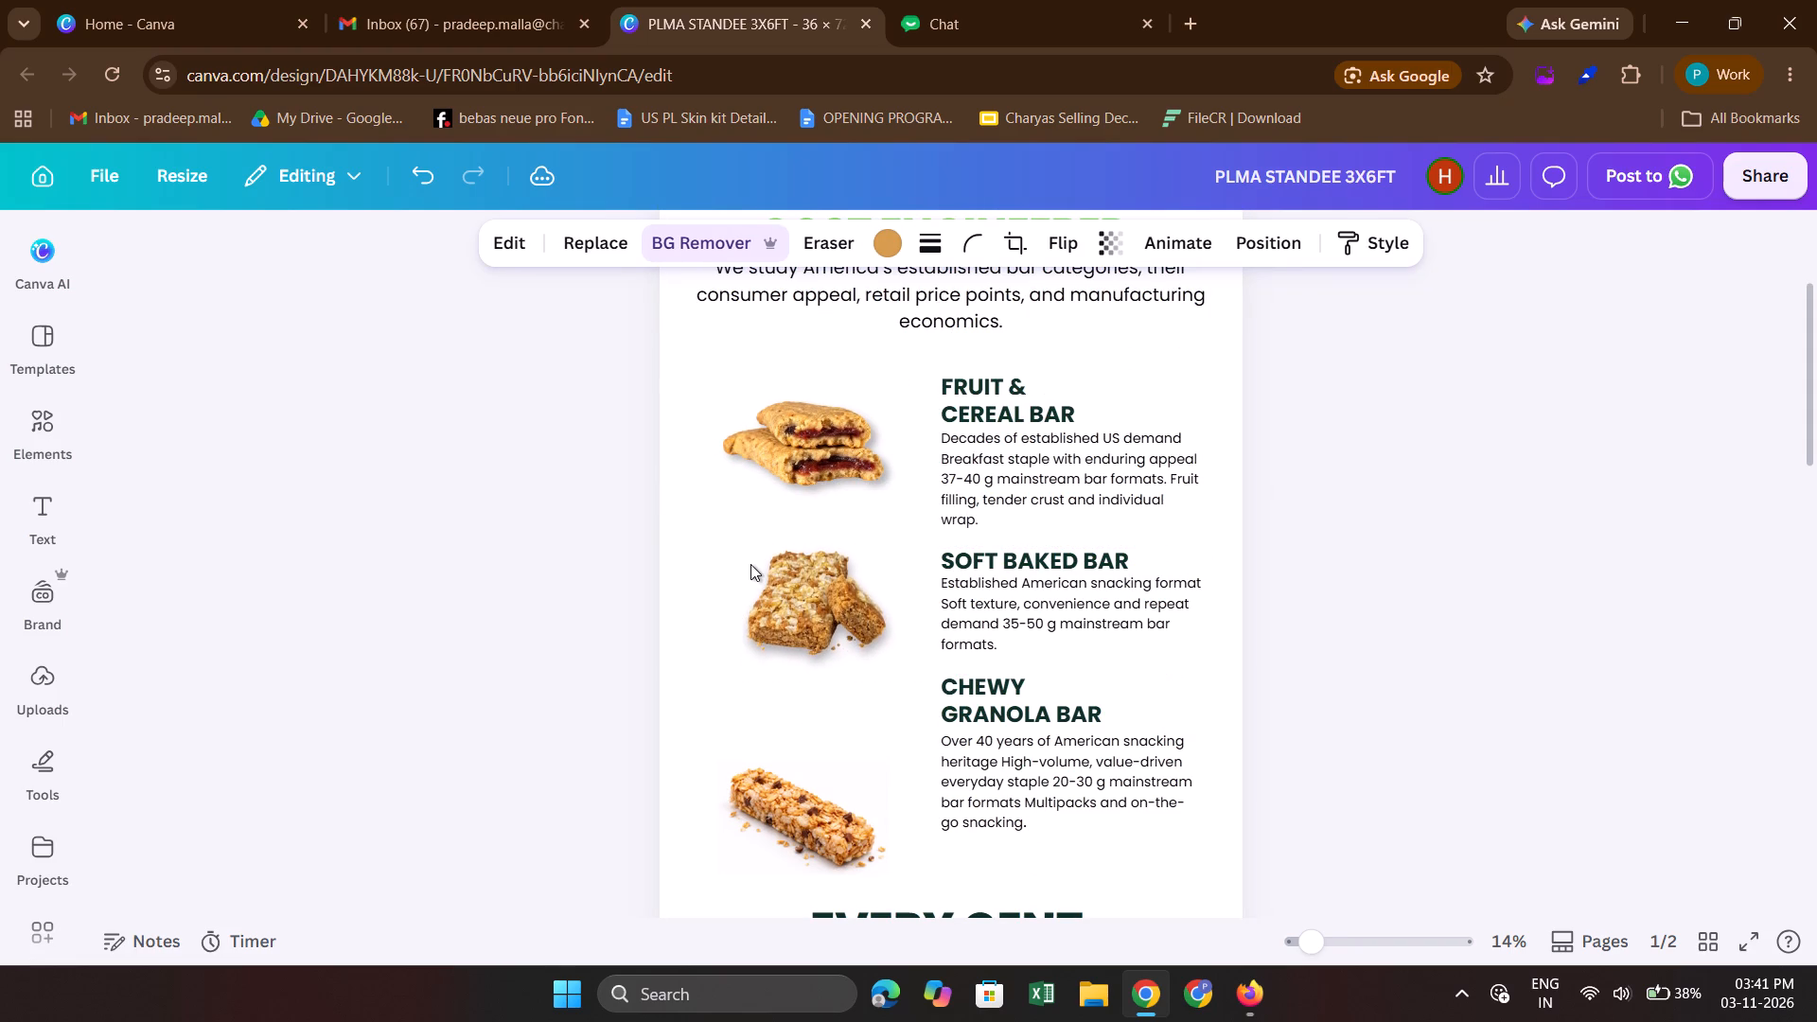
pyautogui.click(1451, 654)
# Shrink the FRUIT & CEREAL BAR image slightly and nudge it down beside its description.
pyautogui.scroll(1, 1451, 654)
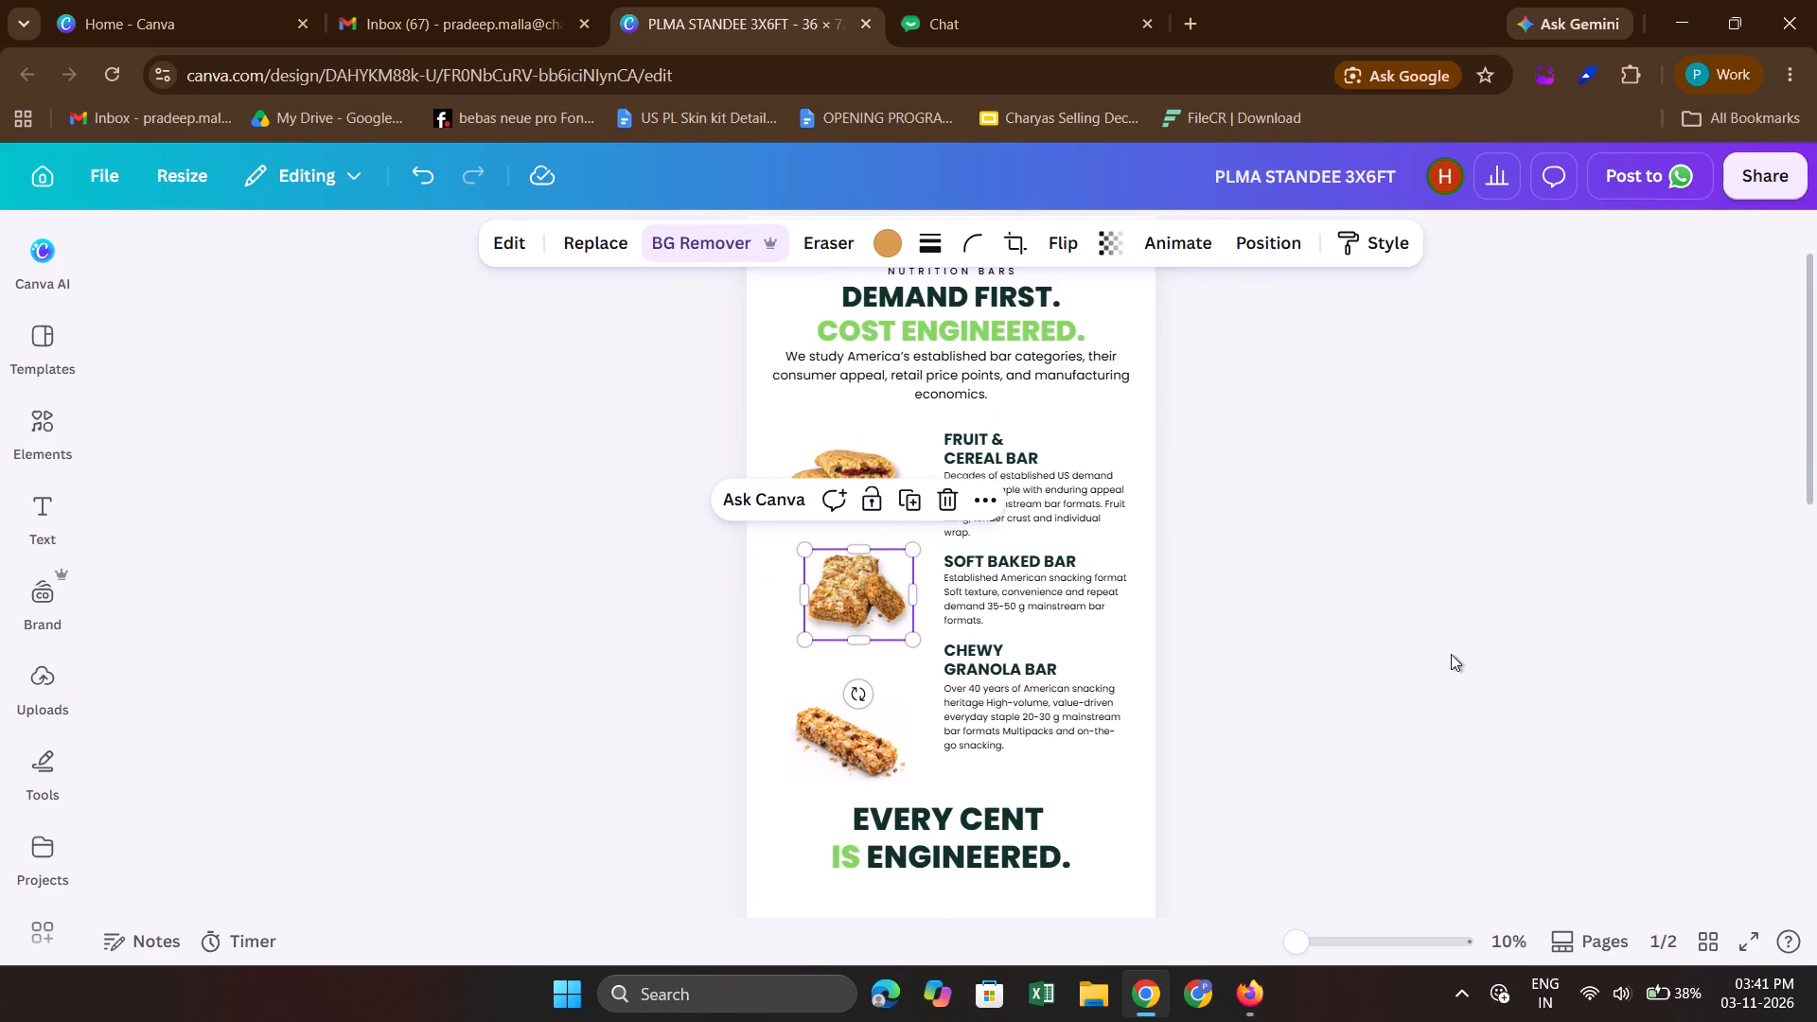
pyautogui.scroll(1, 1451, 654)
pyautogui.click(852, 505)
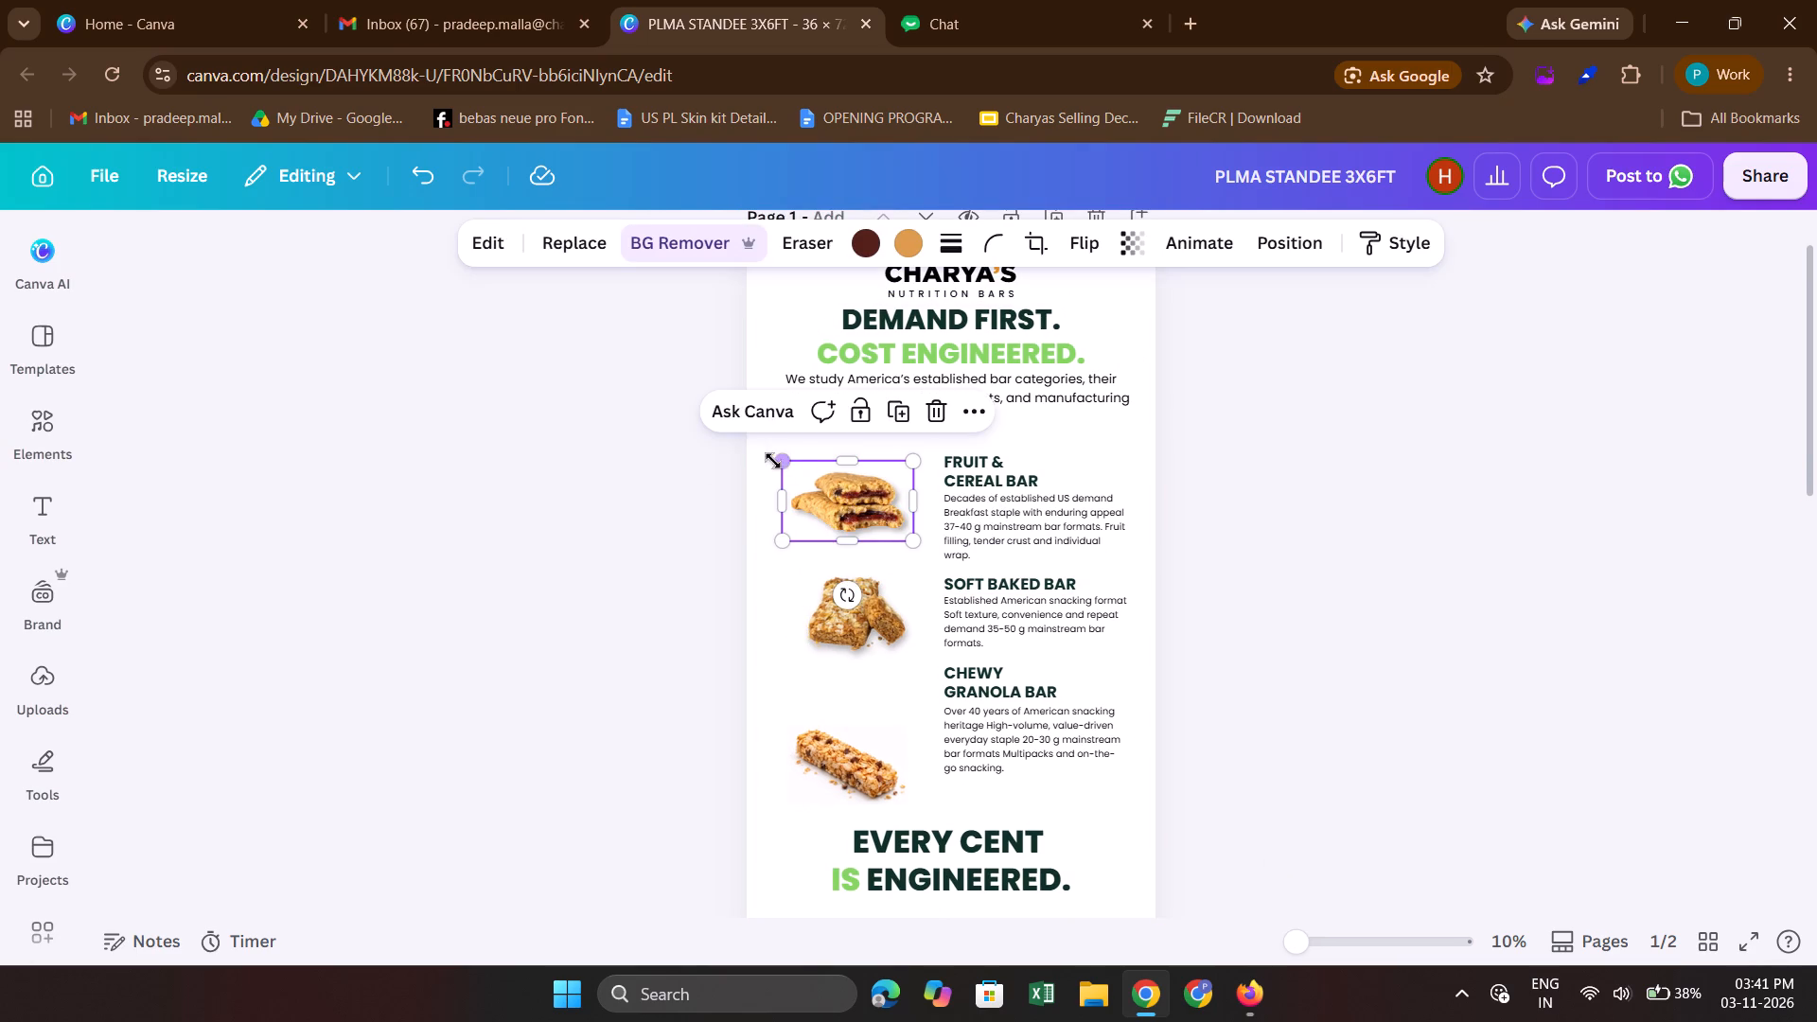
pyautogui.moveTo(776, 464); pyautogui.dragTo(787, 469)
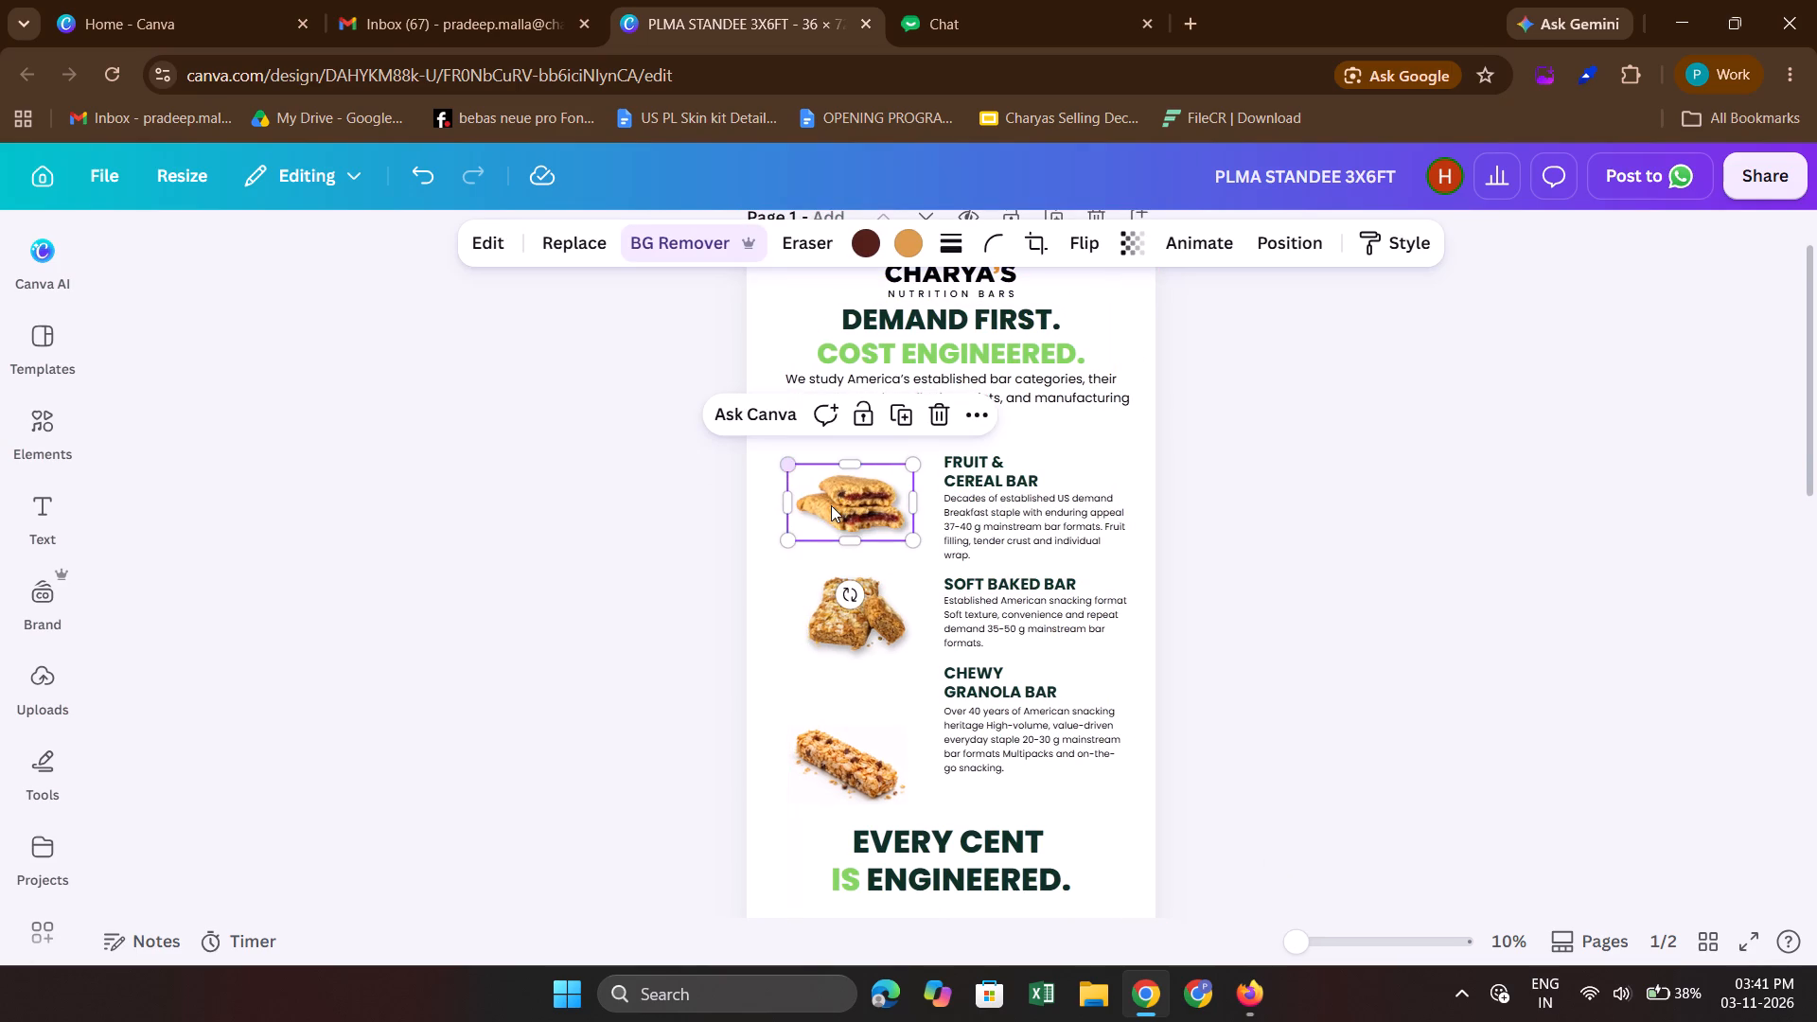
pyautogui.click(831, 505)
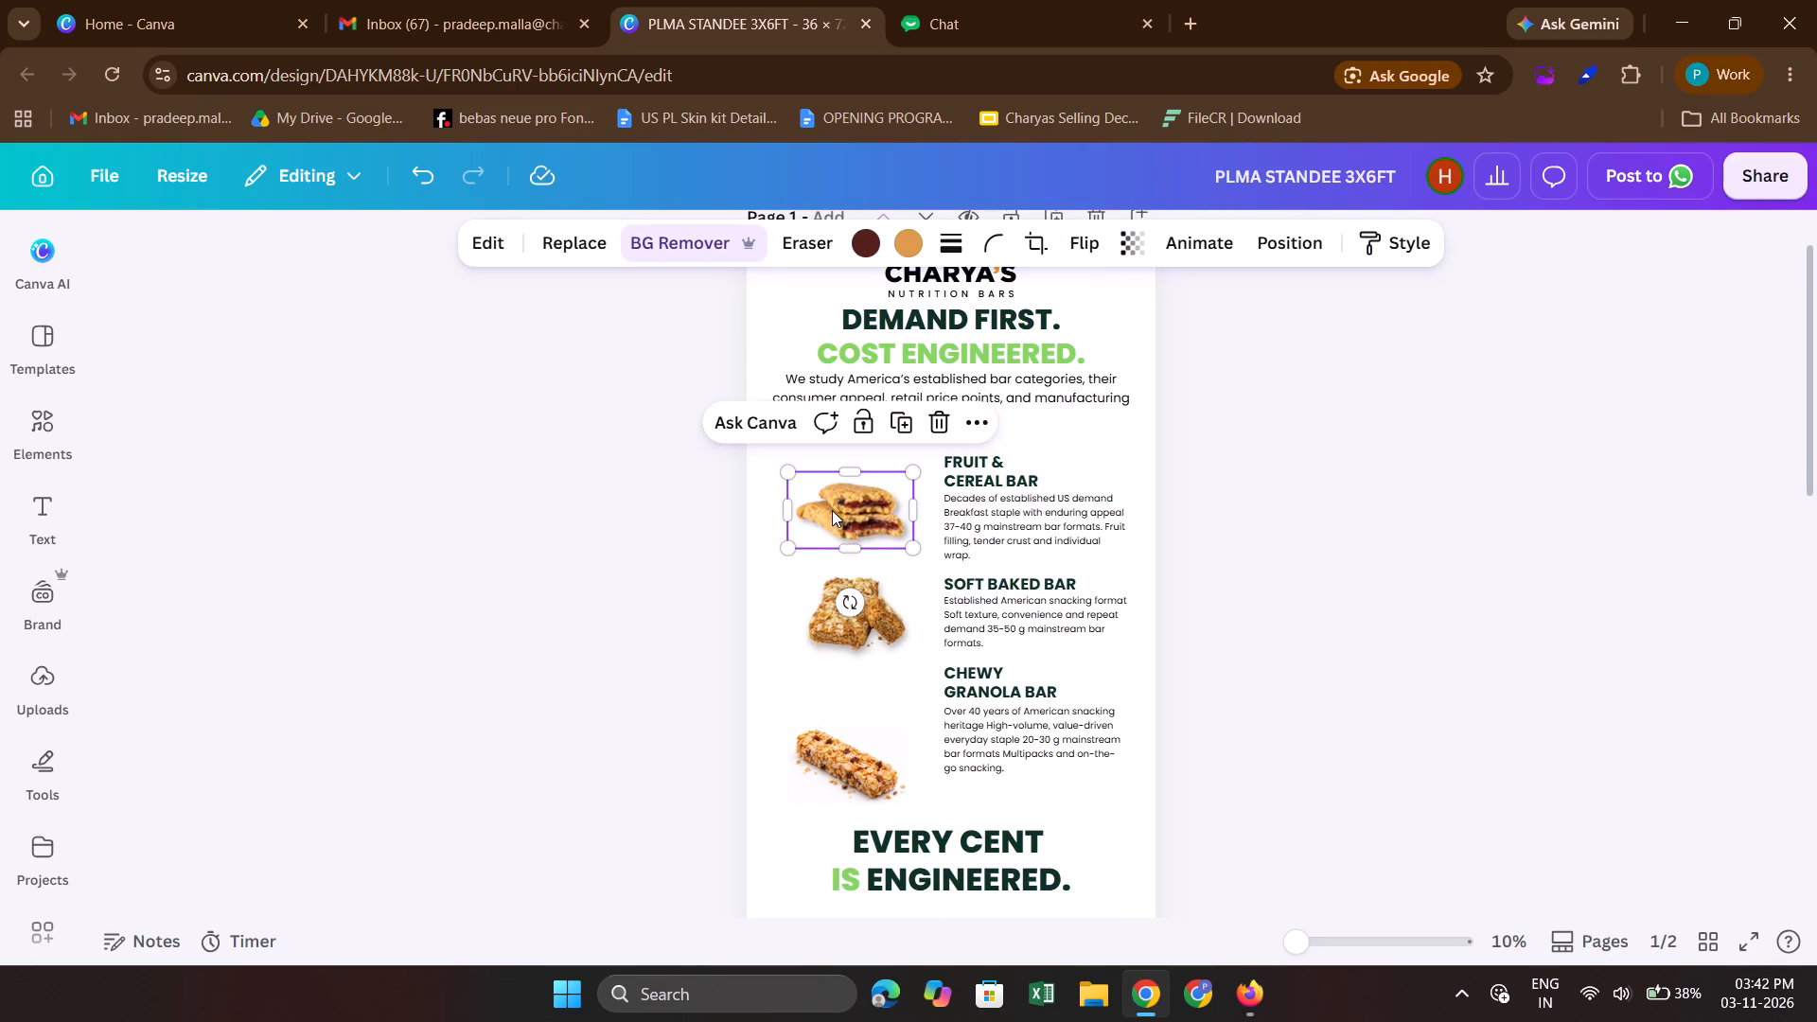
# Move the CHEWY GRANOLA BAR image up beside its heading and description, closer to the SOFT BAKED BAR image.
pyautogui.click(868, 775)
pyautogui.moveTo(868, 775); pyautogui.dragTo(872, 732)
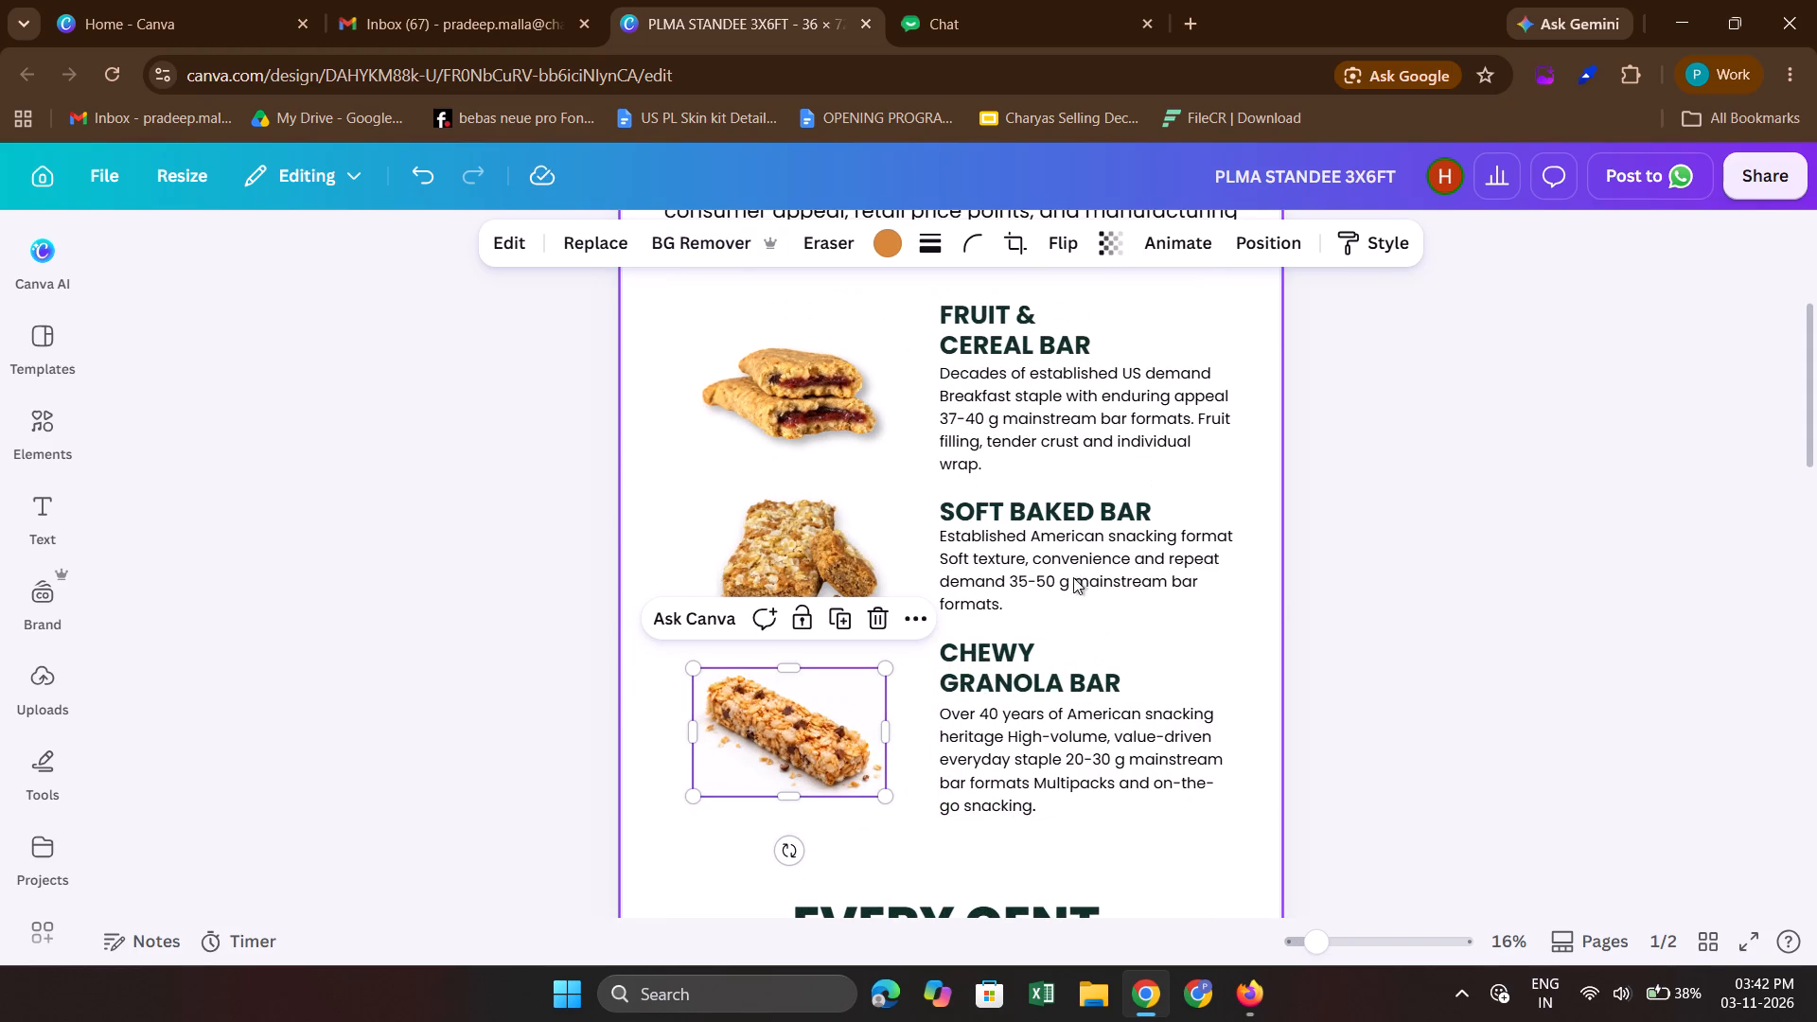
# Nudge the CHEWY GRANOLA BAR heading and description up together, closer to the SOFT BAKED BAR text.
pyautogui.click(987, 647)
pyautogui.keyDown('shift'); pyautogui.click(976, 760); pyautogui.keyUp('shift')
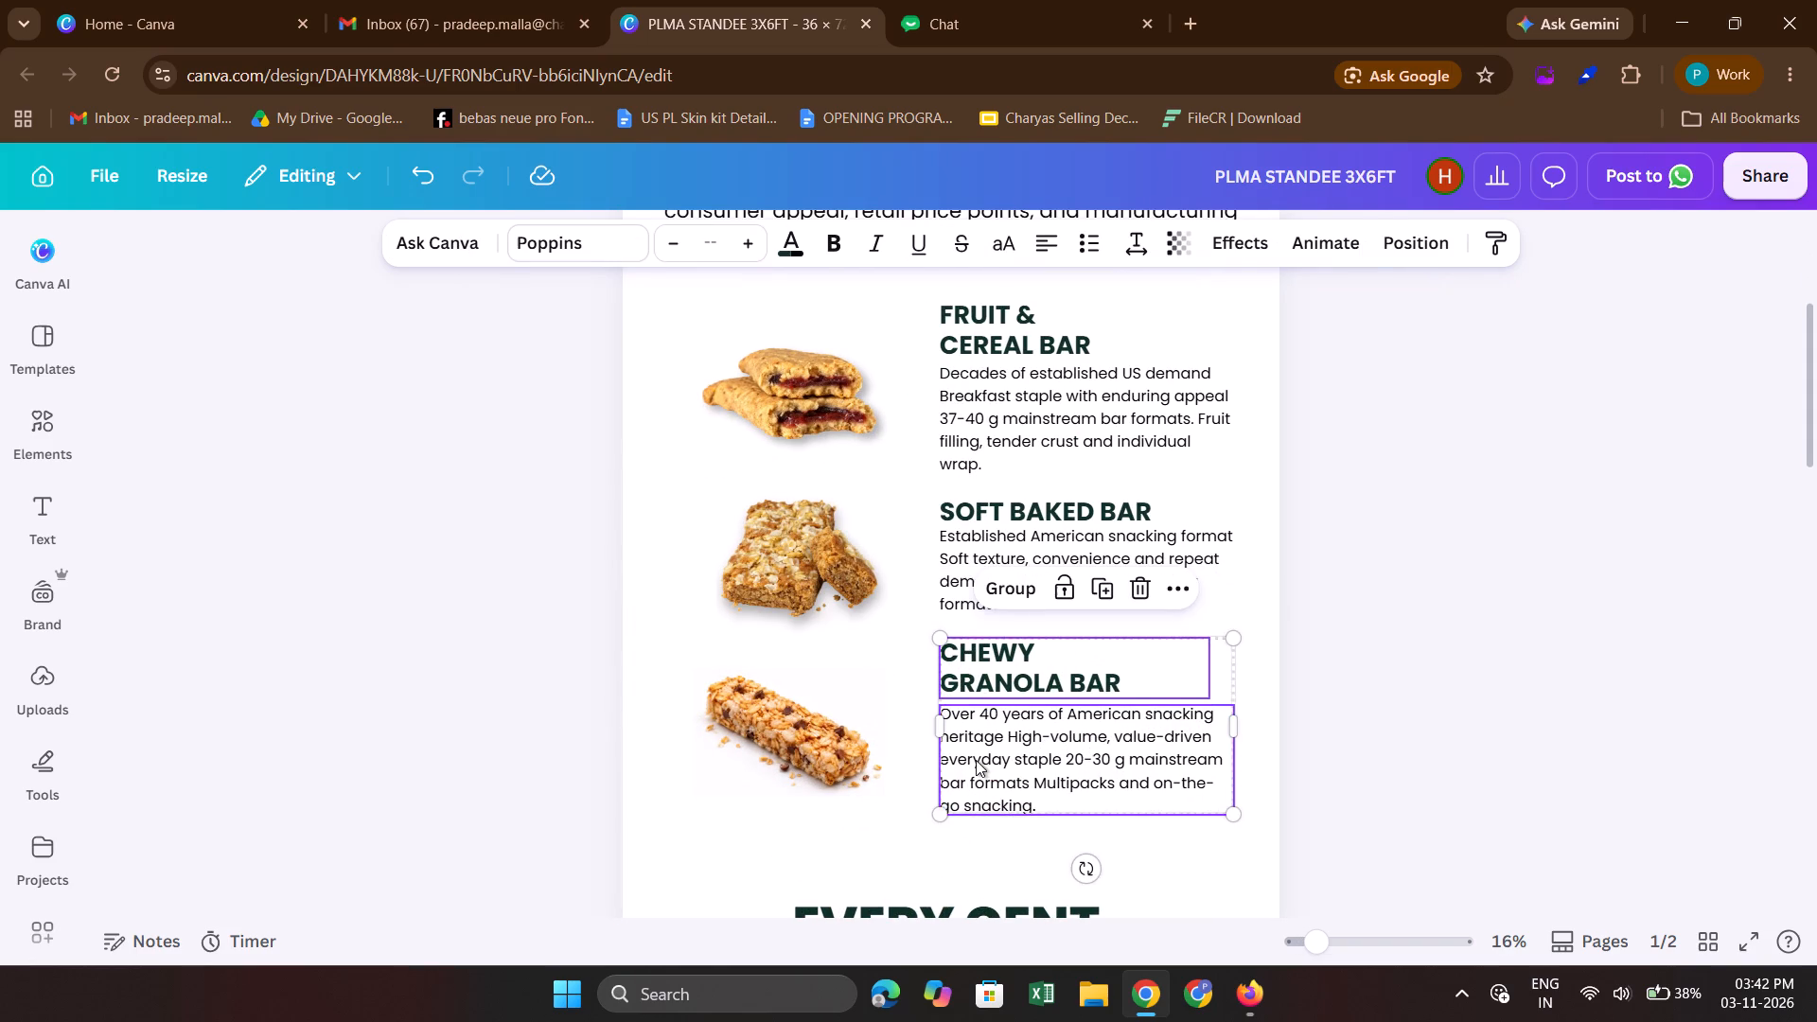
pyautogui.press('Up')
pyautogui.press('Up')
pyautogui.press('Up')
pyautogui.press('Up')
pyautogui.press('Up')
pyautogui.press('Up')
pyautogui.press('Up')
pyautogui.press('Up')
pyautogui.press('Up')
pyautogui.press('Up')
pyautogui.press('Up')
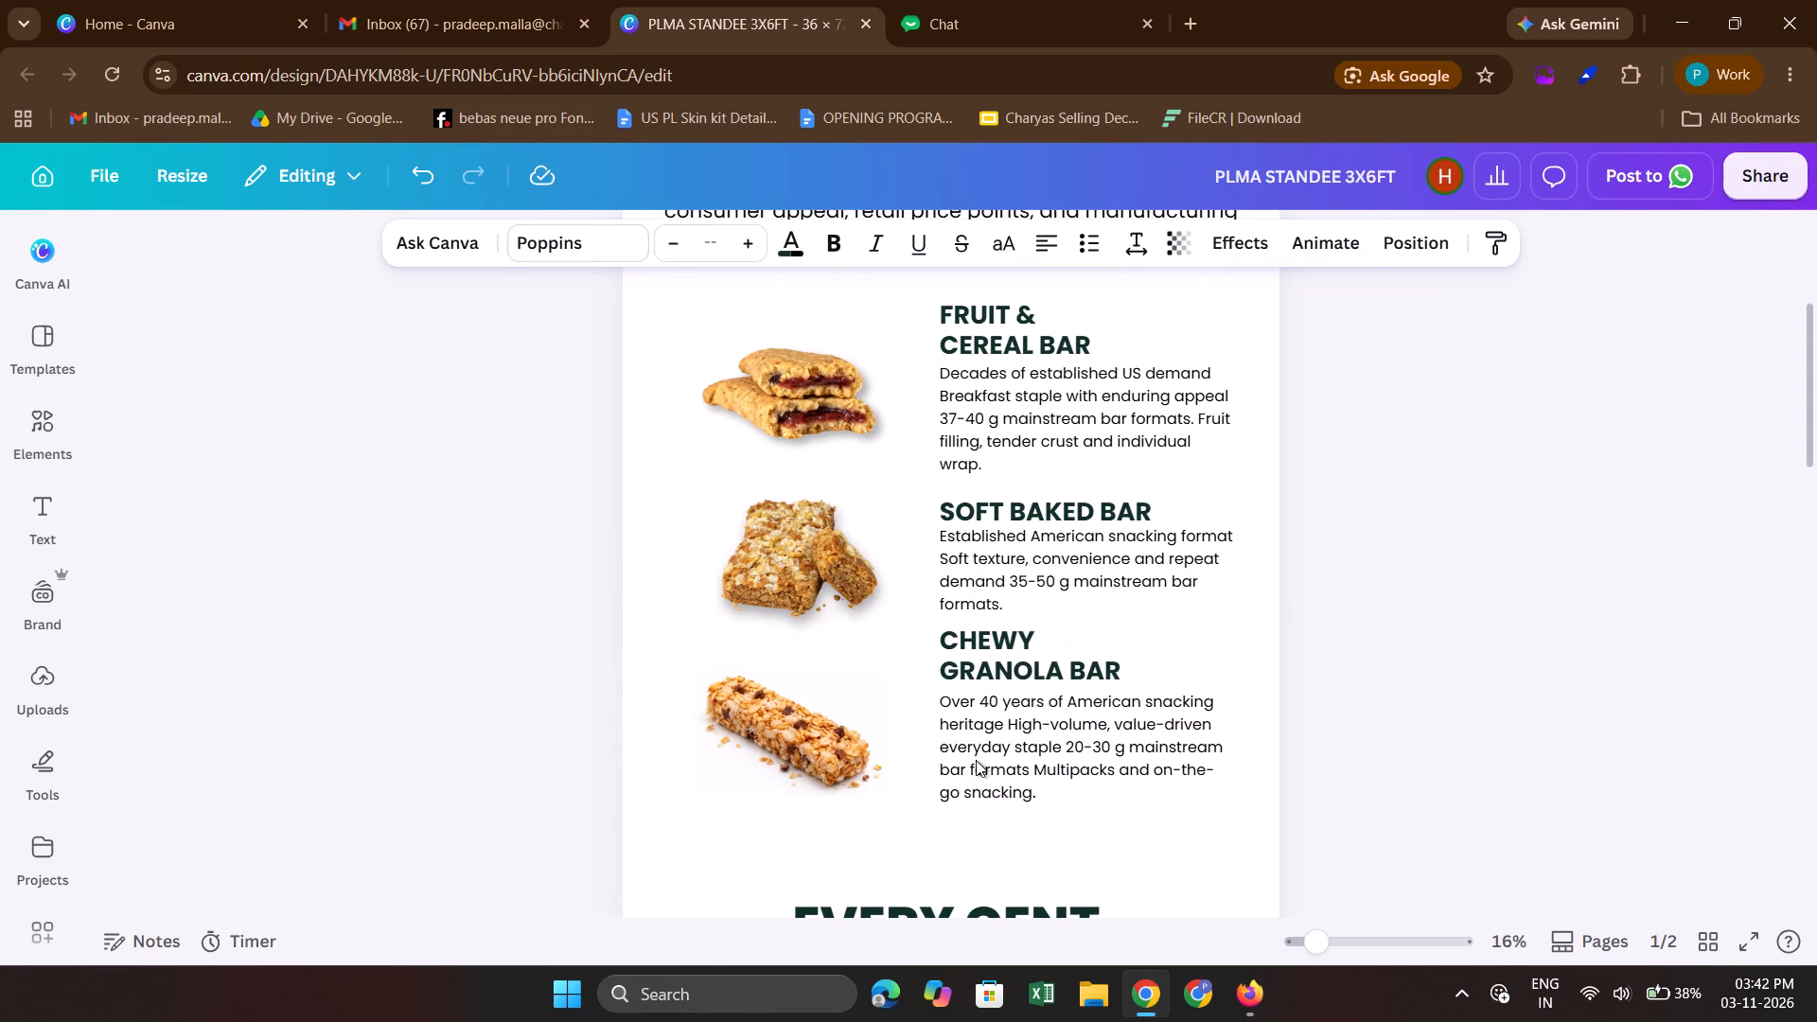
# Nudge the SOFT BAKED BAR heading and description up together, just below the FRUIT & CEREAL BAR description.
pyautogui.click(991, 514)
pyautogui.keyDown('shift'); pyautogui.click(966, 553); pyautogui.keyUp('shift')
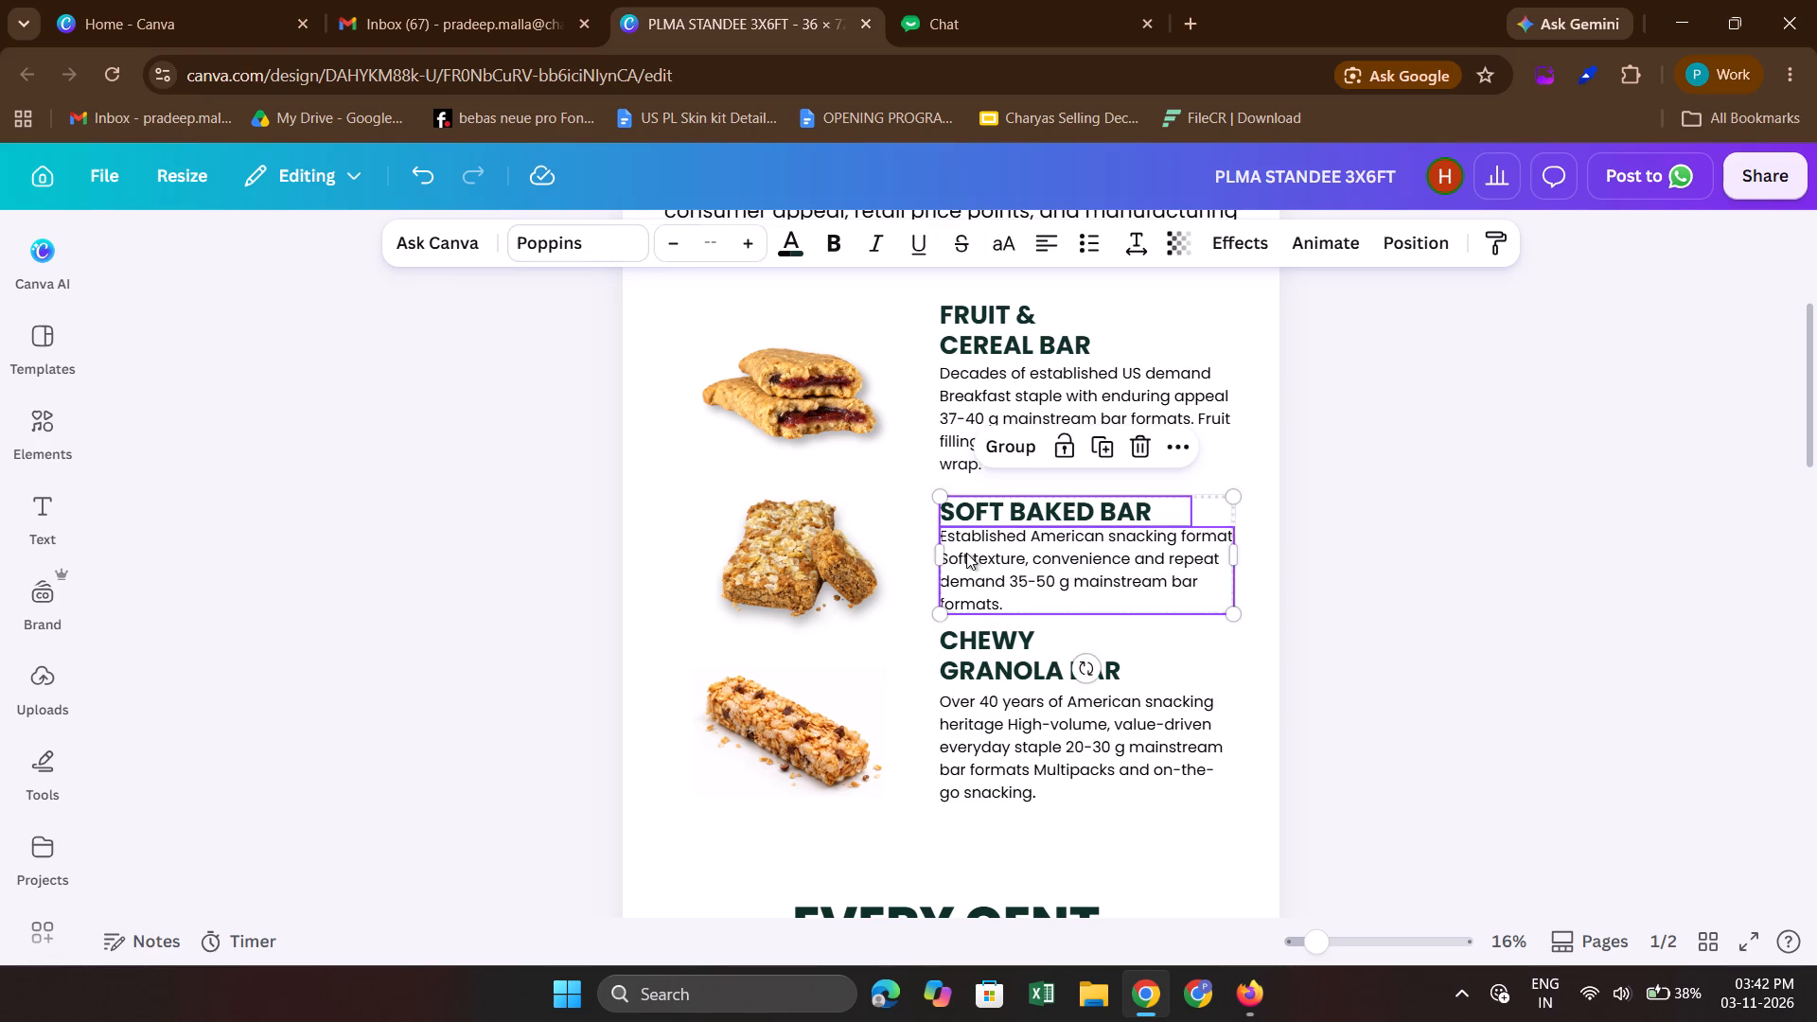
pyautogui.hotkey('shift', 'Up')
pyautogui.hotkey('shift', 'Up')
pyautogui.hotkey('shift', 'Down')
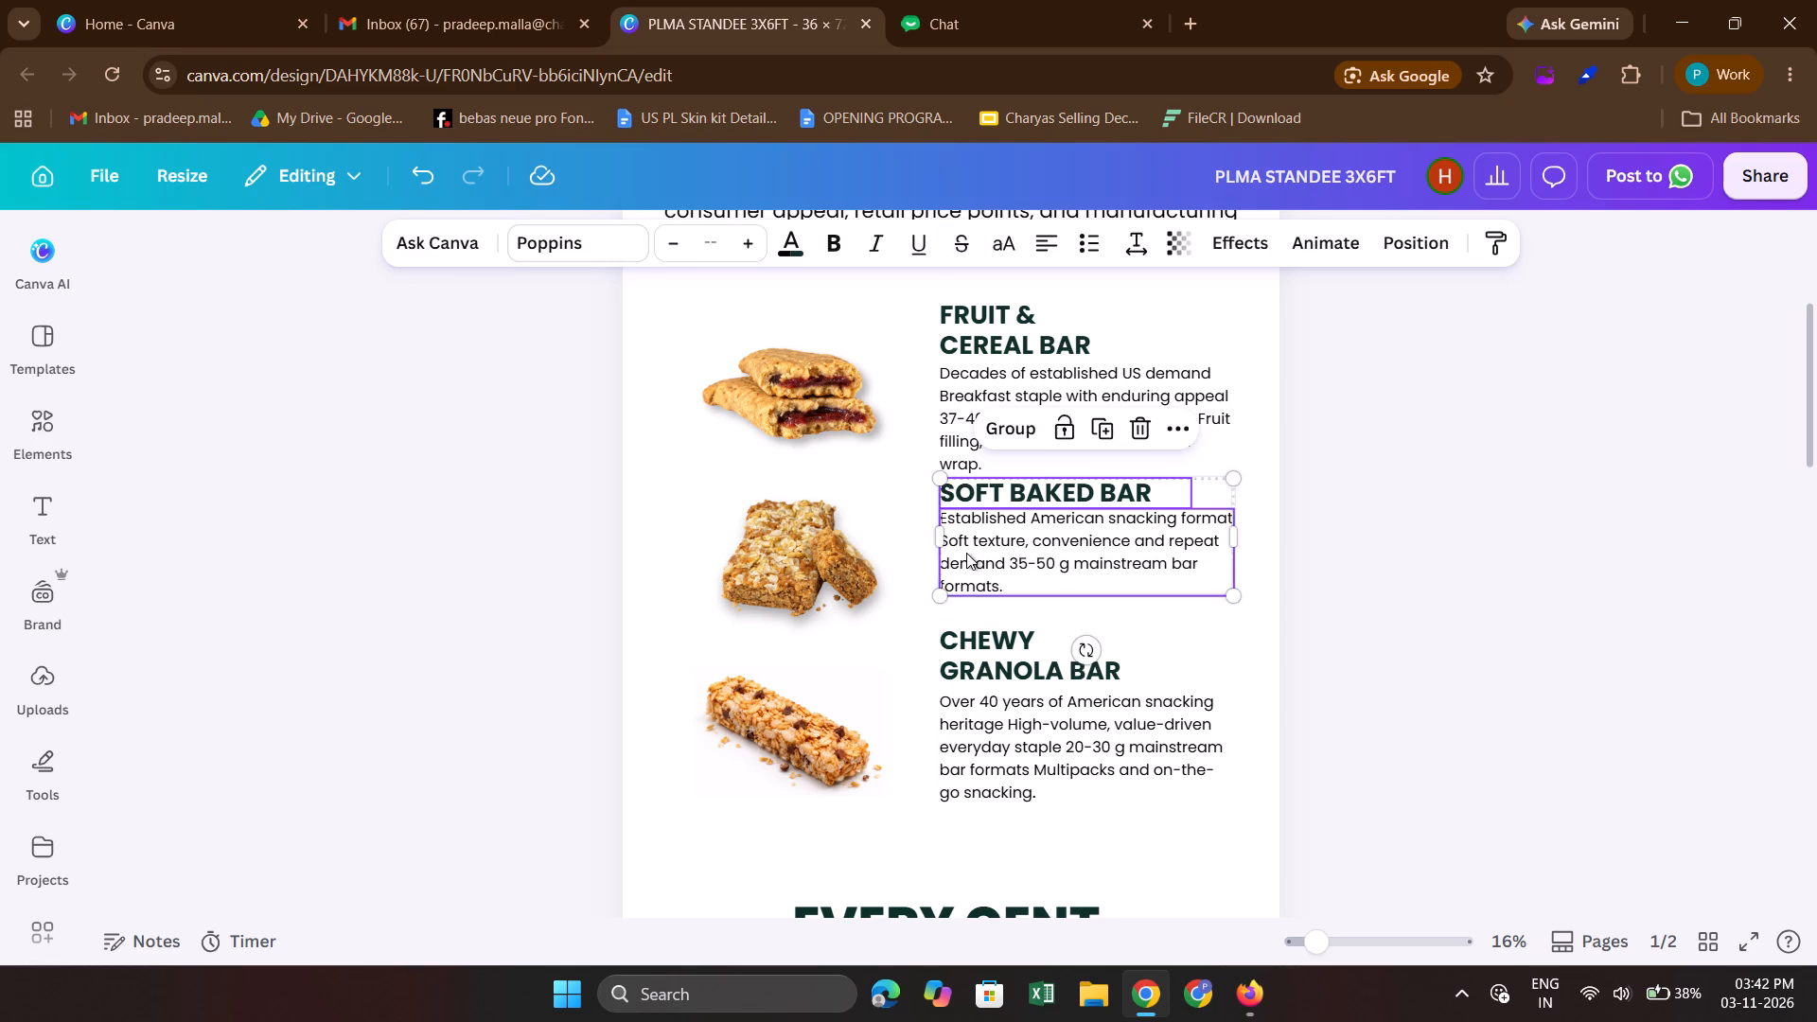
pyautogui.press('Down')
pyautogui.press('Down')
pyautogui.press('Down')
pyautogui.press('Down')
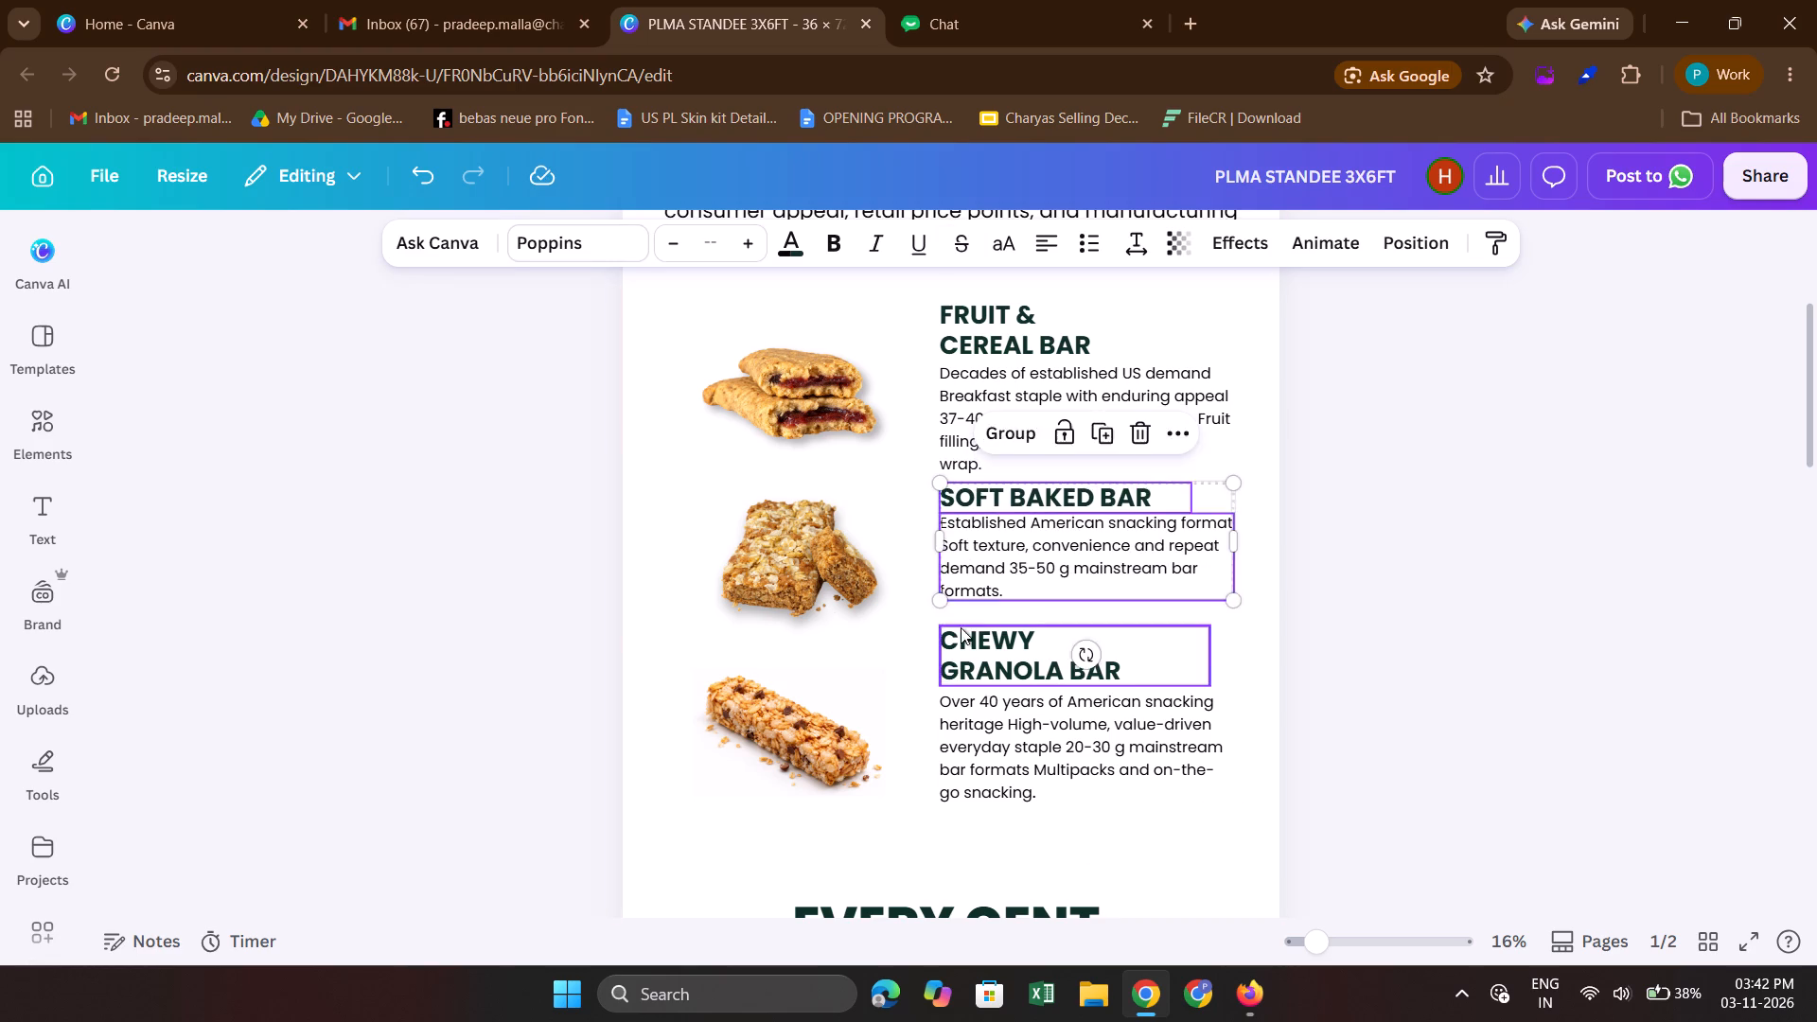
# Move all three bar sections, images and text together, up to sit just below the intro paragraph.
pyautogui.scroll(1, 961, 627)
pyautogui.click(1004, 442)
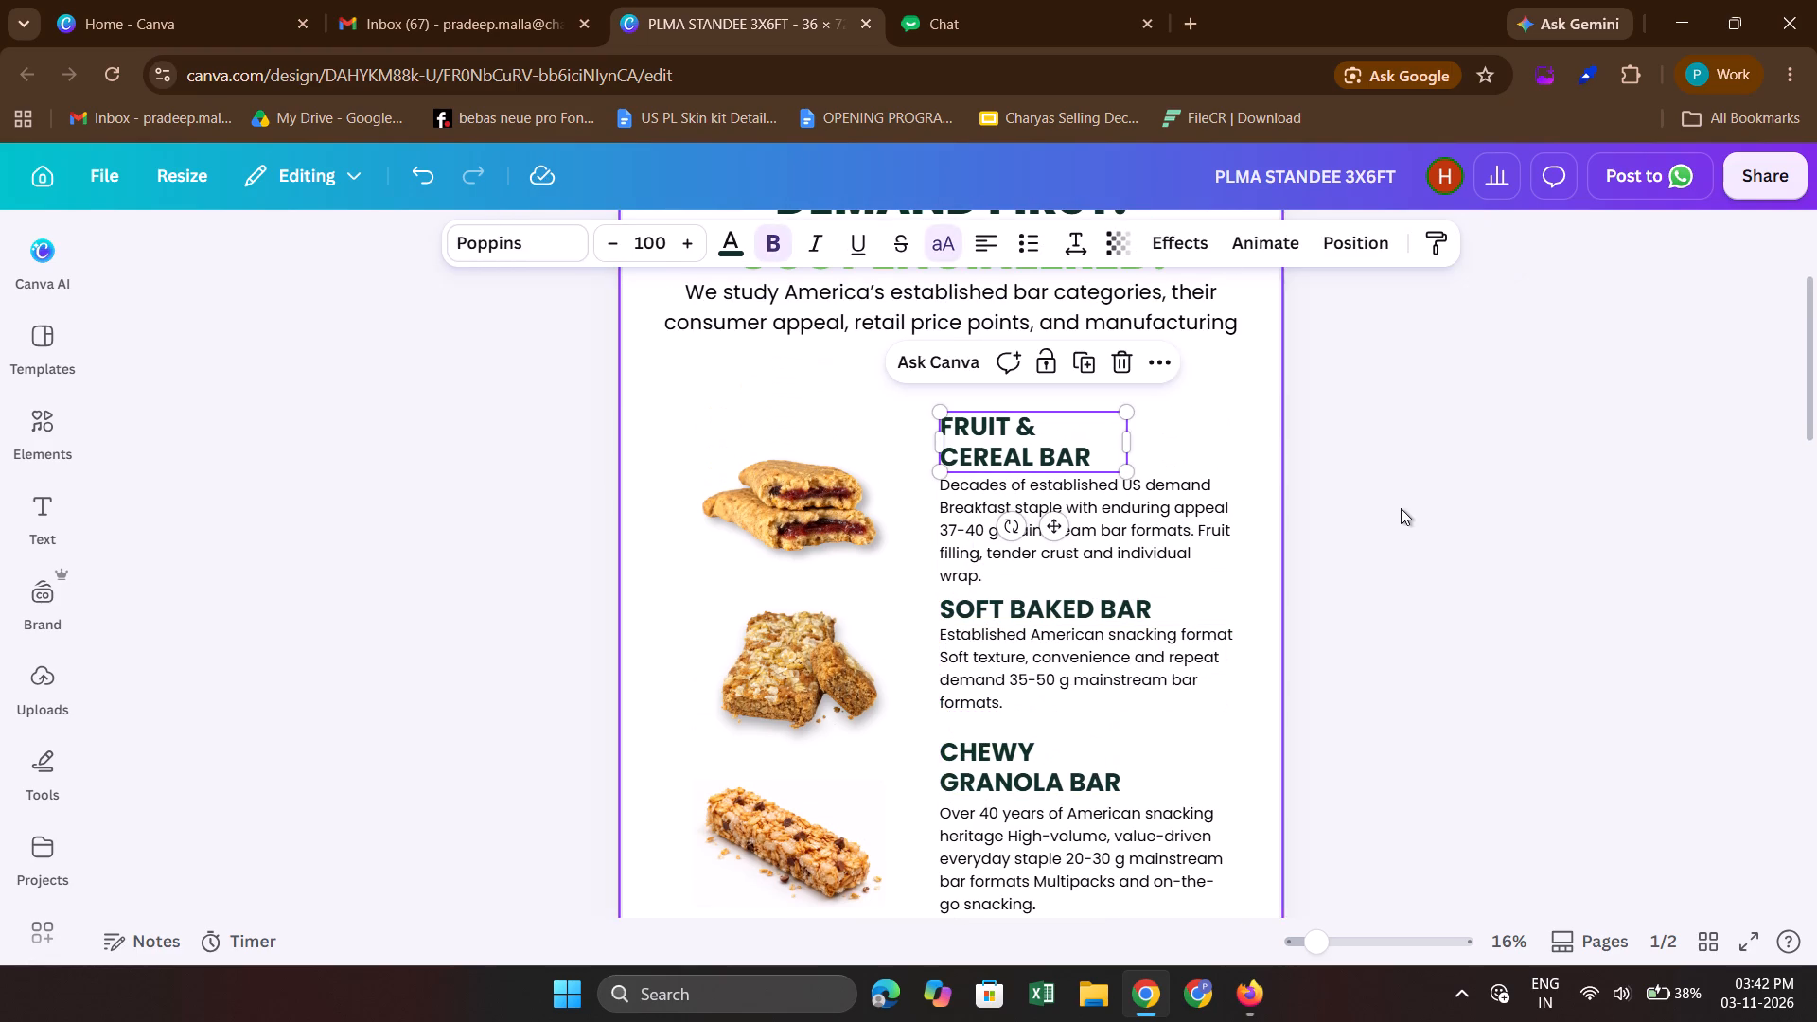
pyautogui.click(1401, 508)
pyautogui.moveTo(676, 458); pyautogui.dragTo(1176, 796)
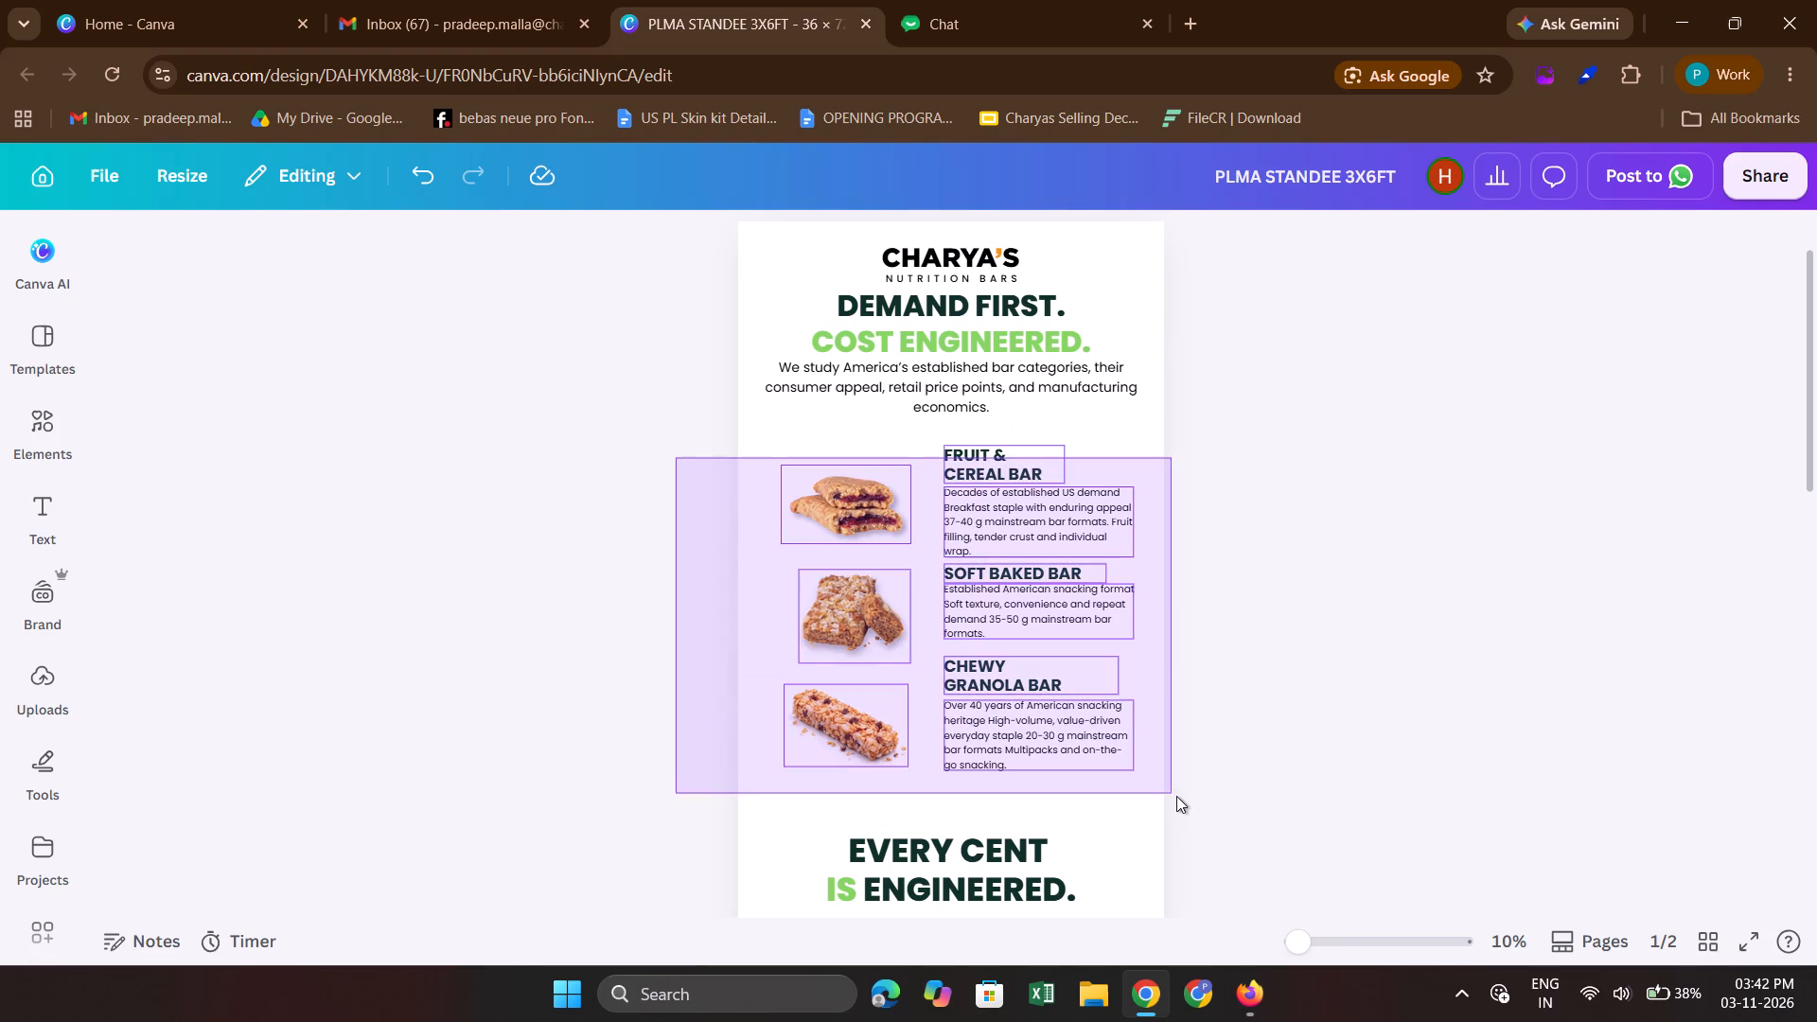
pyautogui.moveTo(1176, 796); pyautogui.dragTo(1180, 787)
pyautogui.scroll(1, 1180, 787)
pyautogui.hotkey('shift', 'Up')
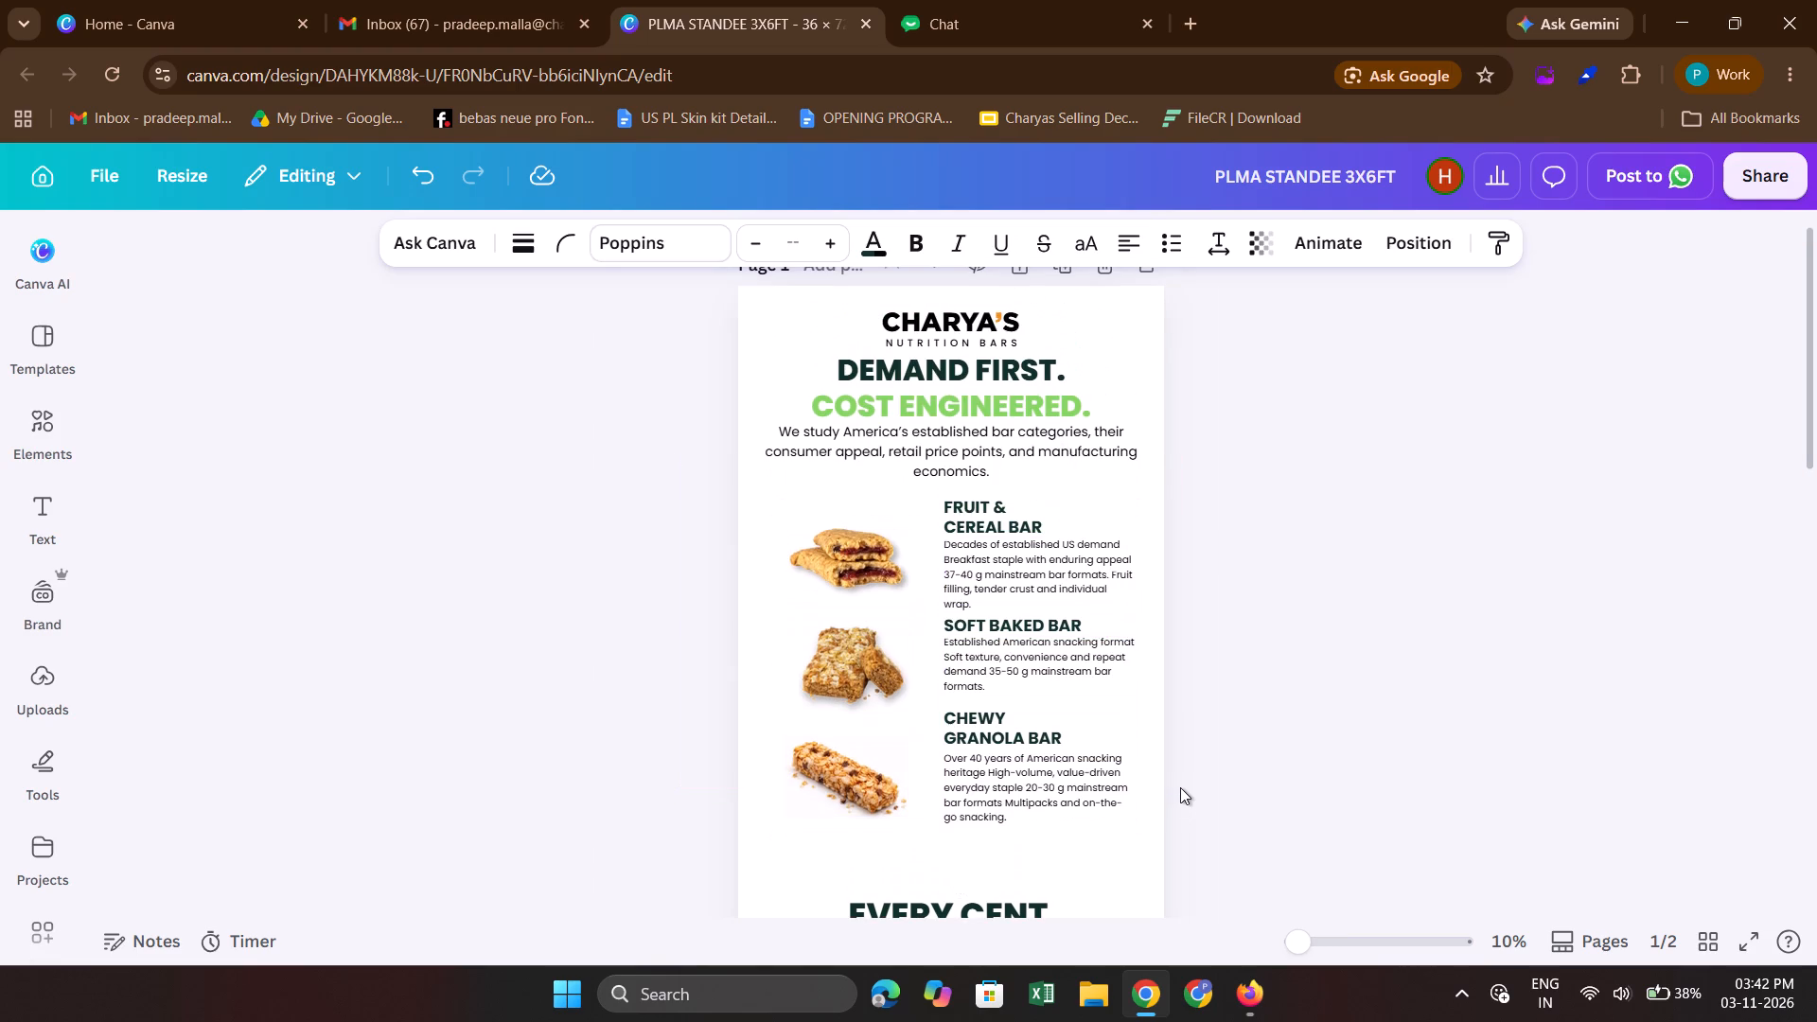
pyautogui.hotkey('shift', 'Up')
pyautogui.press('Down')
pyautogui.press('Down')
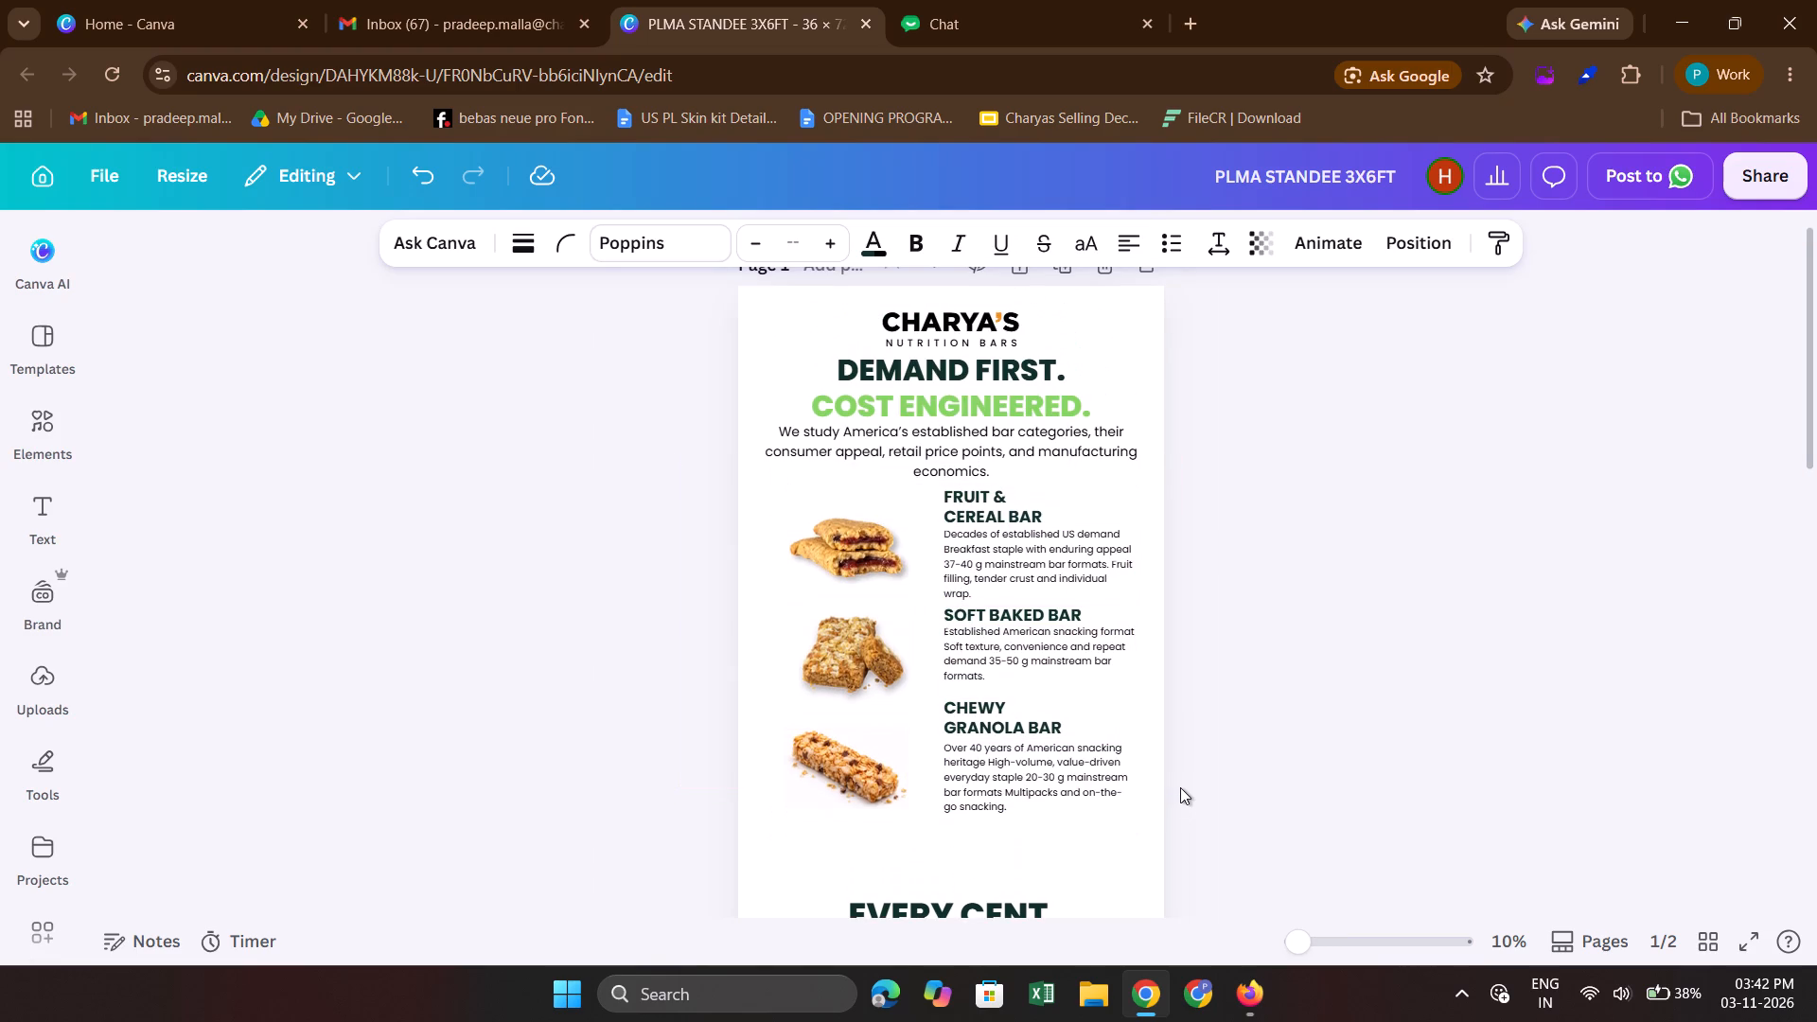
pyautogui.press('Down')
pyautogui.press('Down')
pyautogui.press('Down')
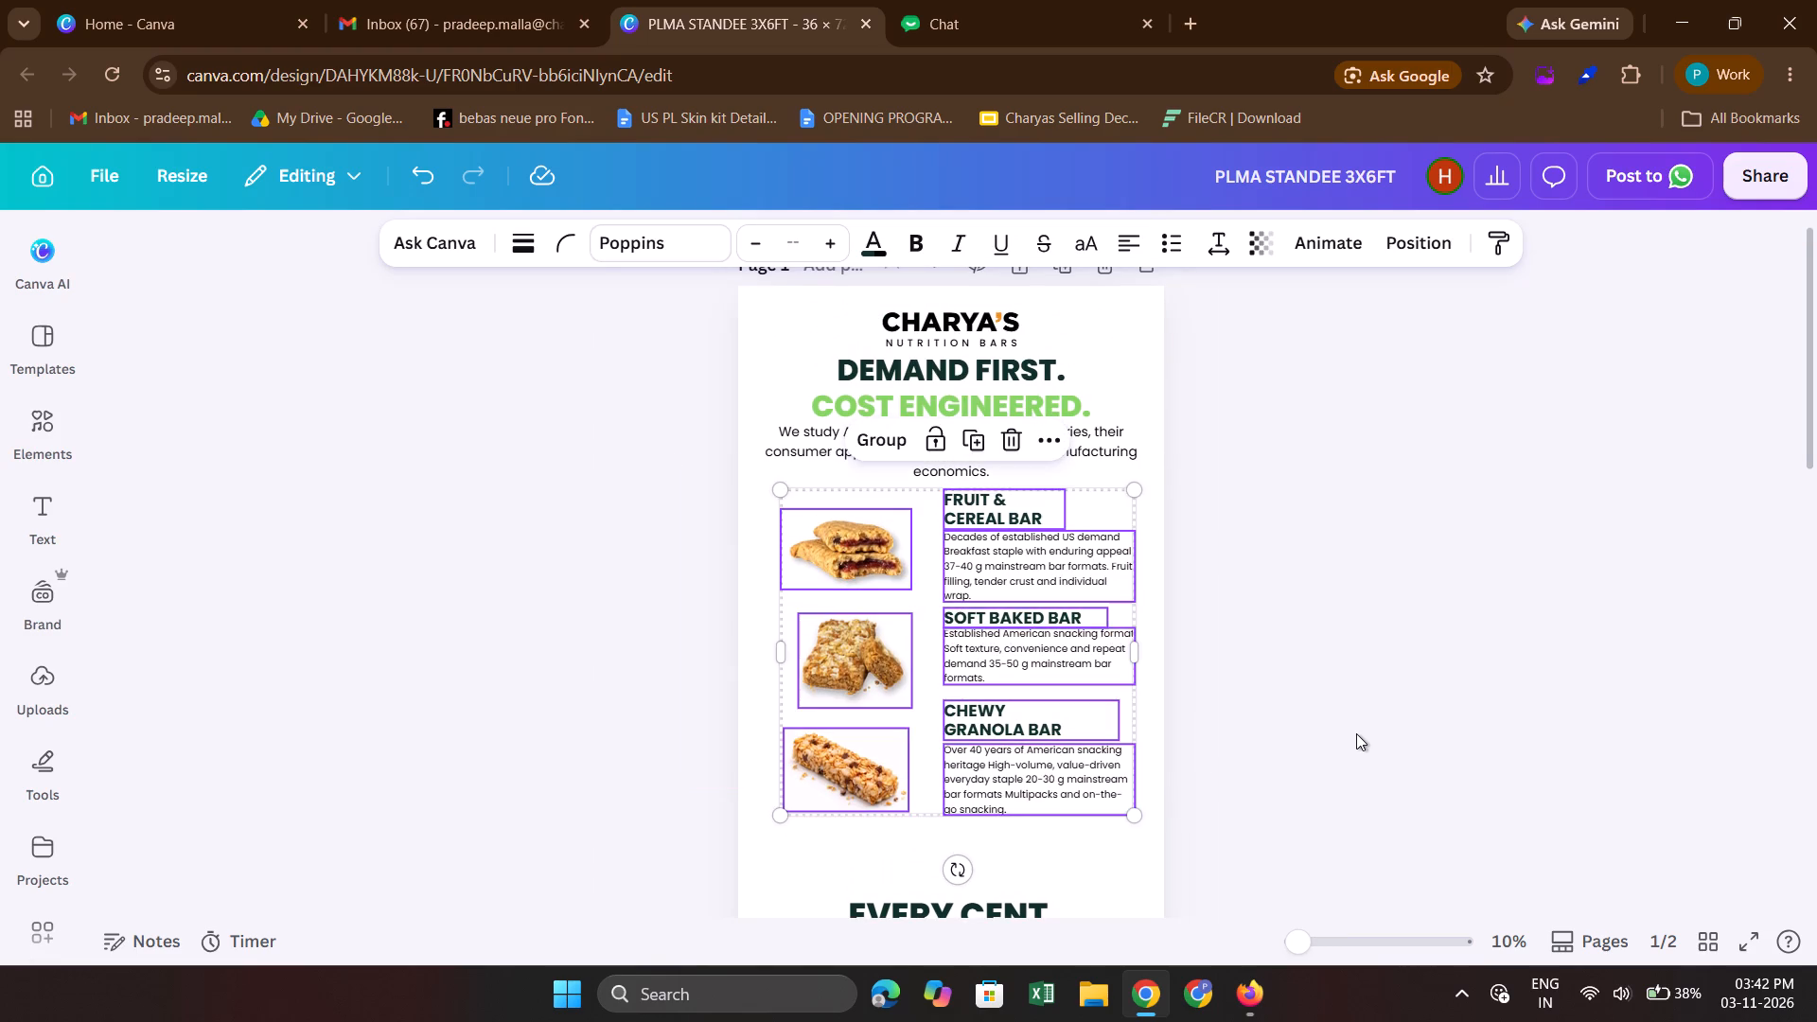
# Shift the three bar sections together slightly toward the page's left edge.
pyautogui.press('Left')
pyautogui.press('Left')
pyautogui.press('Left')
pyautogui.press('Left')
pyautogui.press('Left')
pyautogui.press('Left')
pyautogui.press('Left')
pyautogui.press('Left')
pyautogui.press('Left')
pyautogui.press('Left')
pyautogui.press('Left')
pyautogui.press('Left')
pyautogui.press('Left')
pyautogui.press('Left')
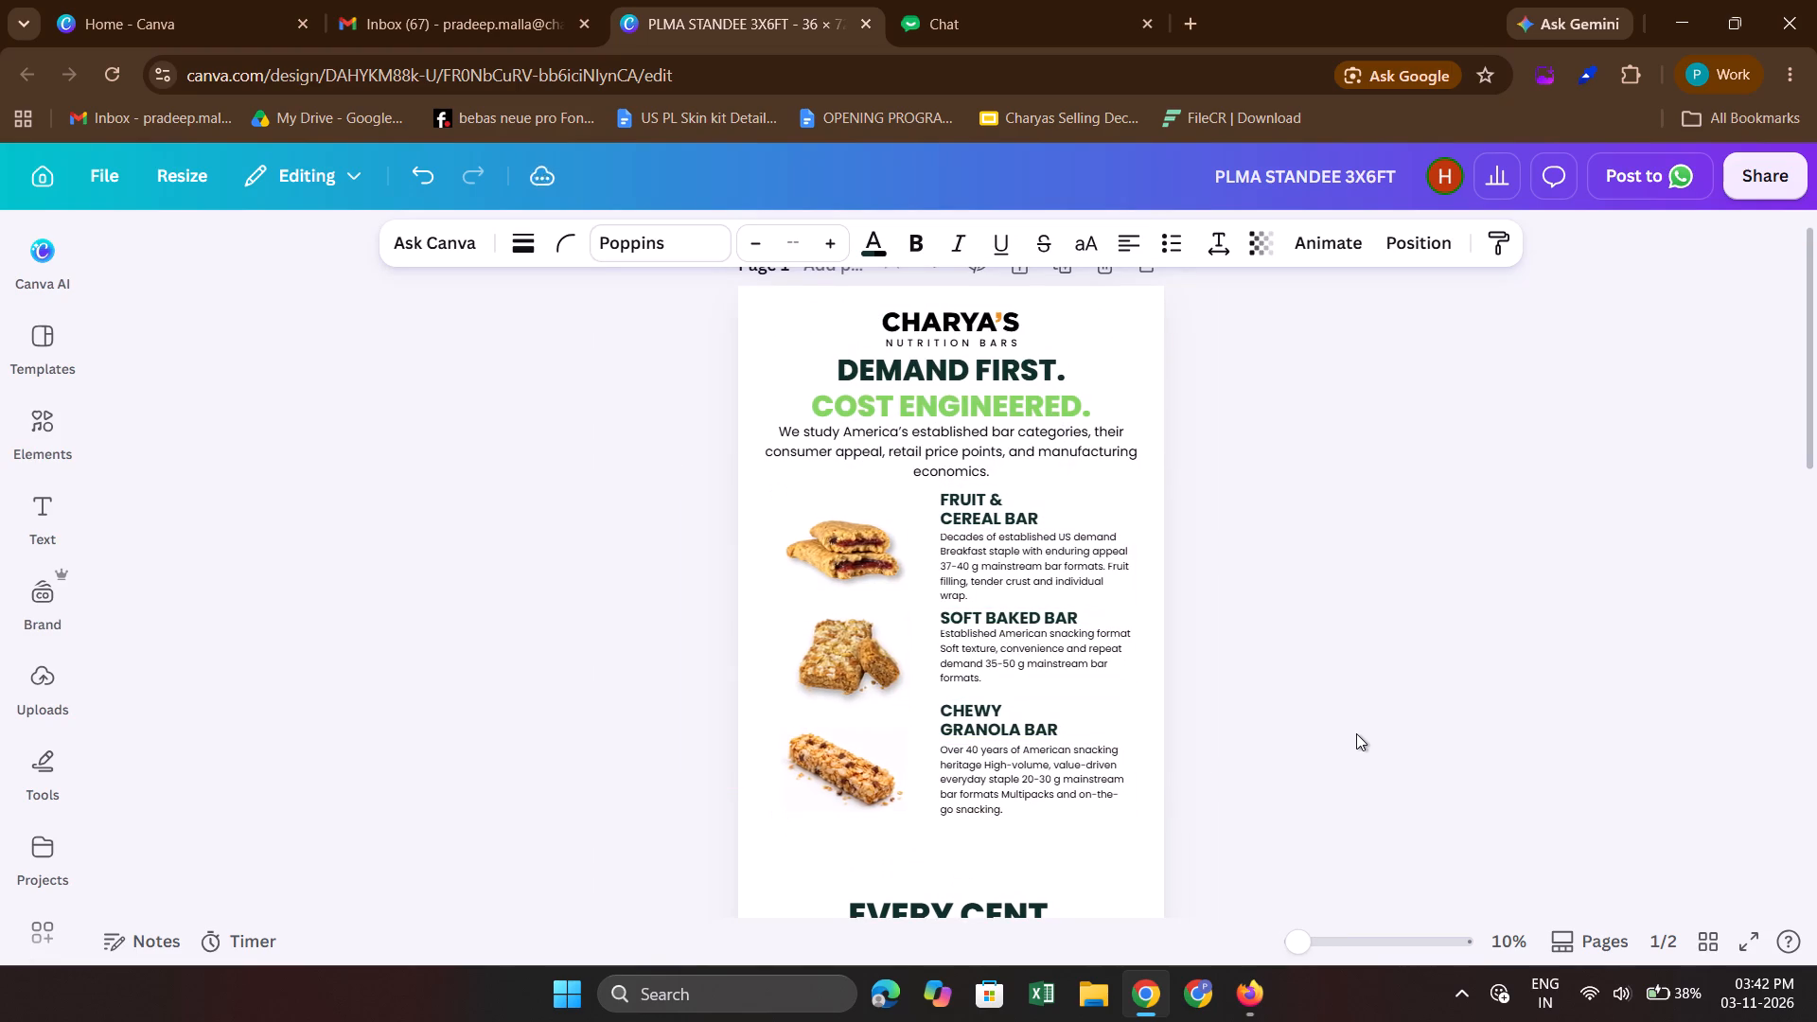
pyautogui.press('Left')
pyautogui.press('Left')
pyautogui.press('Left')
pyautogui.press('Left')
pyautogui.press('Left')
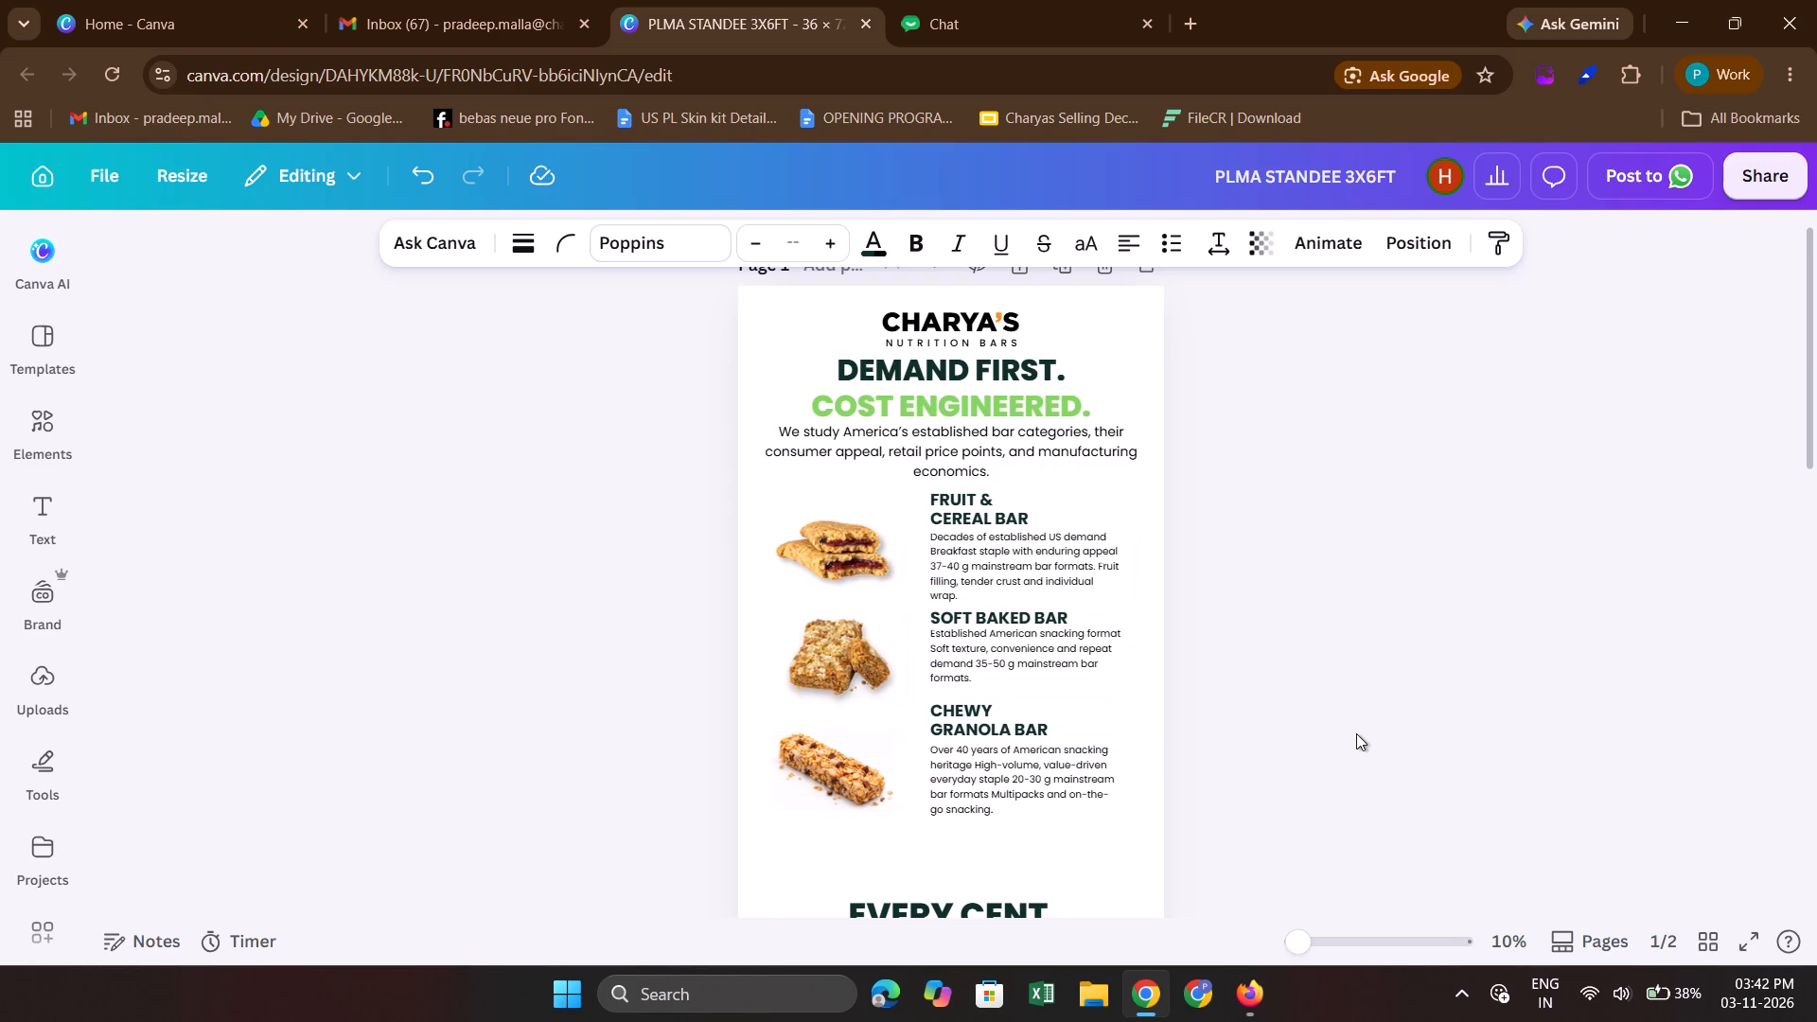
pyautogui.press('Right')
pyautogui.click(1441, 709)
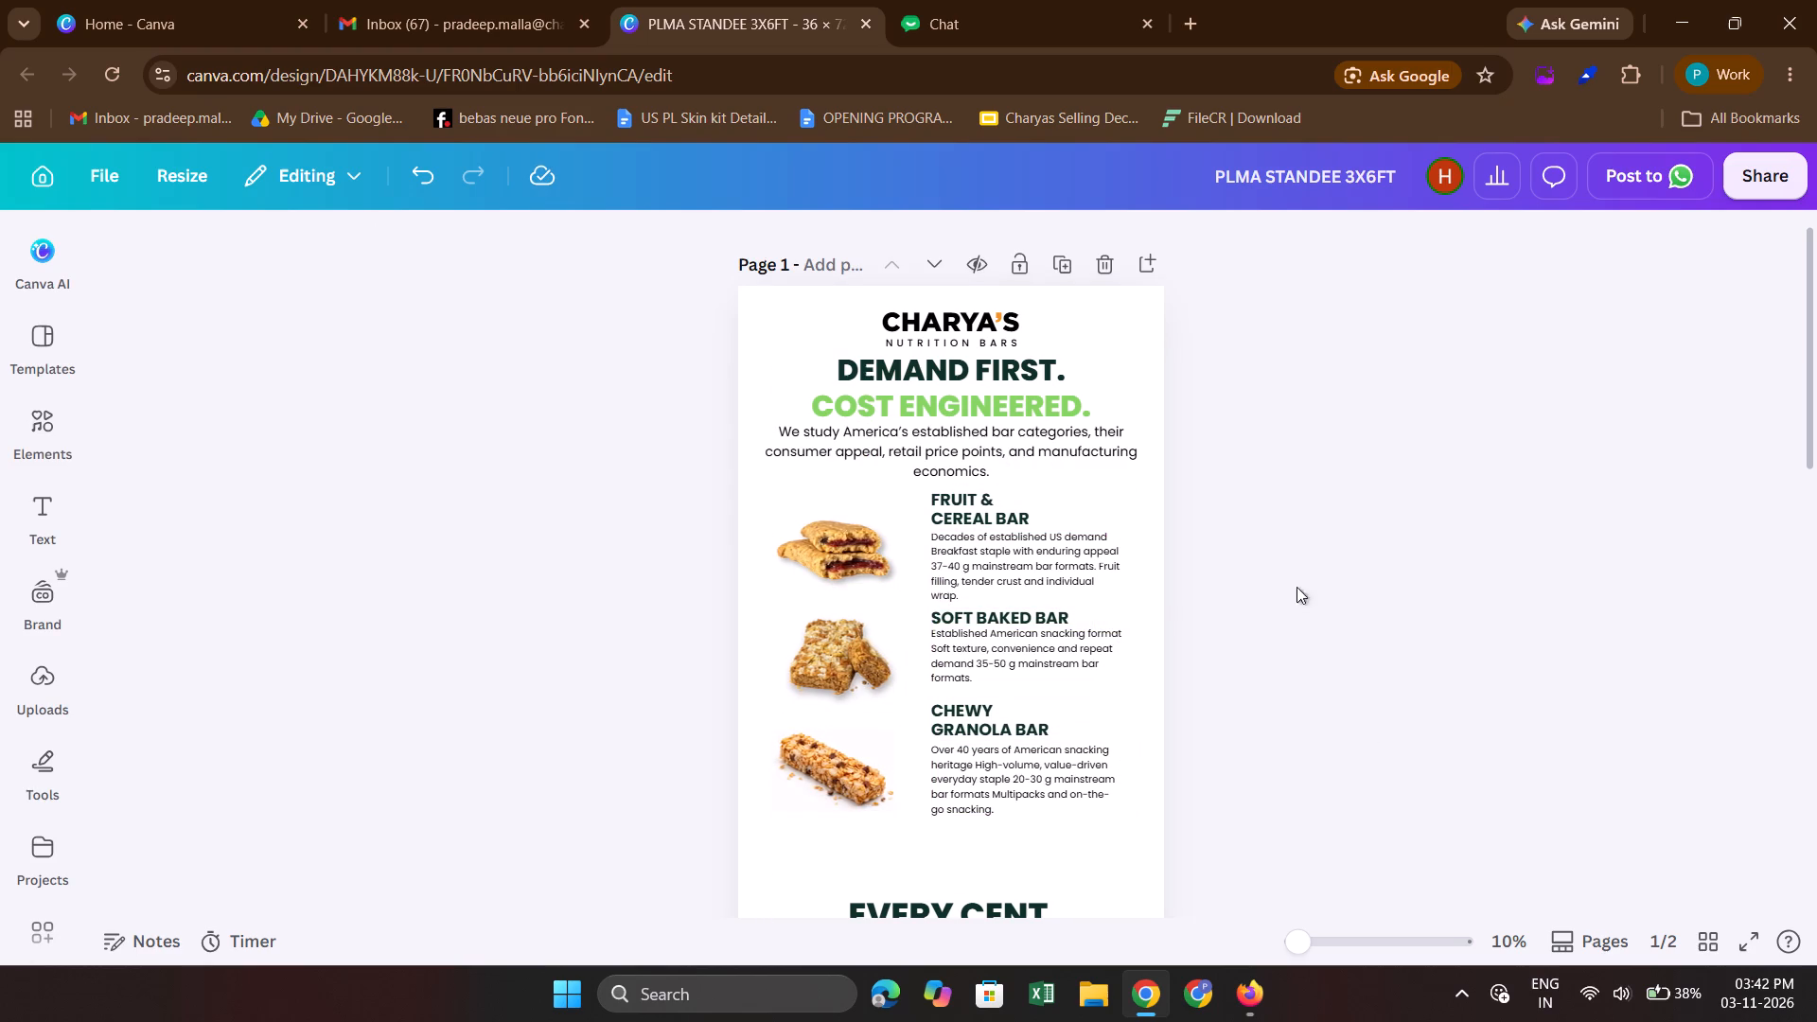
# Shift the three bar images together further toward the page's left margin.
pyautogui.scroll(1, 1281, 592)
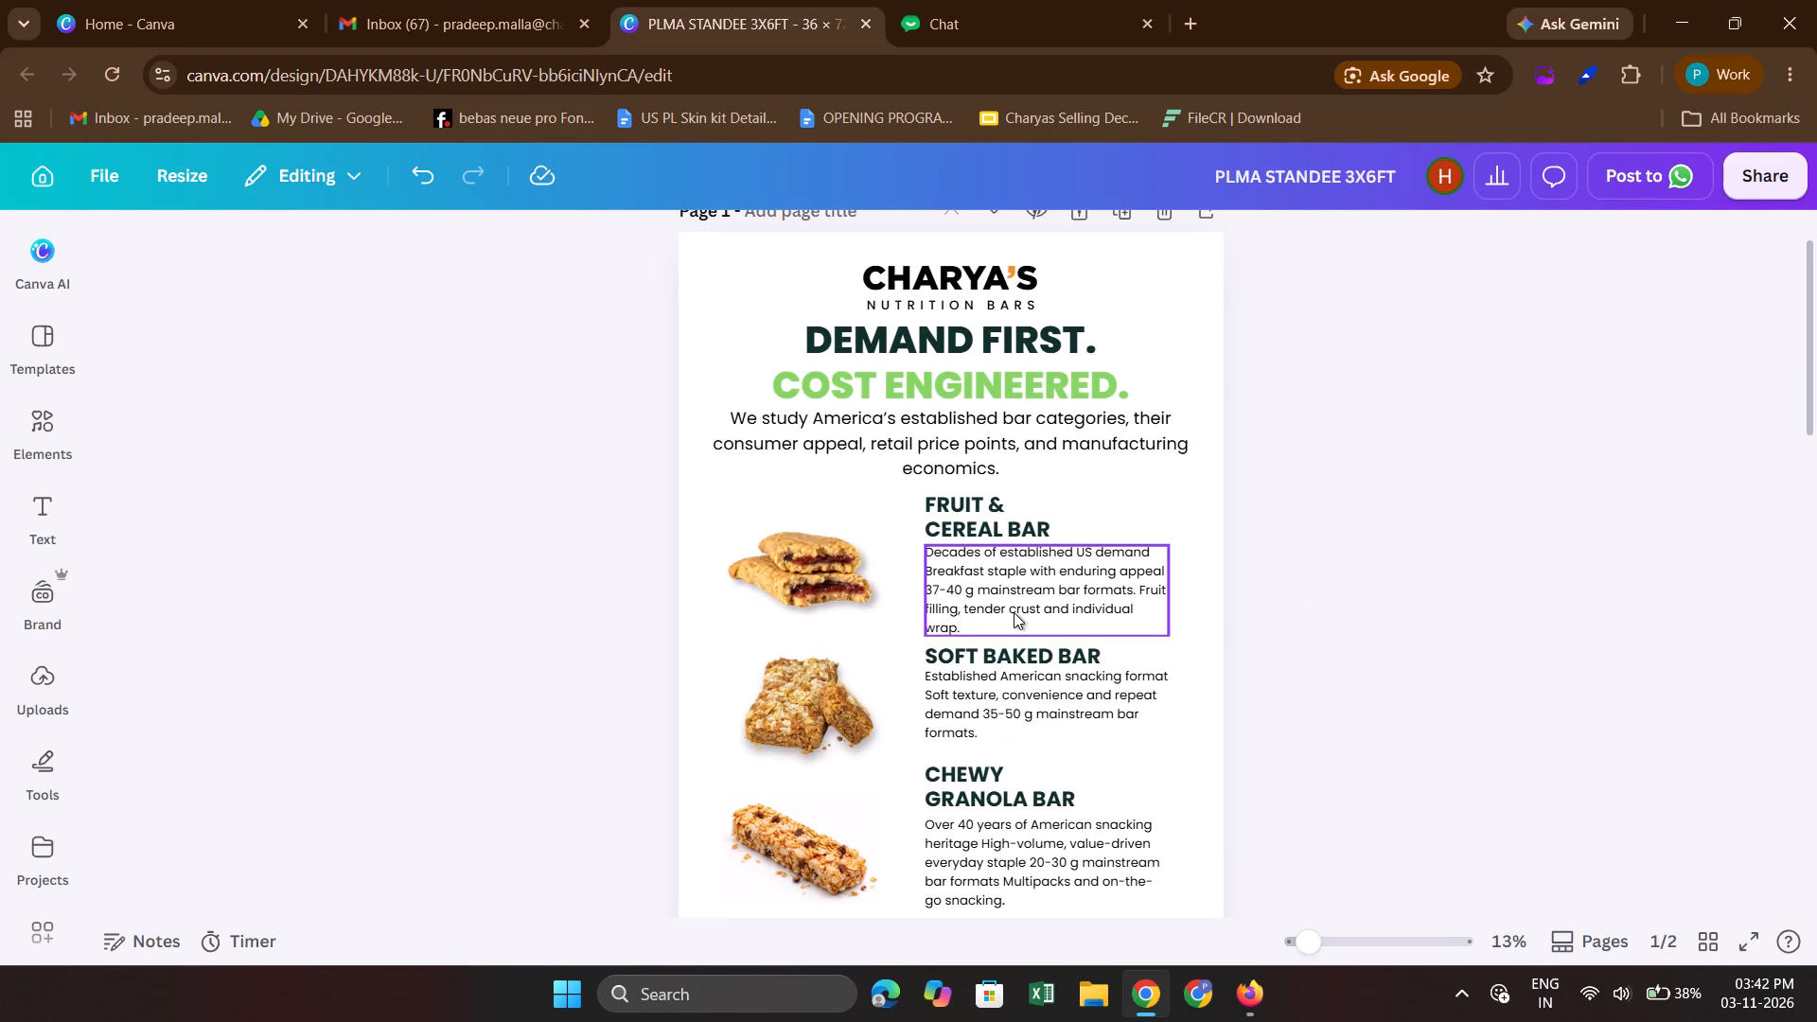
pyautogui.scroll(-1, 608, 541)
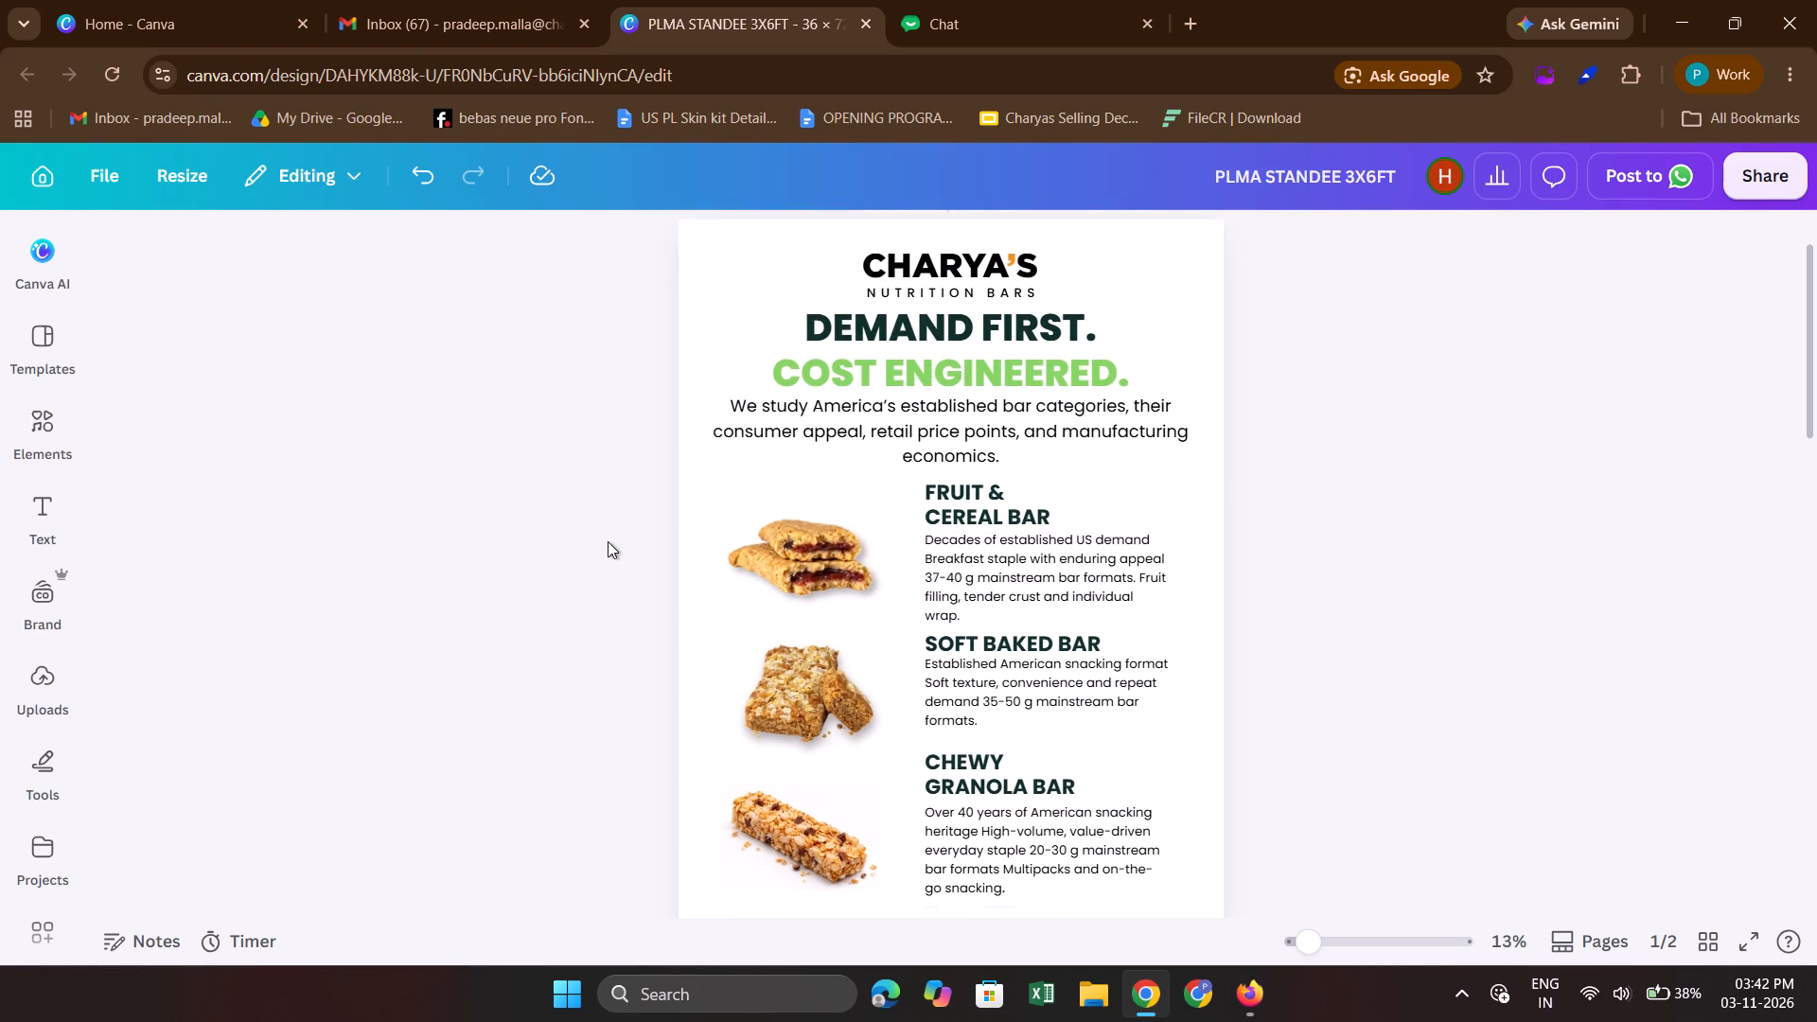
pyautogui.scroll(-1, 608, 541)
pyautogui.moveTo(596, 455); pyautogui.dragTo(861, 839)
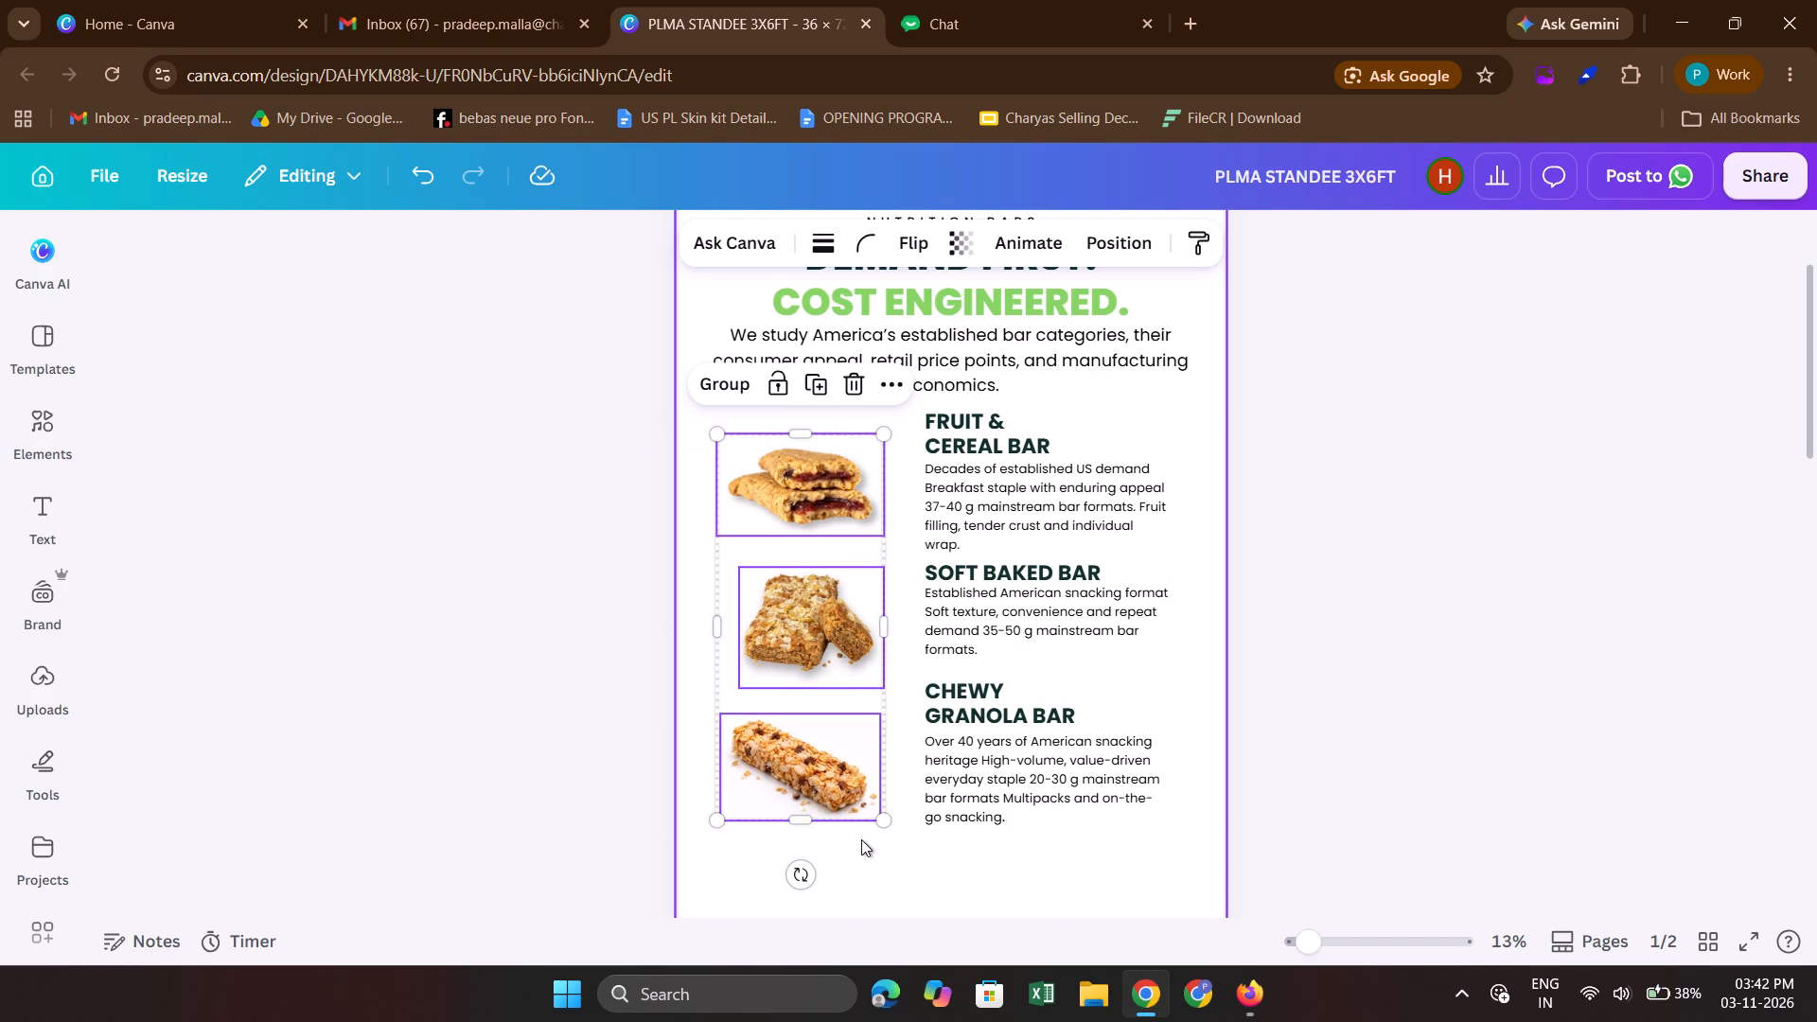
pyautogui.hotkey('shift', 'Left')
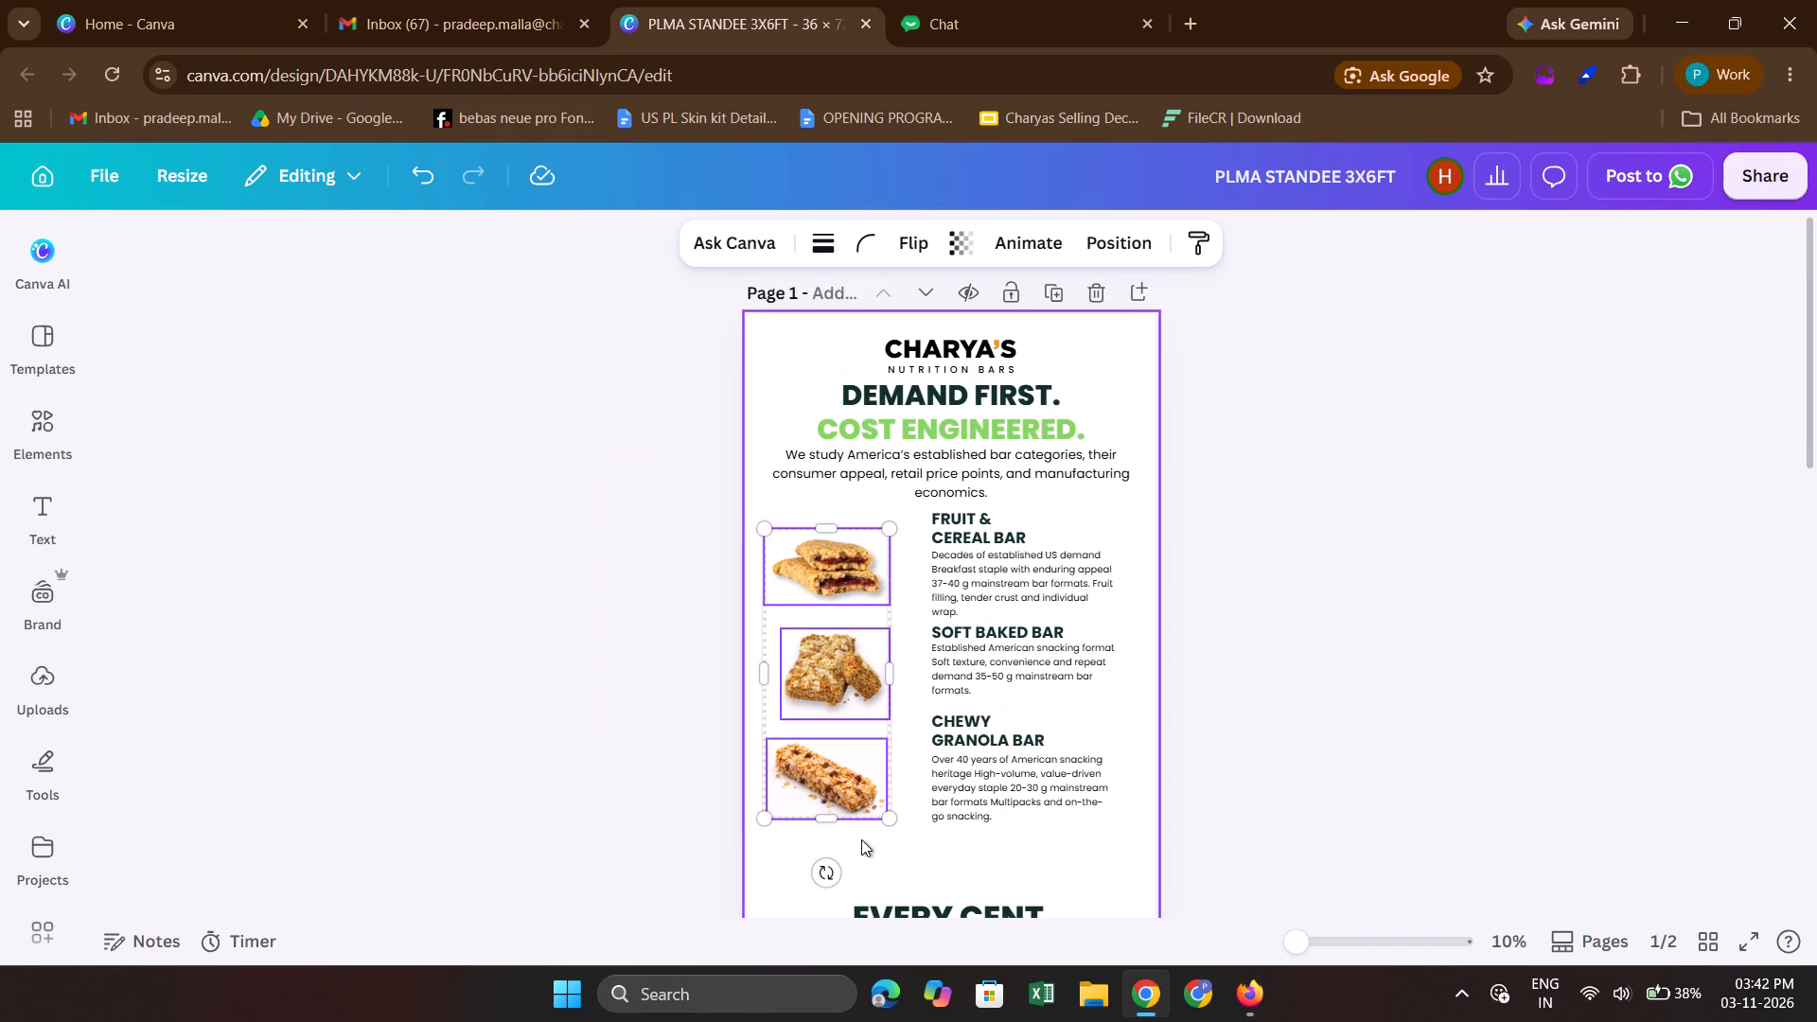
# Shift all three bar headings and descriptions together to the left, closer to their images.
pyautogui.click(1285, 662)
pyautogui.moveTo(1231, 505); pyautogui.dragTo(939, 795)
pyautogui.hotkey('shift', 'Left')
pyautogui.hotkey('shift', 'Left')
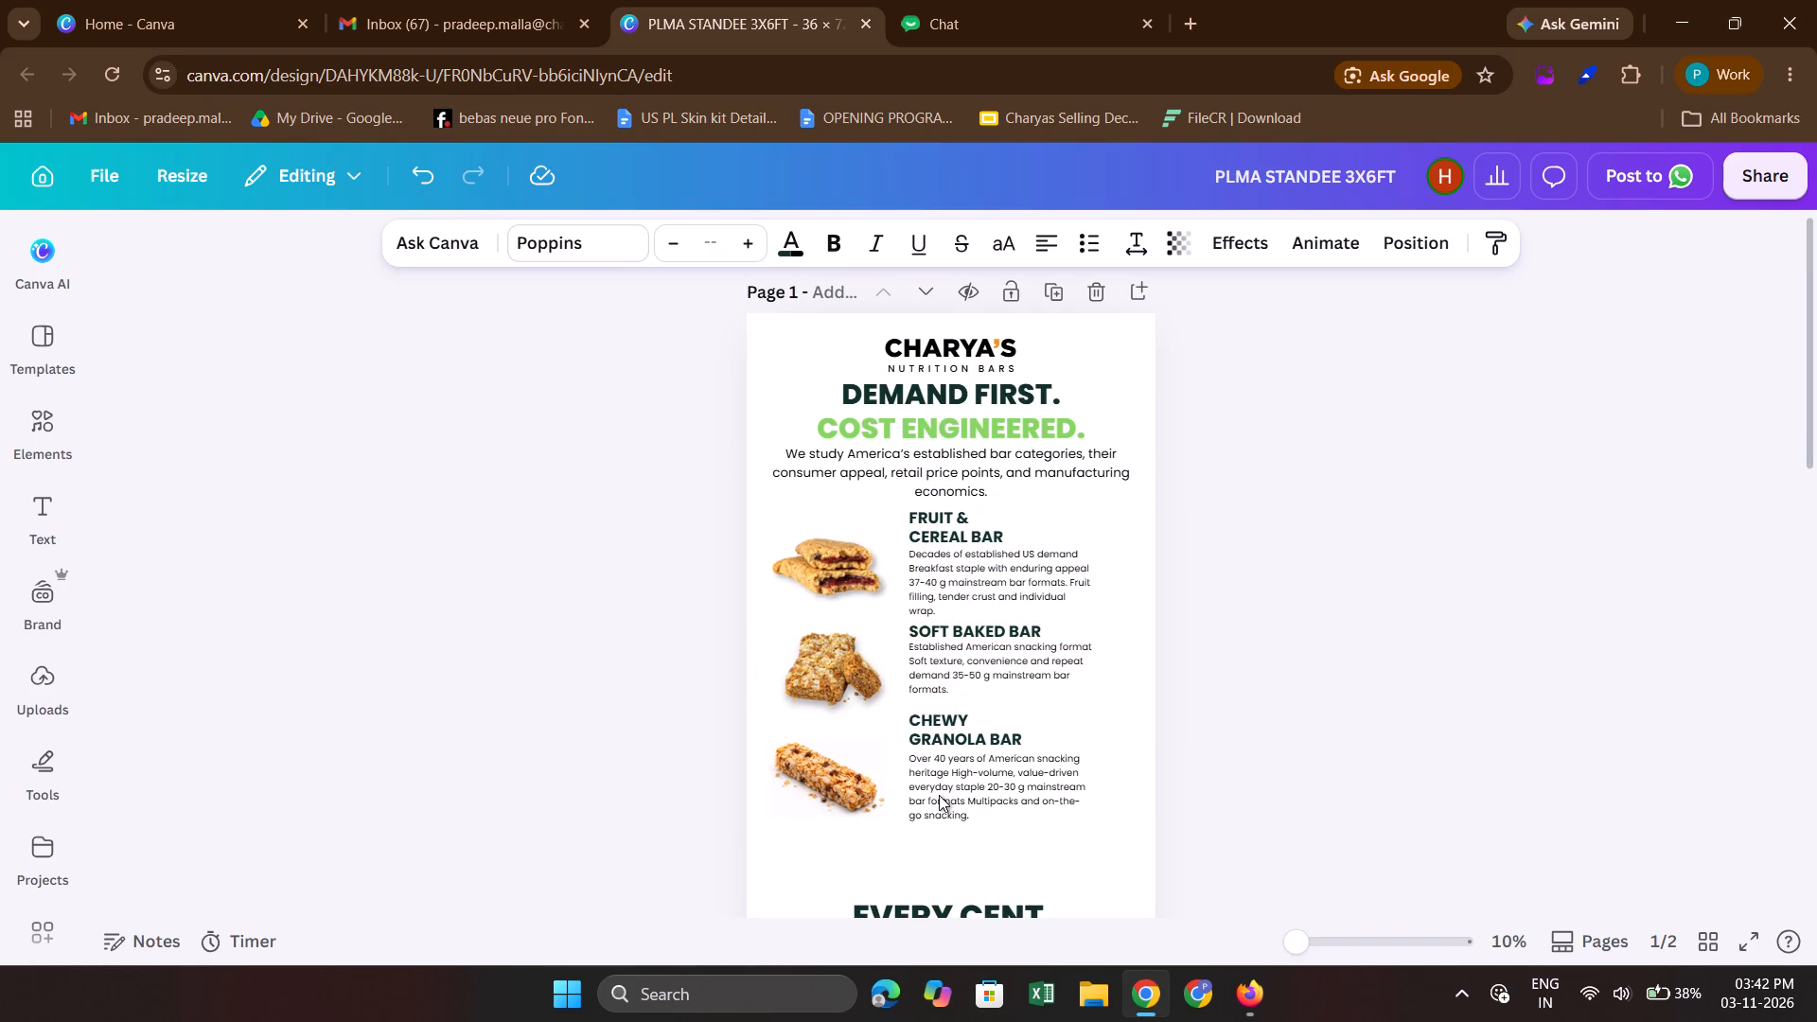
pyautogui.click(1133, 770)
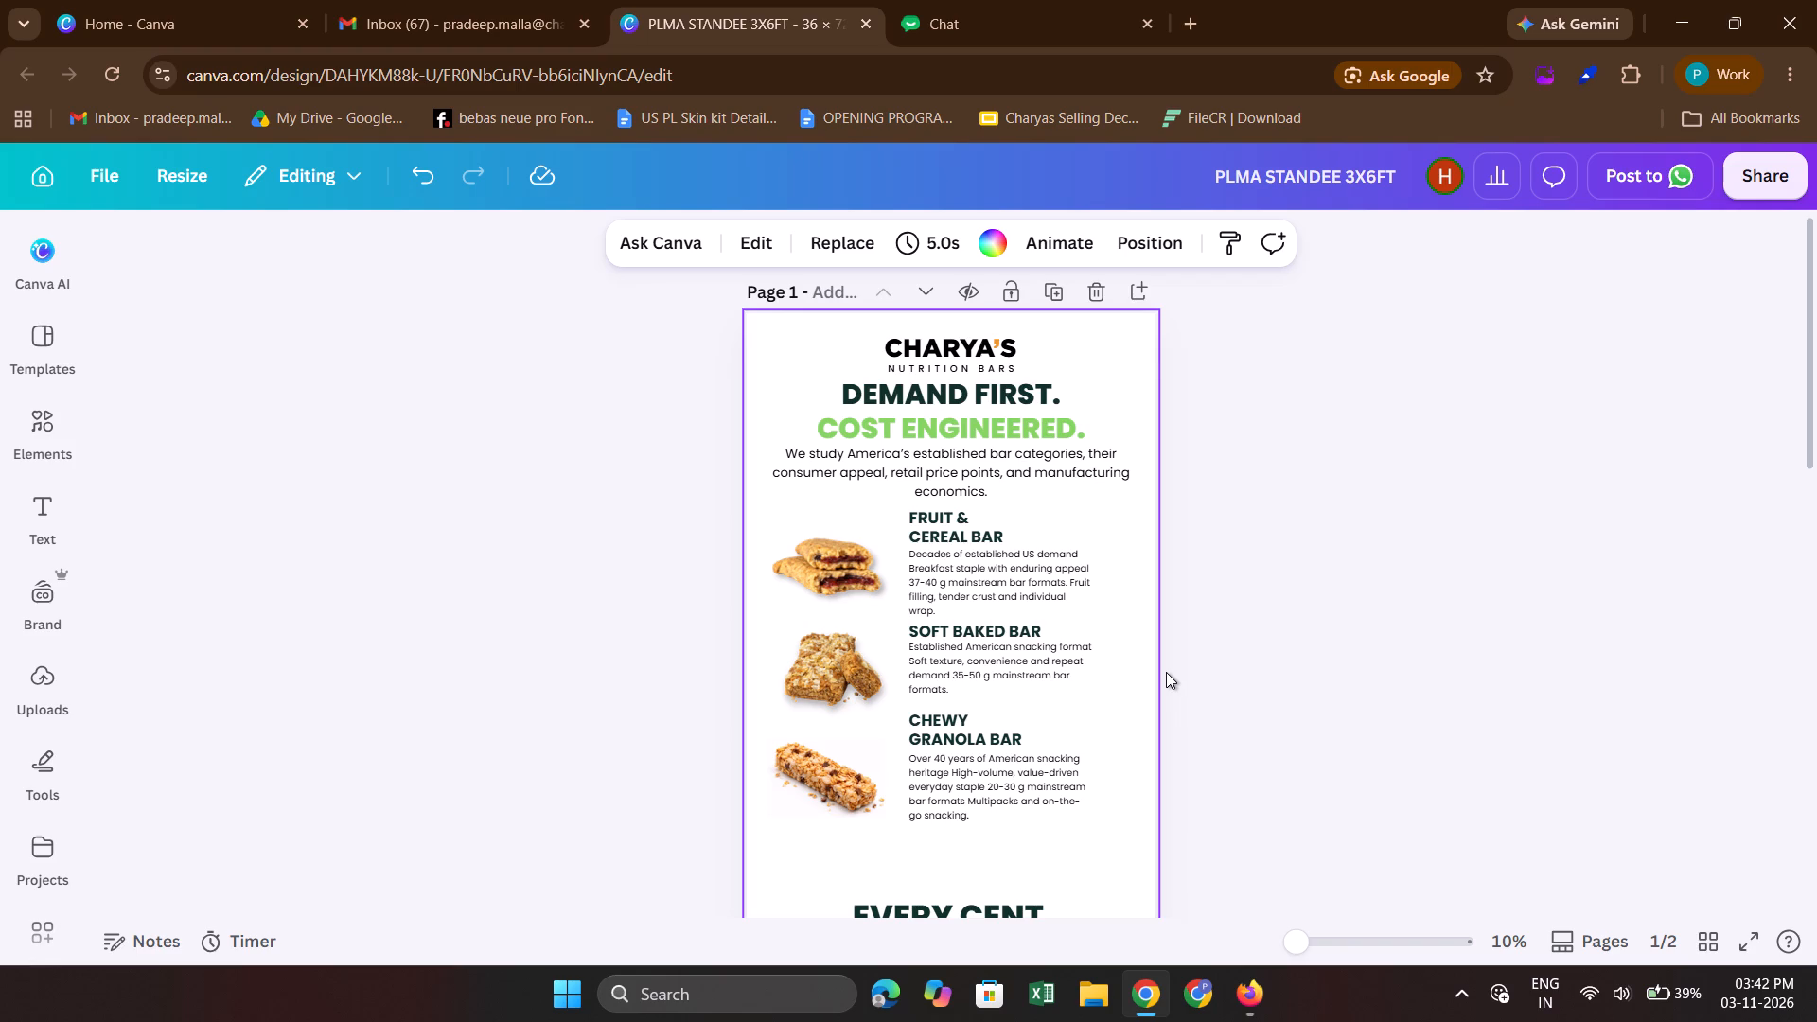
# Widen the three bar description text boxes together toward the page's right margin.
pyautogui.click(1027, 594)
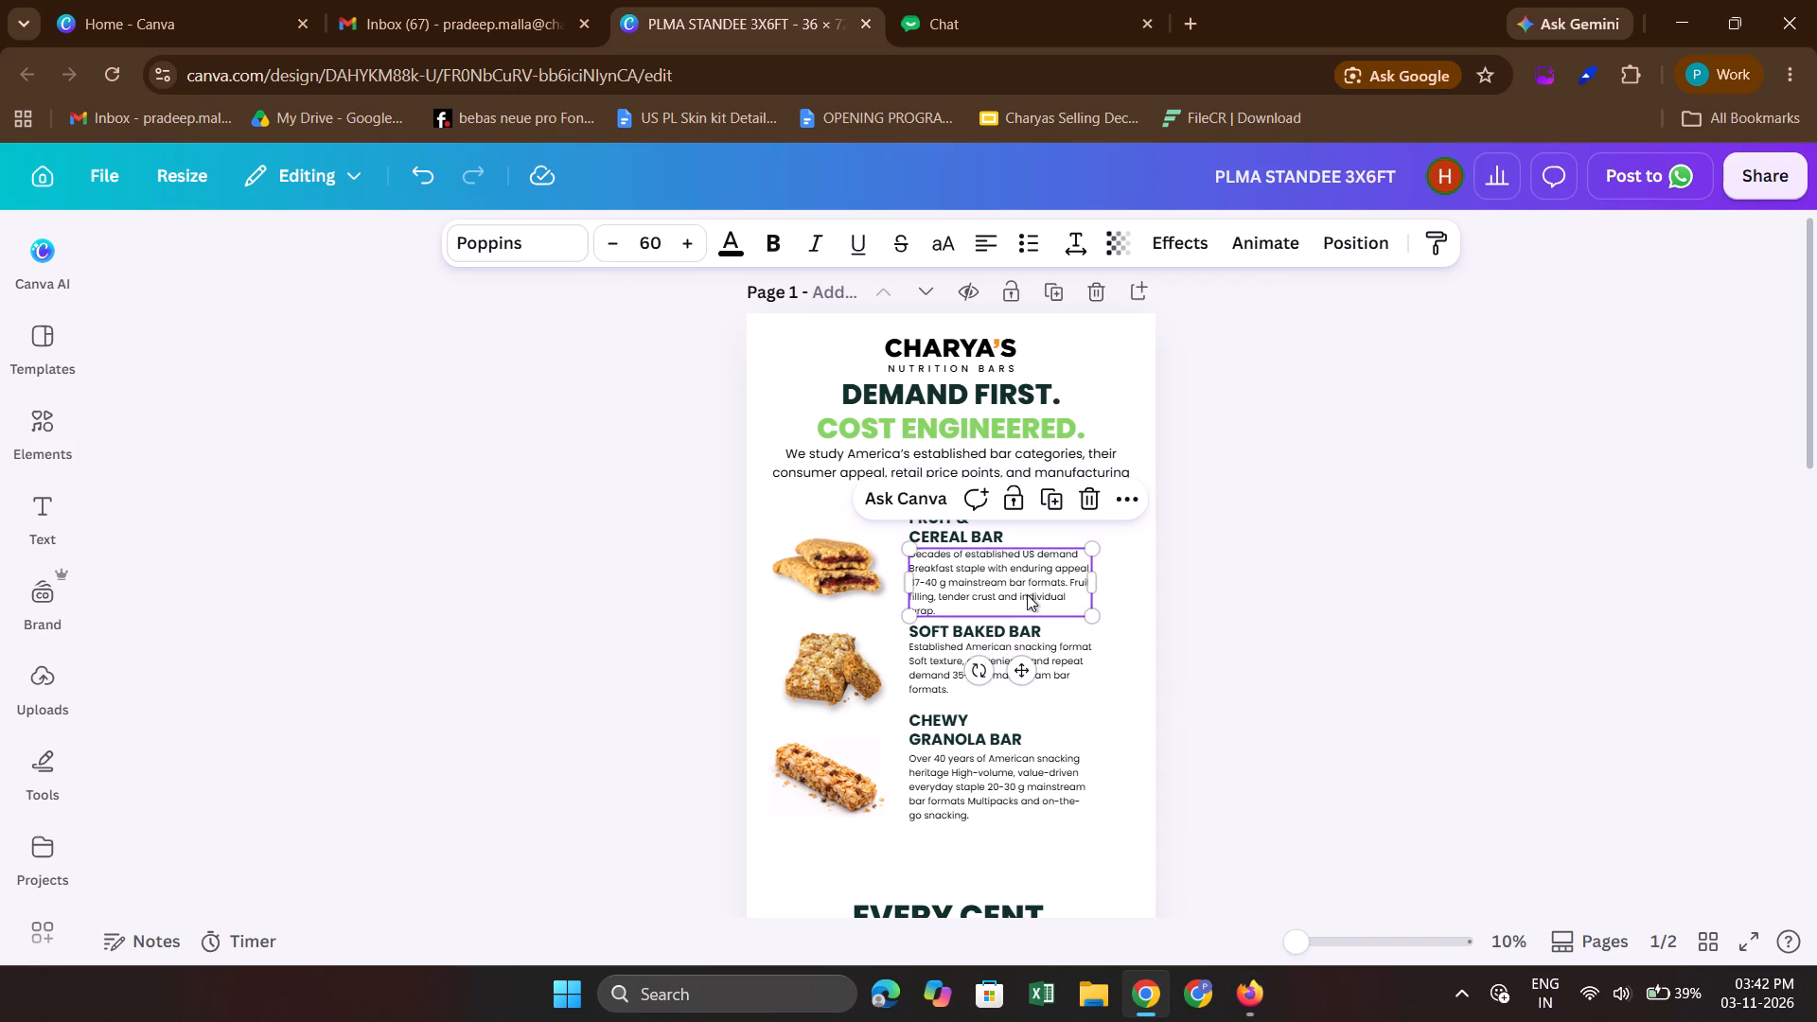
pyautogui.click(1054, 661)
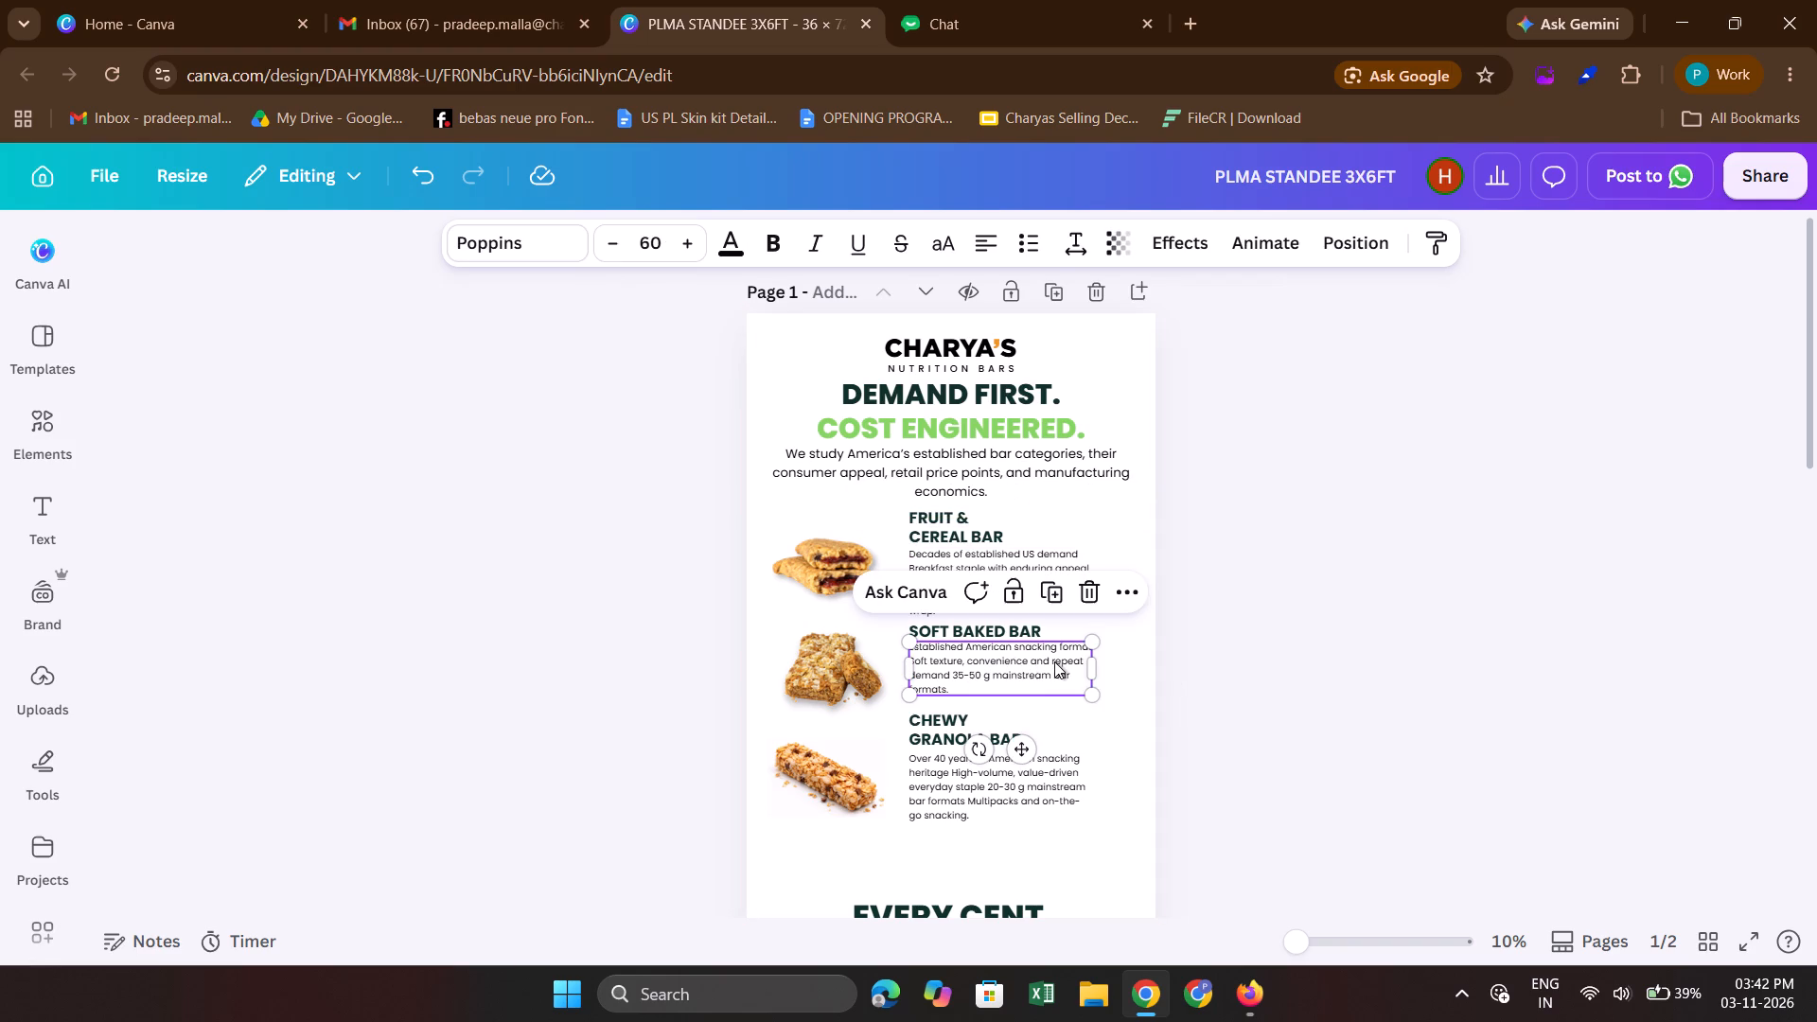
pyautogui.keyDown('shift'); pyautogui.click(1058, 567); pyautogui.keyUp('shift')
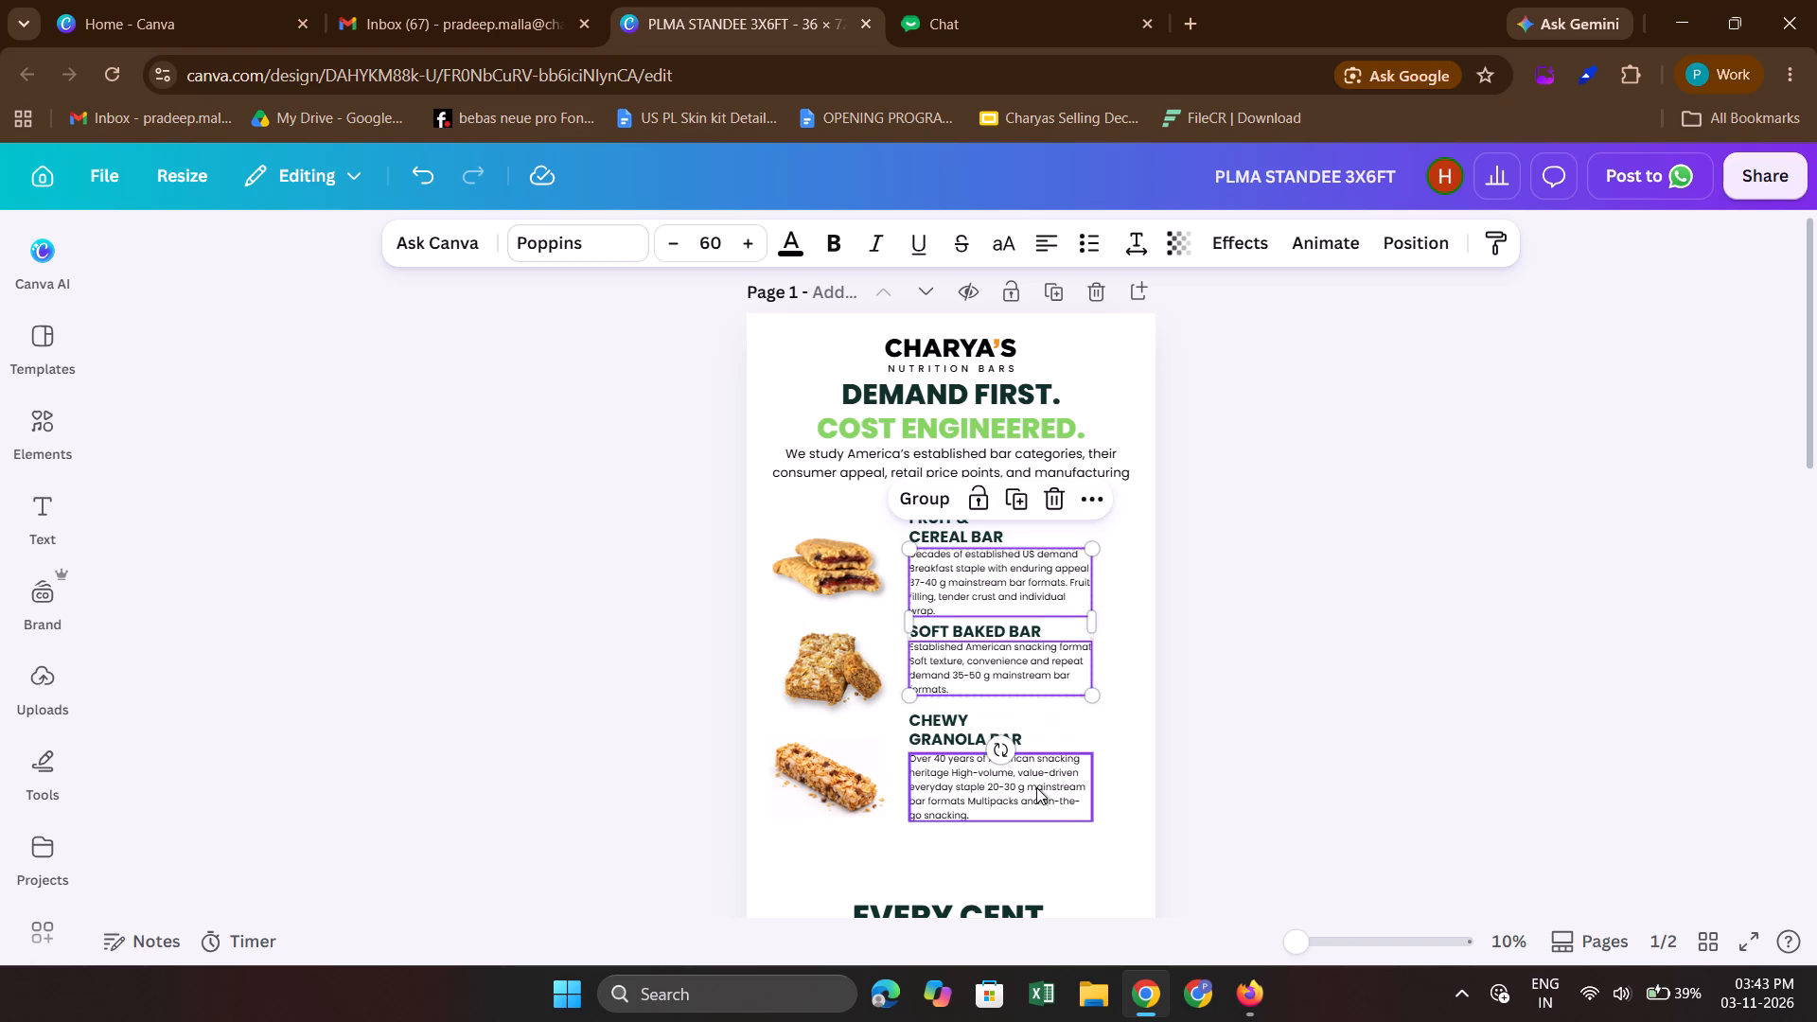
pyautogui.keyDown('shift'); pyautogui.click(1036, 787); pyautogui.keyUp('shift')
pyautogui.moveTo(1090, 685); pyautogui.dragTo(1125, 689)
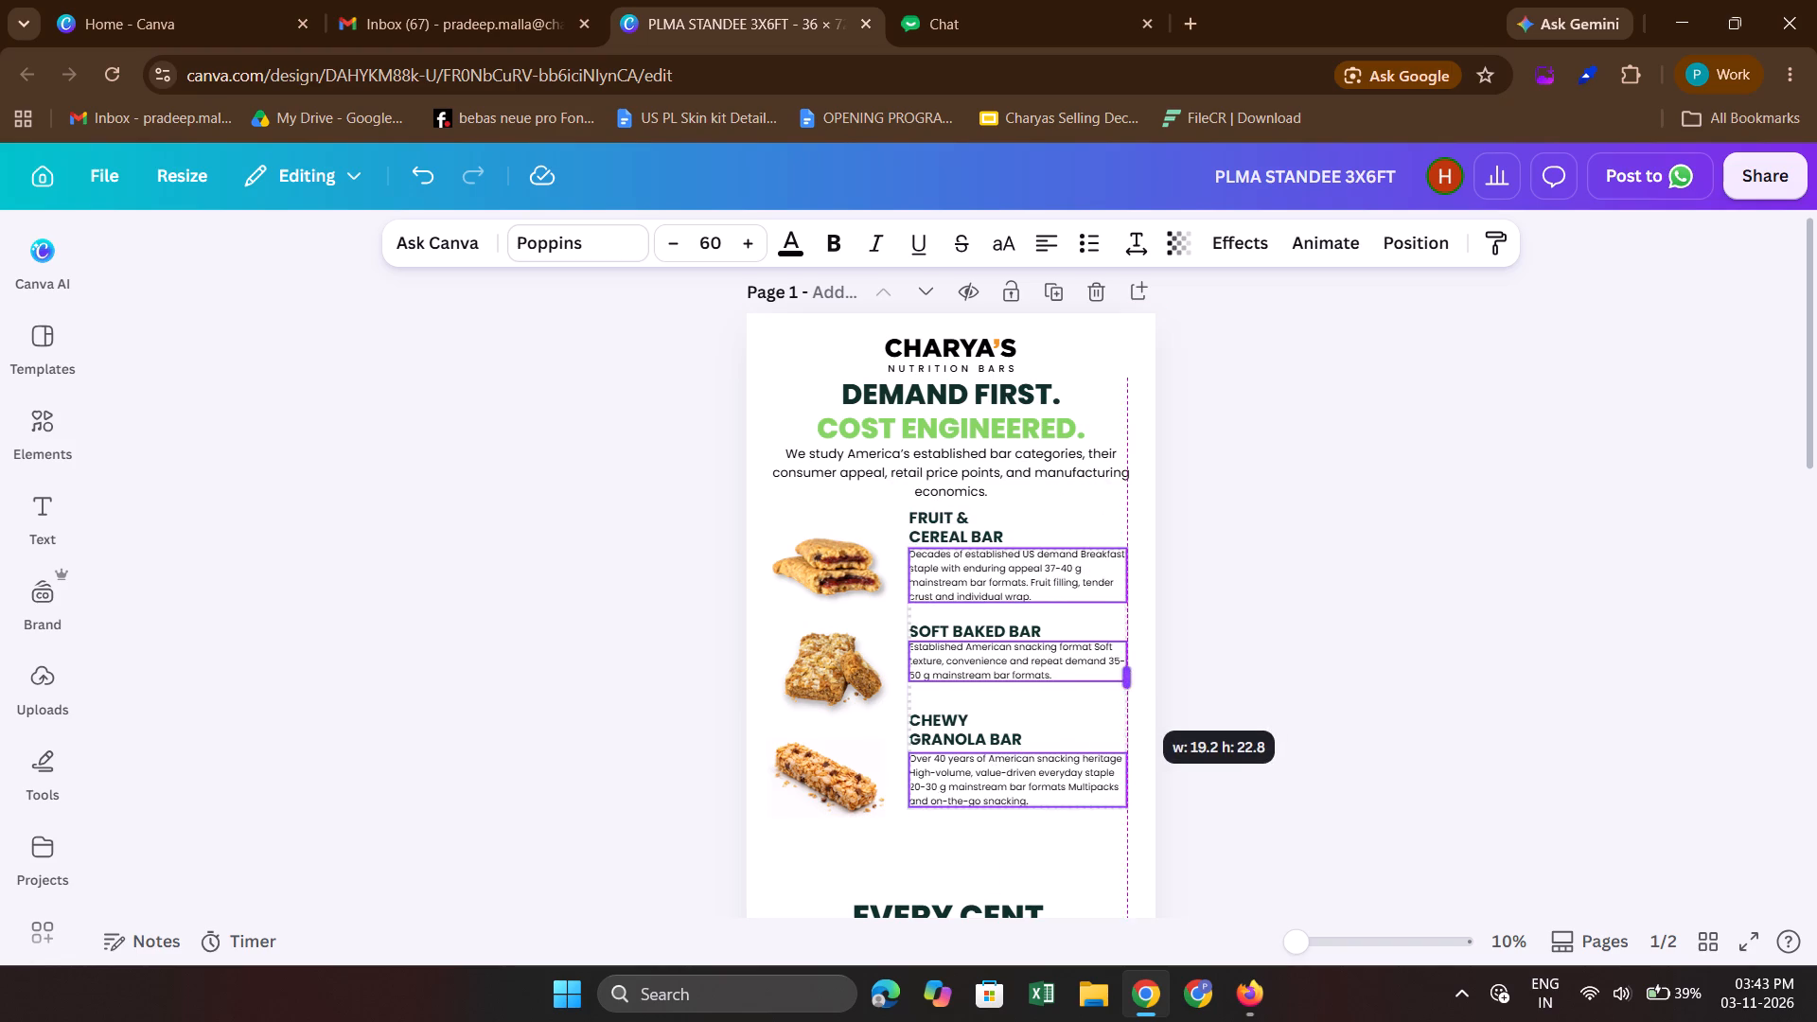
pyautogui.moveTo(1125, 689); pyautogui.dragTo(1138, 691)
pyautogui.click(1297, 639)
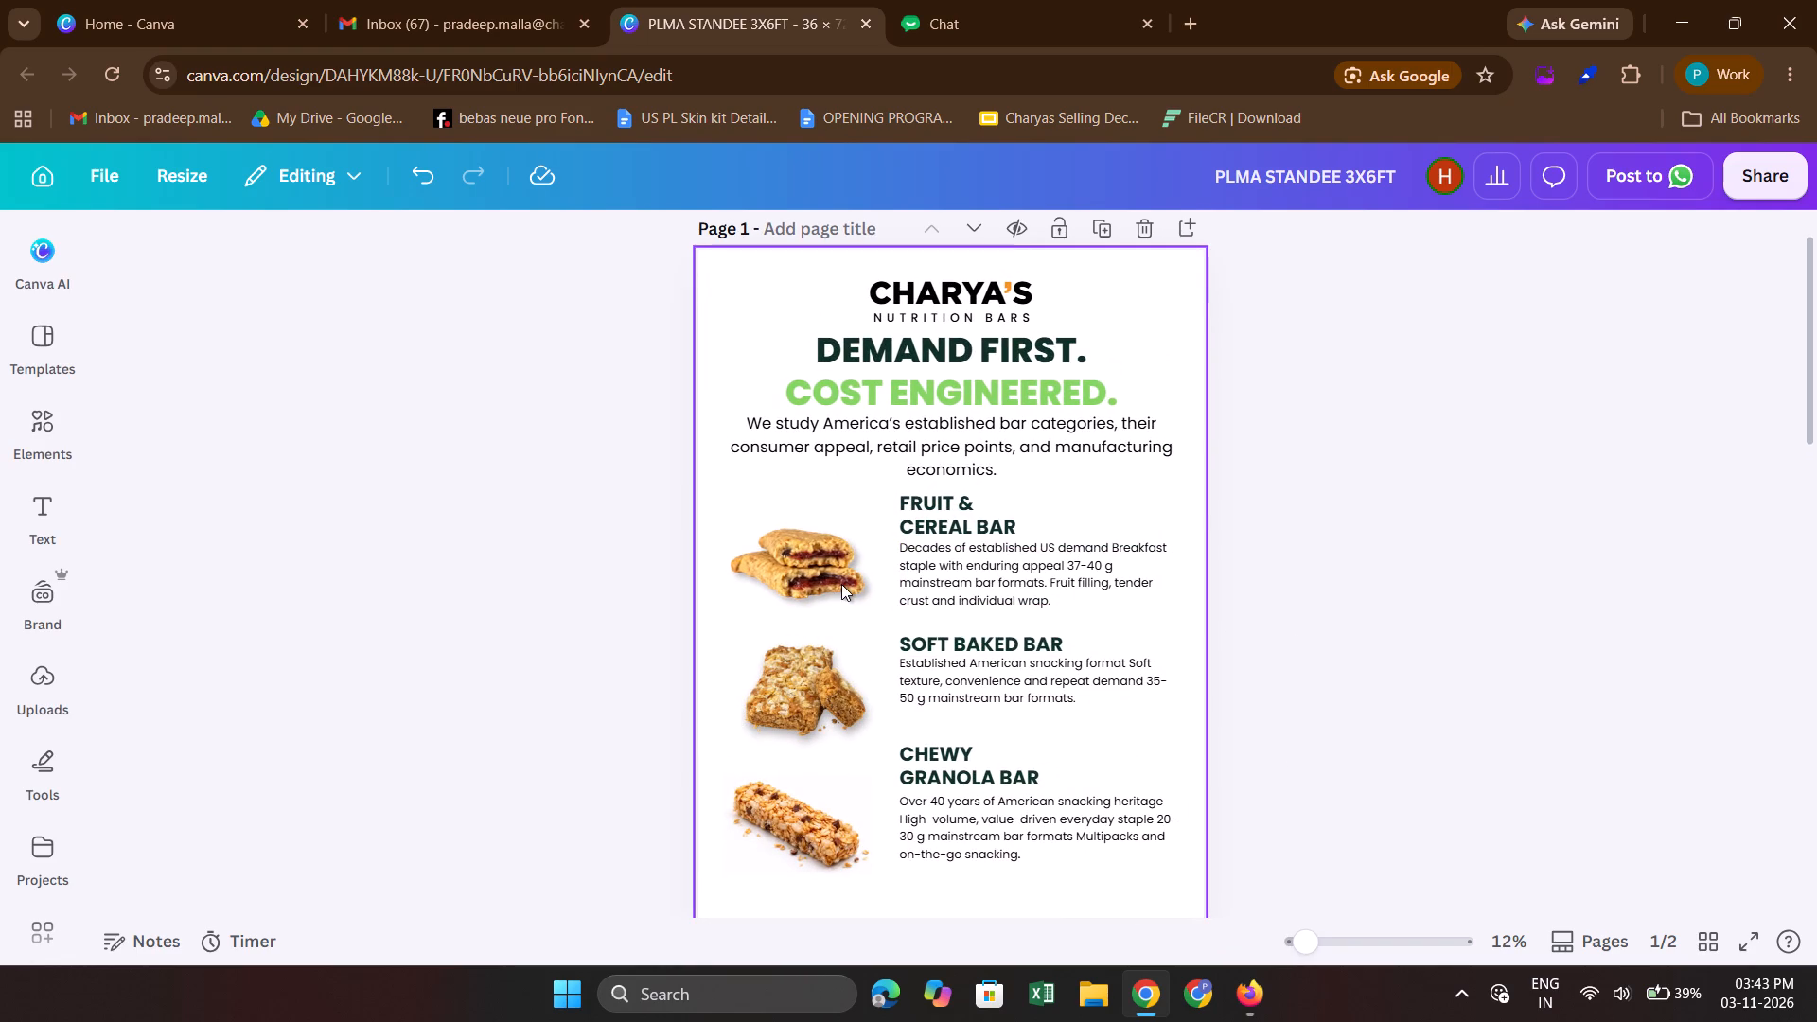
# Shrink the FRUIT & CEREAL BAR image further and move it up so its top aligns with its heading.
pyautogui.click(823, 563)
pyautogui.moveTo(823, 563); pyautogui.dragTo(824, 551)
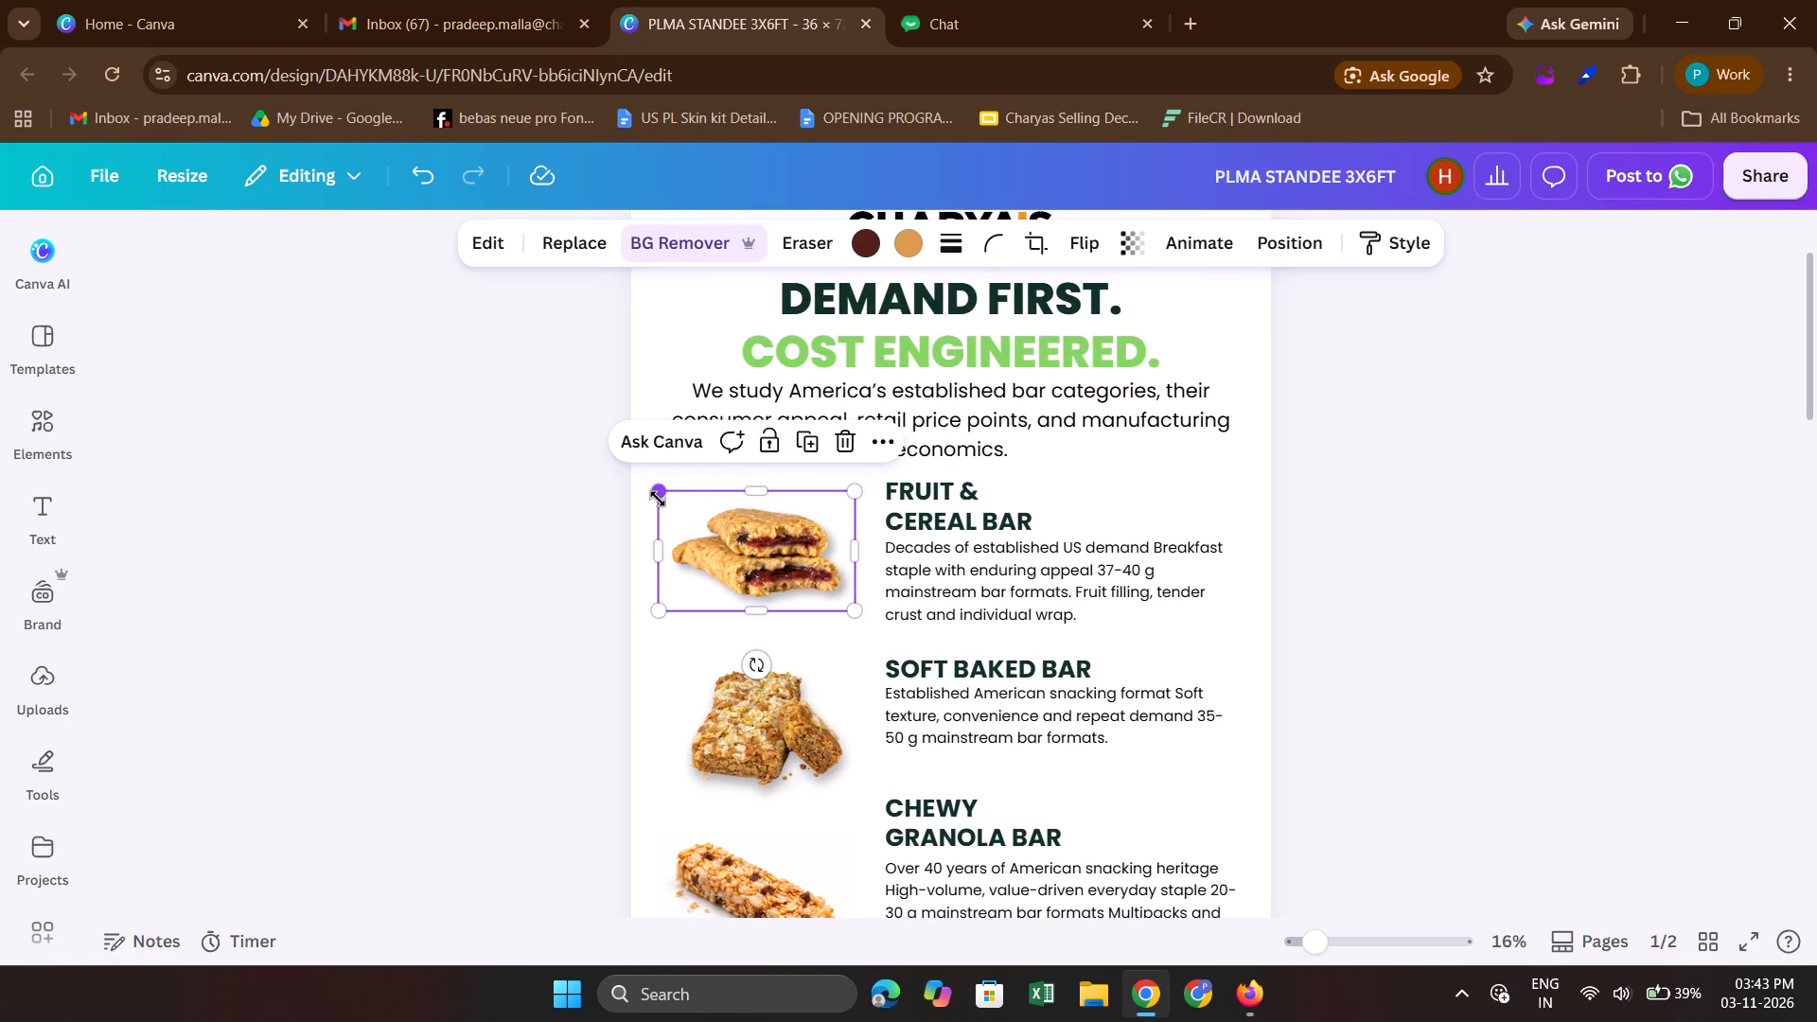
pyautogui.moveTo(857, 497); pyautogui.dragTo(830, 501)
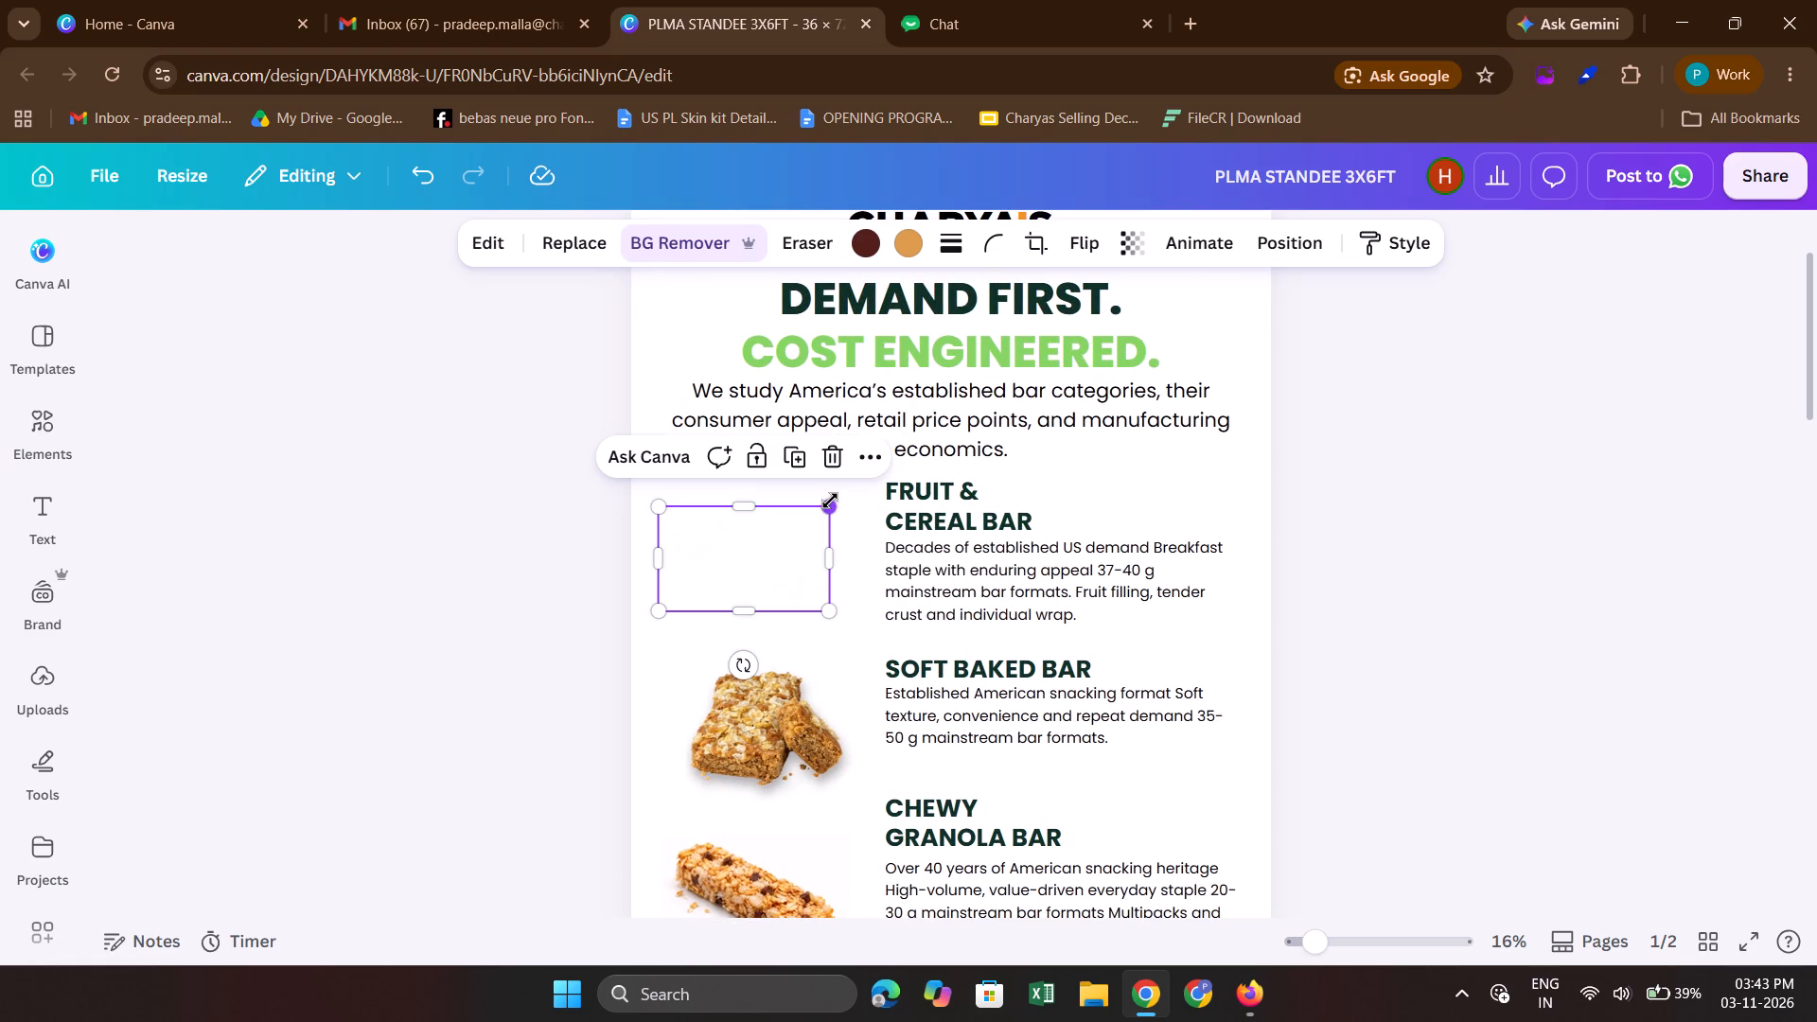
pyautogui.moveTo(785, 555); pyautogui.dragTo(783, 541)
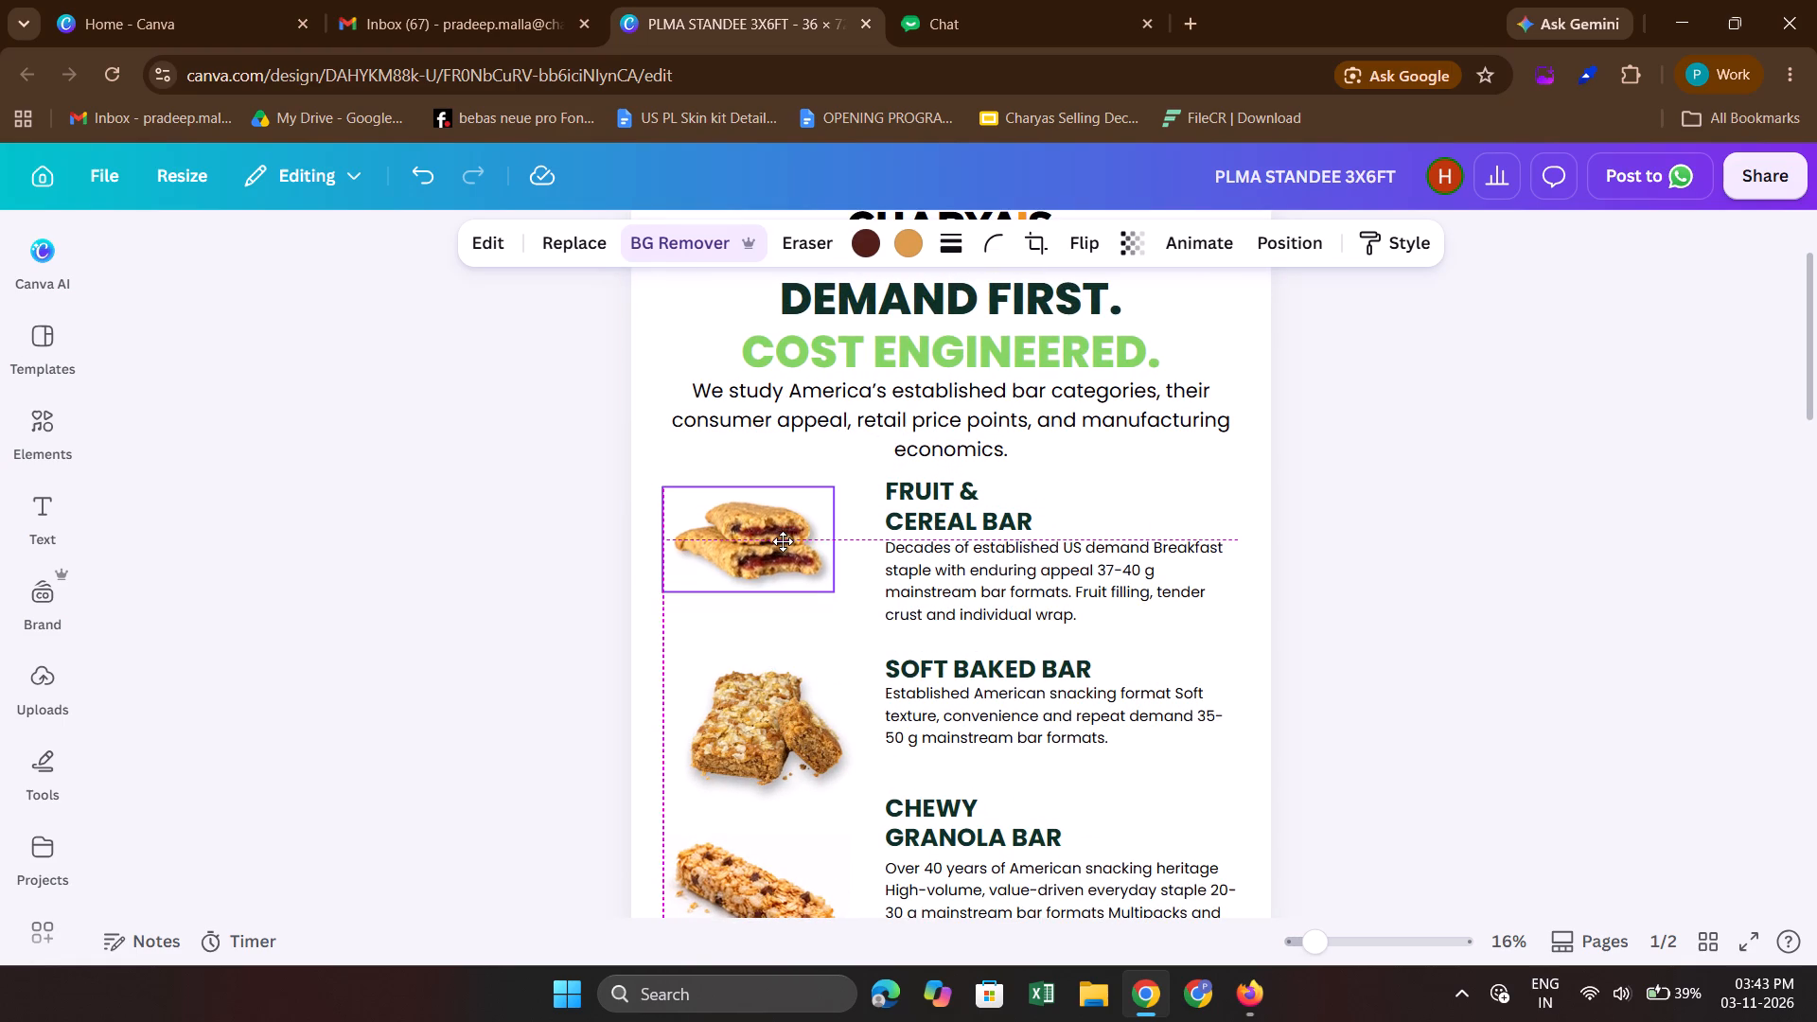
pyautogui.moveTo(783, 541); pyautogui.dragTo(789, 540)
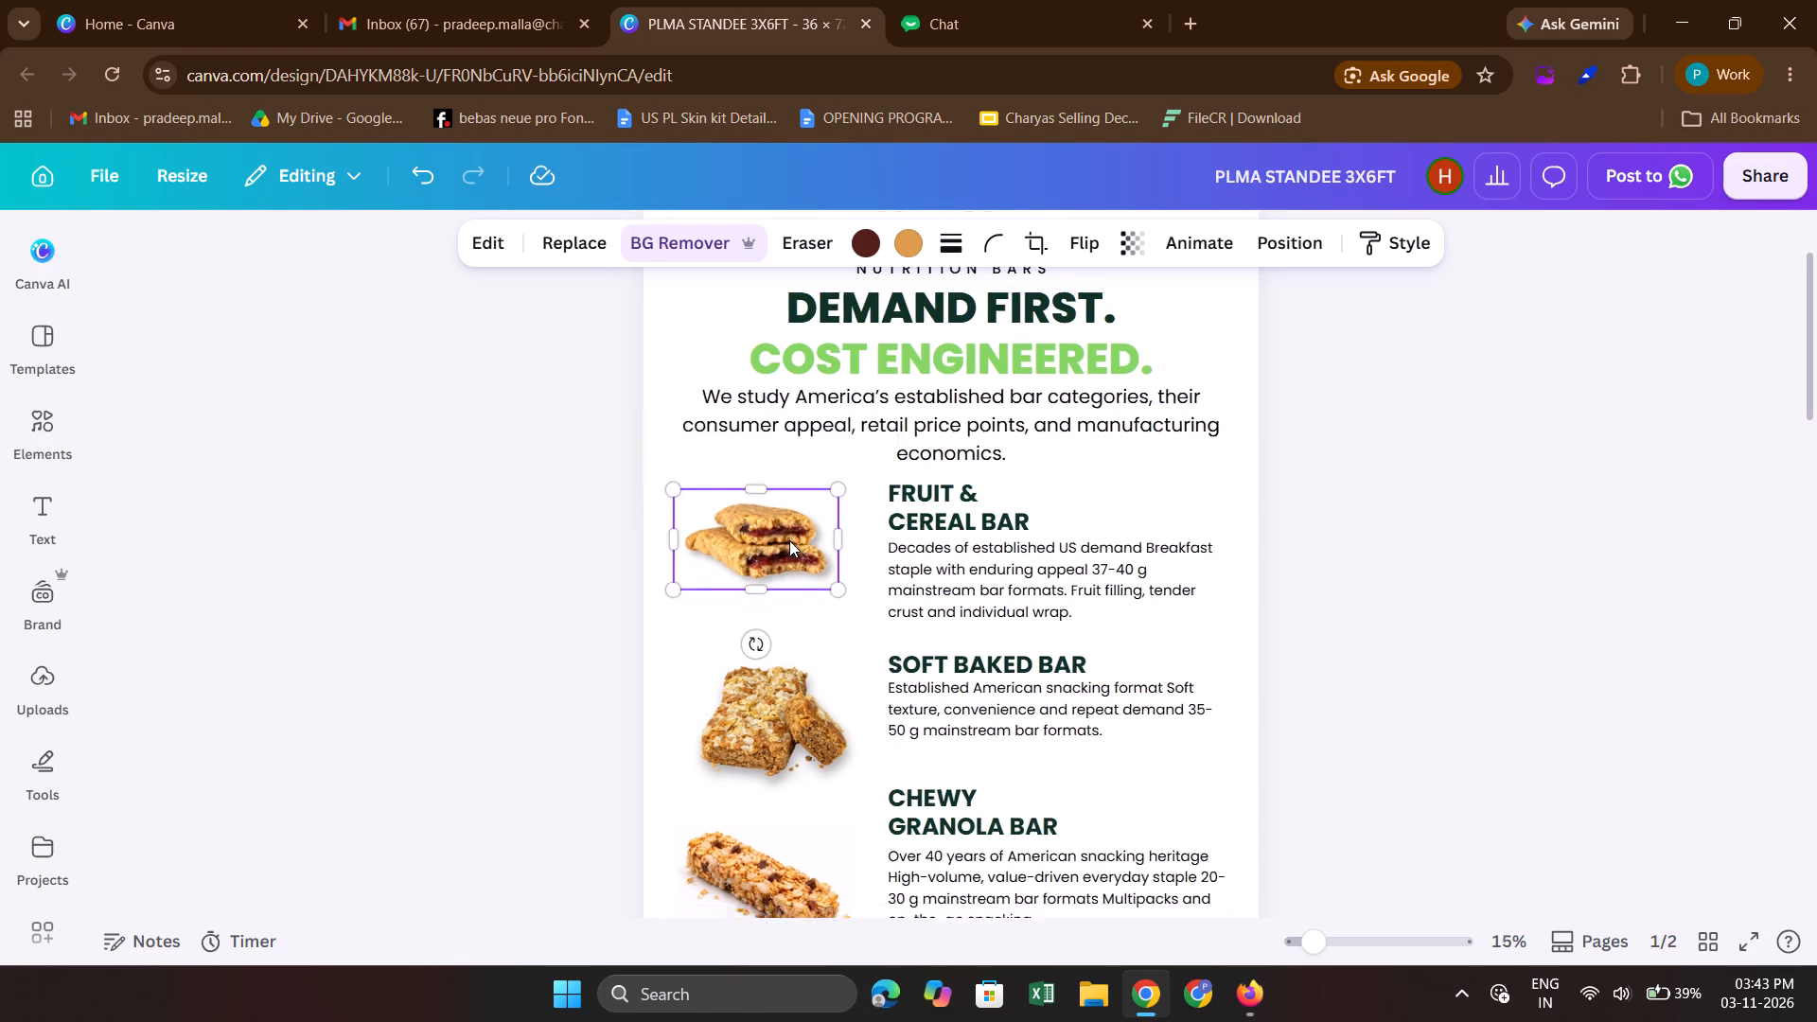
# Move the SOFT BAKED BAR image slightly up and left, spacing it evenly between the other two bar images.
pyautogui.click(822, 677)
pyautogui.moveTo(822, 677); pyautogui.dragTo(820, 657)
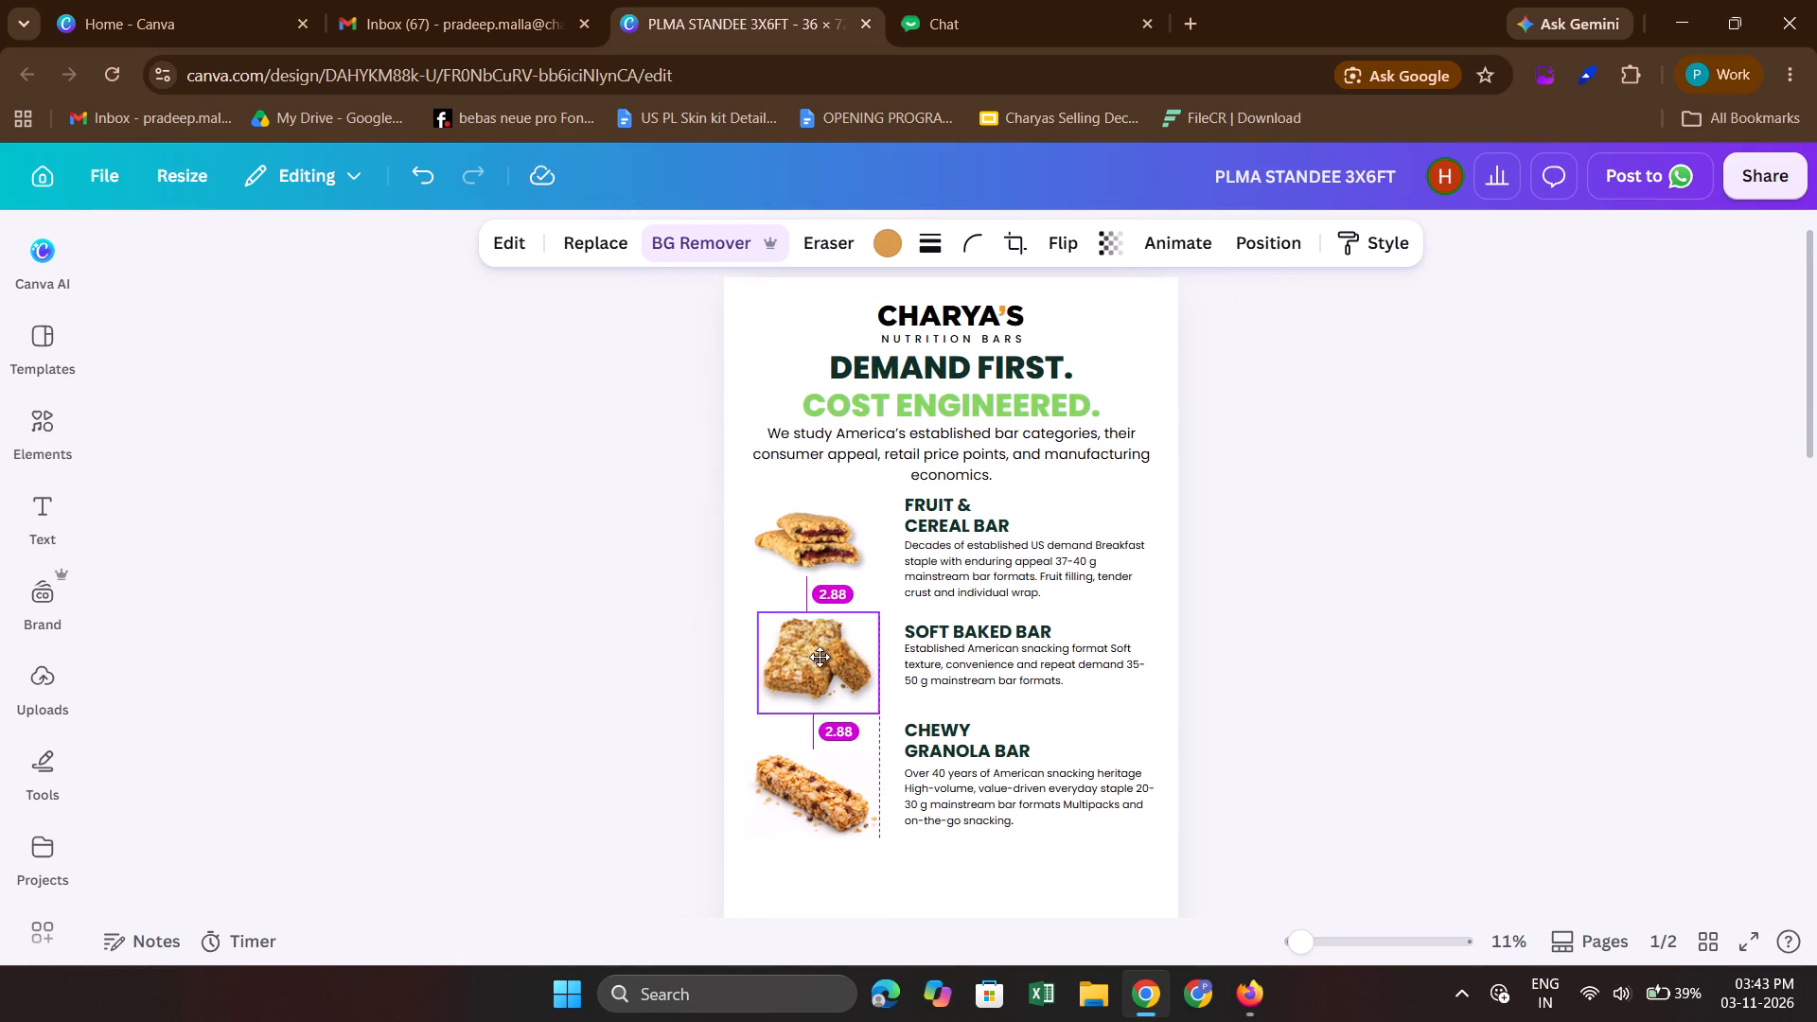
pyautogui.moveTo(820, 657); pyautogui.dragTo(811, 662)
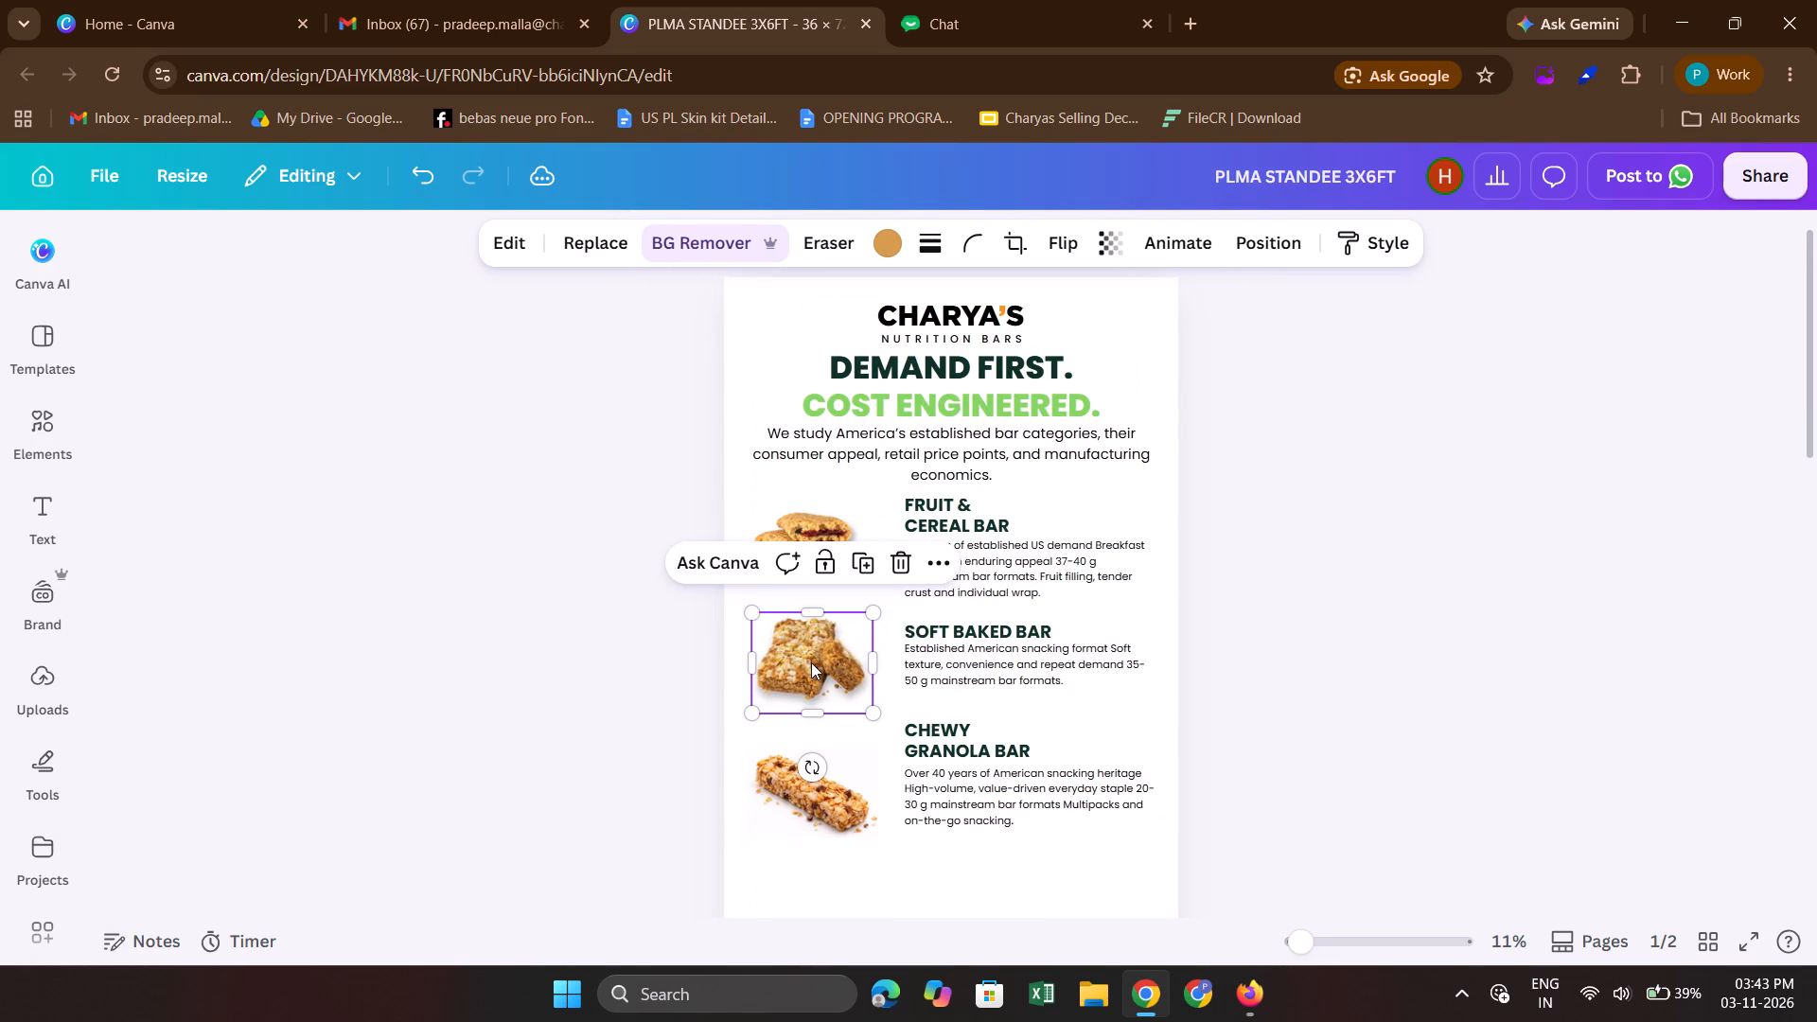
# Shrink the SOFT BAKED BAR image slightly and align it under the FRUIT & CEREAL BAR image, vertically centred beside its text.
pyautogui.moveTo(750, 614); pyautogui.dragTo(769, 627)
pyautogui.moveTo(771, 681); pyautogui.dragTo(768, 668)
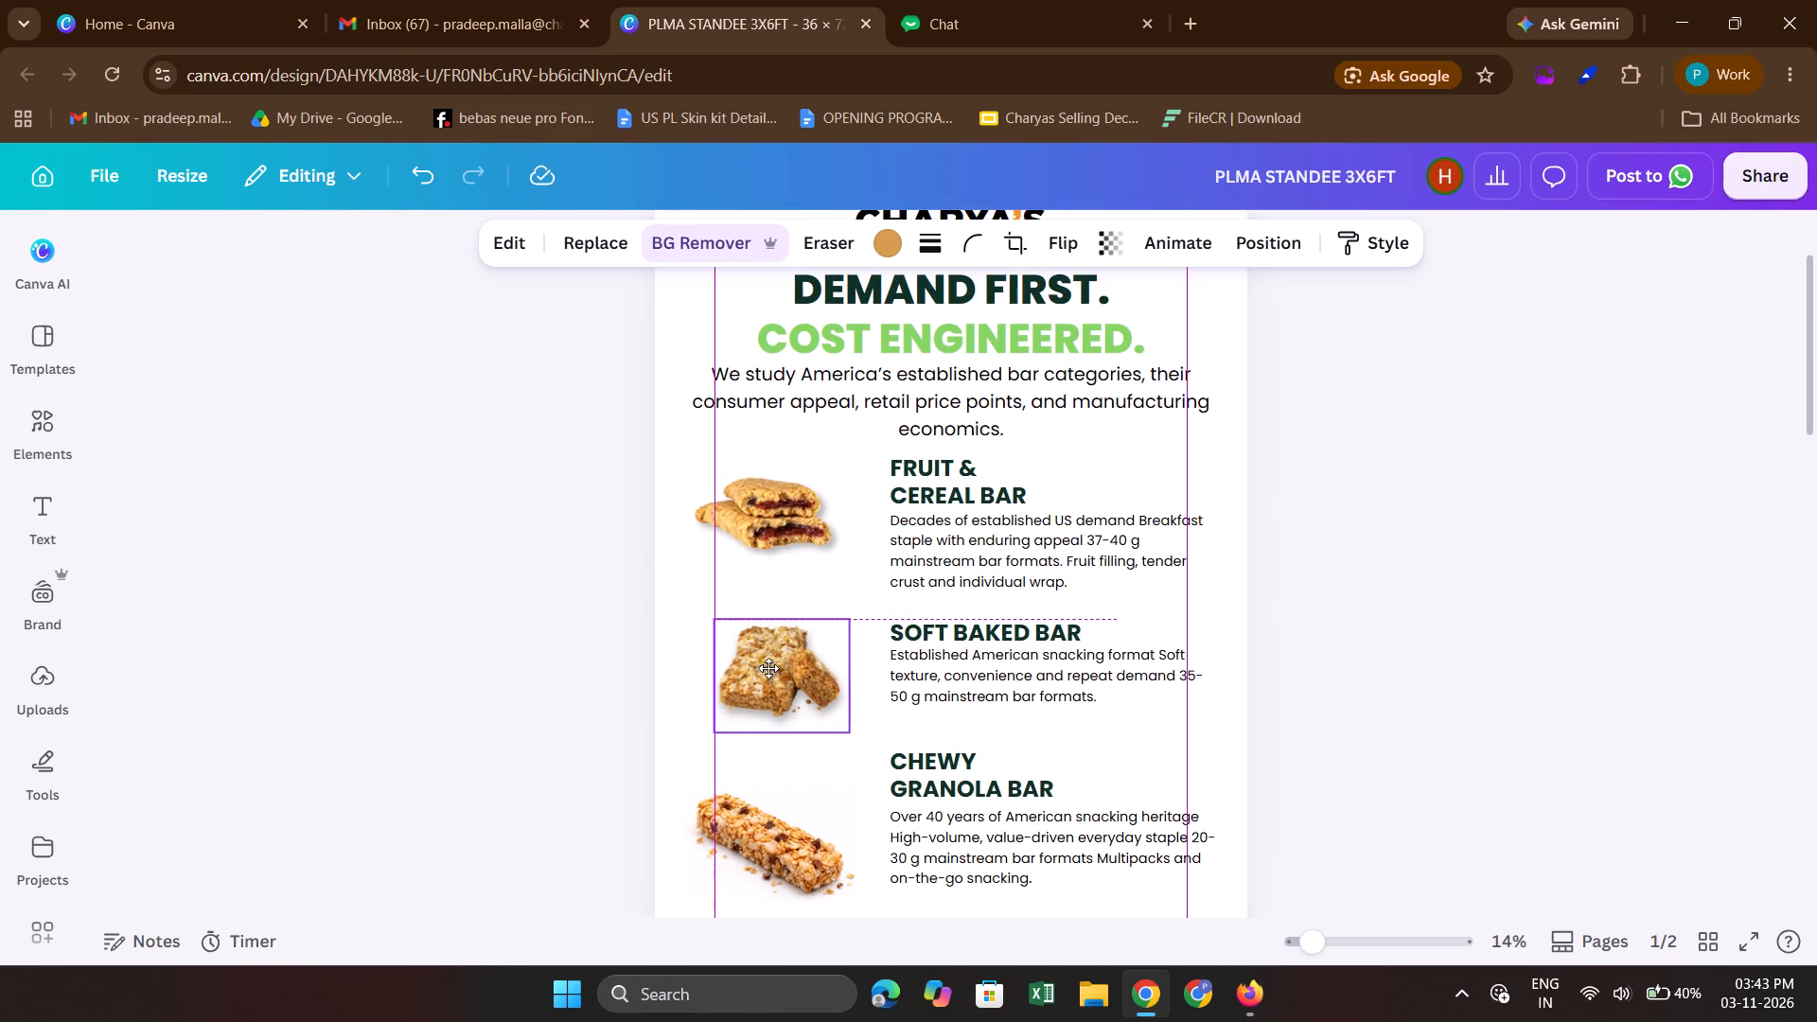
pyautogui.moveTo(768, 668); pyautogui.dragTo(753, 671)
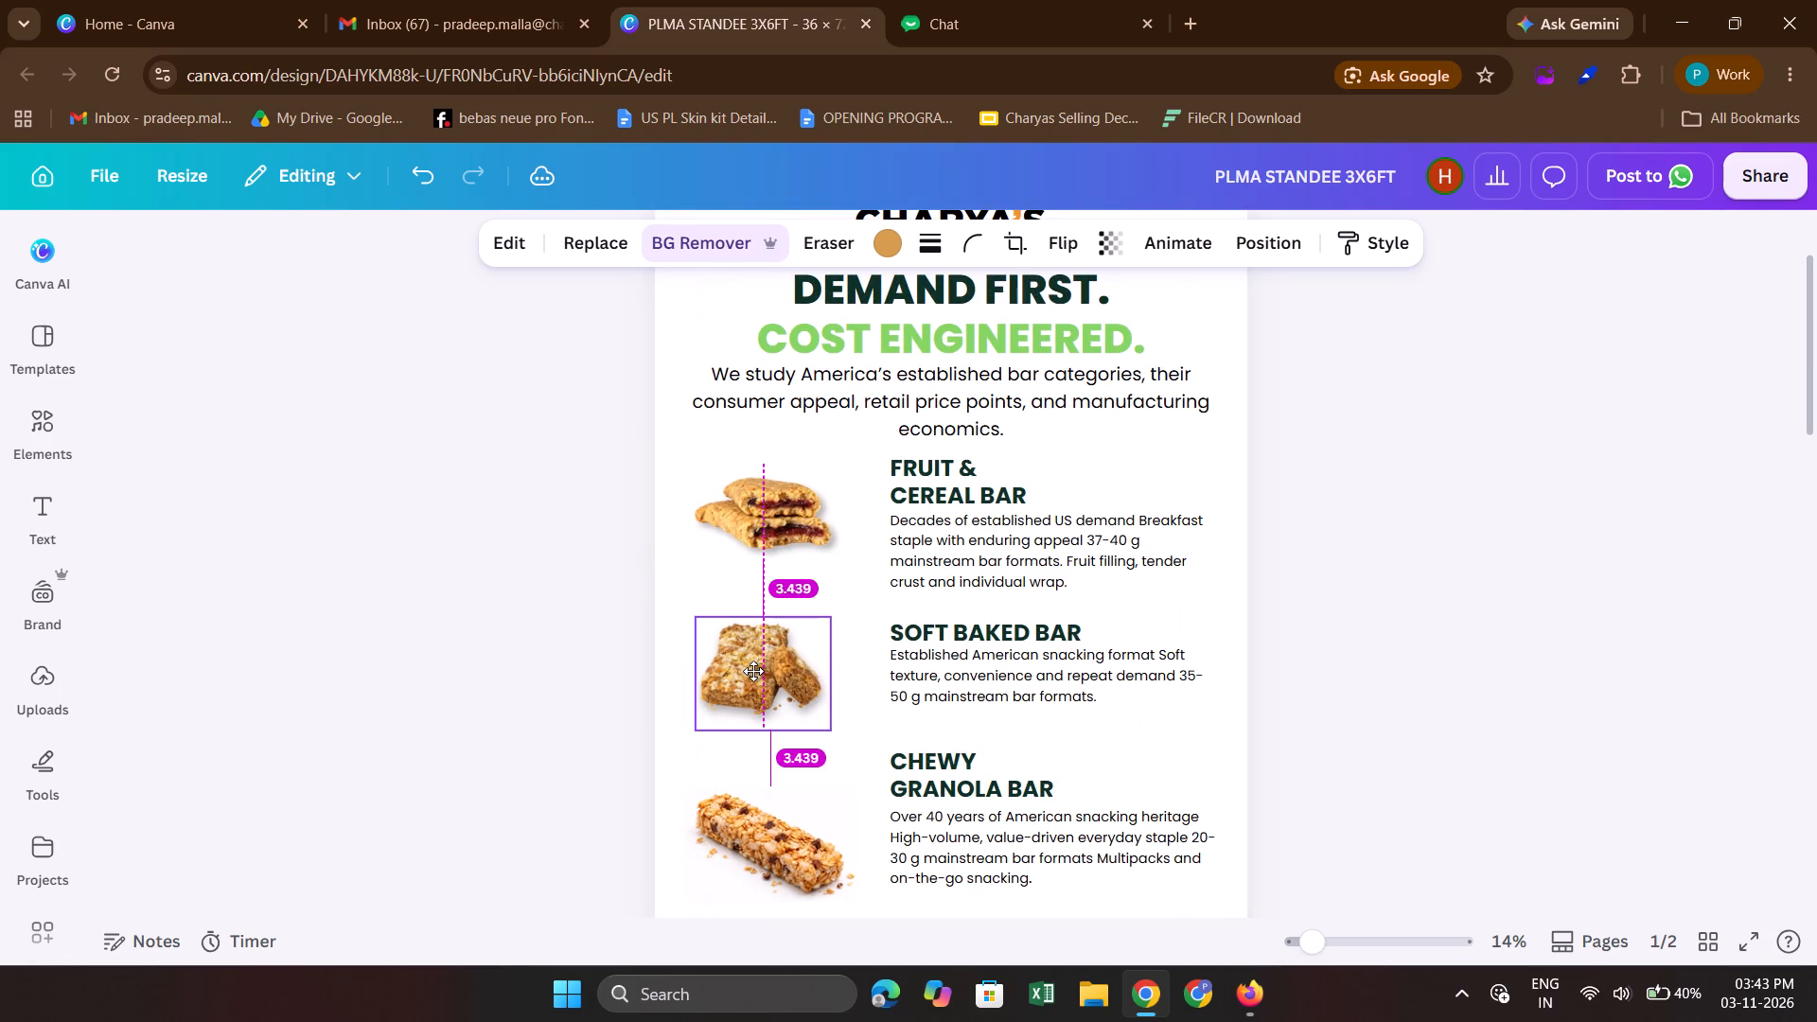
pyautogui.moveTo(753, 671); pyautogui.dragTo(760, 672)
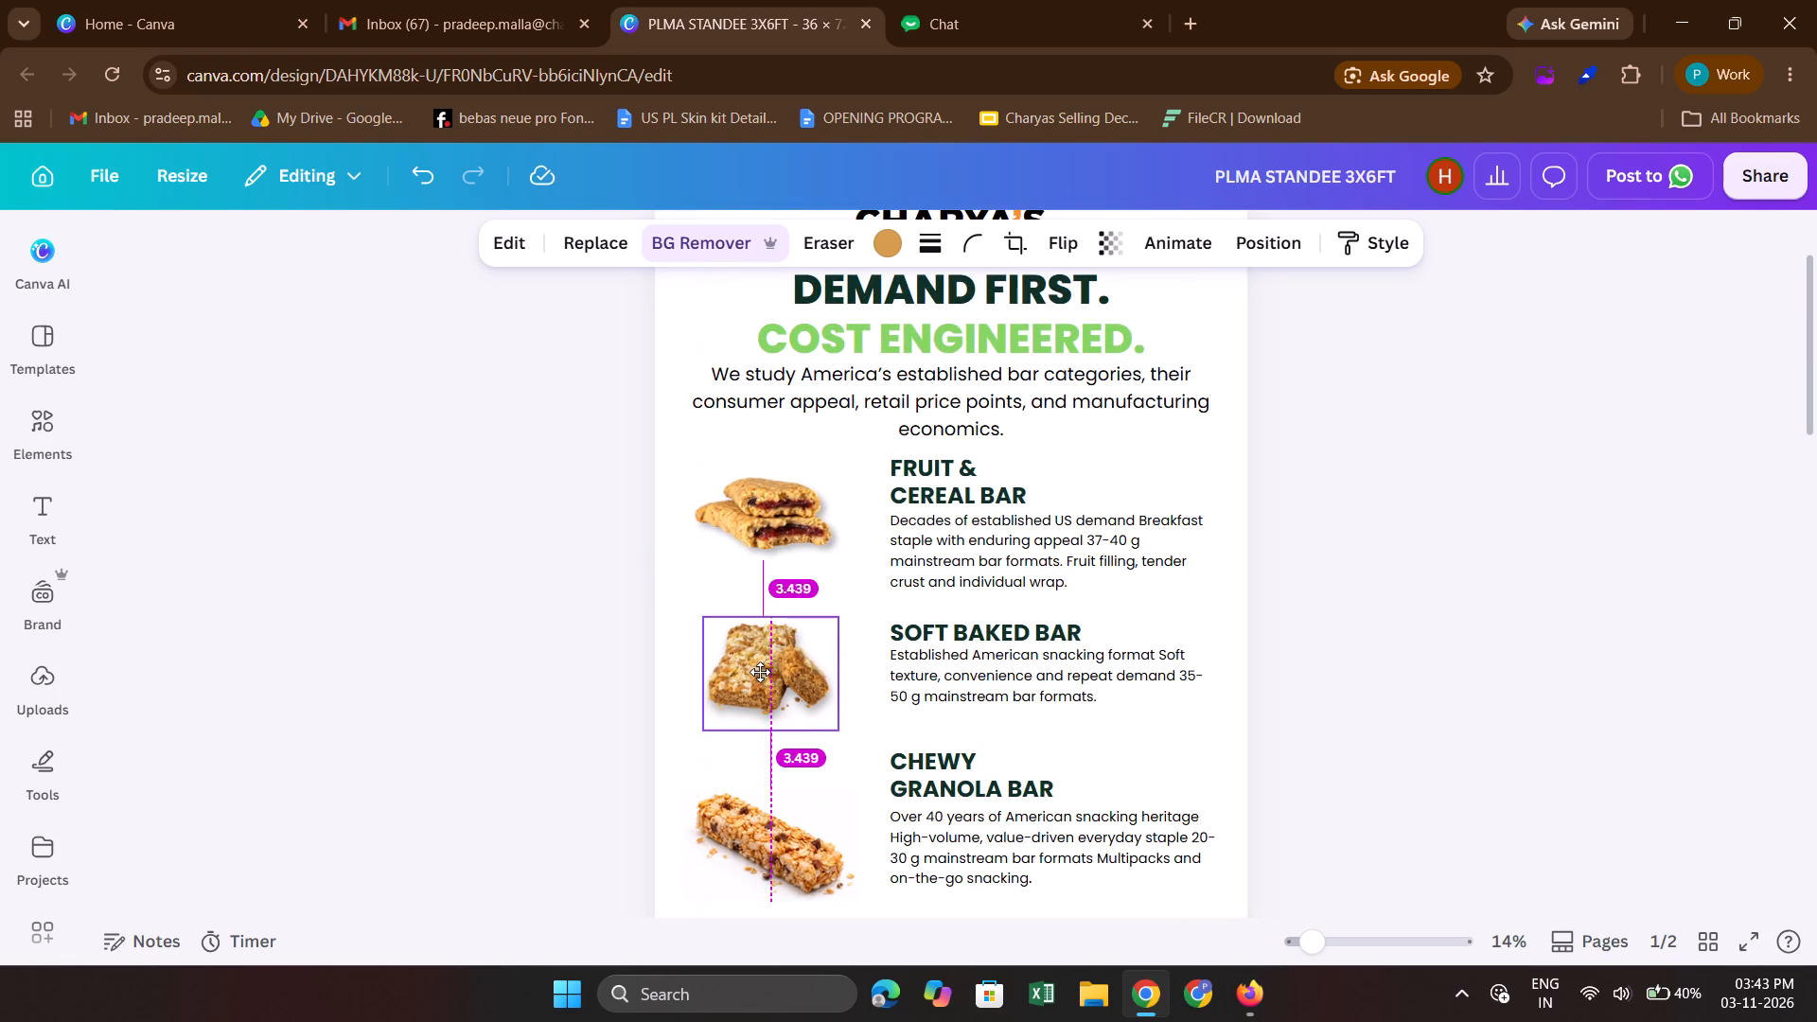
pyautogui.moveTo(760, 672); pyautogui.dragTo(755, 665)
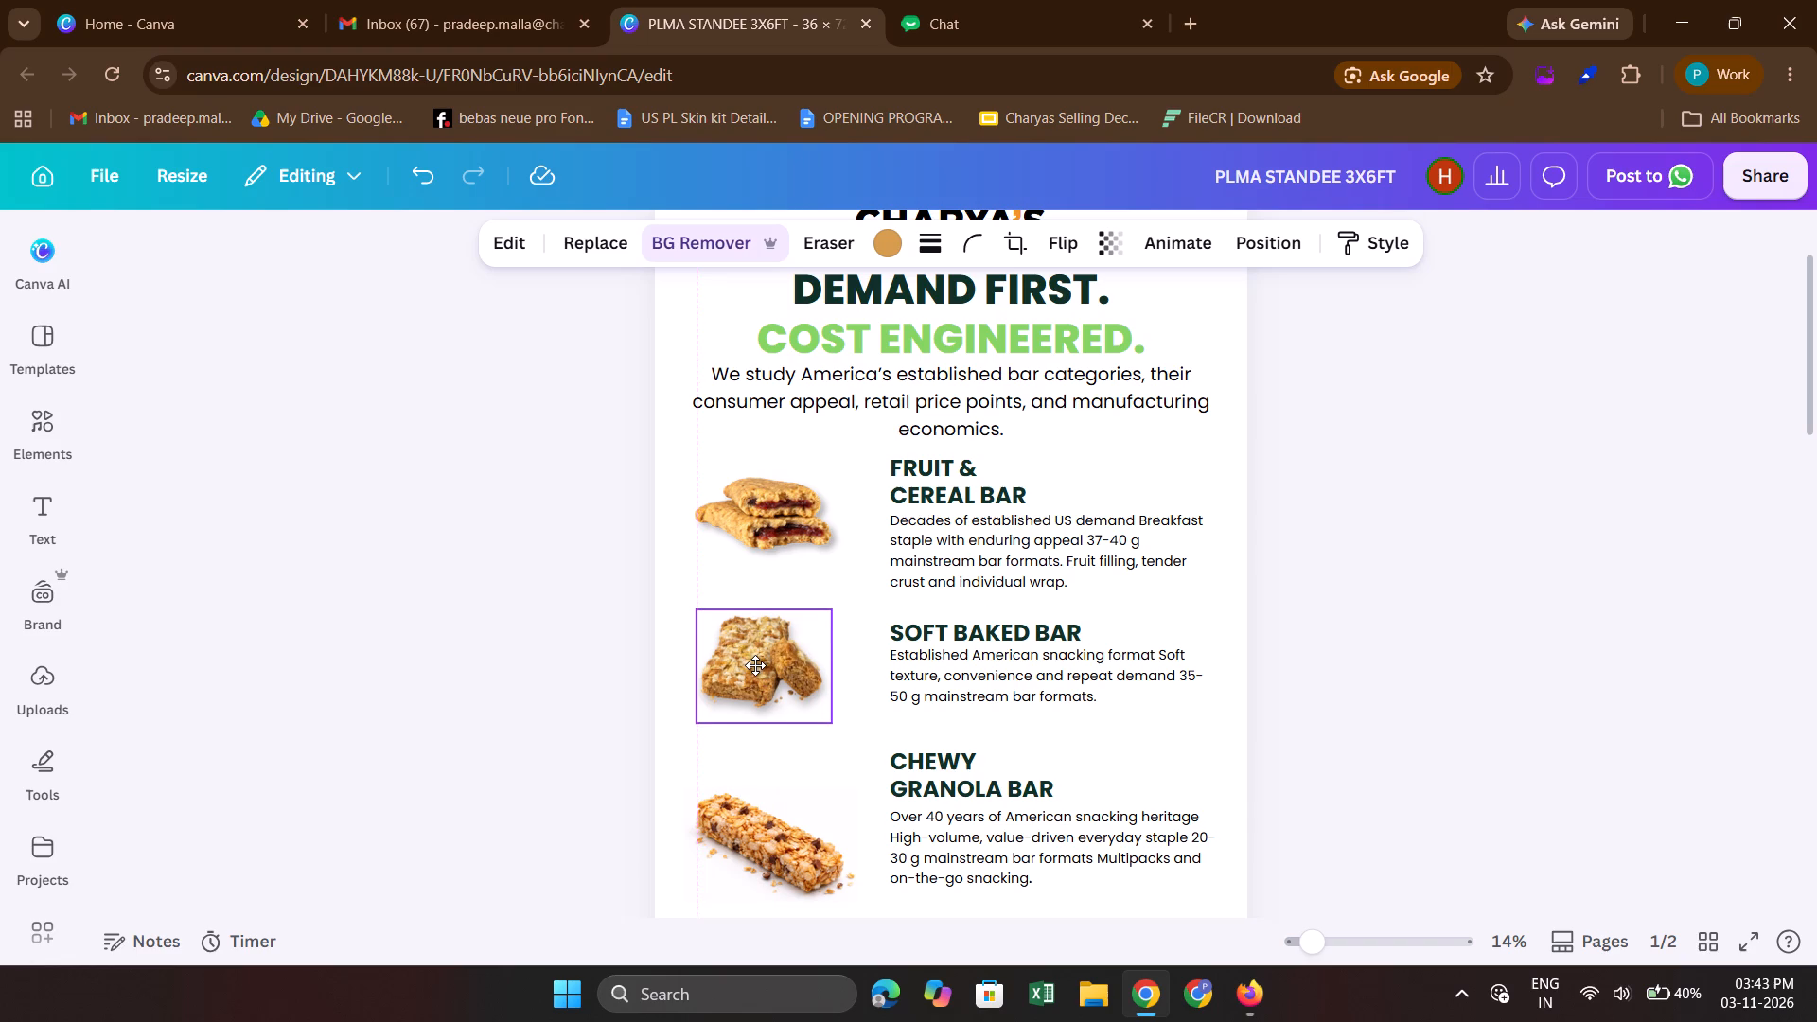
pyautogui.moveTo(755, 665); pyautogui.dragTo(754, 676)
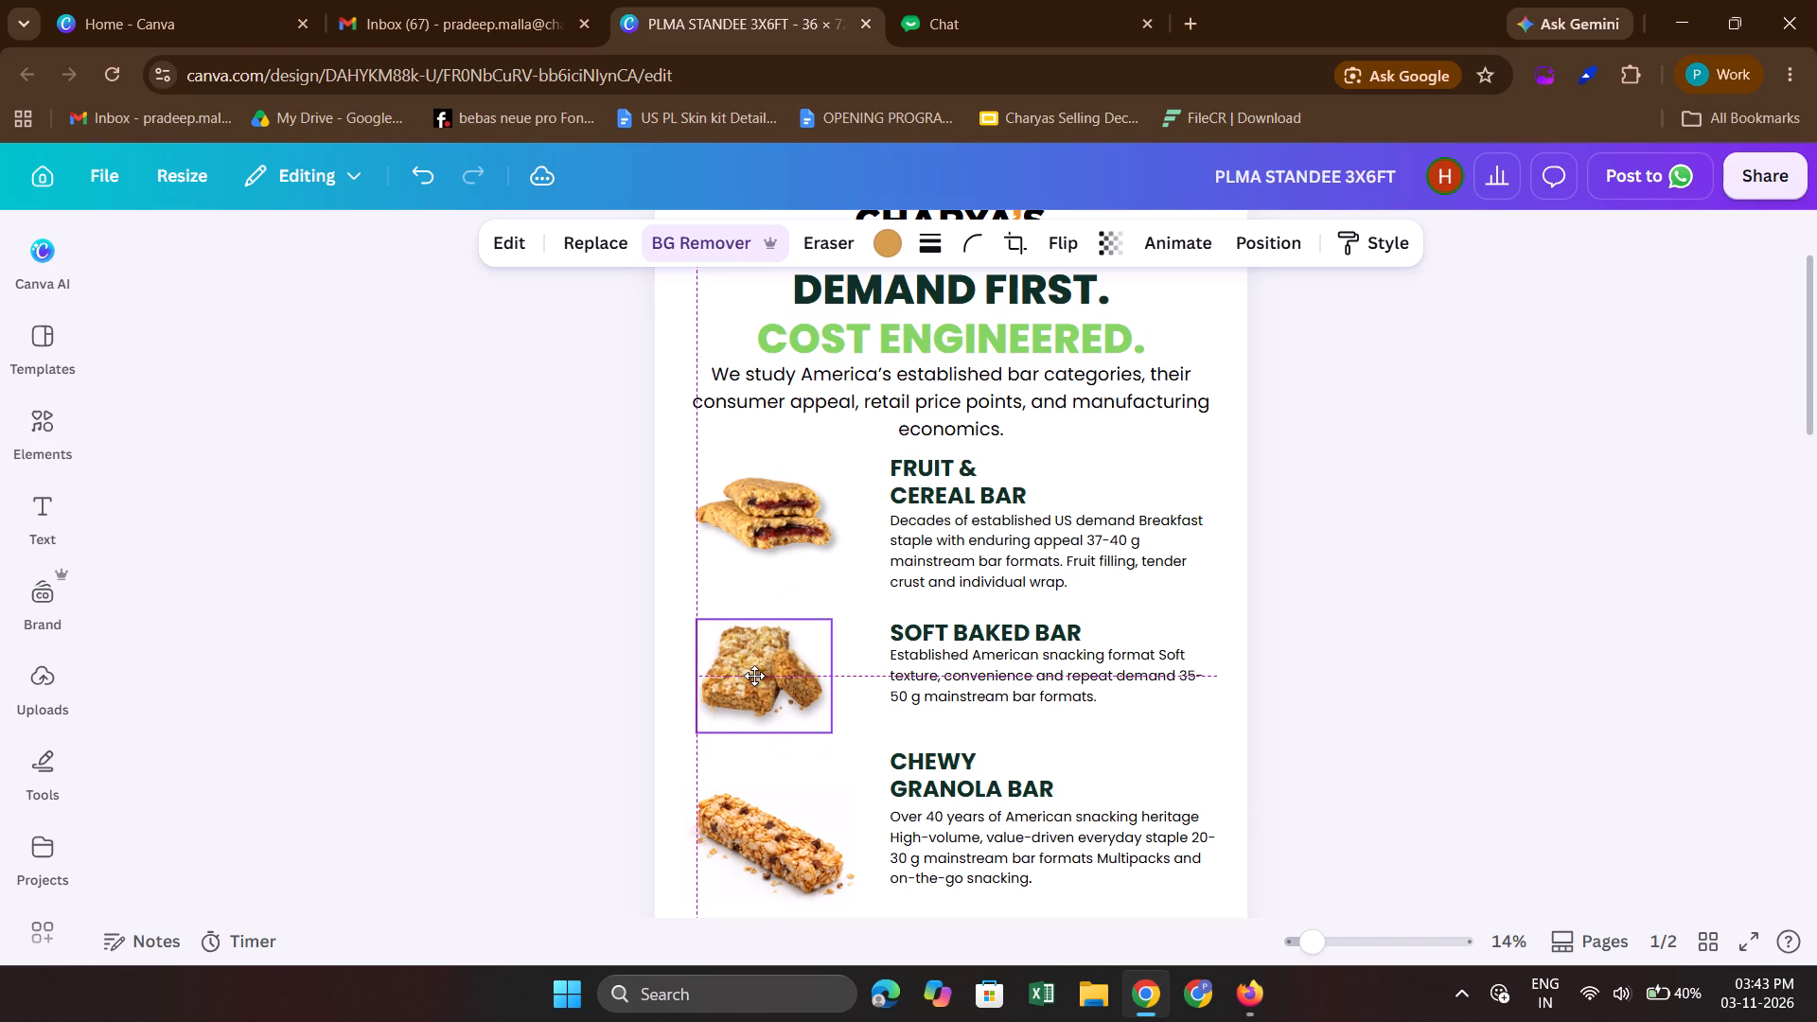
pyautogui.moveTo(754, 676); pyautogui.dragTo(754, 677)
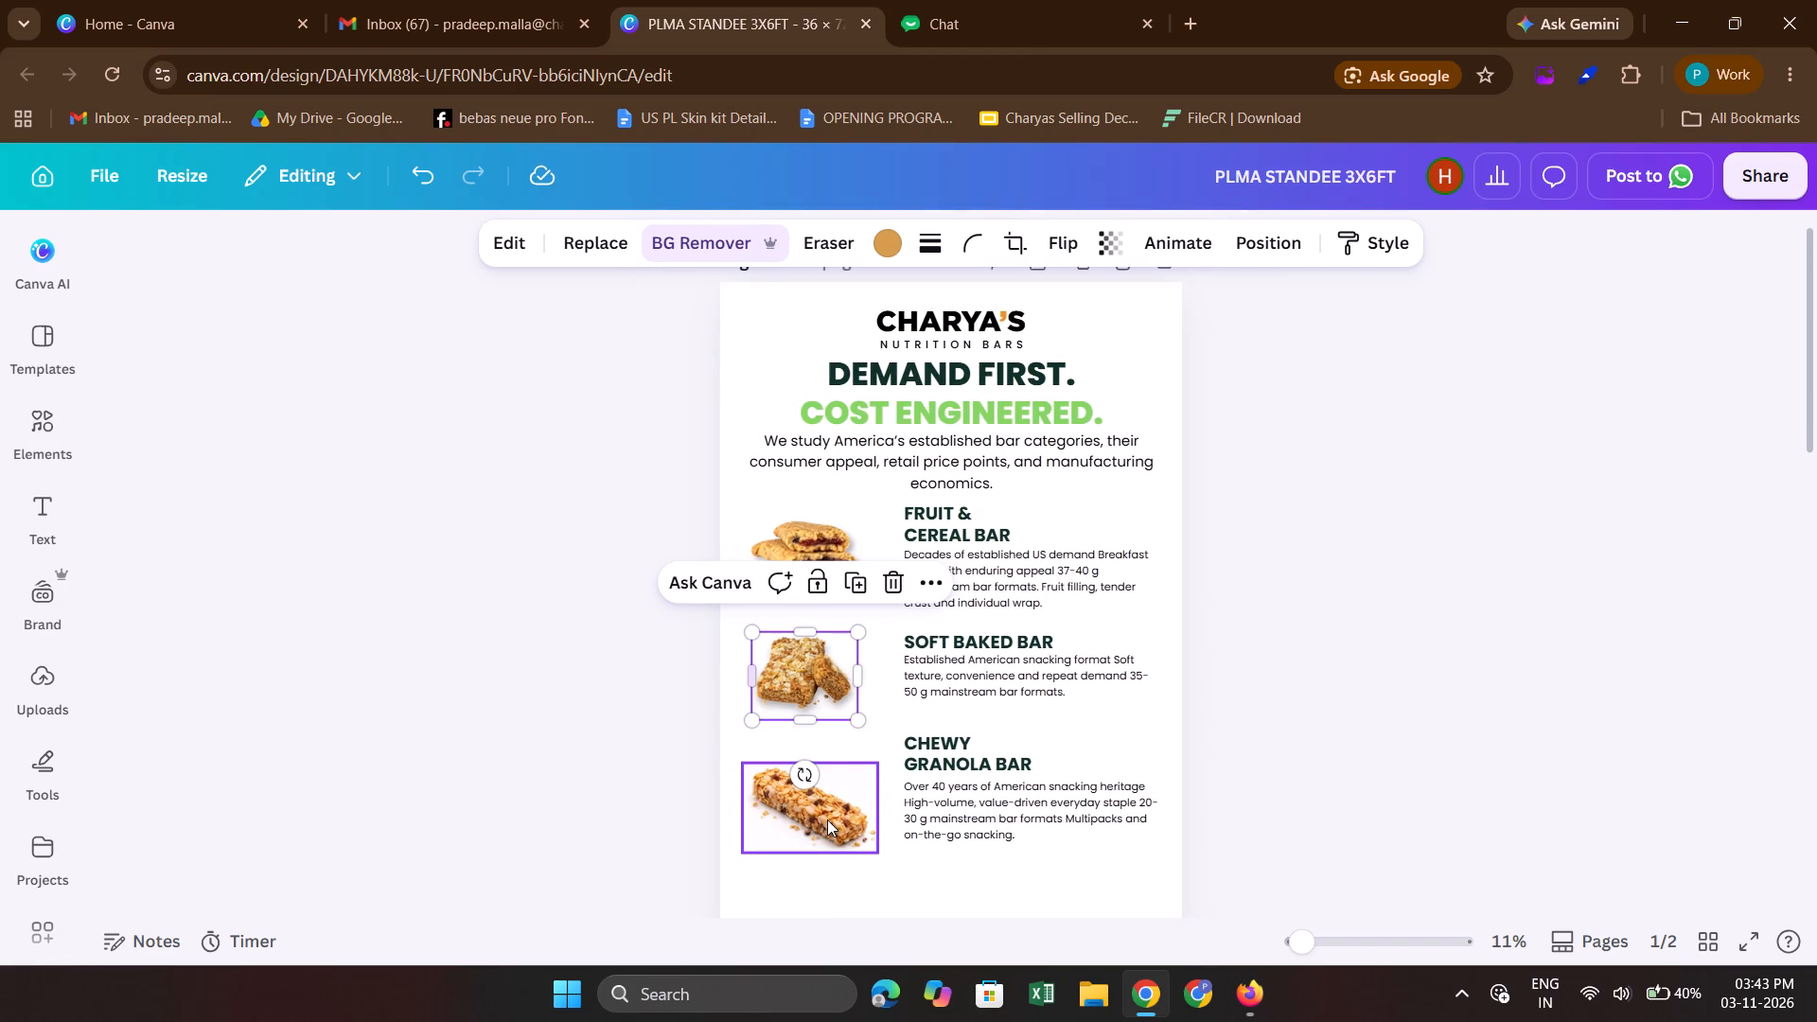
# Shrink the CHEWY GRANOLA BAR image slightly and move it up beside its heading and description.
pyautogui.click(827, 819)
pyautogui.moveTo(827, 819); pyautogui.dragTo(826, 805)
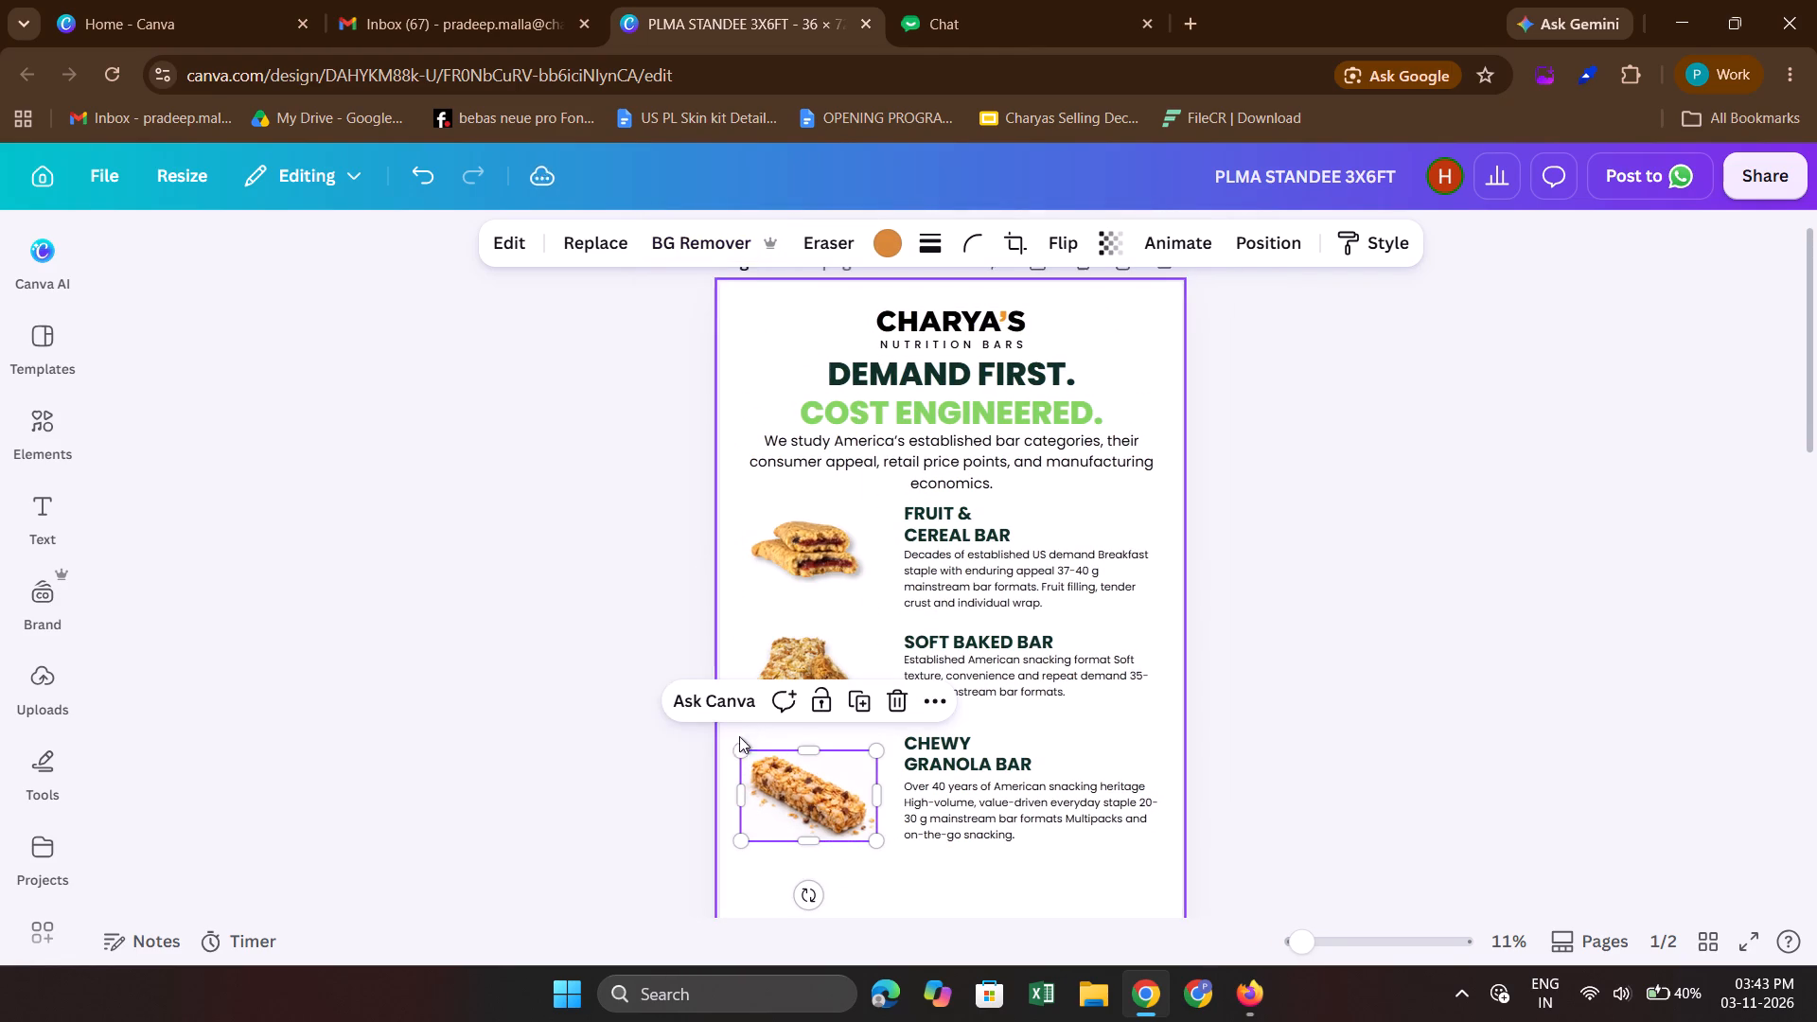
pyautogui.moveTo(736, 757); pyautogui.dragTo(750, 762)
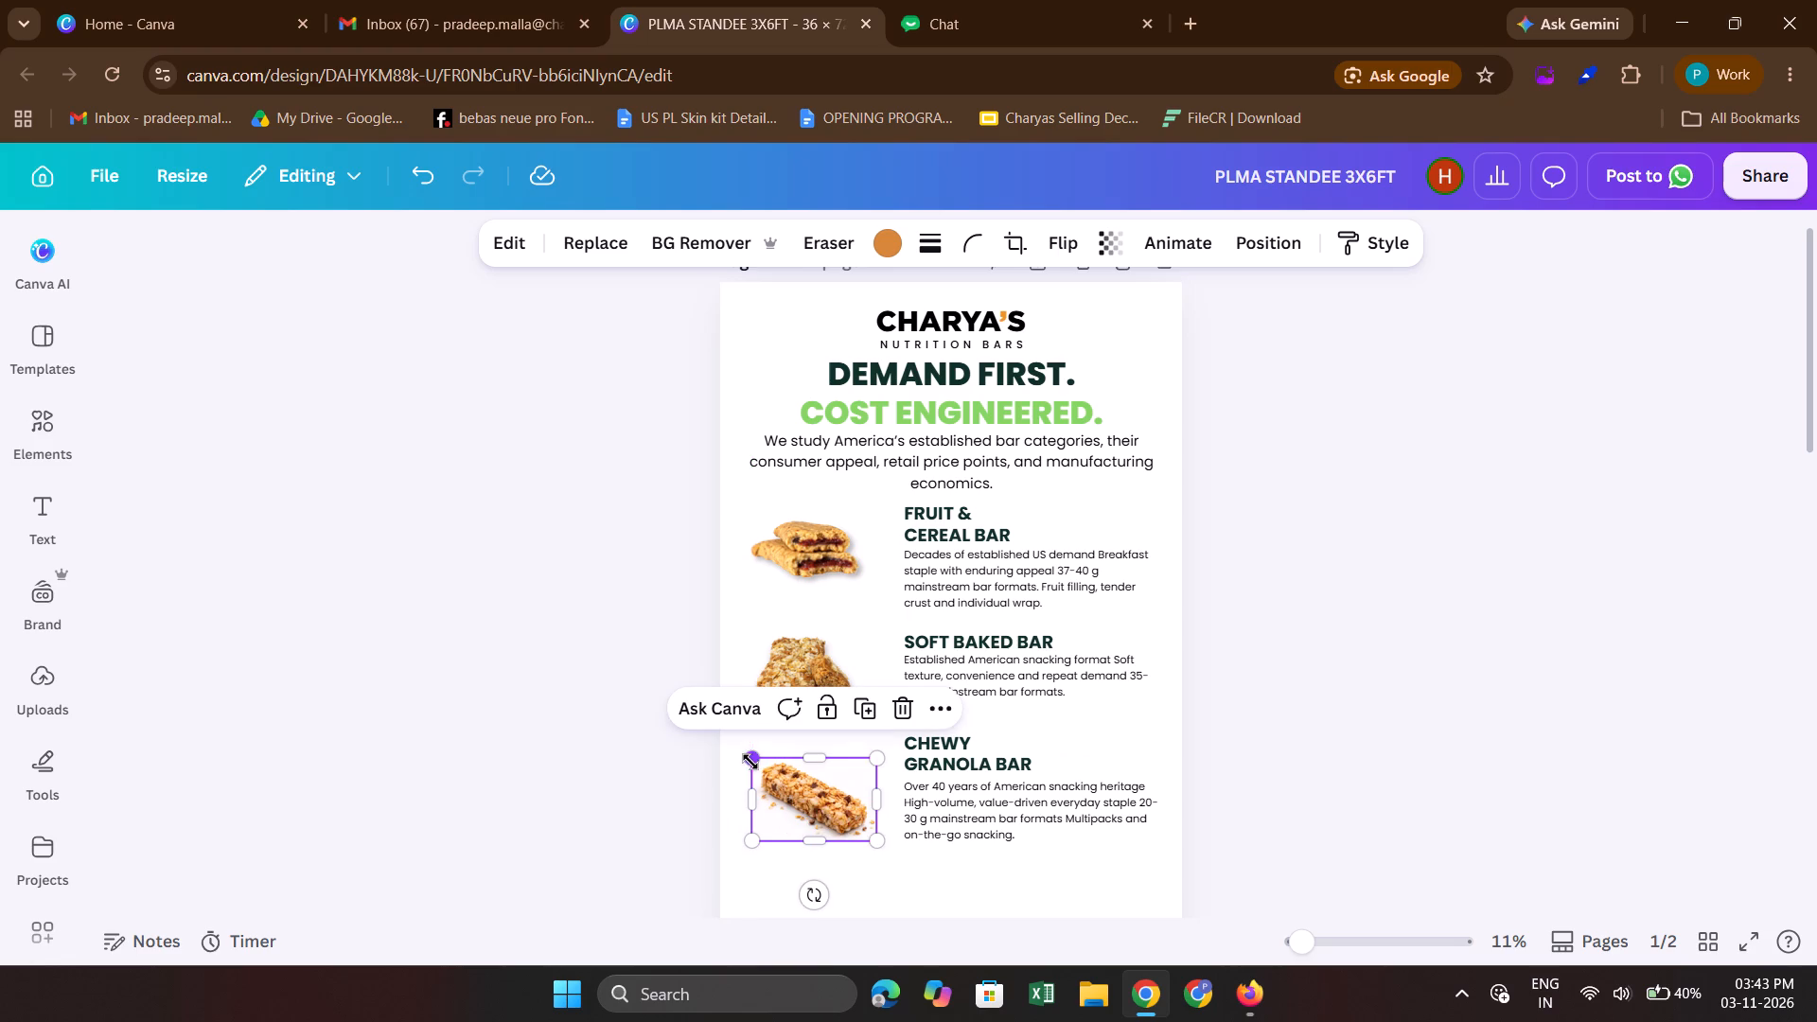
pyautogui.click(811, 798)
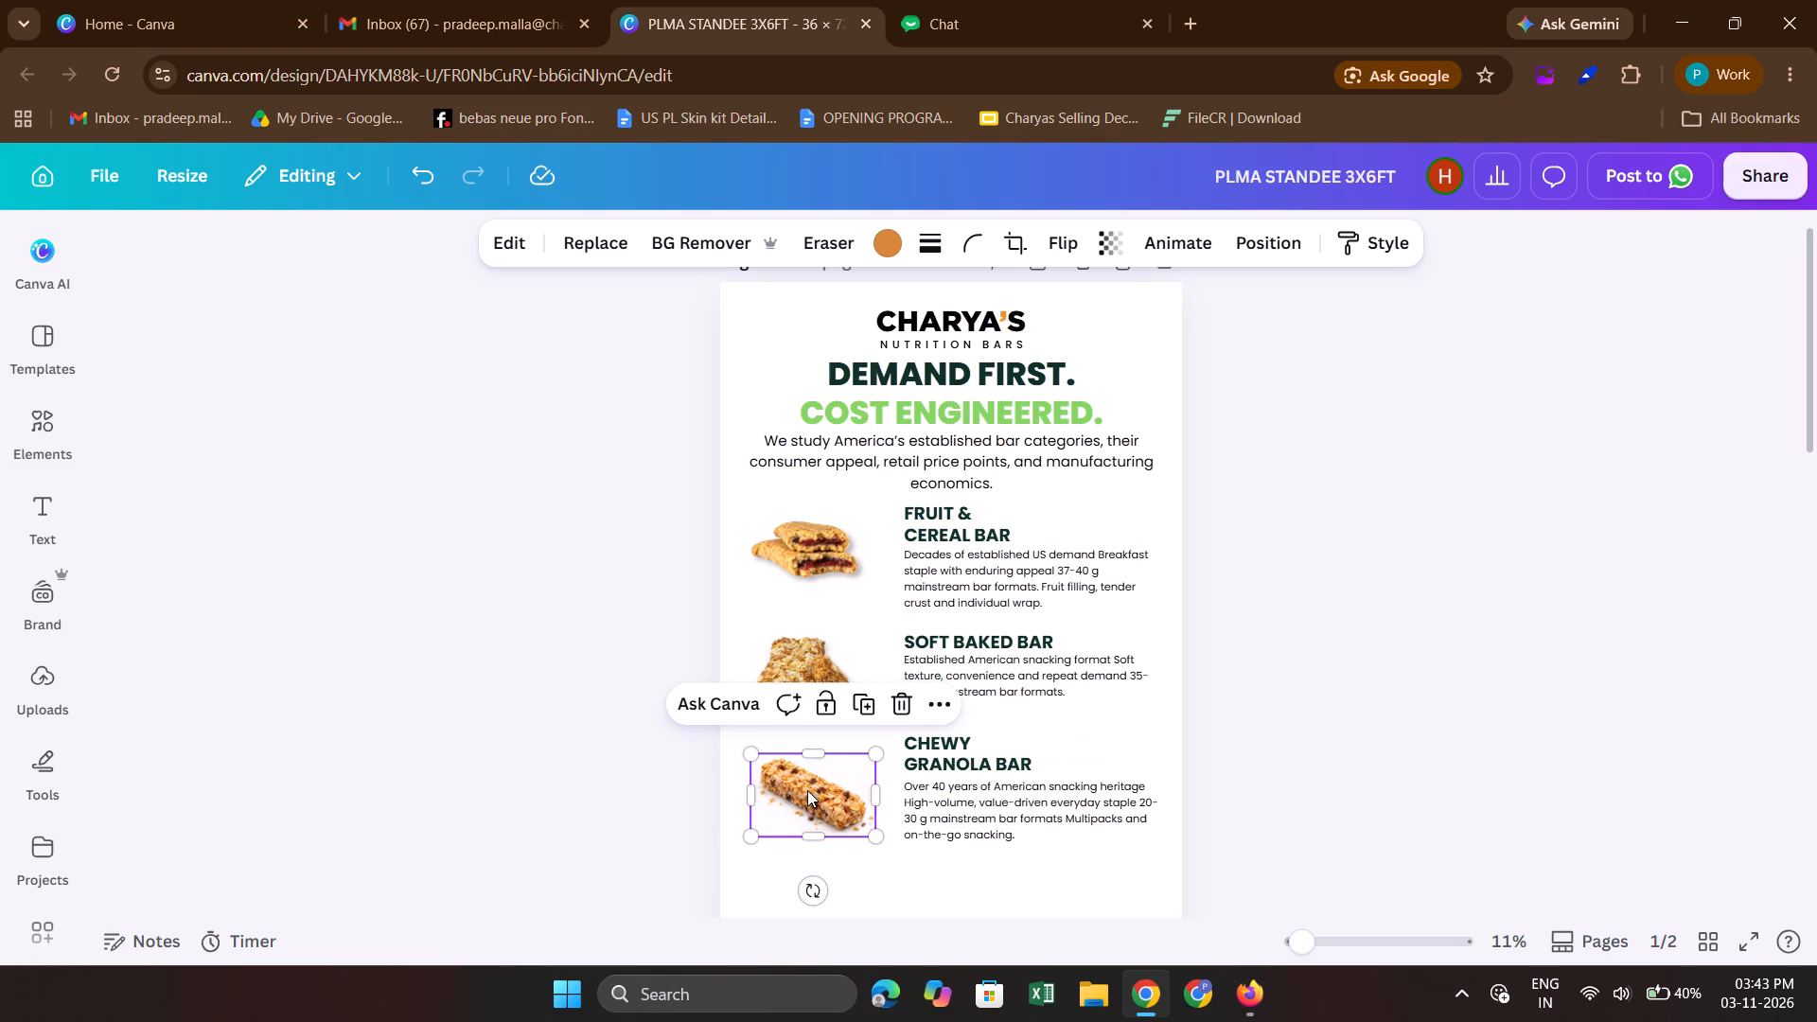
pyautogui.press('Up')
pyautogui.press('Up')
pyautogui.press('Up')
pyautogui.press('Up')
pyautogui.press('Down')
pyautogui.press('Down')
pyautogui.press('Up')
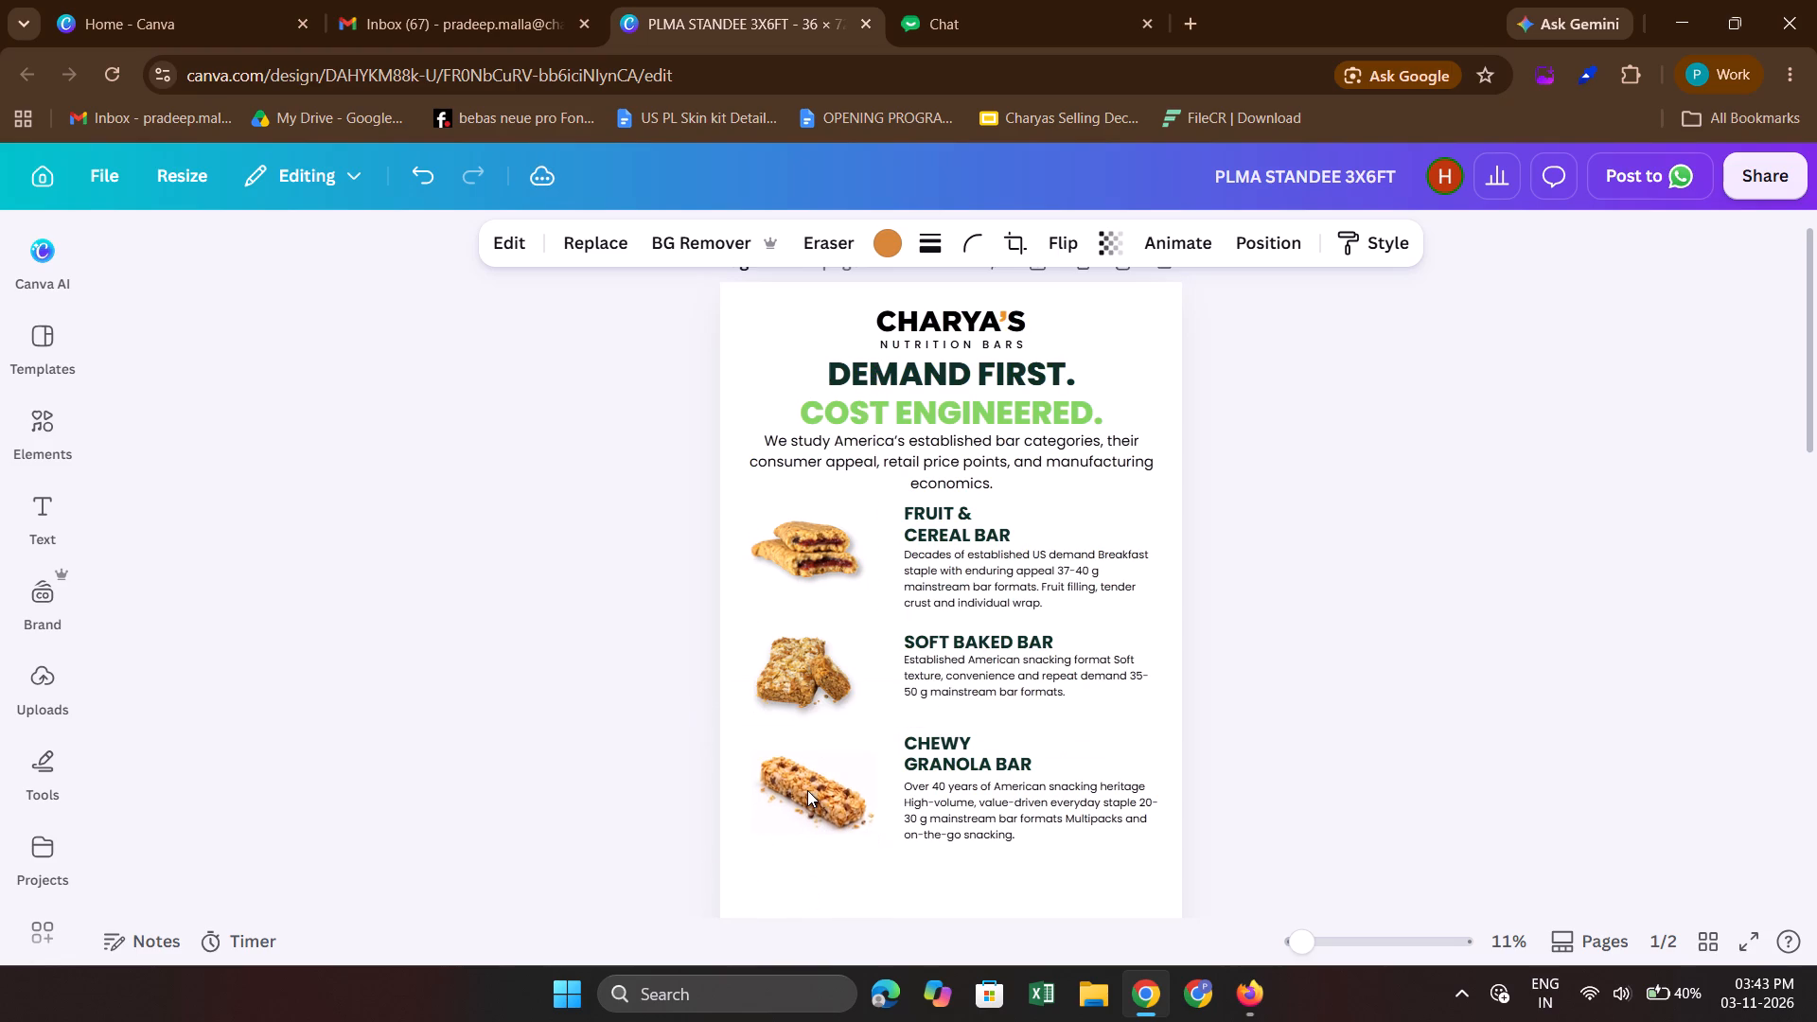
pyautogui.click(1323, 678)
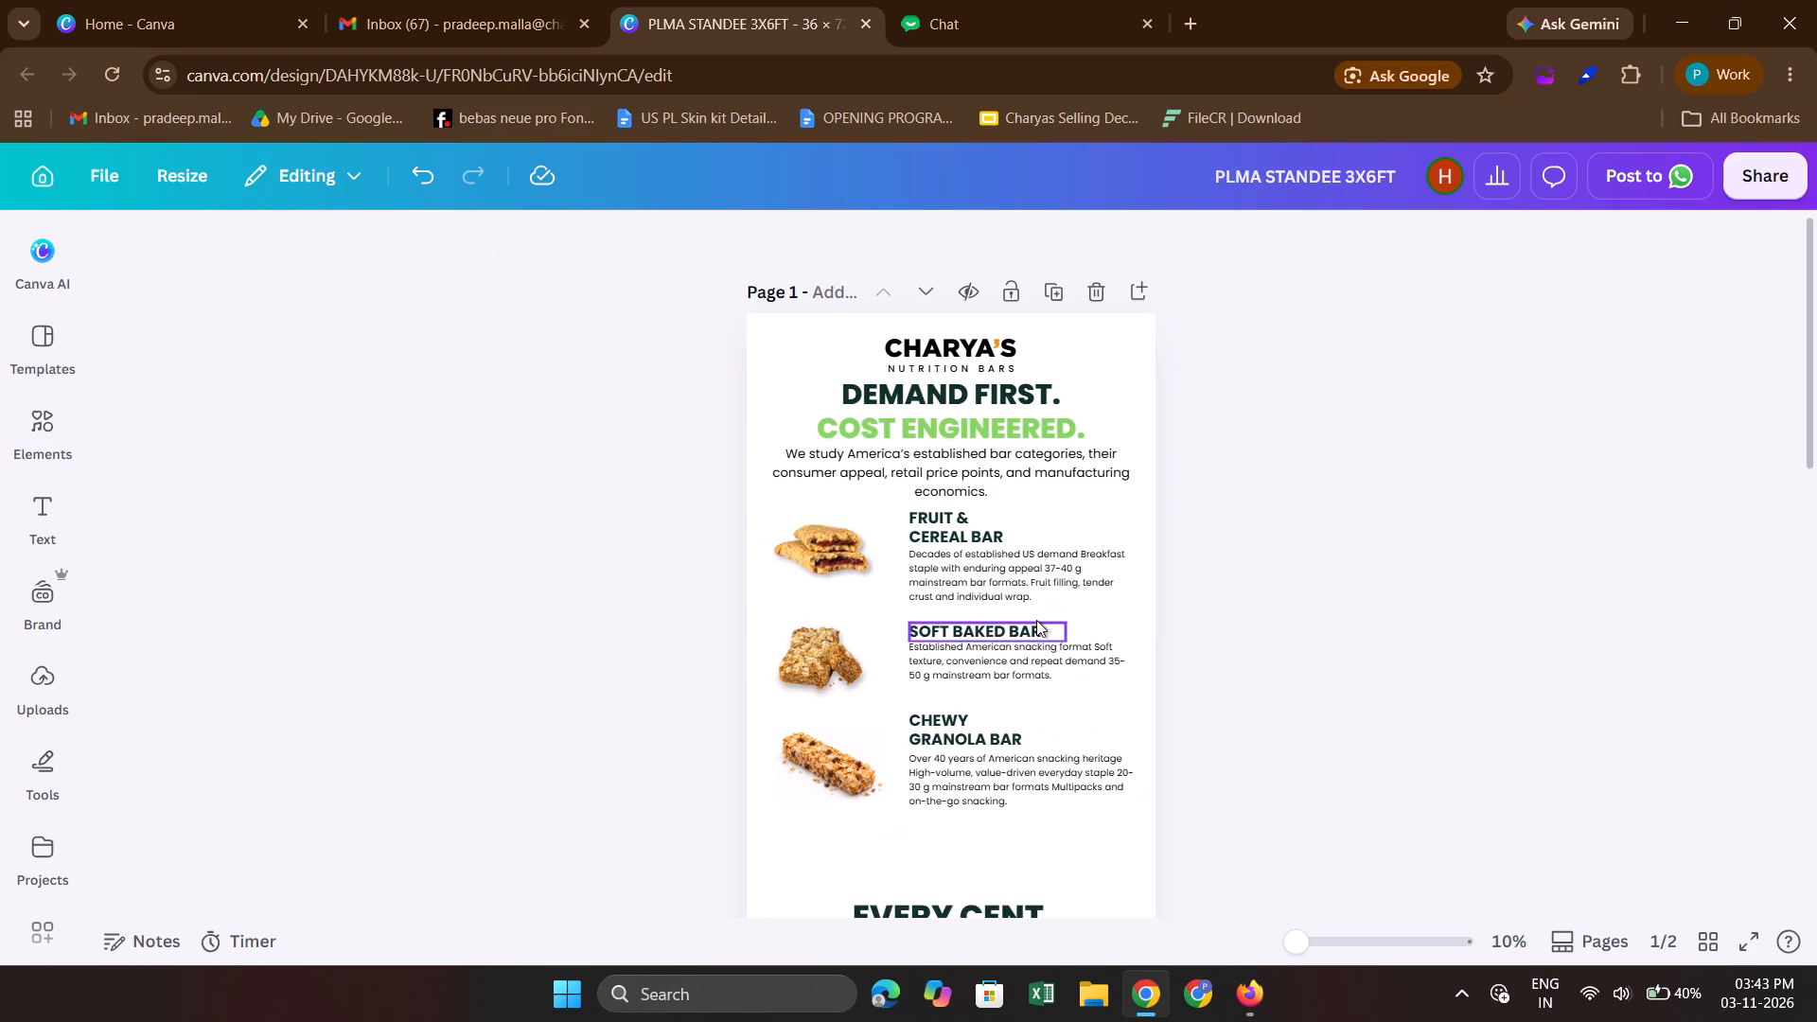
# Move the SOFT BAKED BAR image, heading and description up together, close beneath the FRUIT & CEREAL BAR section.
pyautogui.click(763, 680)
pyautogui.keyDown('shift'); pyautogui.click(978, 639); pyautogui.keyUp('shift')
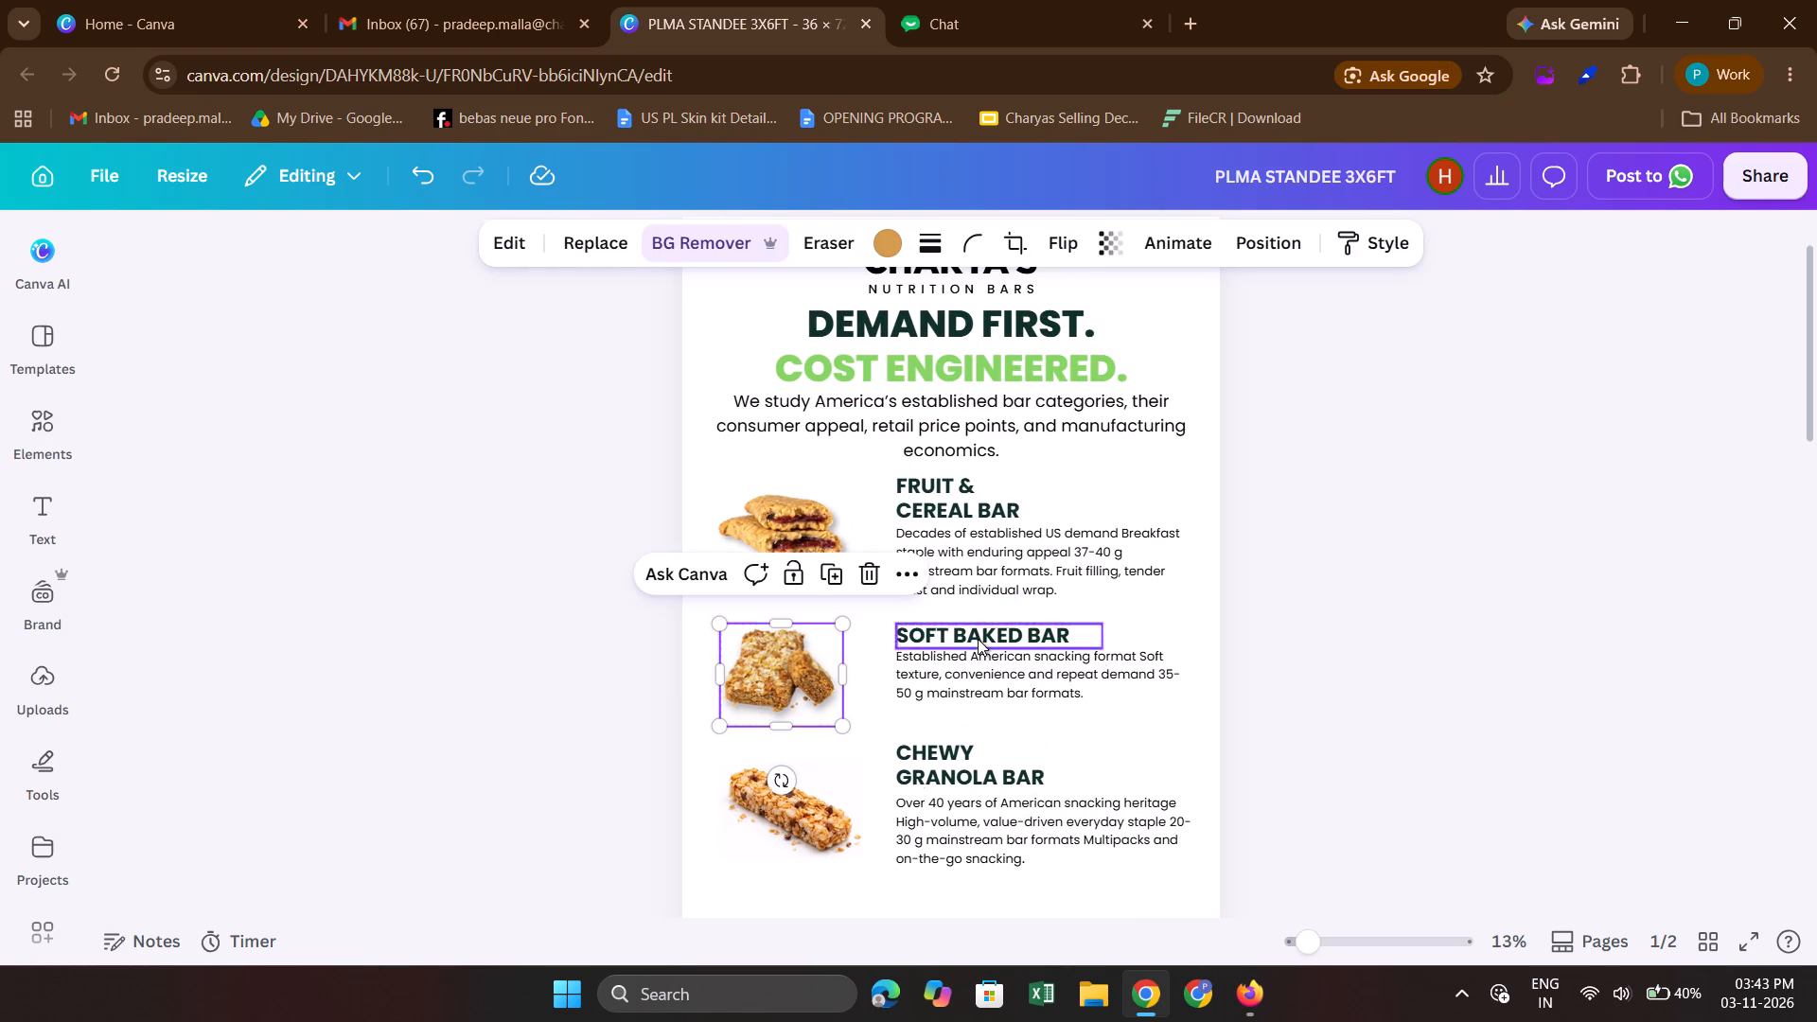
pyautogui.keyDown('shift'); pyautogui.click(991, 676); pyautogui.keyUp('shift')
pyautogui.press('Up')
pyautogui.press('Up')
pyautogui.press('Up')
pyautogui.press('Up')
pyautogui.press('Up')
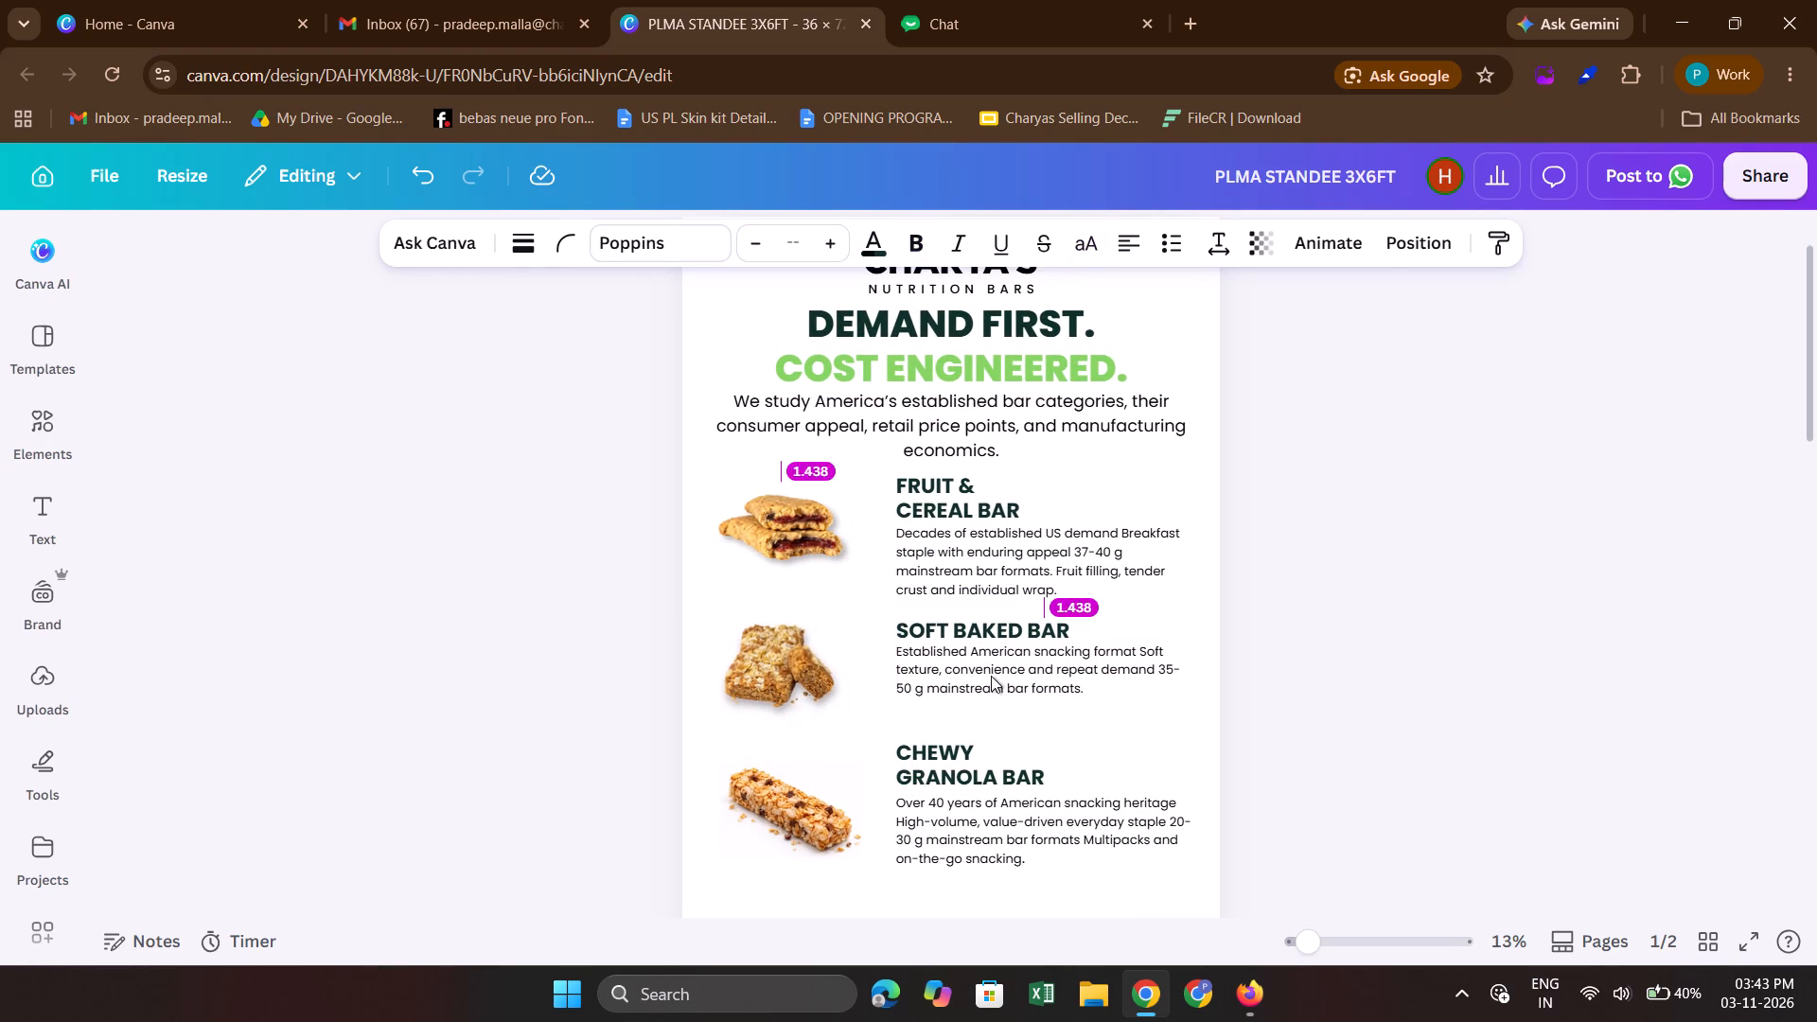
pyautogui.press('Up')
pyautogui.press('Up')
pyautogui.press('Up')
pyautogui.press('Up')
pyautogui.press('Up')
pyautogui.press('Up')
pyautogui.press('Up')
pyautogui.press('Up')
pyautogui.press('Up')
pyautogui.press('Up')
pyautogui.press('Up')
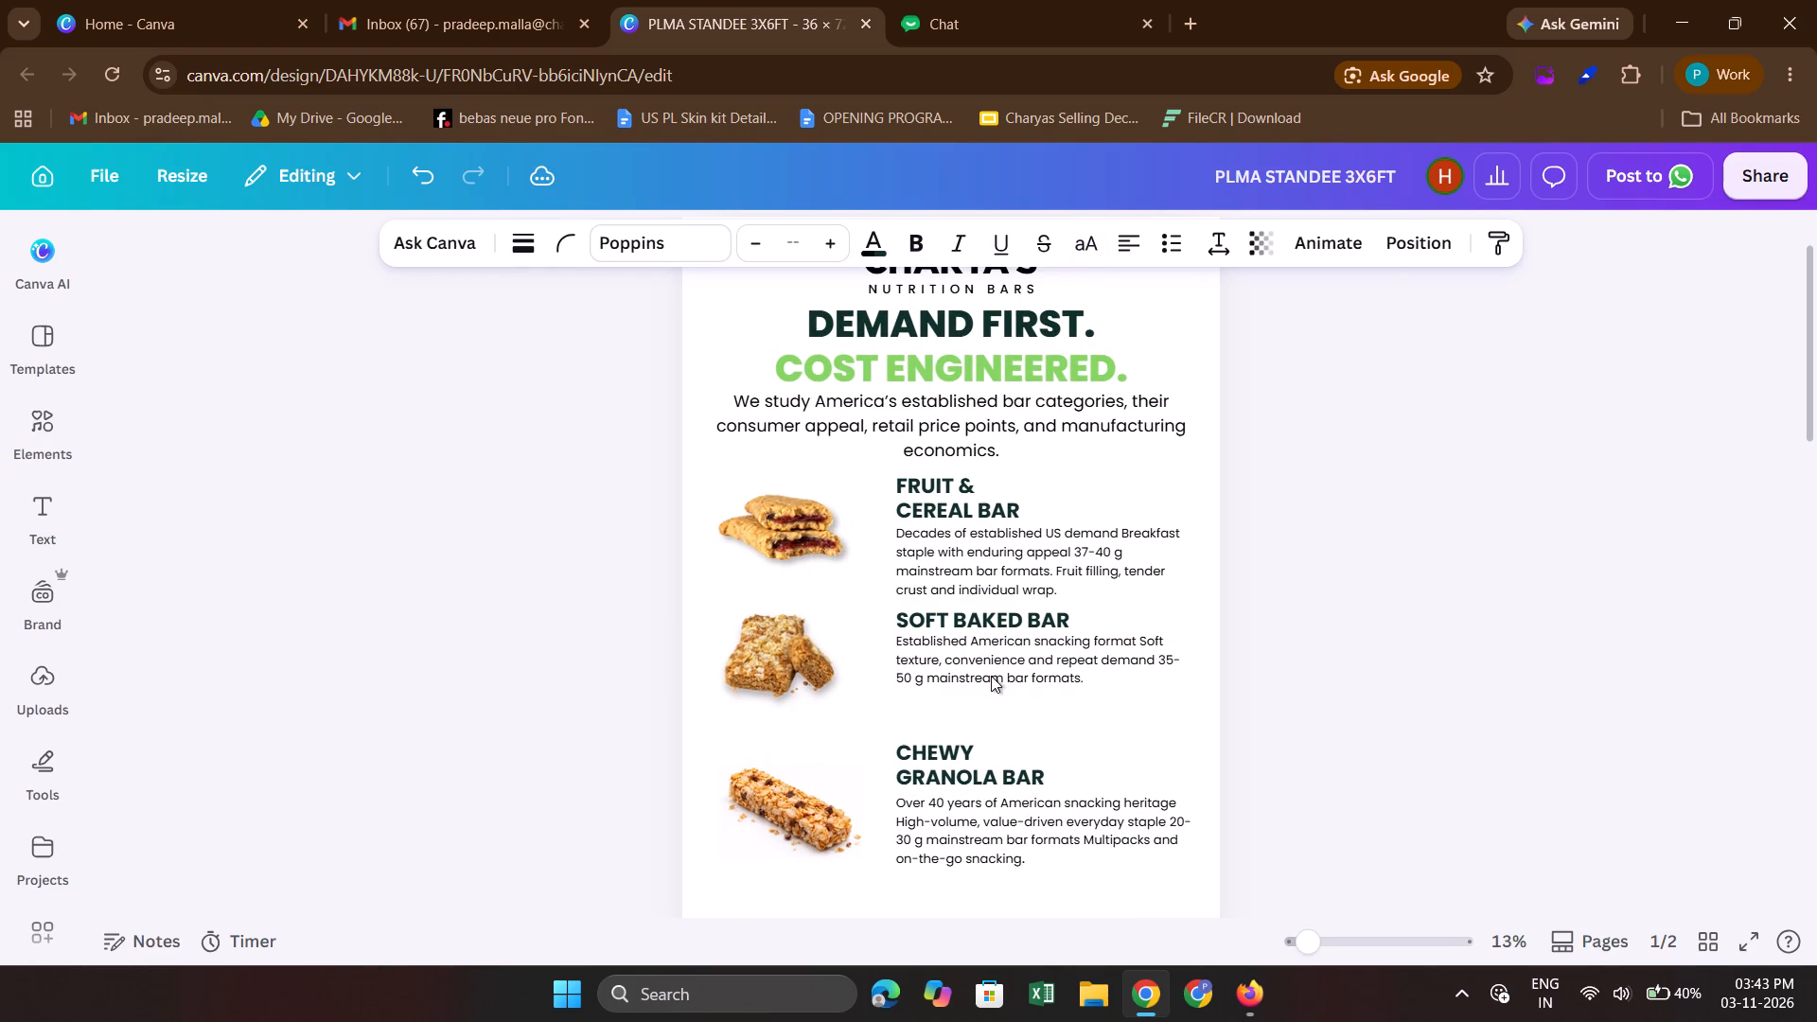
pyautogui.press('Up')
pyautogui.press('Up')
pyautogui.press('Up')
pyautogui.press('Down')
pyautogui.press('Down')
pyautogui.press('Down')
pyautogui.press('Down')
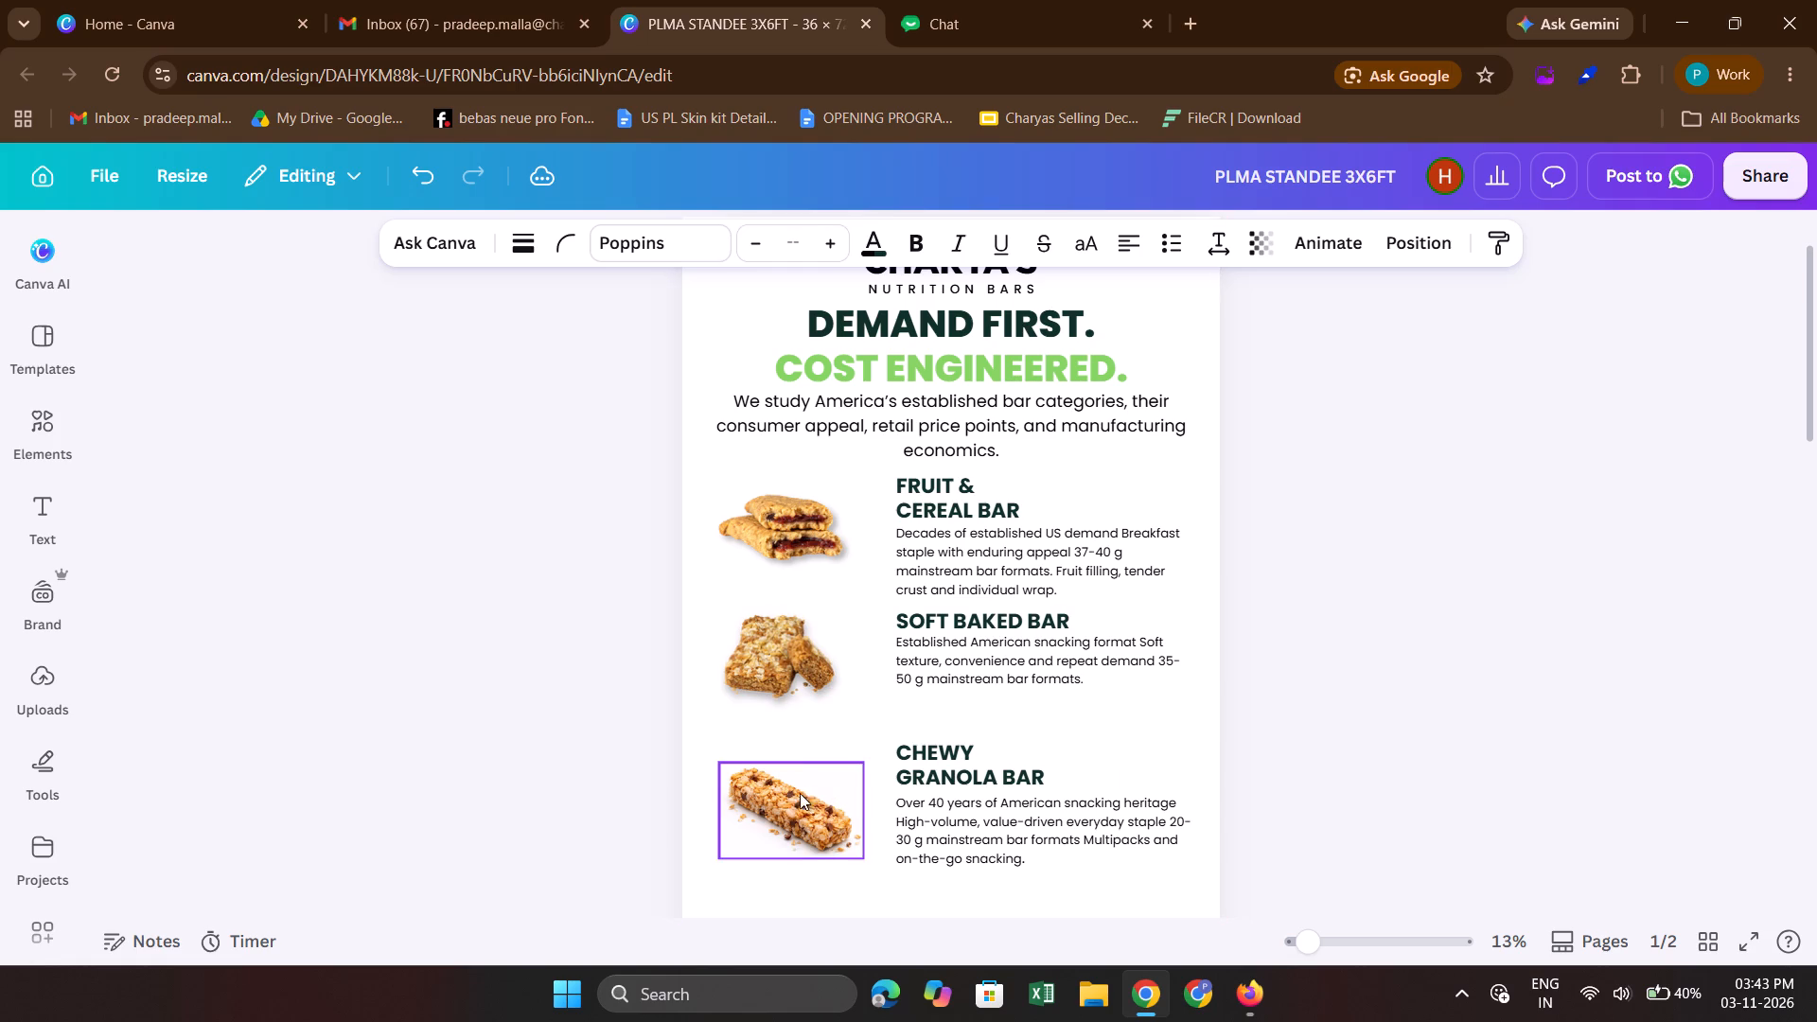
# Move the CHEWY GRANOLA BAR image, heading and description up together, close beneath the SOFT BAKED BAR section.
pyautogui.click(790, 804)
pyautogui.keyDown('shift'); pyautogui.click(952, 770); pyautogui.keyUp('shift')
pyautogui.keyDown('shift'); pyautogui.click(956, 845); pyautogui.keyUp('shift')
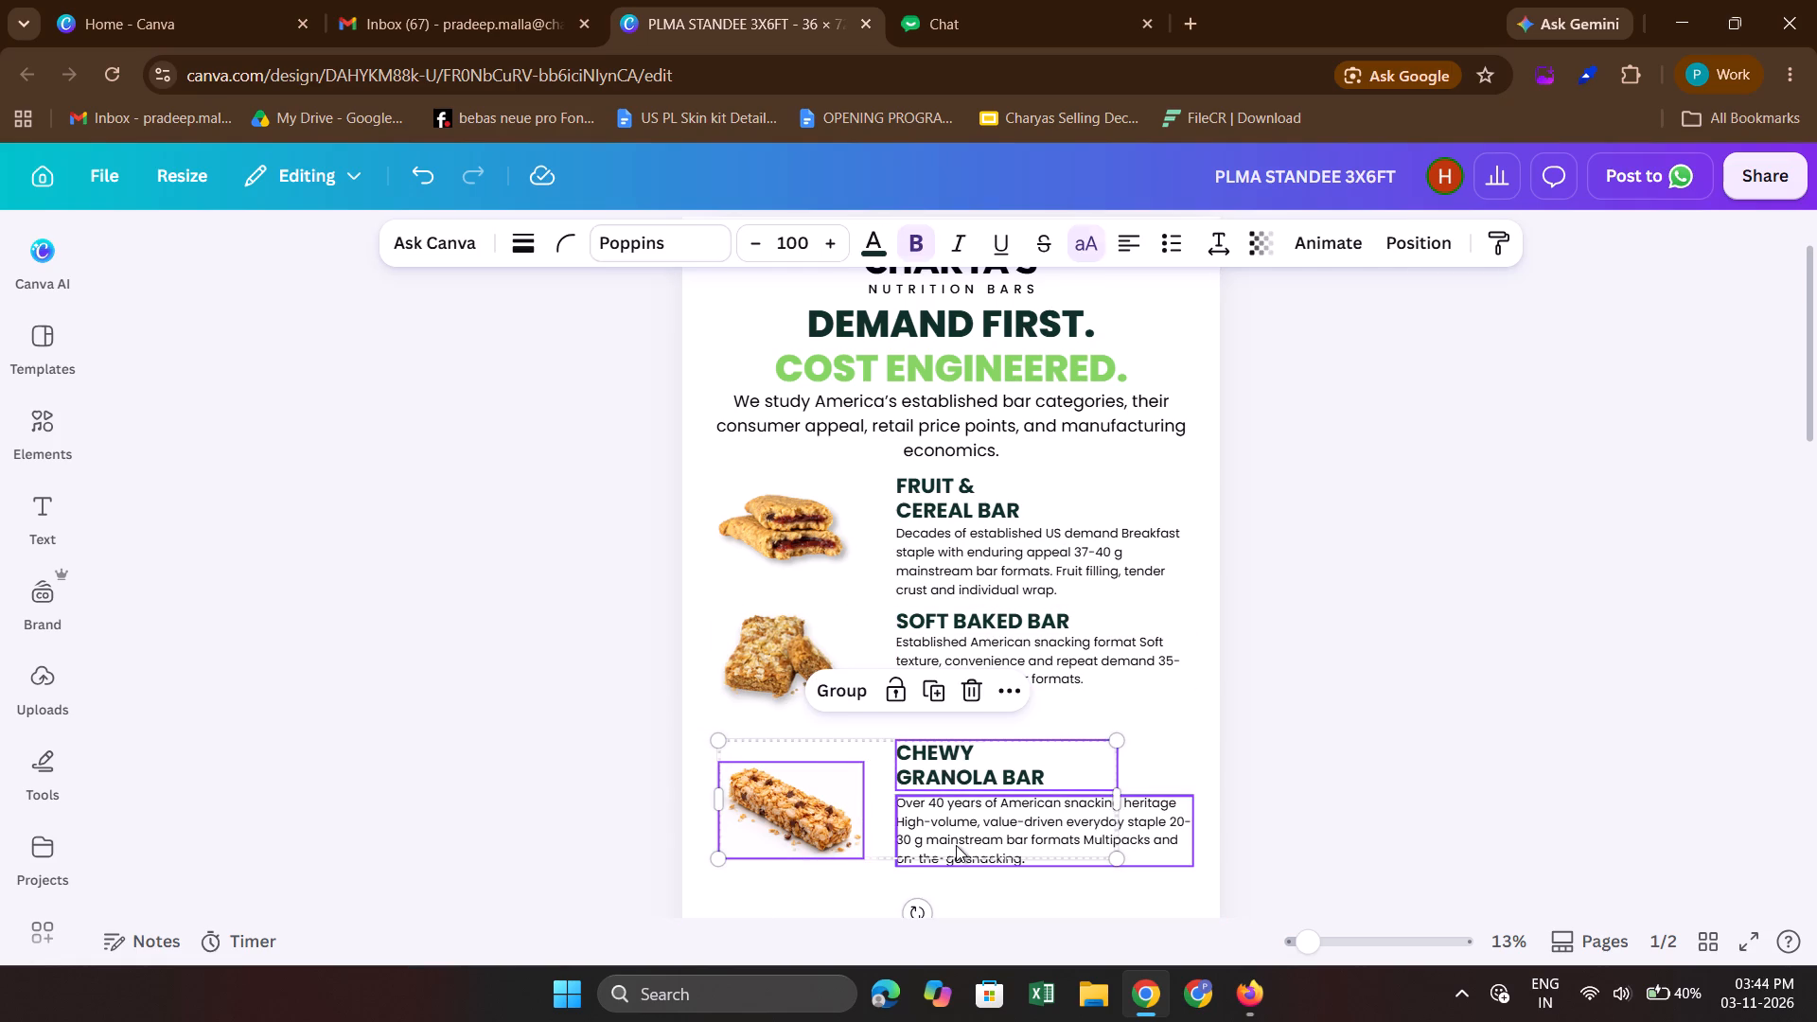
pyautogui.hotkey('shift', 'Up')
pyautogui.hotkey('shift', 'Up')
pyautogui.press('Up')
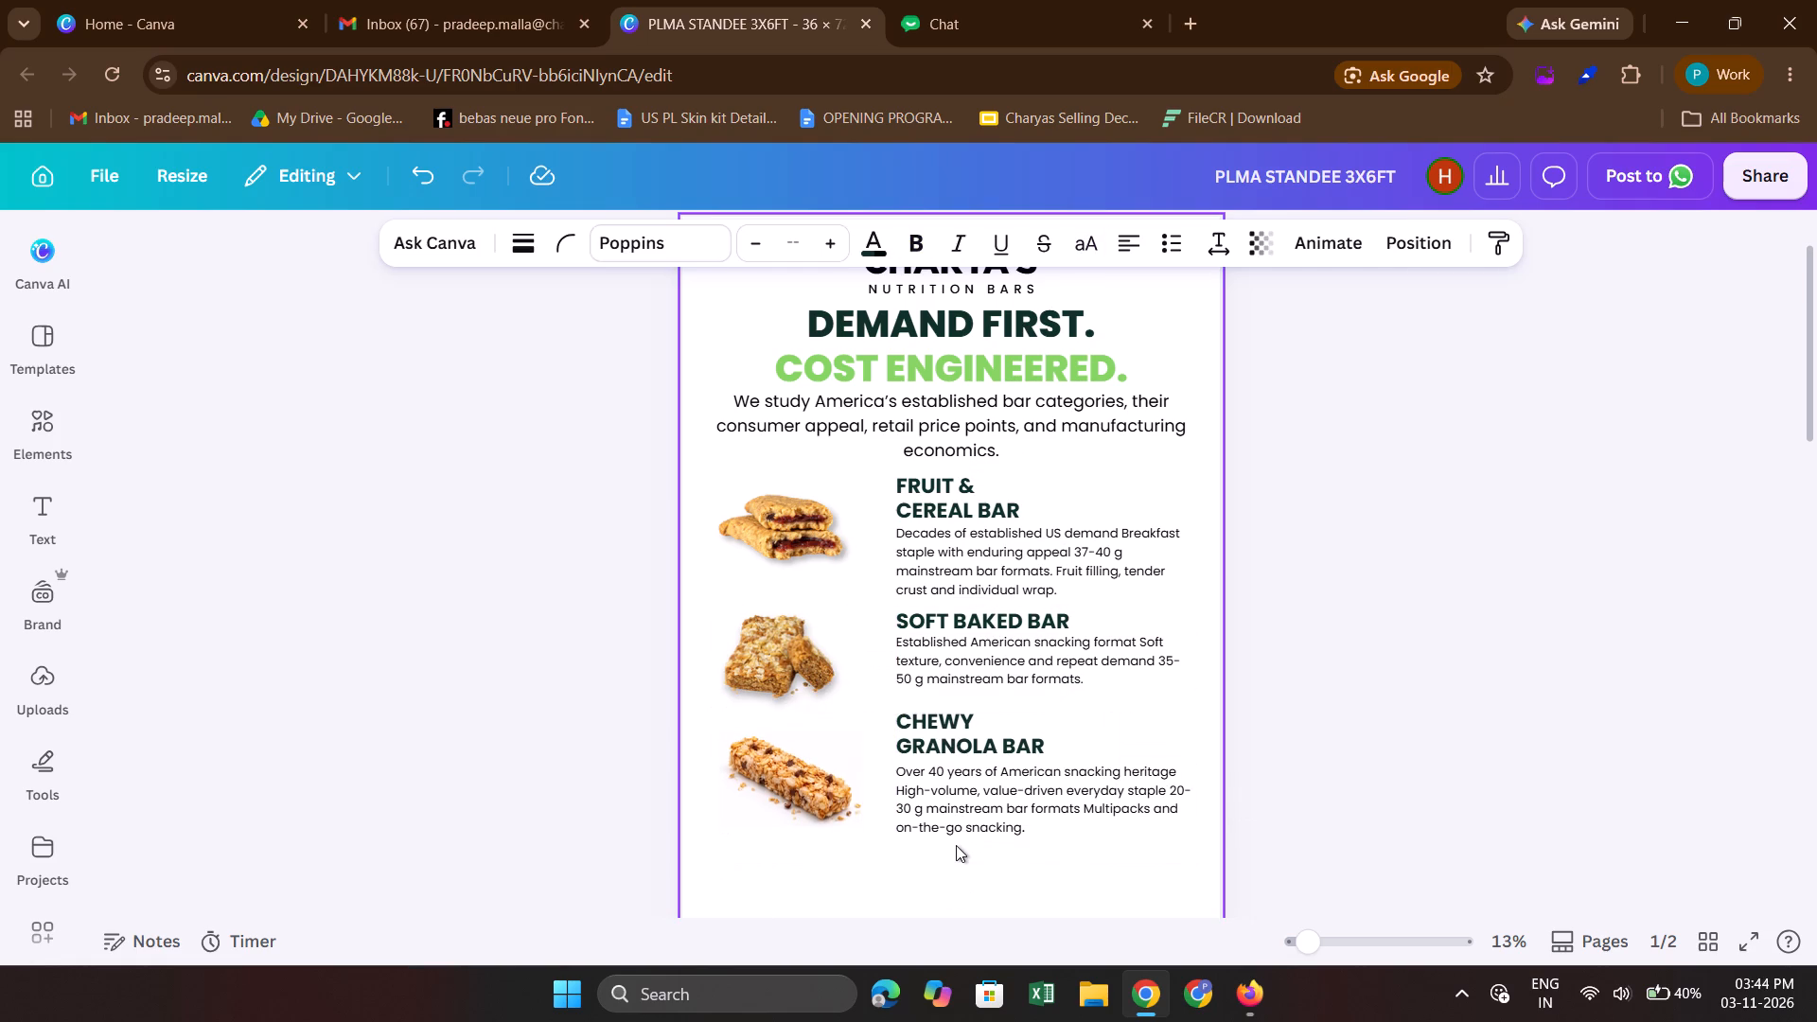
pyautogui.hotkey('shift', 'Up')
pyautogui.press('Down')
pyautogui.press('Down')
pyautogui.press('Down')
pyautogui.press('Down')
pyautogui.press('Down')
pyautogui.press('Down')
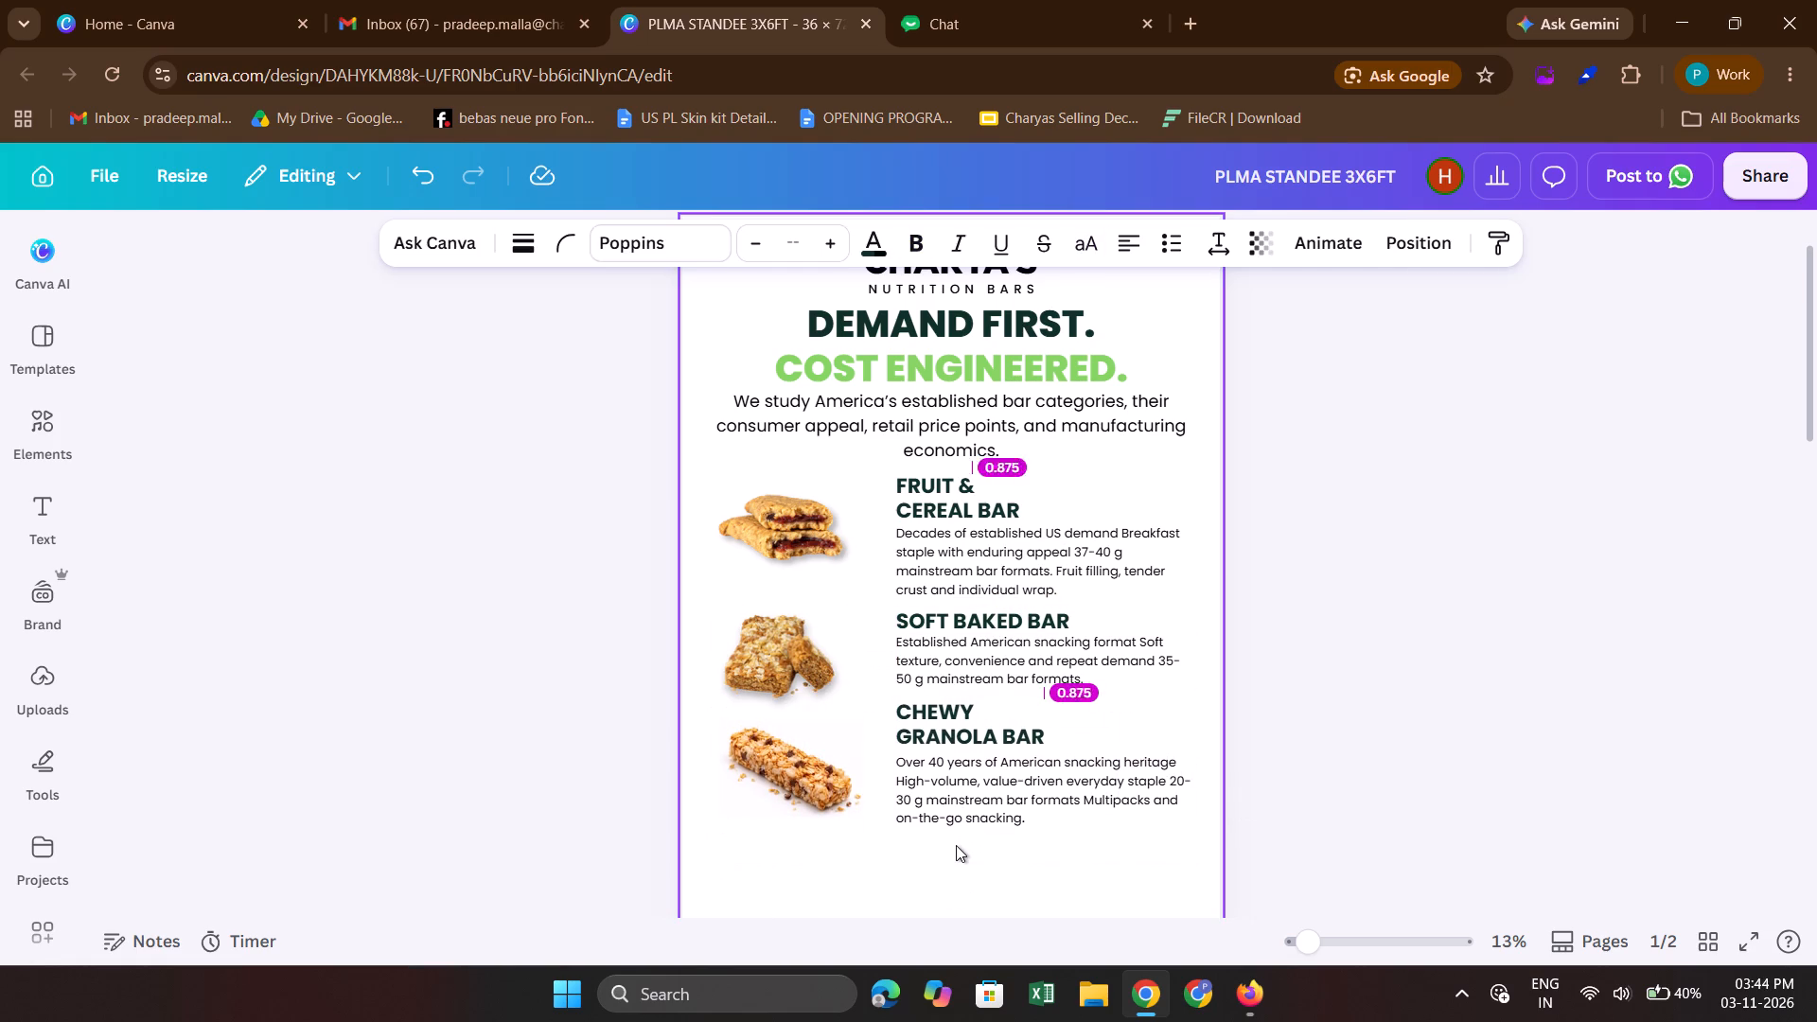
pyautogui.press('Down')
pyautogui.press('Down')
pyautogui.press('Up')
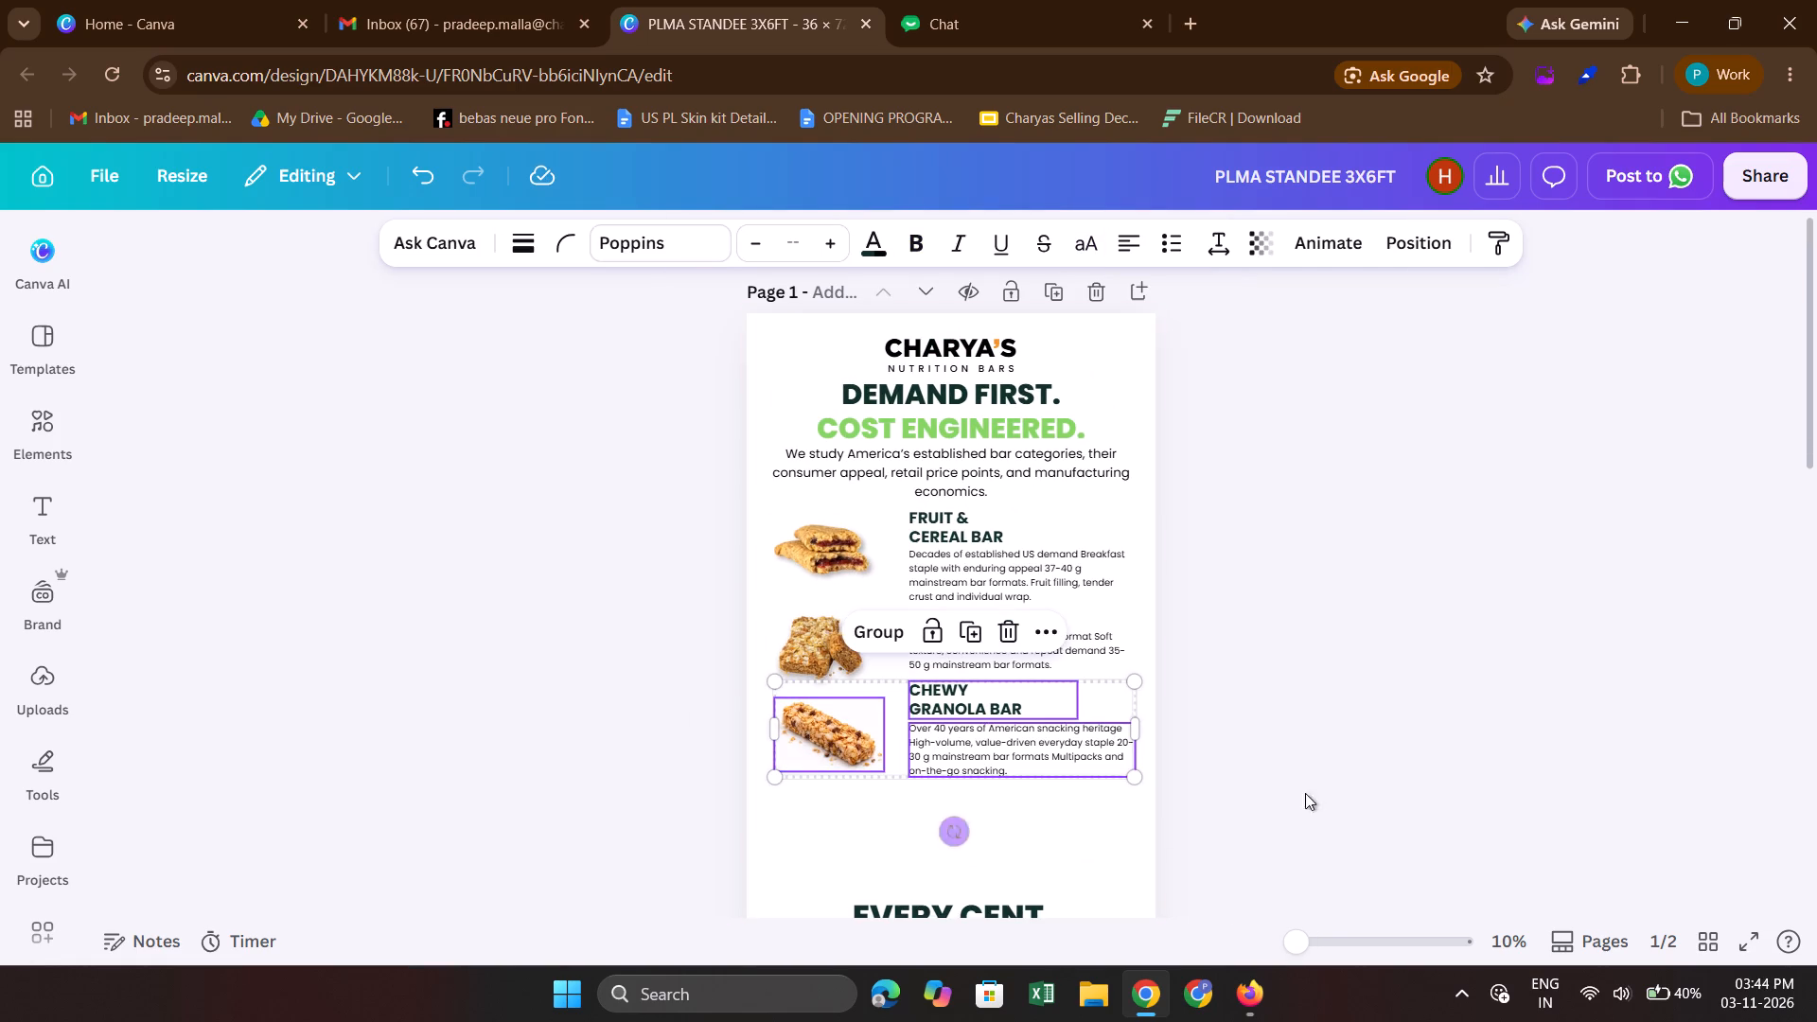
pyautogui.click(1366, 761)
# Move the EVERY CENT IS ENGINEERED heading up to sit just below the CHEWY GRANOLA BAR section.
pyautogui.scroll(-2, 1366, 761)
pyautogui.click(987, 721)
pyautogui.hotkey('shift', 'Up')
pyautogui.hotkey('shift', 'Up')
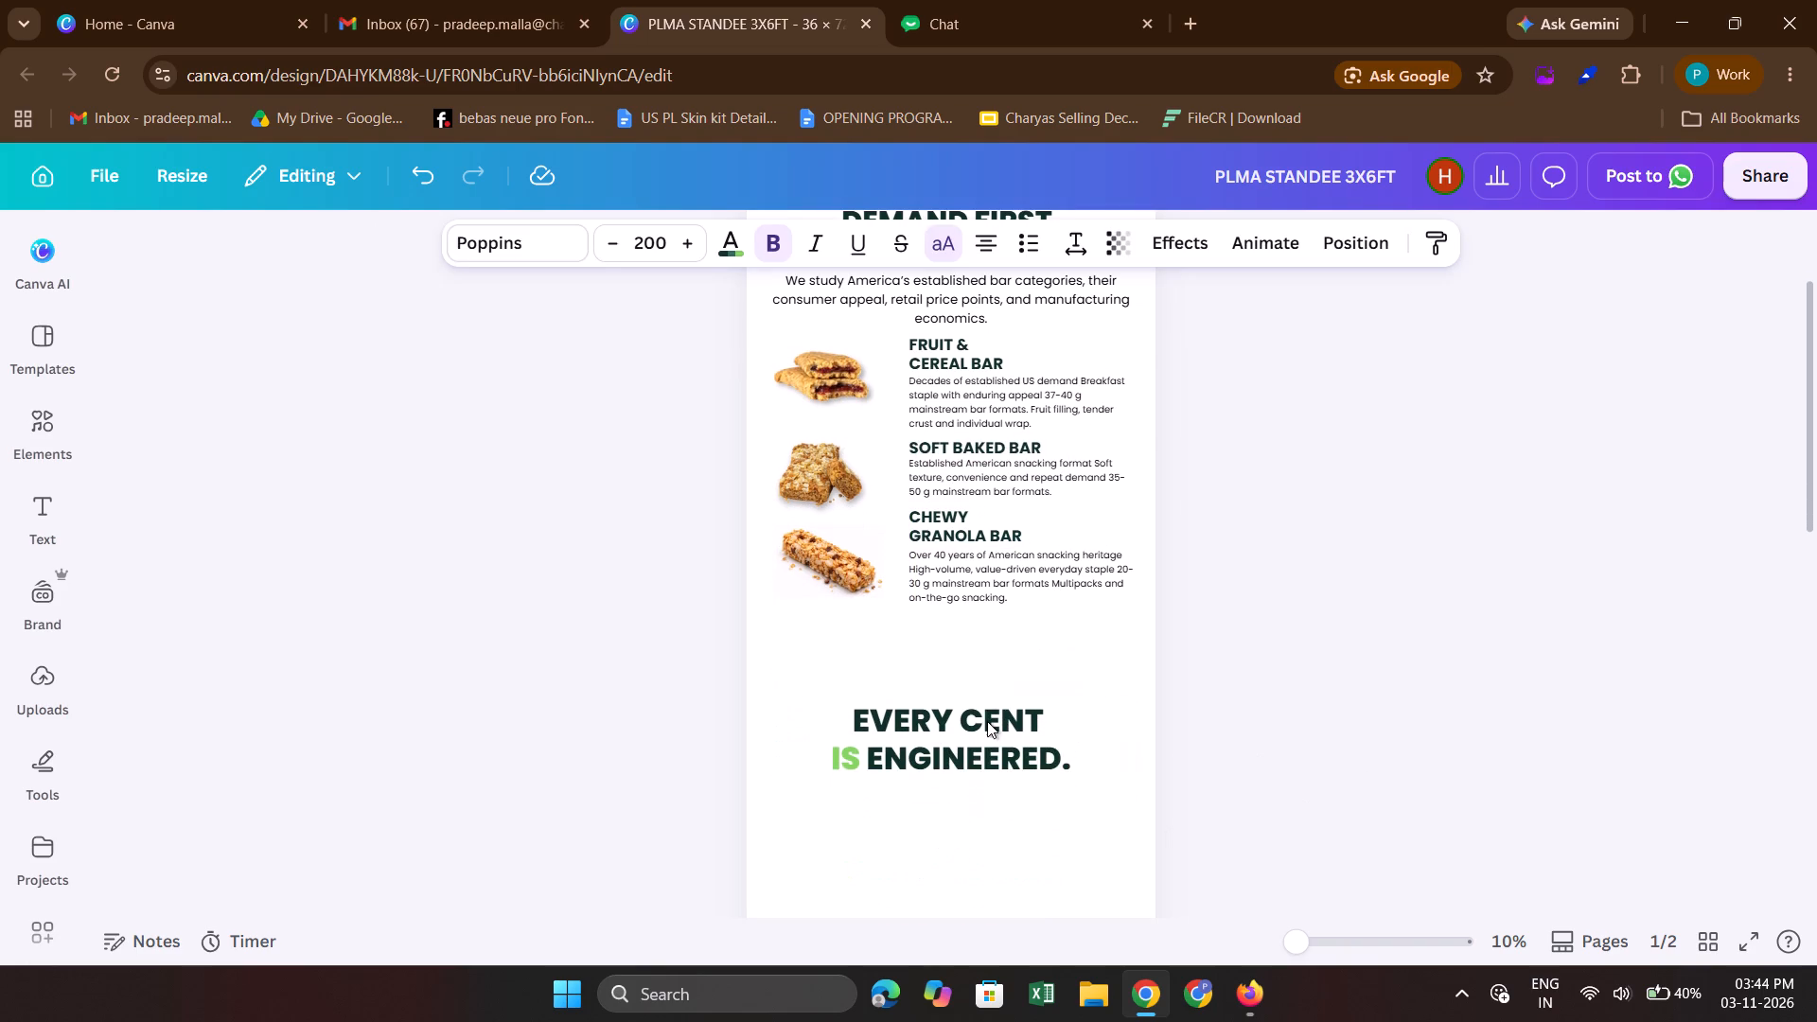
pyautogui.hotkey('shift', 'Up')
pyautogui.hotkey('shift', 'Up')
pyautogui.hotkey('shift', 'Up')
pyautogui.hotkey('shift', 'Up')
pyautogui.hotkey('shift', 'Up')
pyautogui.hotkey('shift', 'Up')
pyautogui.hotkey('shift', 'Up')
pyautogui.scroll(2, 987, 721)
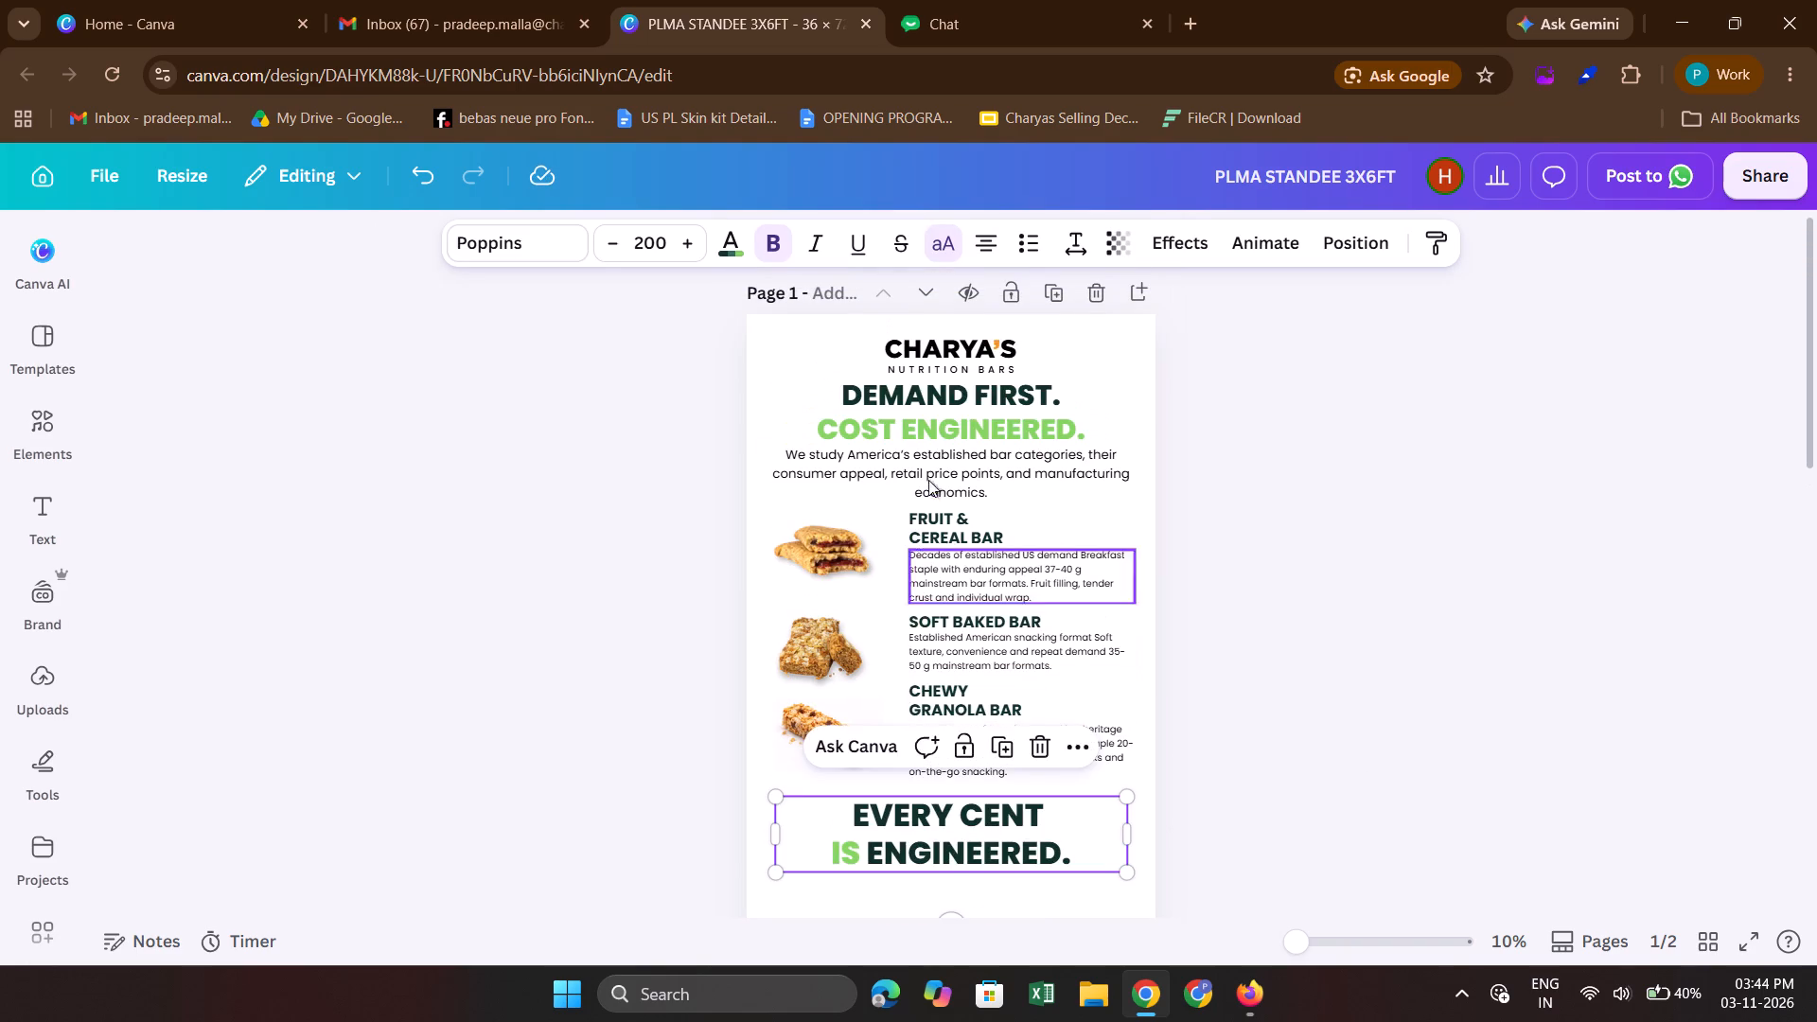
# Set the EVERY CENT IS ENGINEERED heading's font size to 180, checking it against the DEMAND FIRST heading.
pyautogui.click(926, 408)
pyautogui.scroll(-1, 926, 408)
pyautogui.click(932, 590)
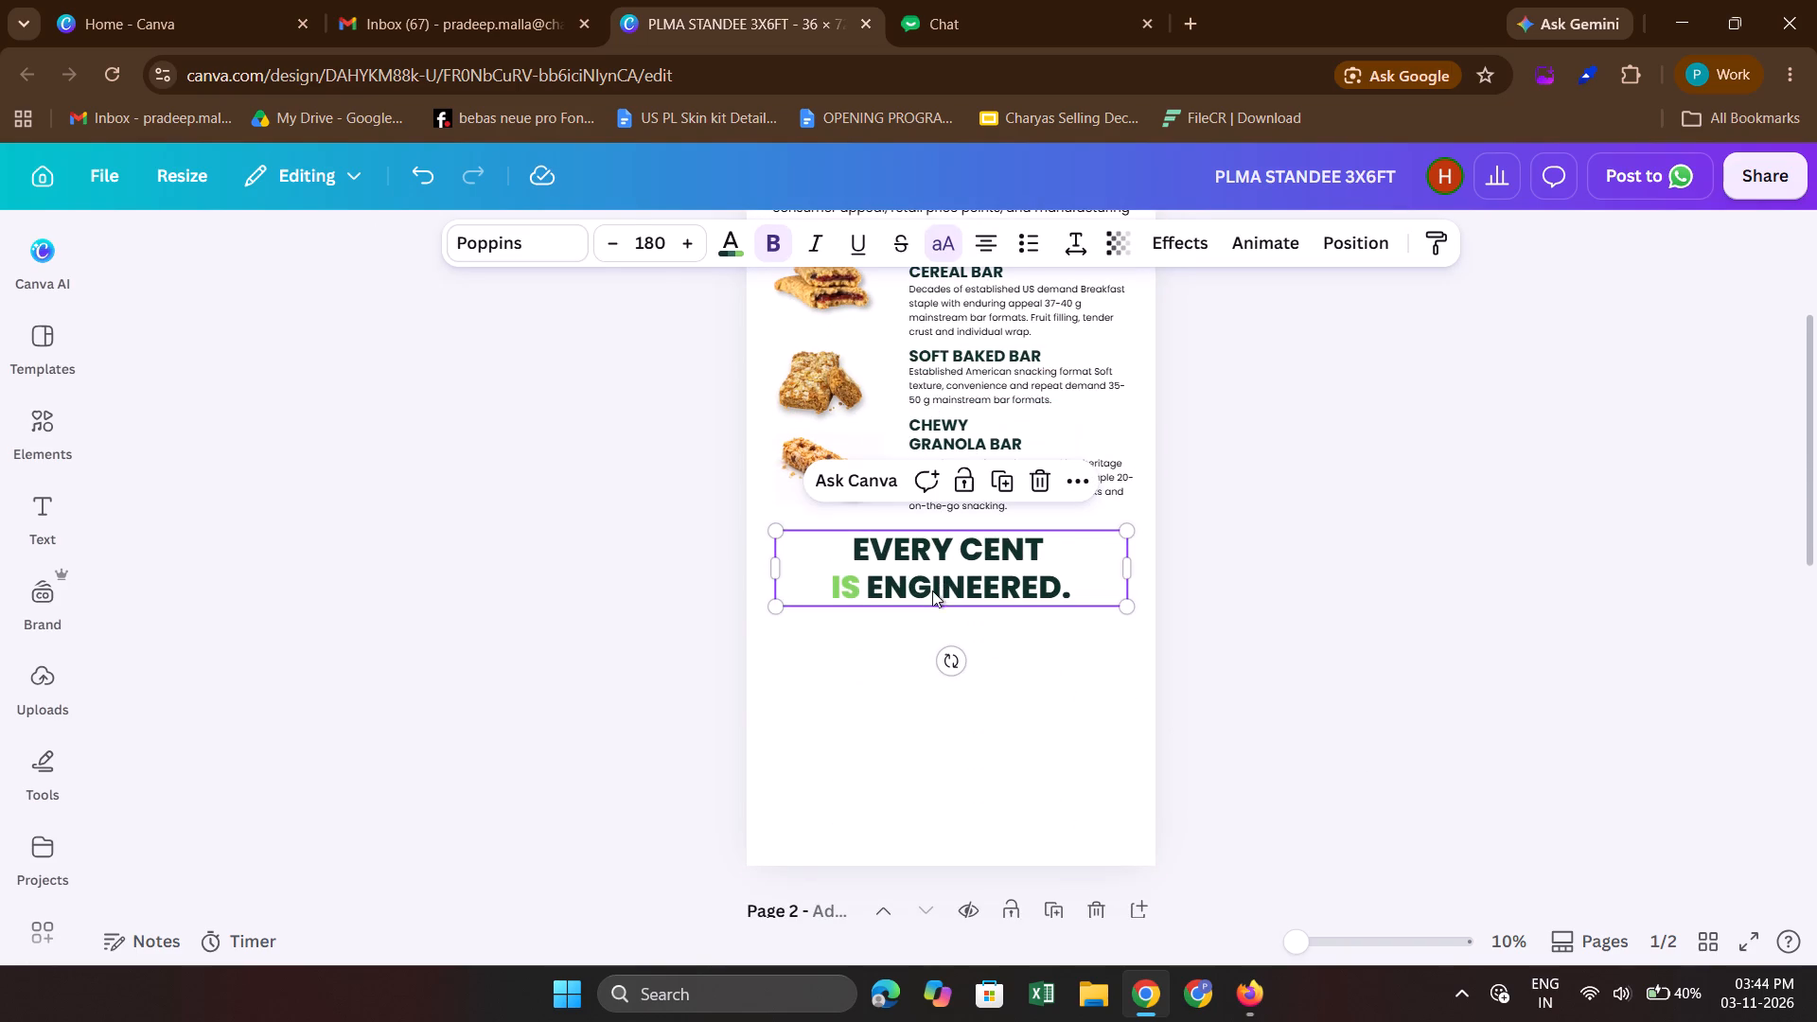
pyautogui.click(655, 245)
pyautogui.write('180')
pyautogui.press('Return')
pyautogui.click(1350, 590)
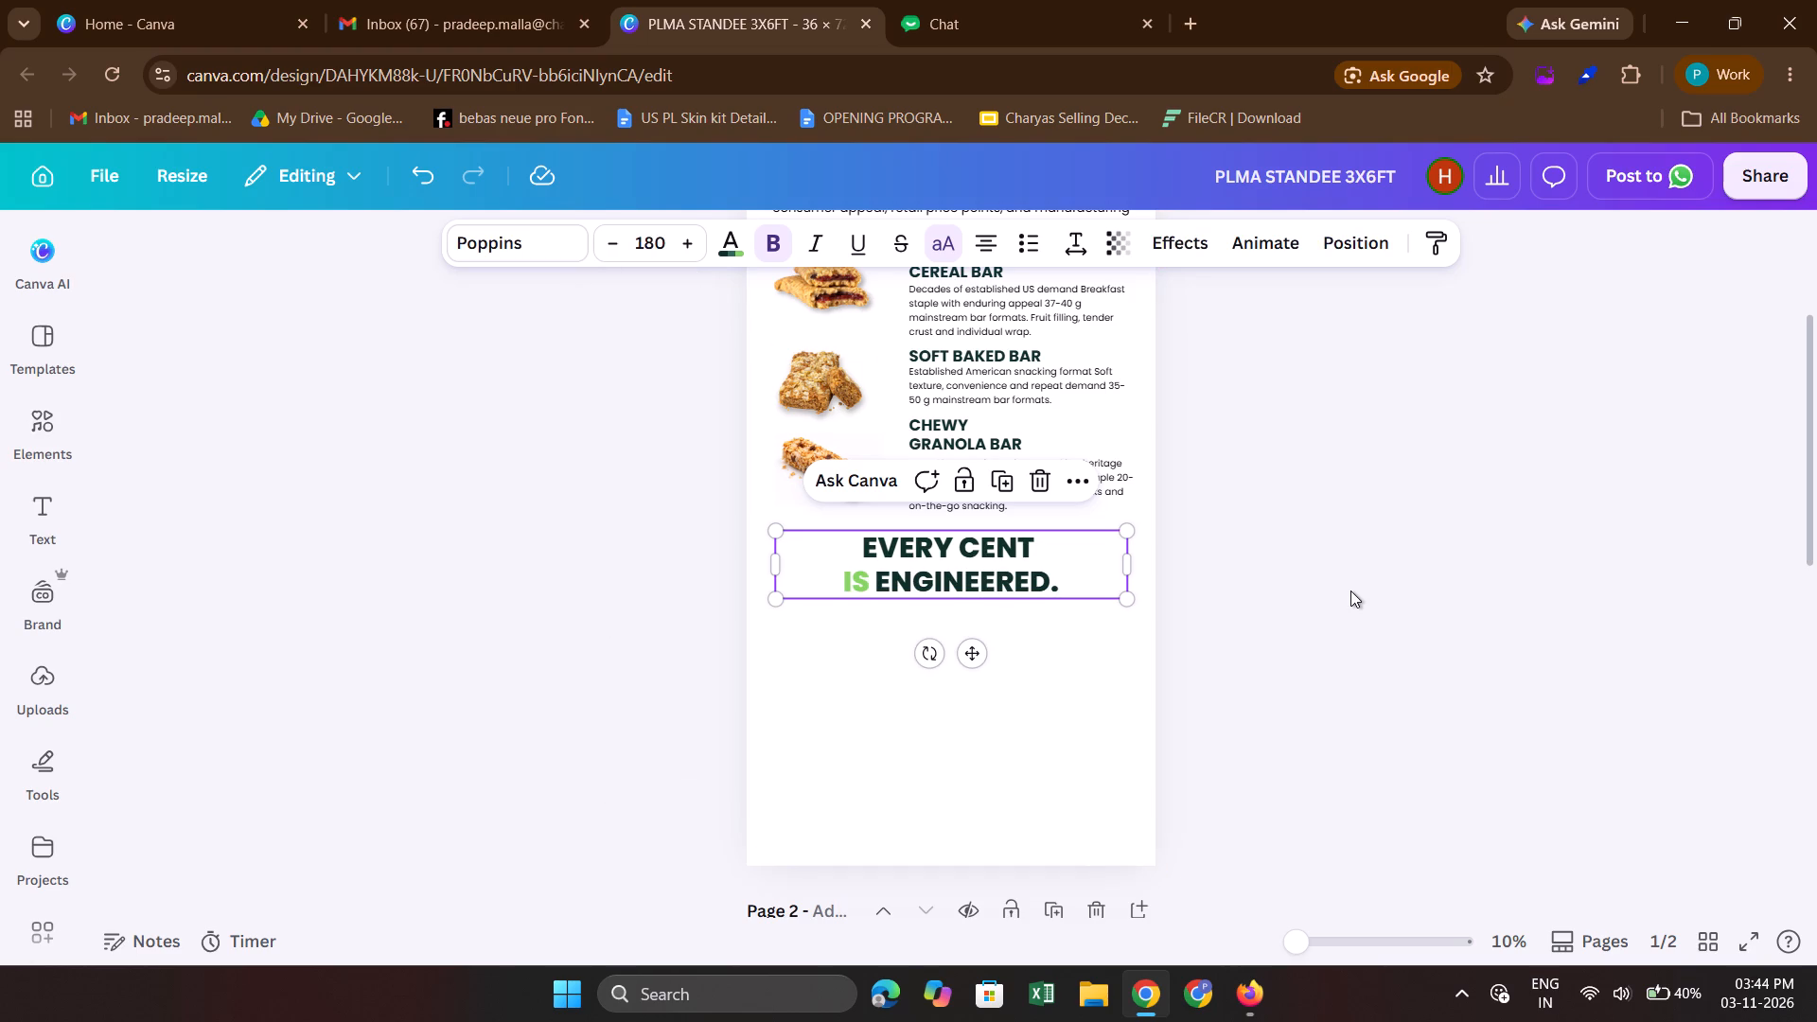
# Nudge all three bar sections, images and text together, slightly down and left below the intro paragraph.
pyautogui.scroll(1, 1350, 590)
pyautogui.scroll(3, 1259, 604)
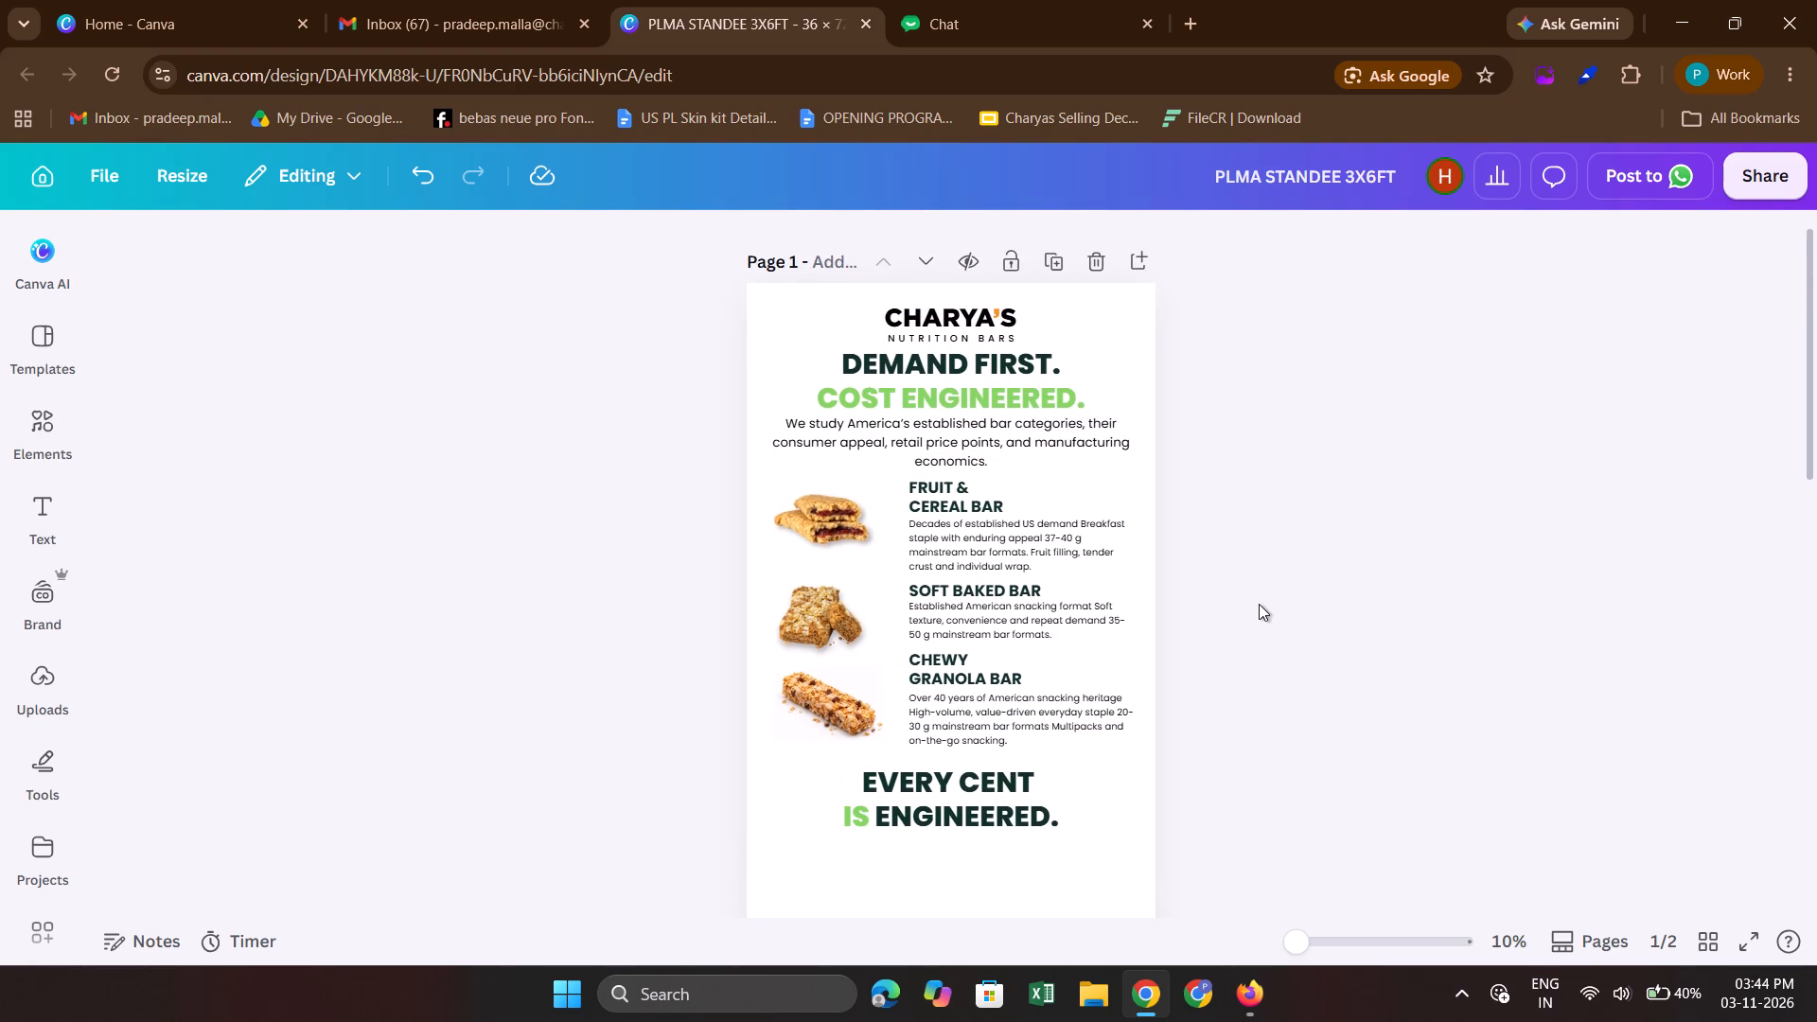
pyautogui.moveTo(672, 502); pyautogui.dragTo(857, 531)
pyautogui.moveTo(857, 531); pyautogui.dragTo(1141, 708)
pyautogui.press('Down')
pyautogui.press('Down')
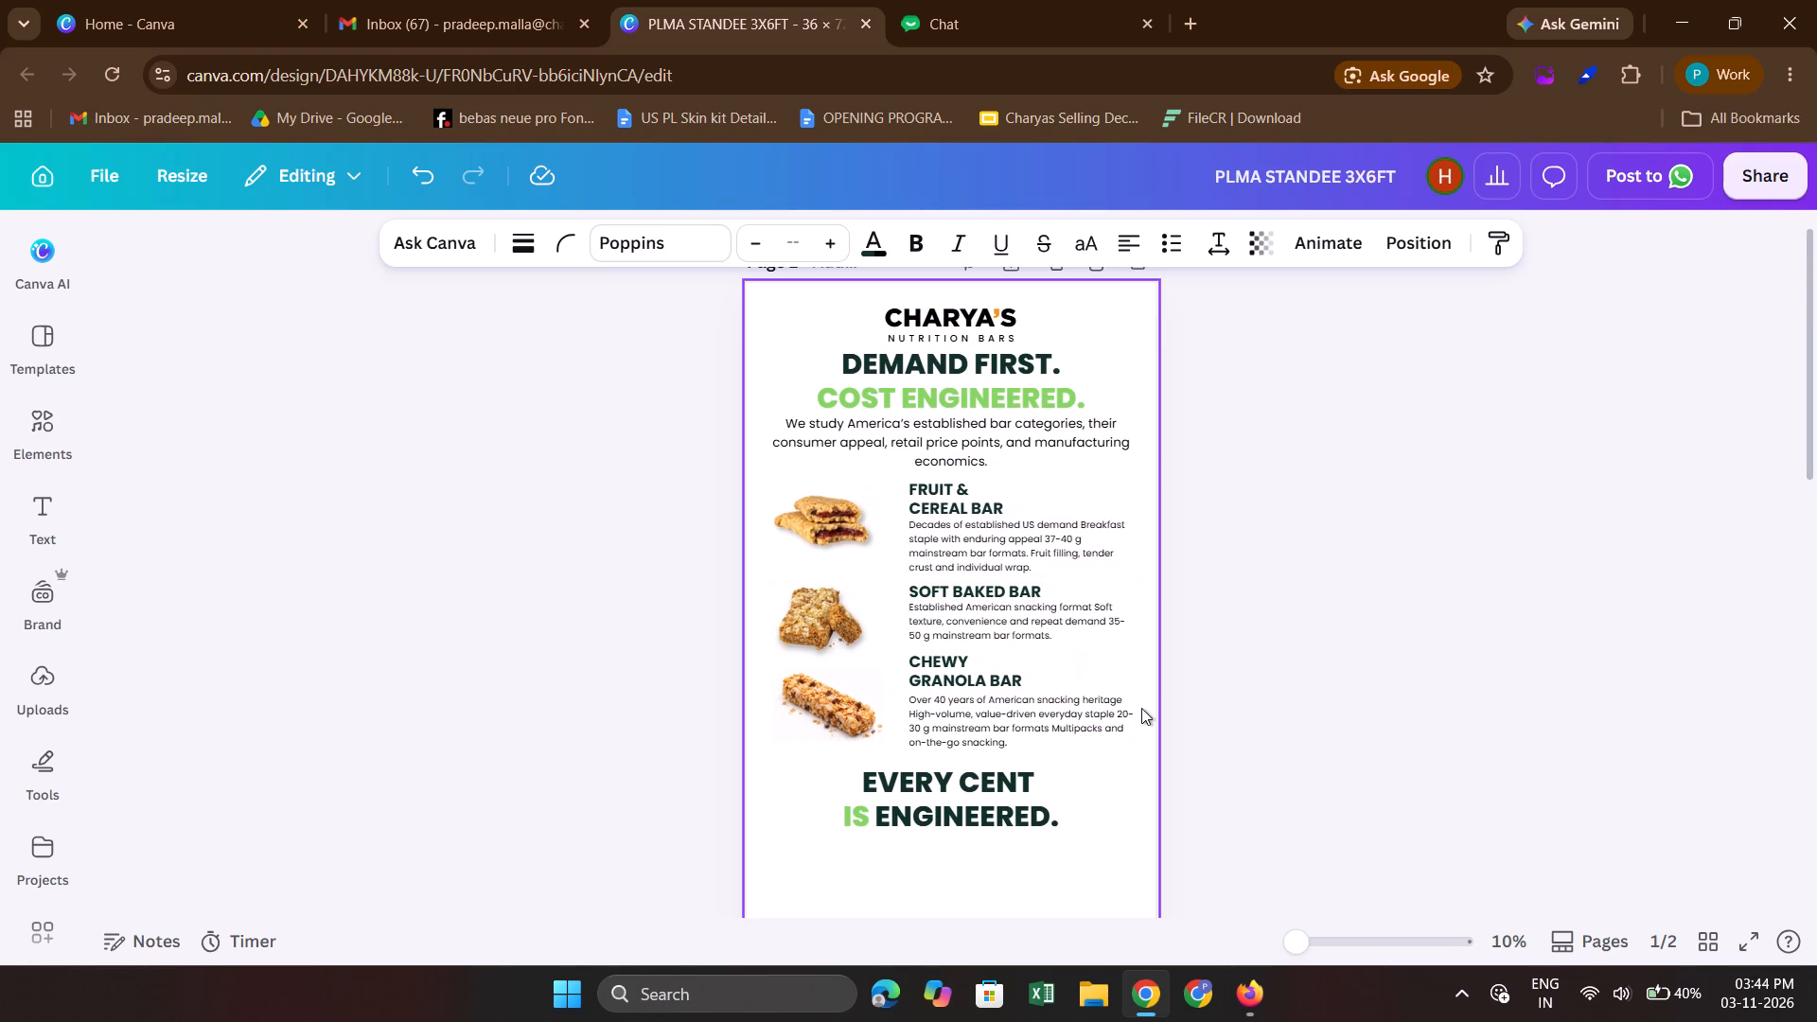
pyautogui.press('Down')
pyautogui.press('Down')
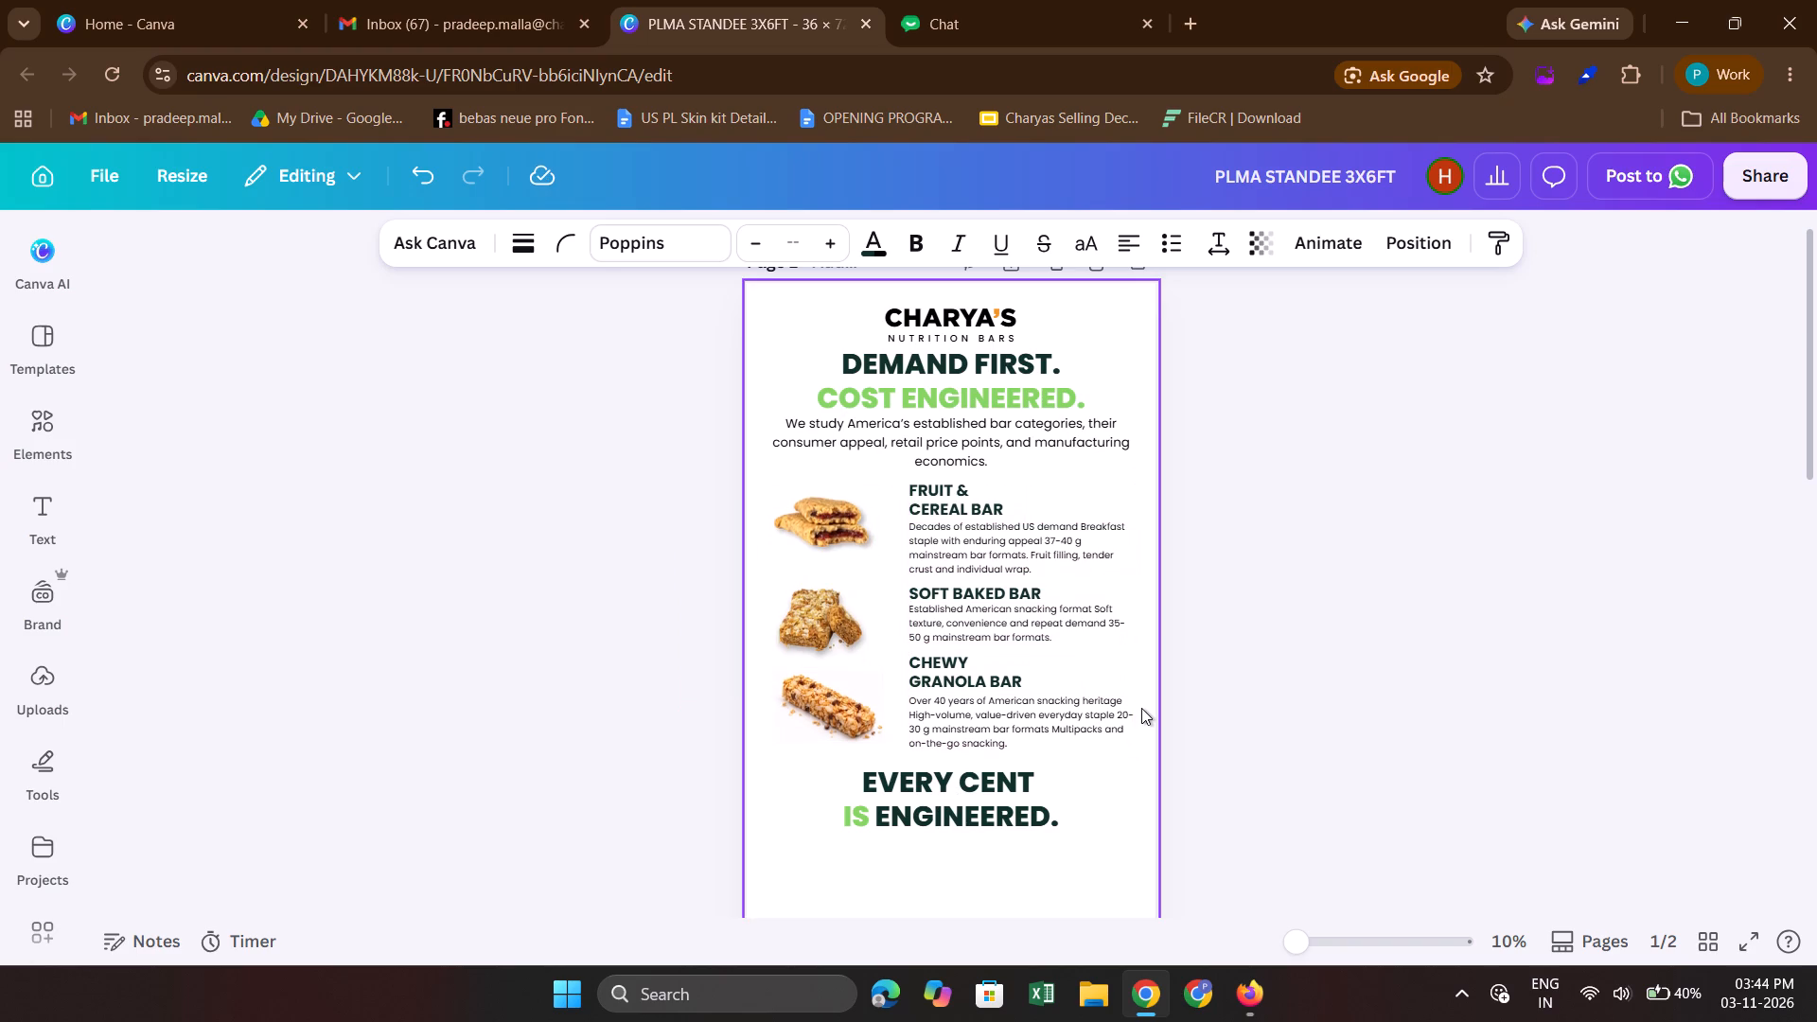
pyautogui.press('Down')
pyautogui.press('Left')
pyautogui.click(1339, 634)
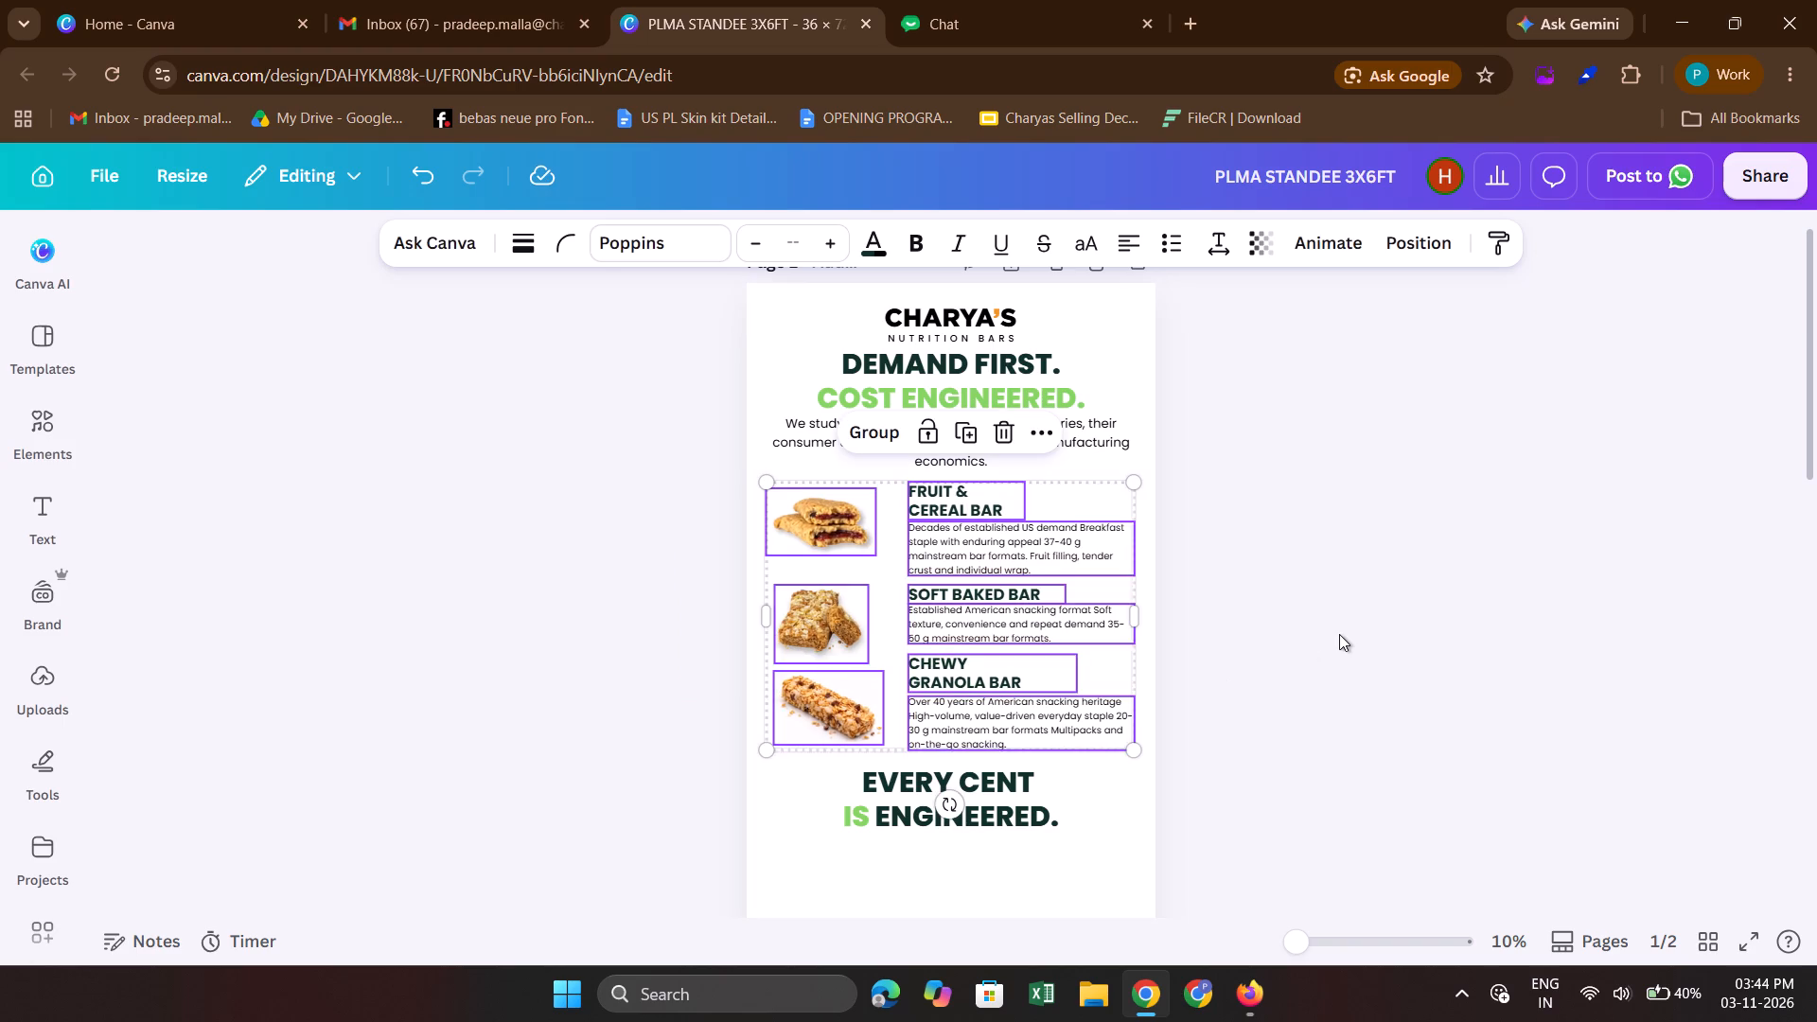
# Set the font size of the intro paragraph about America's established bar categories to 90.
pyautogui.scroll(2, 1339, 634)
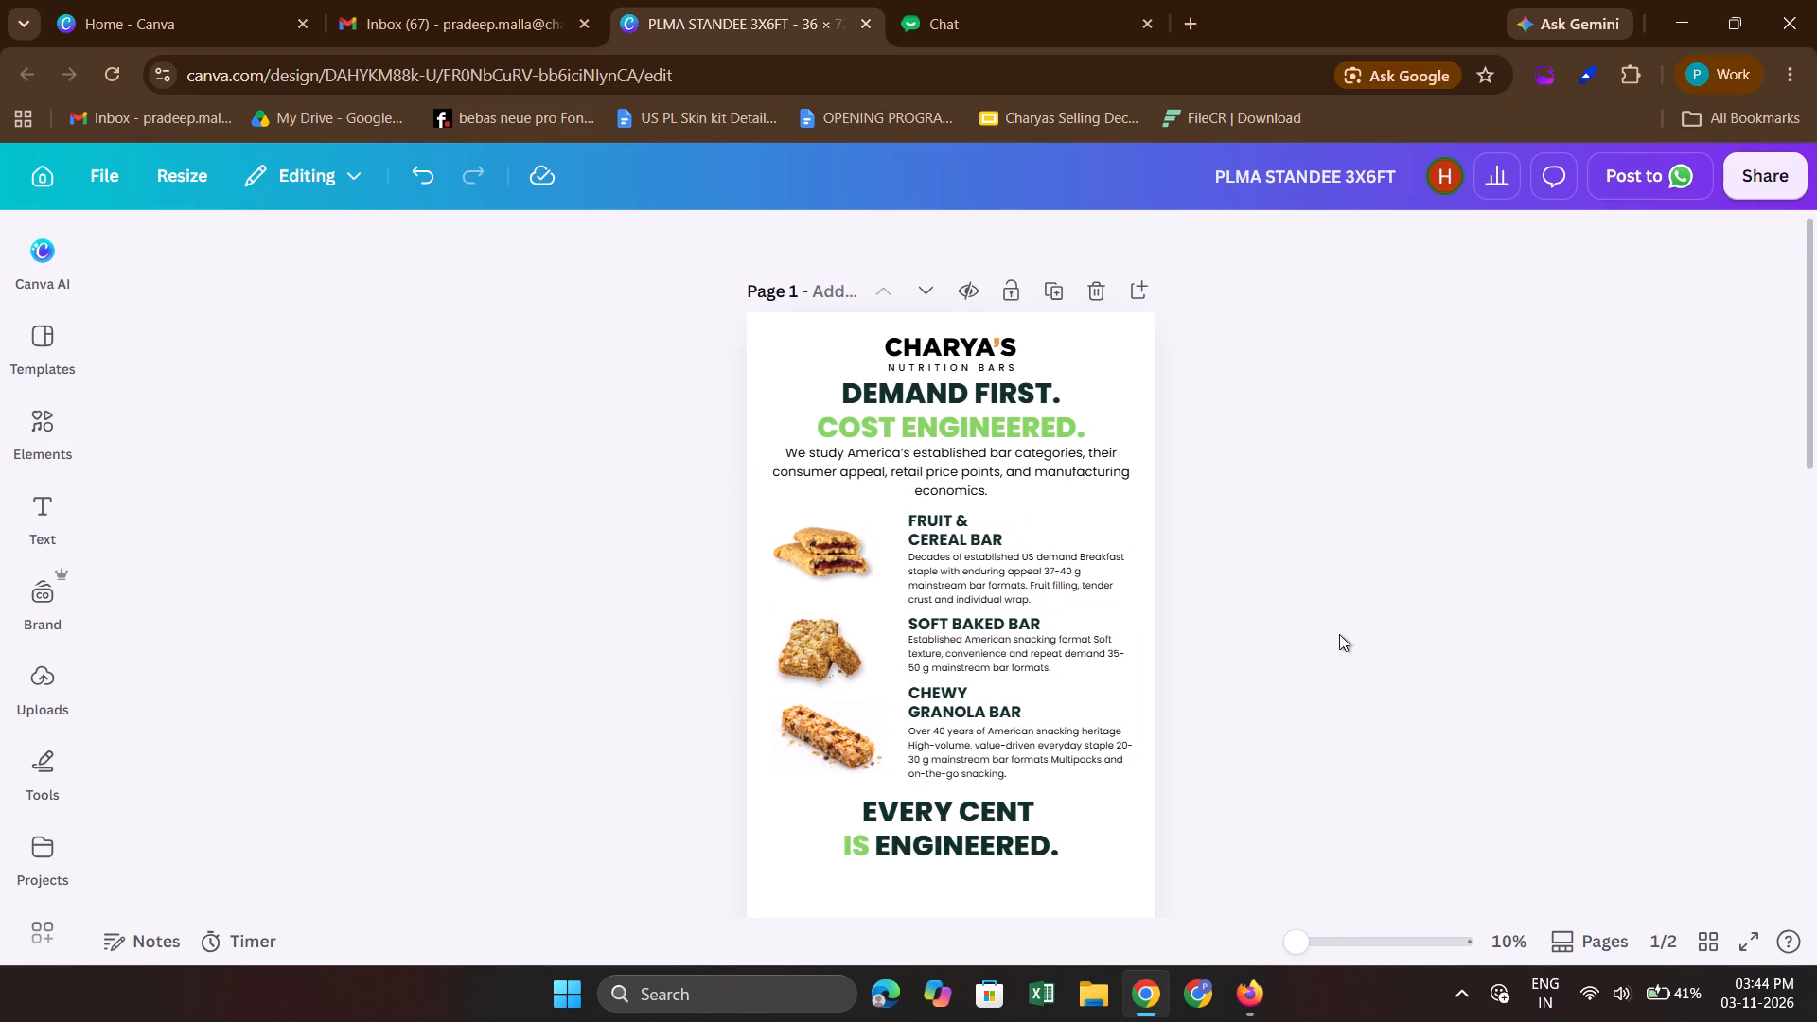
pyautogui.click(1026, 467)
pyautogui.click(656, 249)
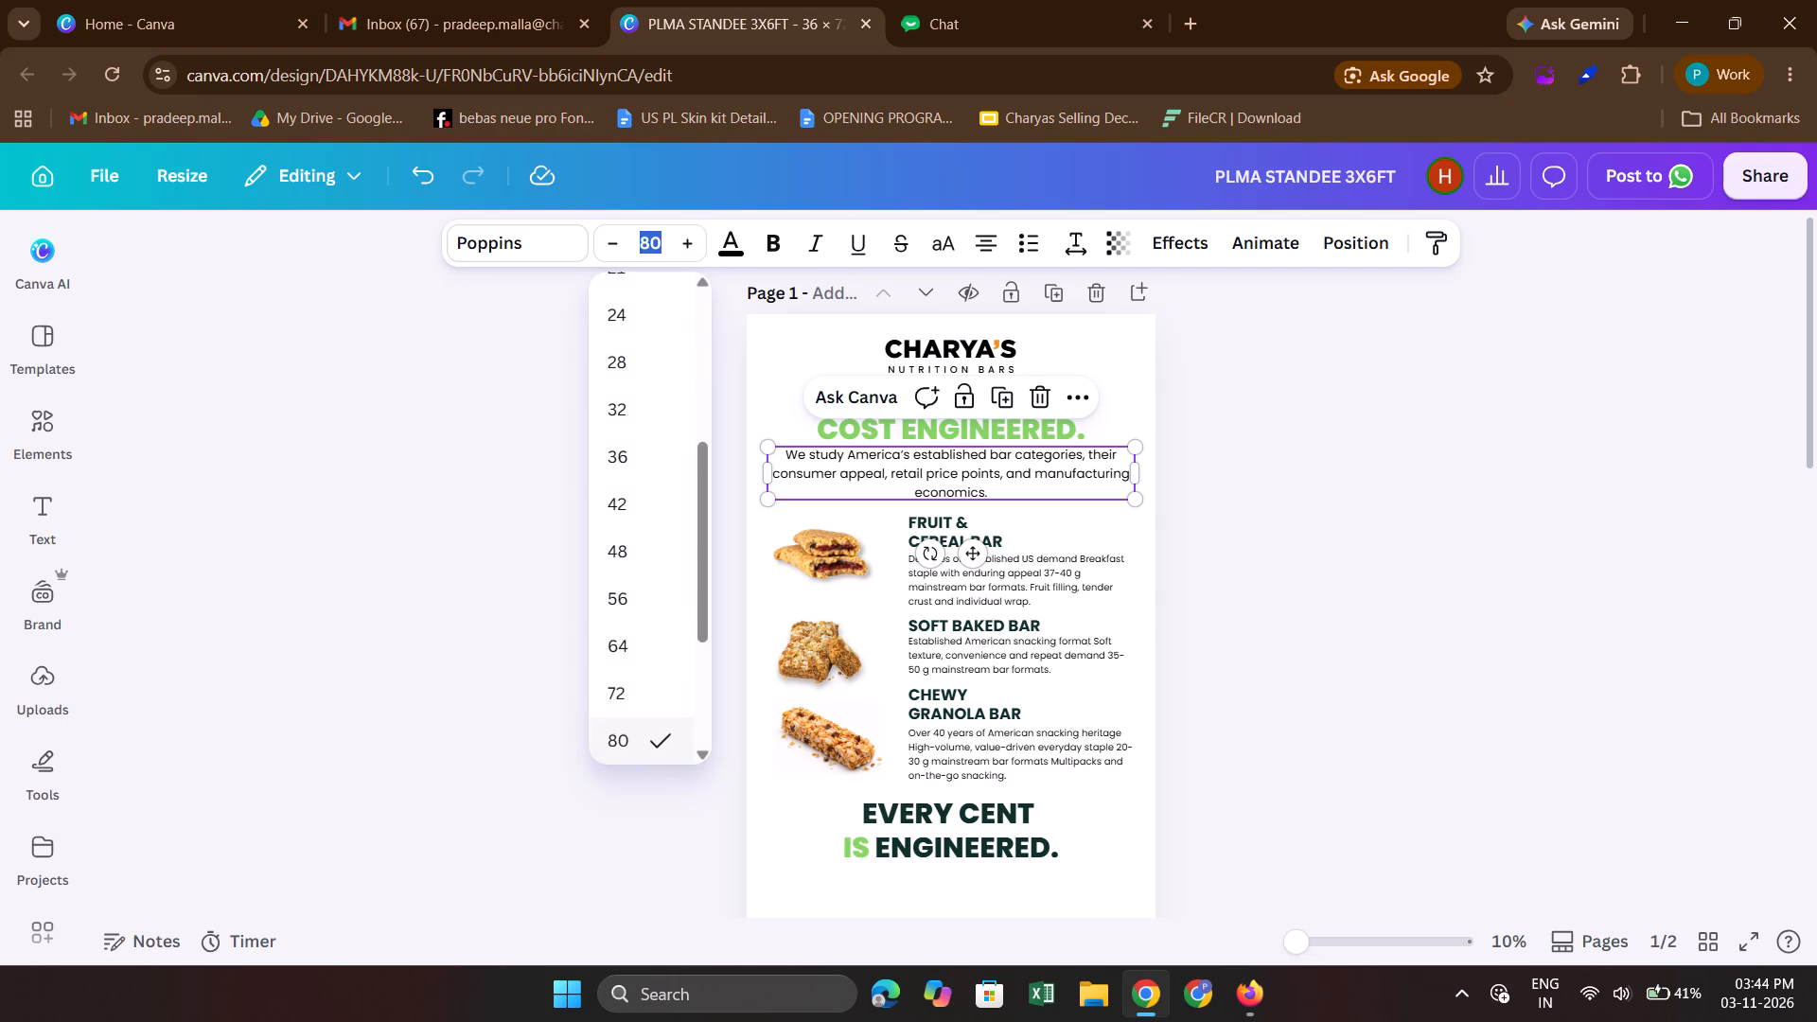
pyautogui.write('90')
pyautogui.press('Return')
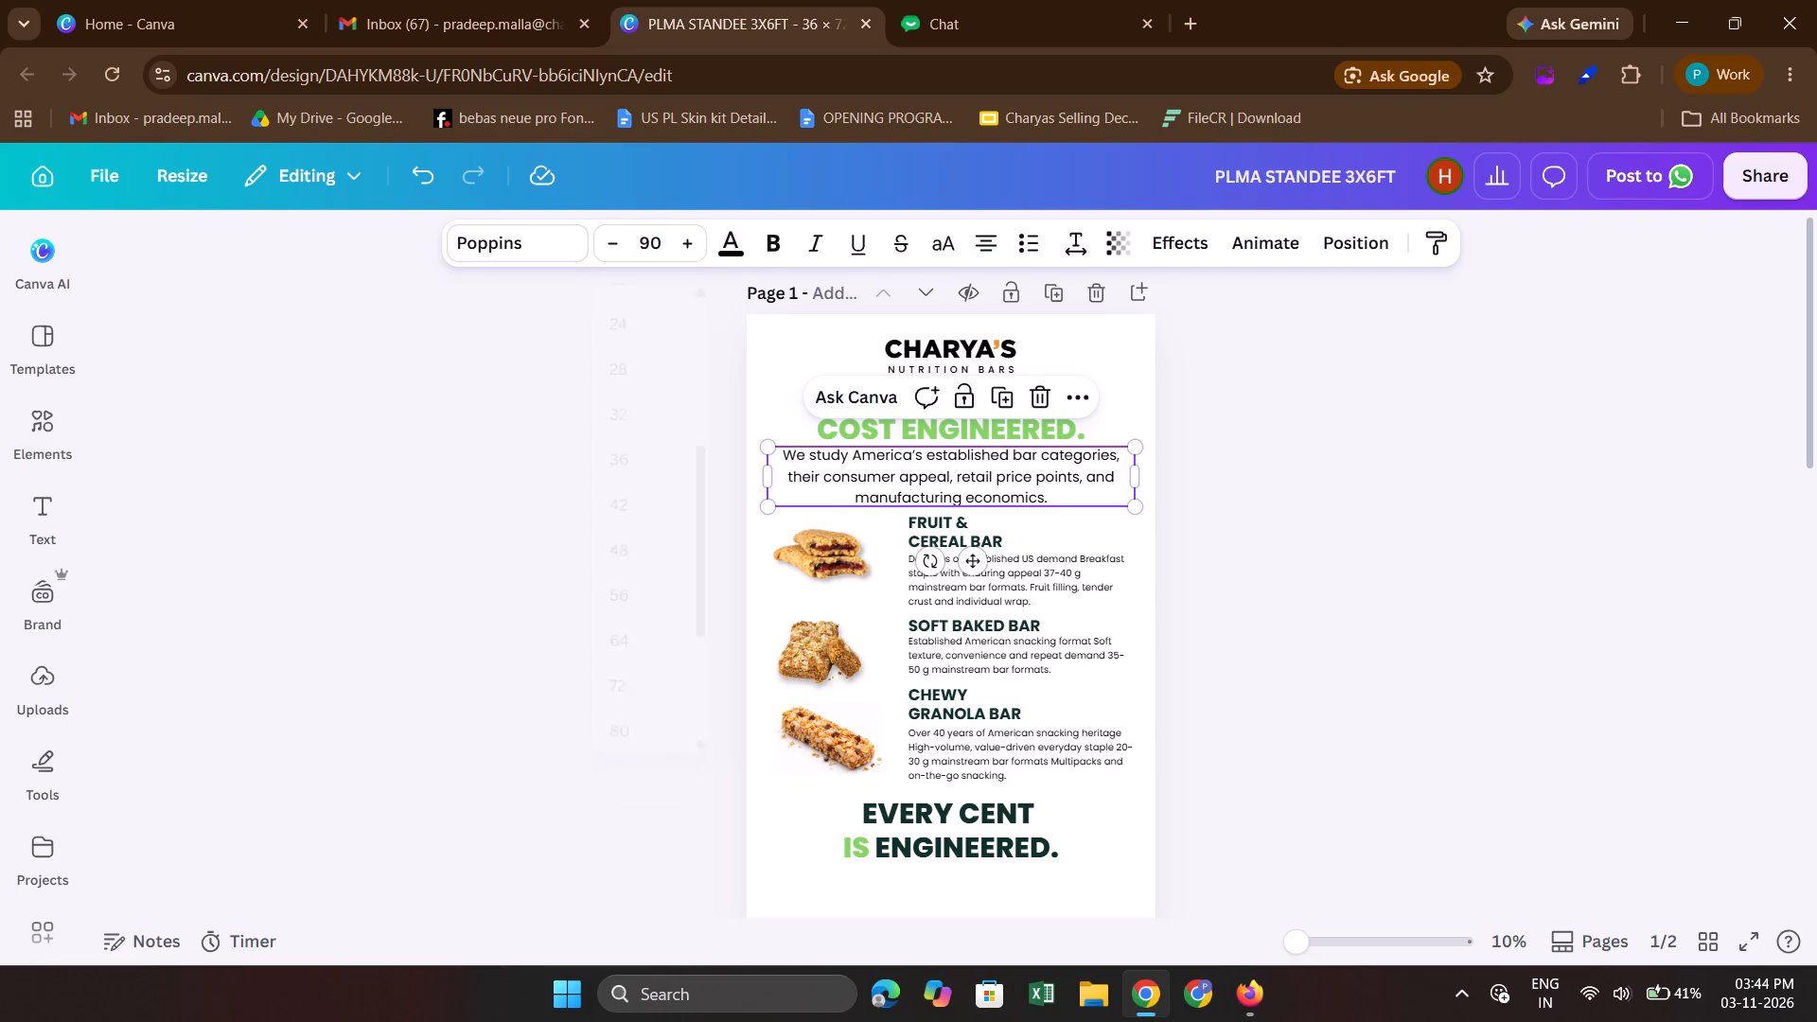
pyautogui.click(1124, 622)
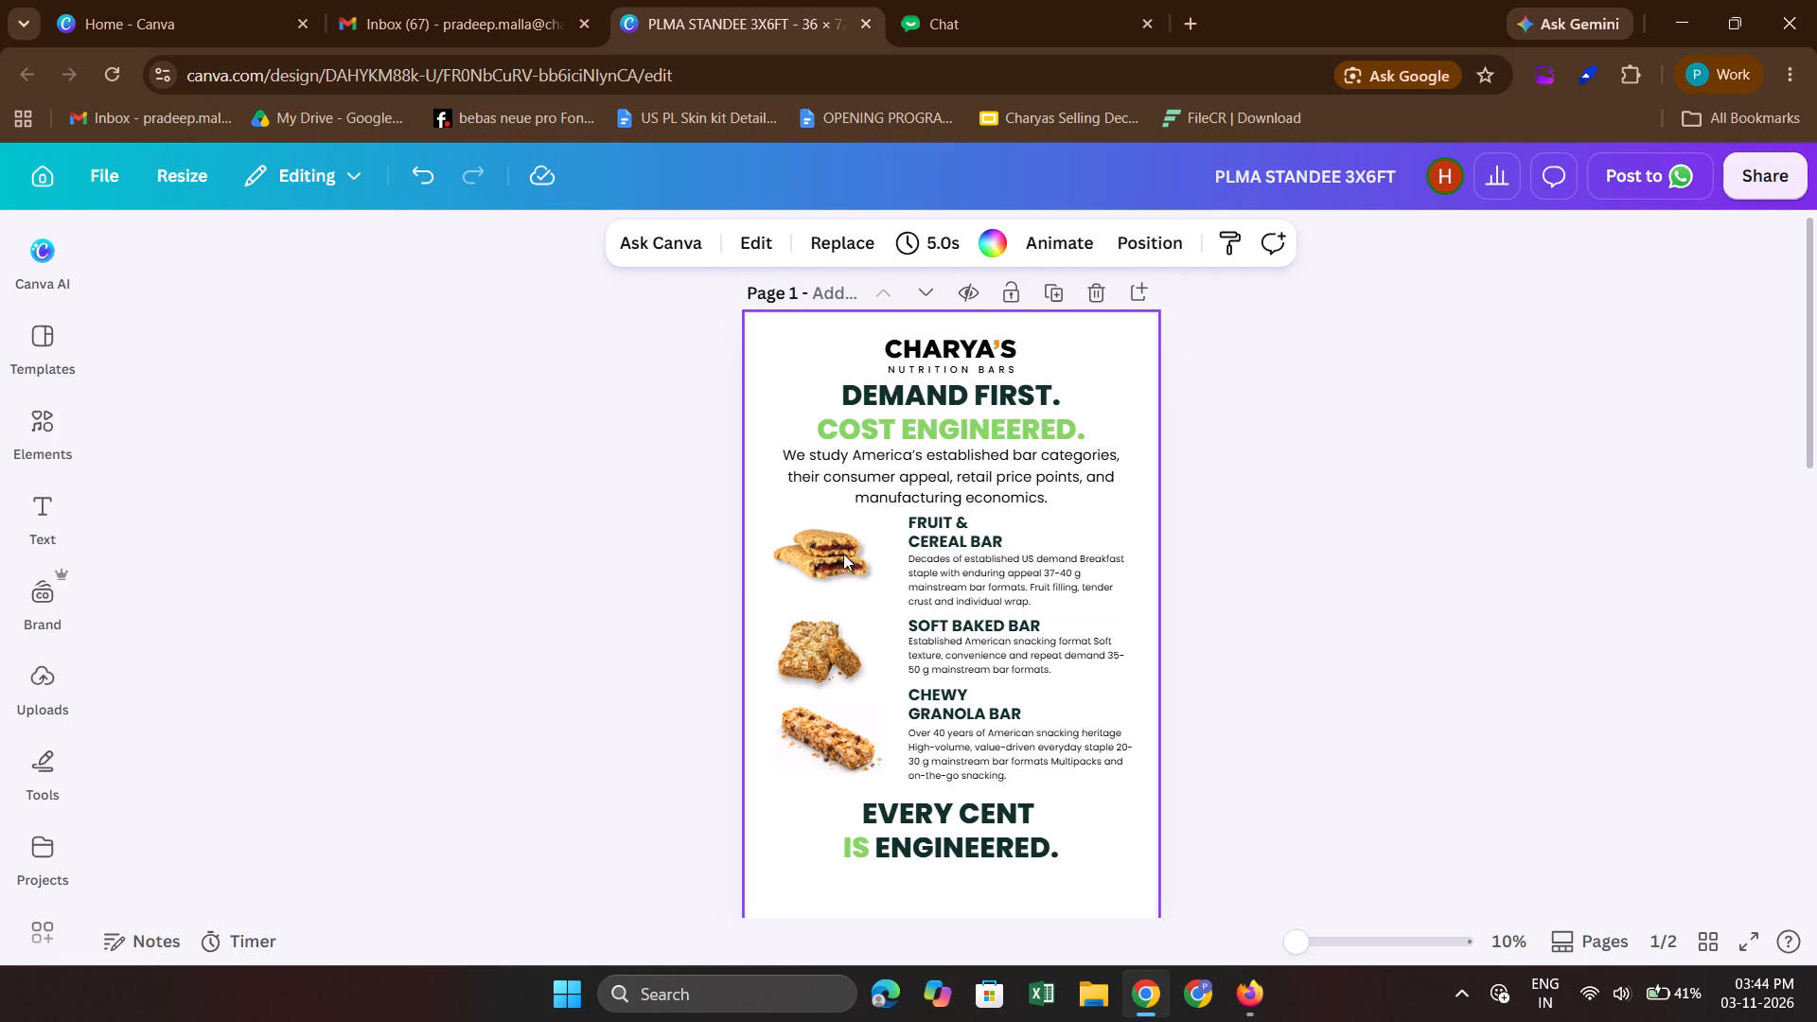
# Nudge all three bar sections, images and text together, slightly further down from the enlarged intro paragraph.
pyautogui.moveTo(665, 541); pyautogui.dragTo(1224, 773)
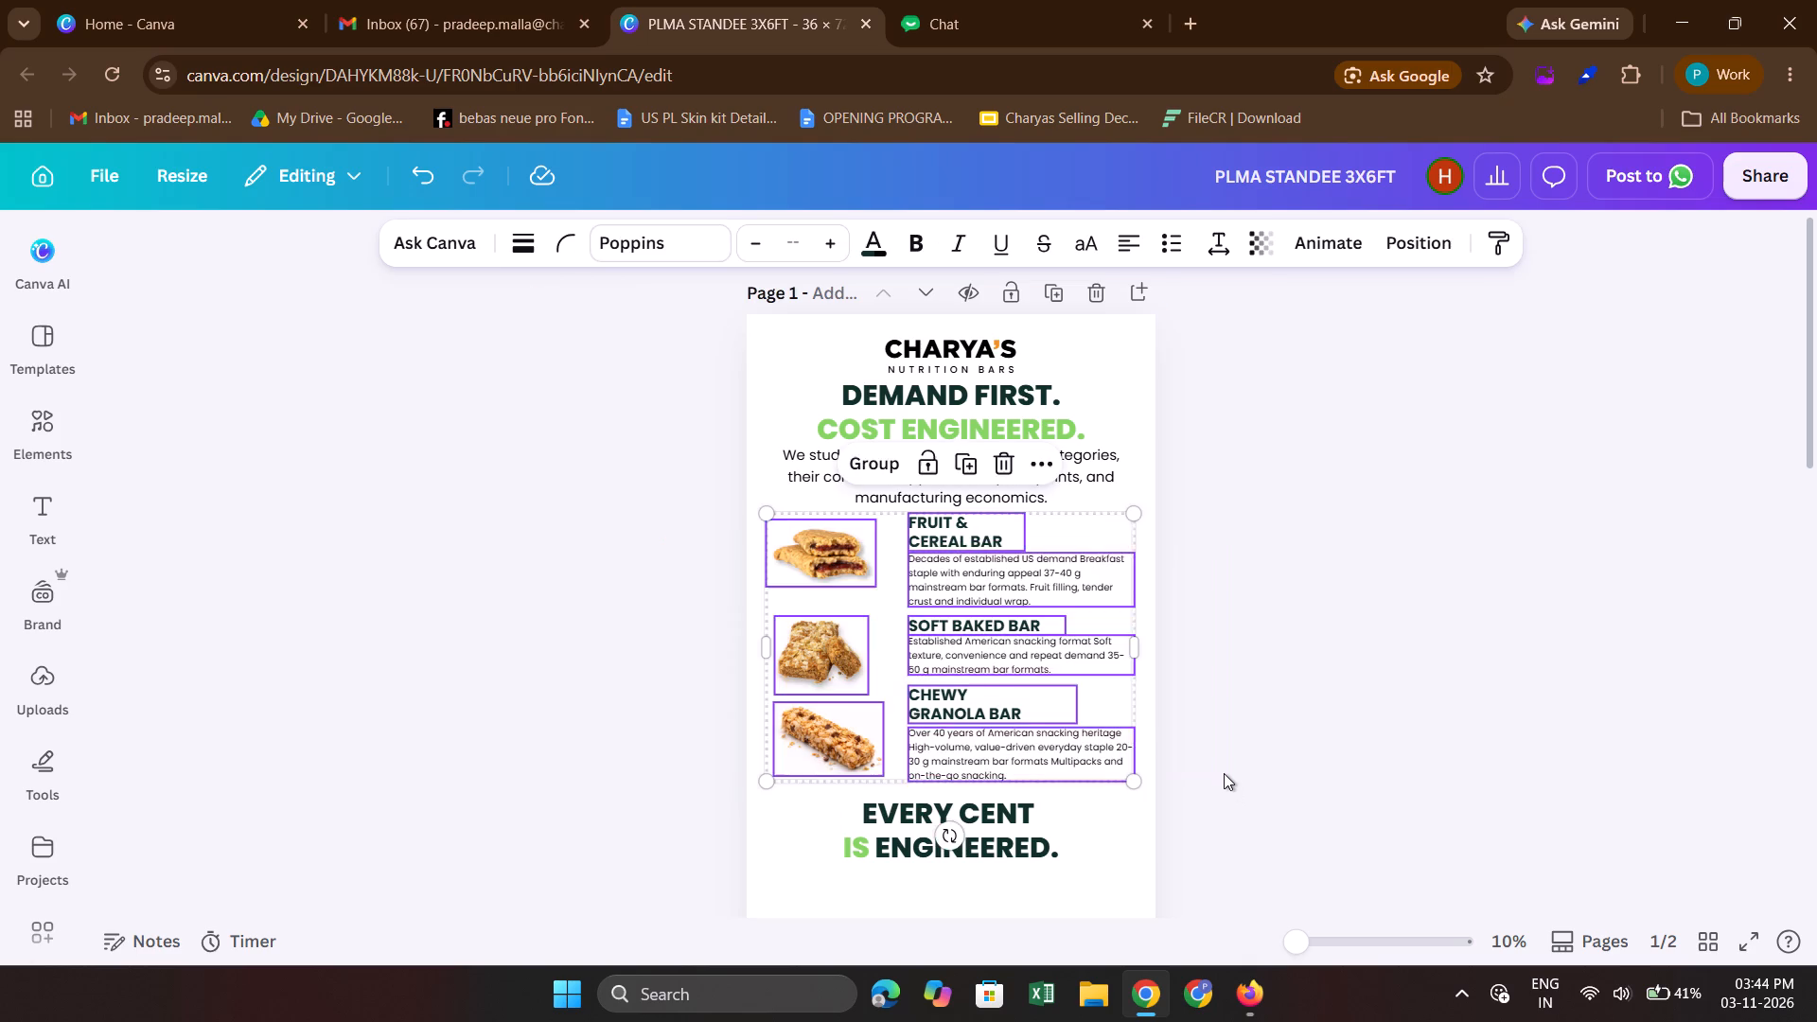
pyautogui.press('Down')
pyautogui.press('Down')
pyautogui.press('Down')
pyautogui.press('Down')
pyautogui.press('Down')
pyautogui.press('Down')
pyautogui.click(1495, 720)
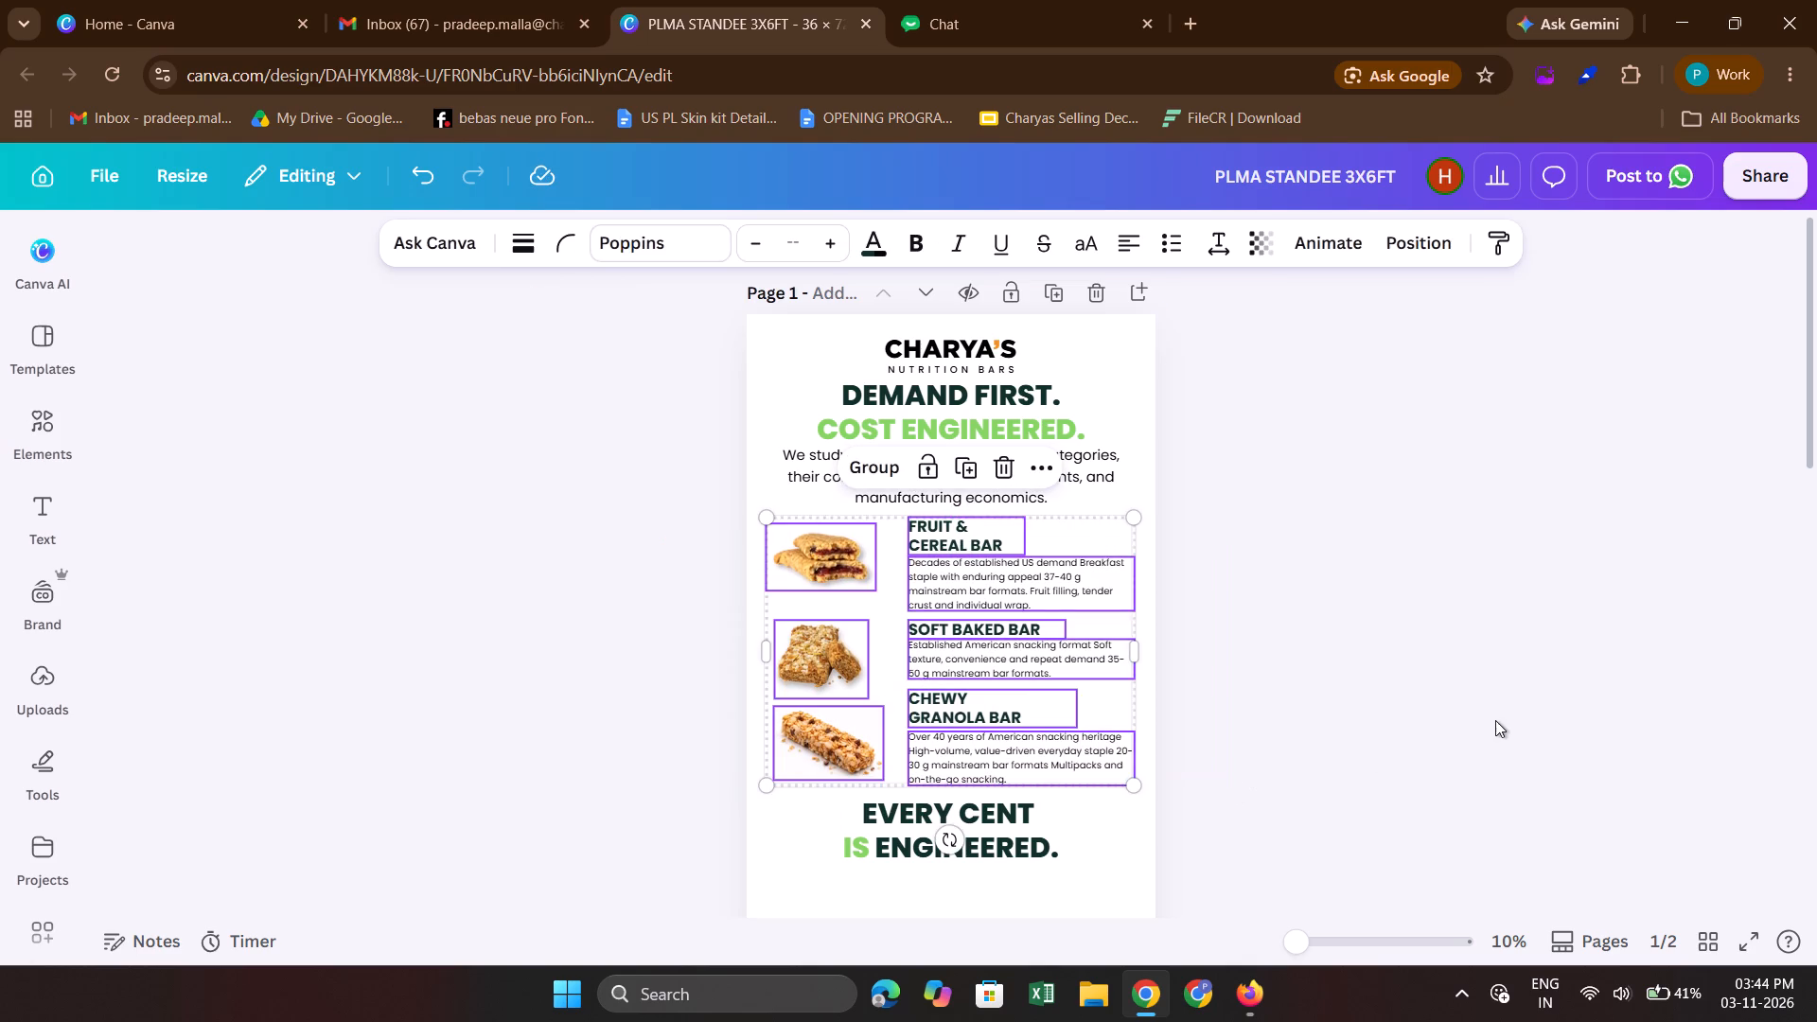
pyautogui.scroll(-2, 1495, 720)
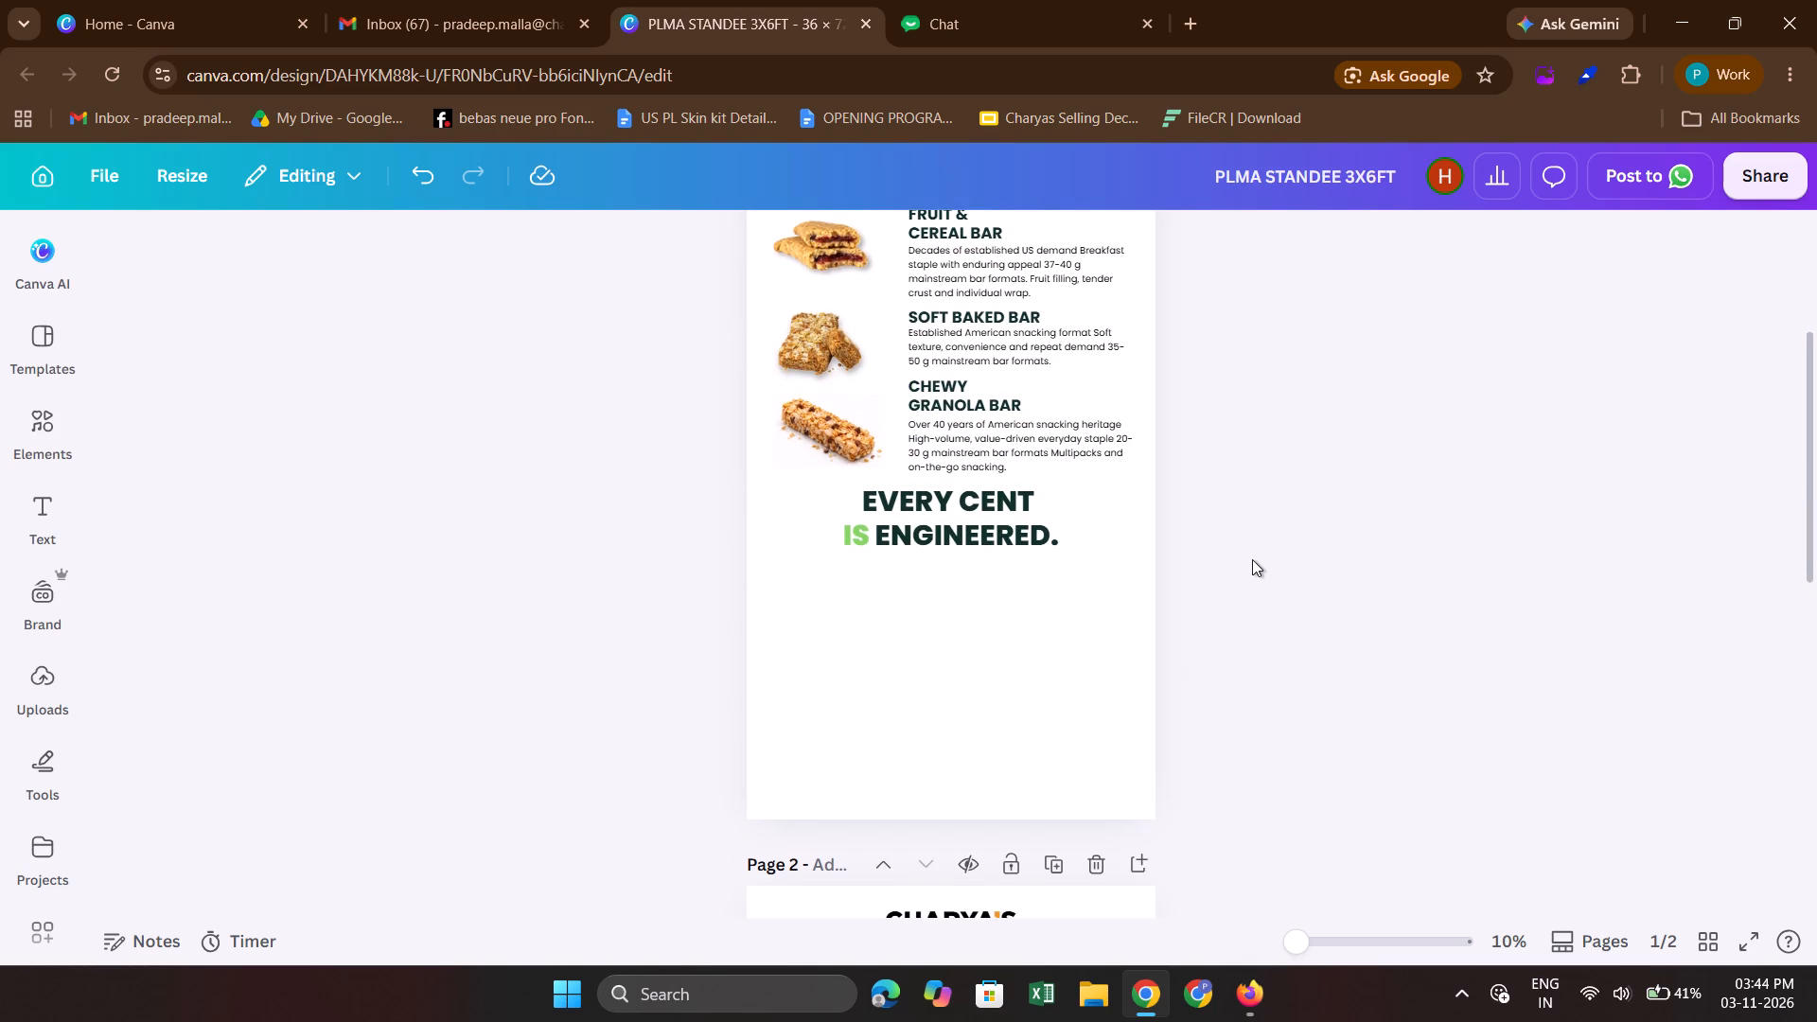
# Nudge the three bar images together slightly to the right, closer to their text descriptions on page 1.
pyautogui.click(1252, 559)
pyautogui.scroll(1, 1252, 559)
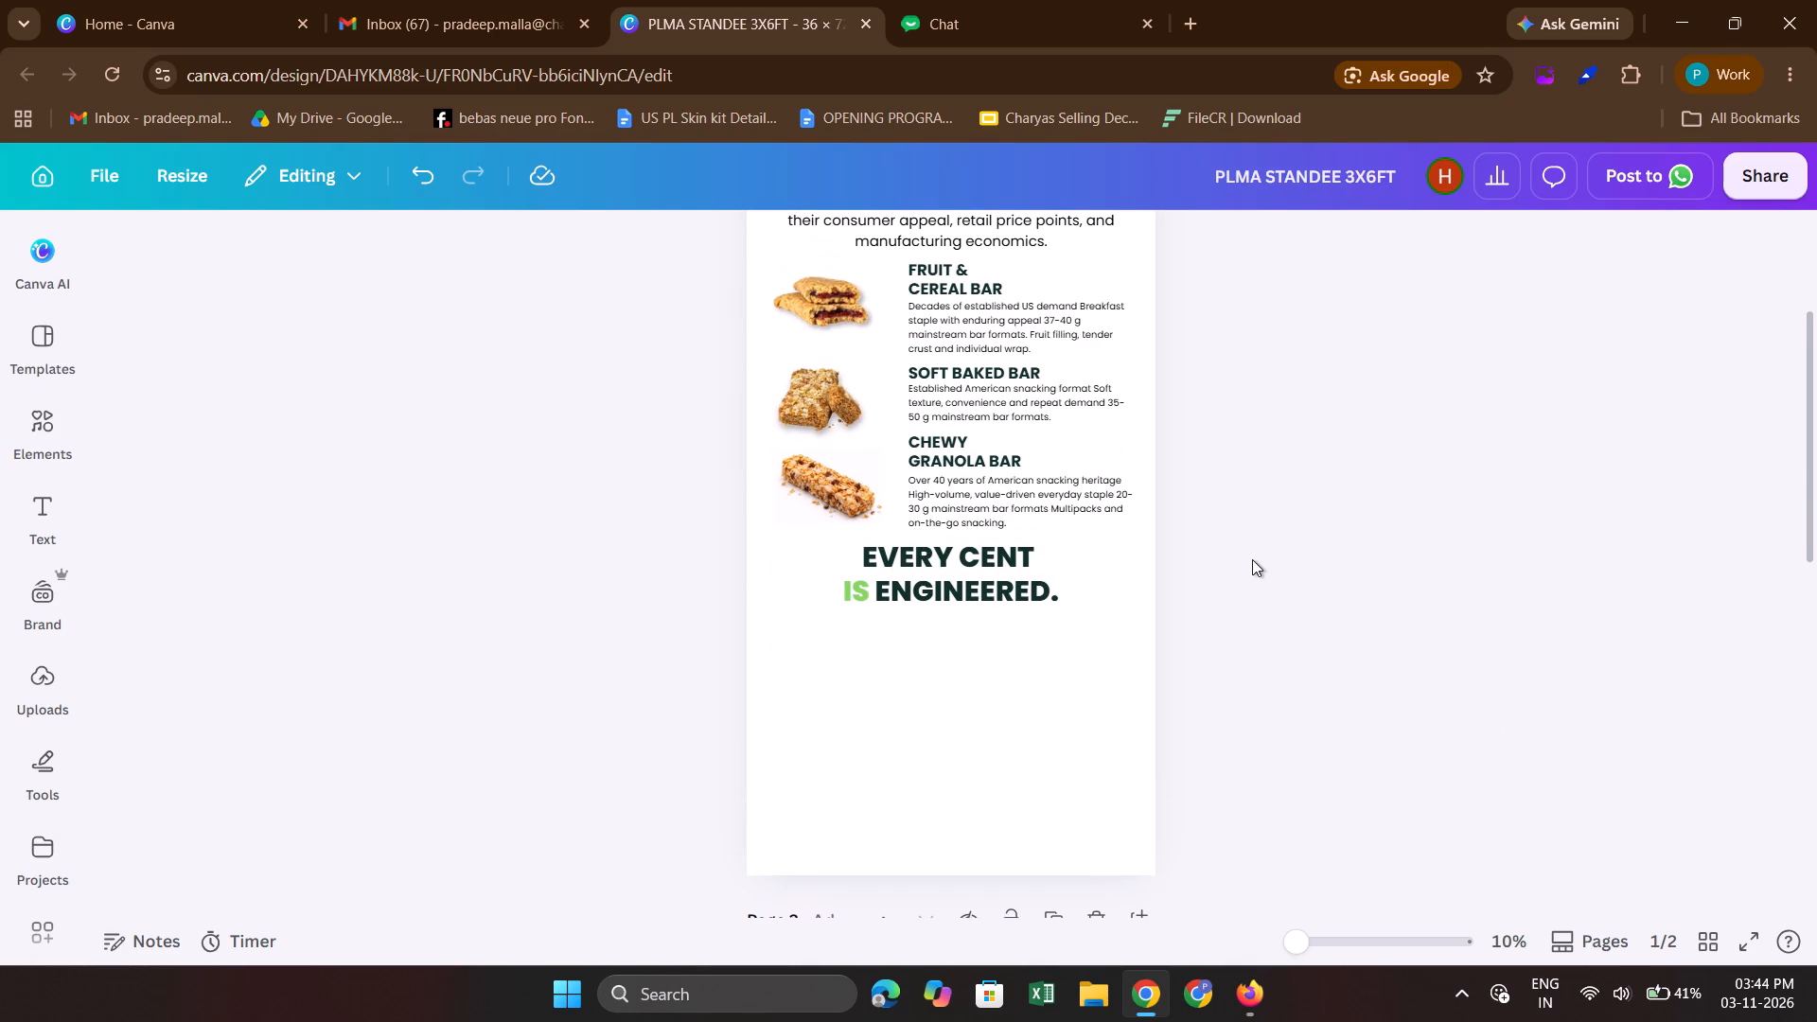
pyautogui.scroll(1, 1252, 559)
pyautogui.scroll(1, 1051, 554)
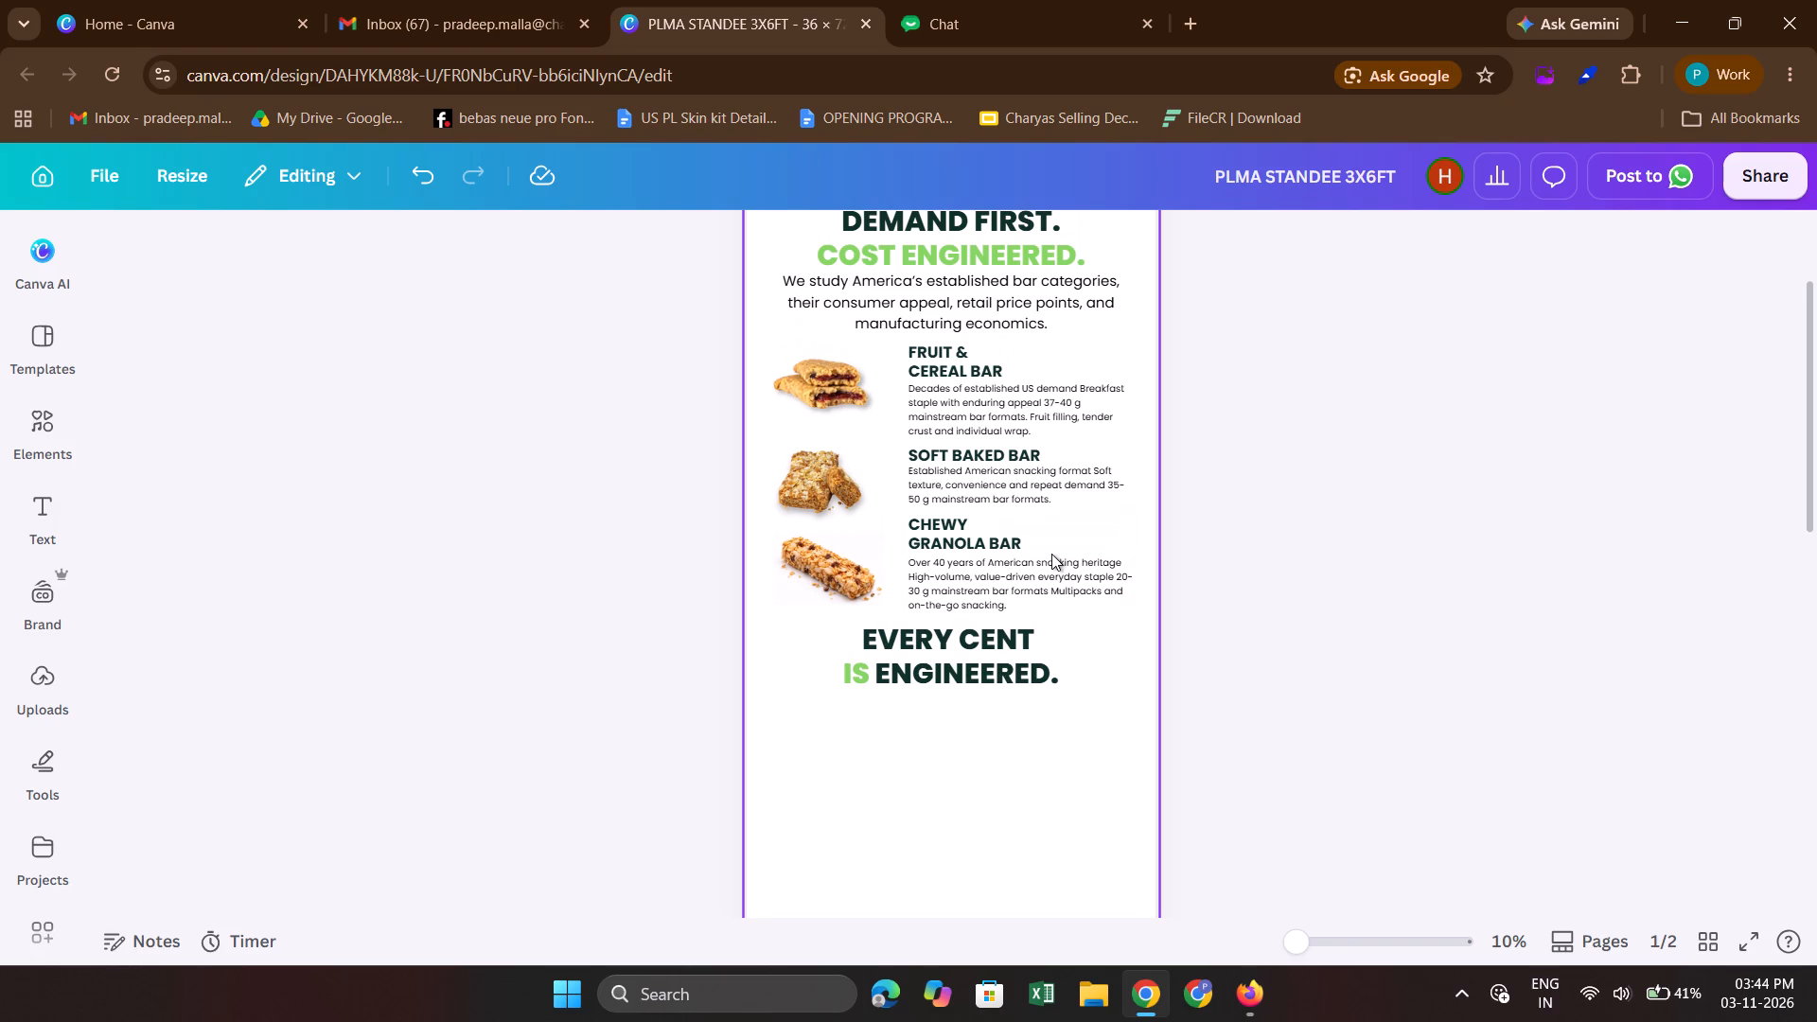
pyautogui.scroll(1, 1051, 554)
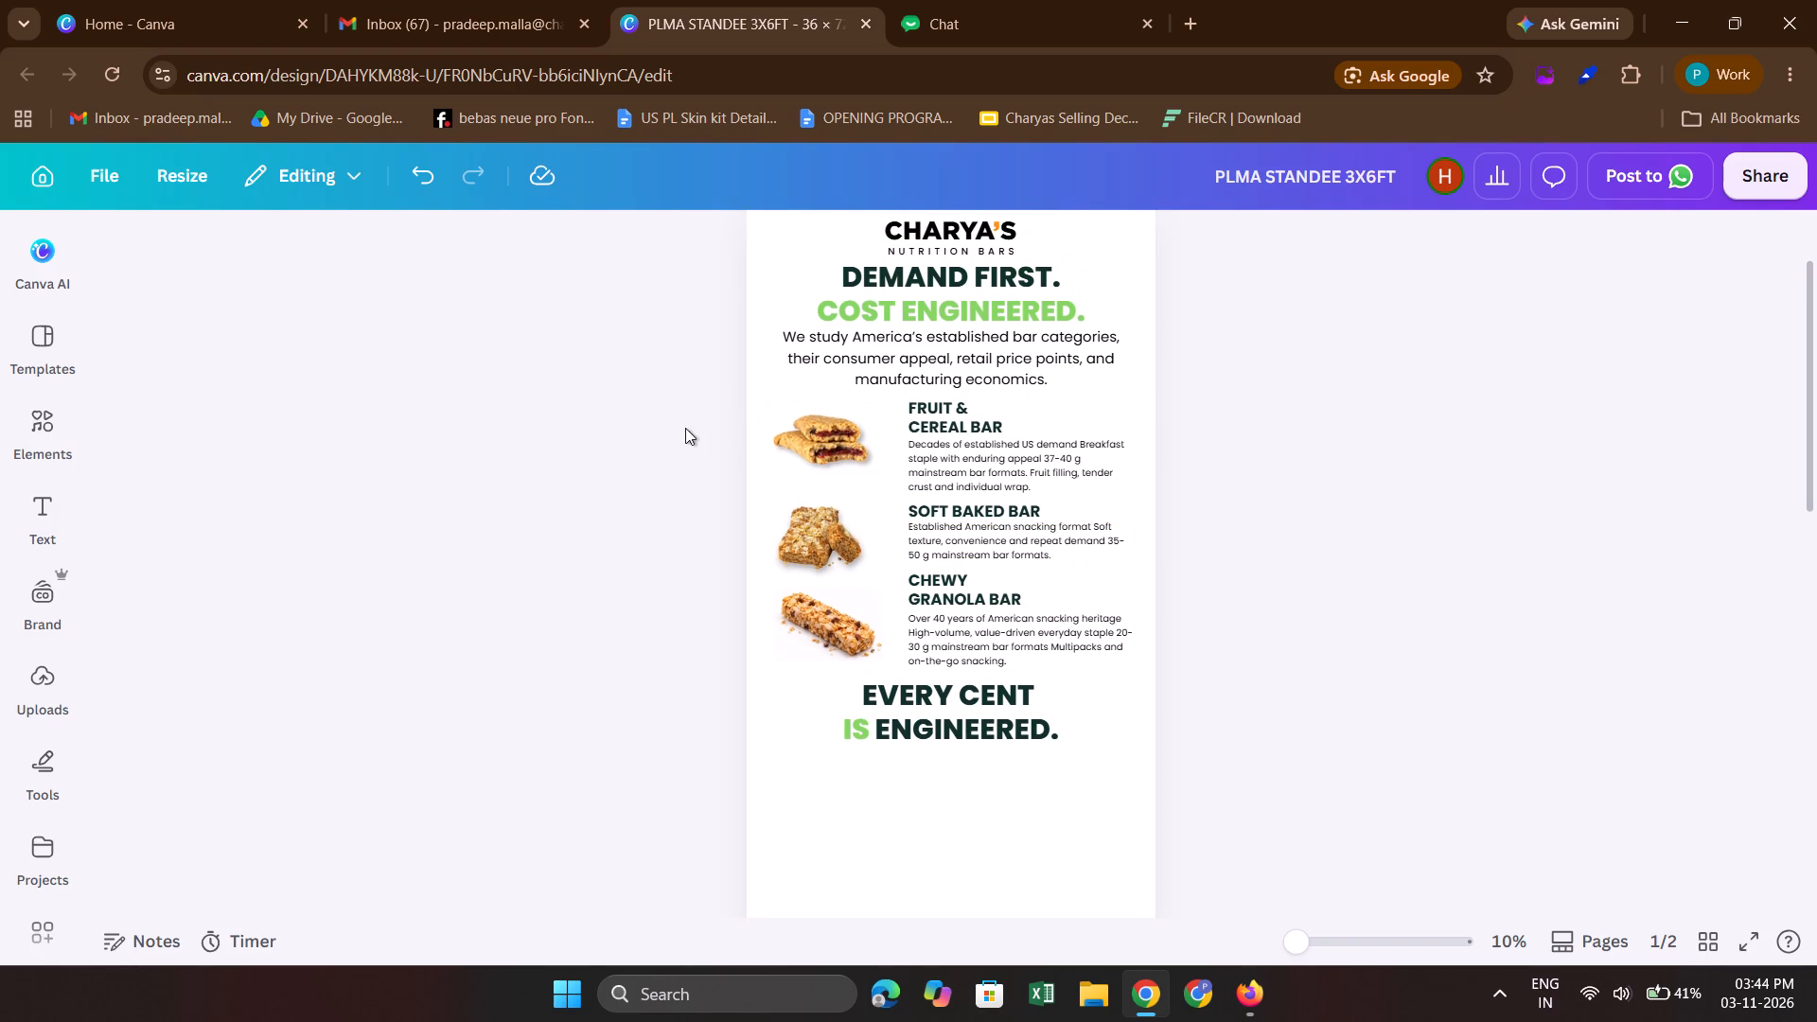
pyautogui.moveTo(685, 428); pyautogui.dragTo(869, 645)
pyautogui.press('Right')
pyautogui.press('Right')
pyautogui.press('Right')
pyautogui.press('Right')
pyautogui.press('Right')
pyautogui.press('Right')
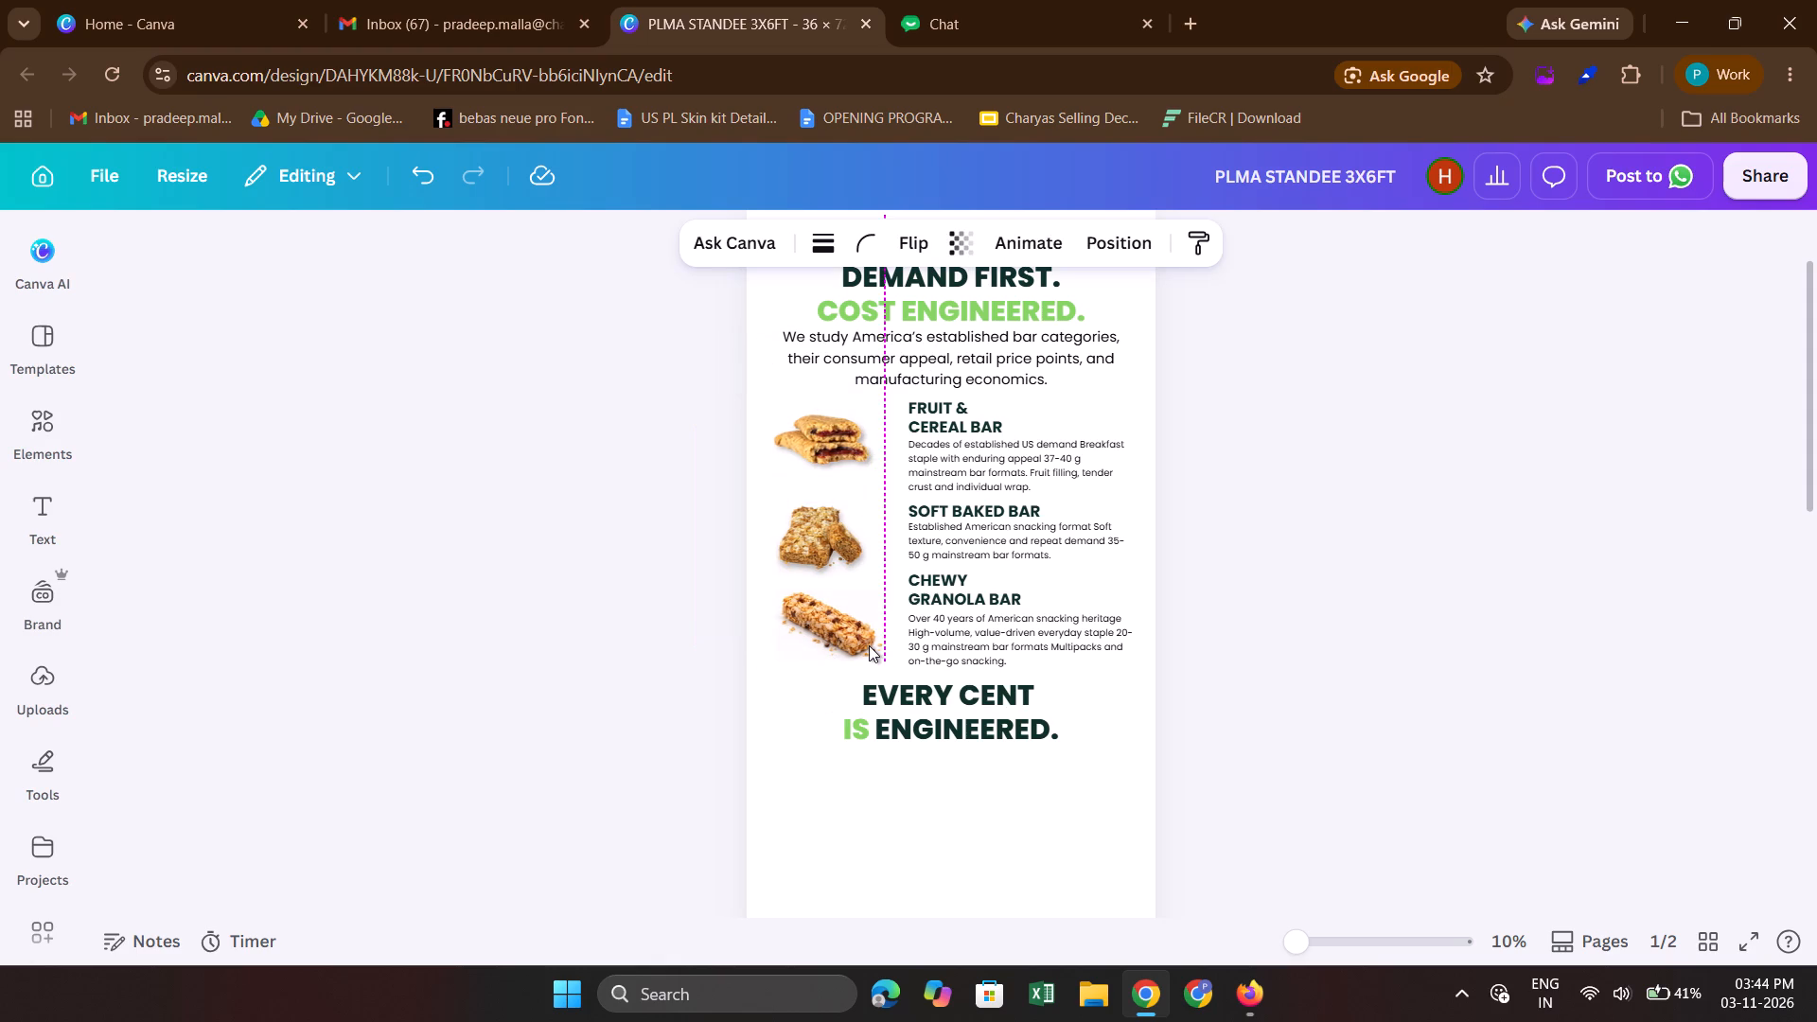
pyautogui.press('Right')
pyautogui.press('Right')
pyautogui.press('Right')
pyautogui.press('Right')
pyautogui.press('Right')
pyautogui.press('Right')
pyautogui.press('Right')
pyautogui.press('Right')
pyautogui.press('Right')
pyautogui.press('Right')
pyautogui.press('Right')
pyautogui.press('Right')
pyautogui.press('Right')
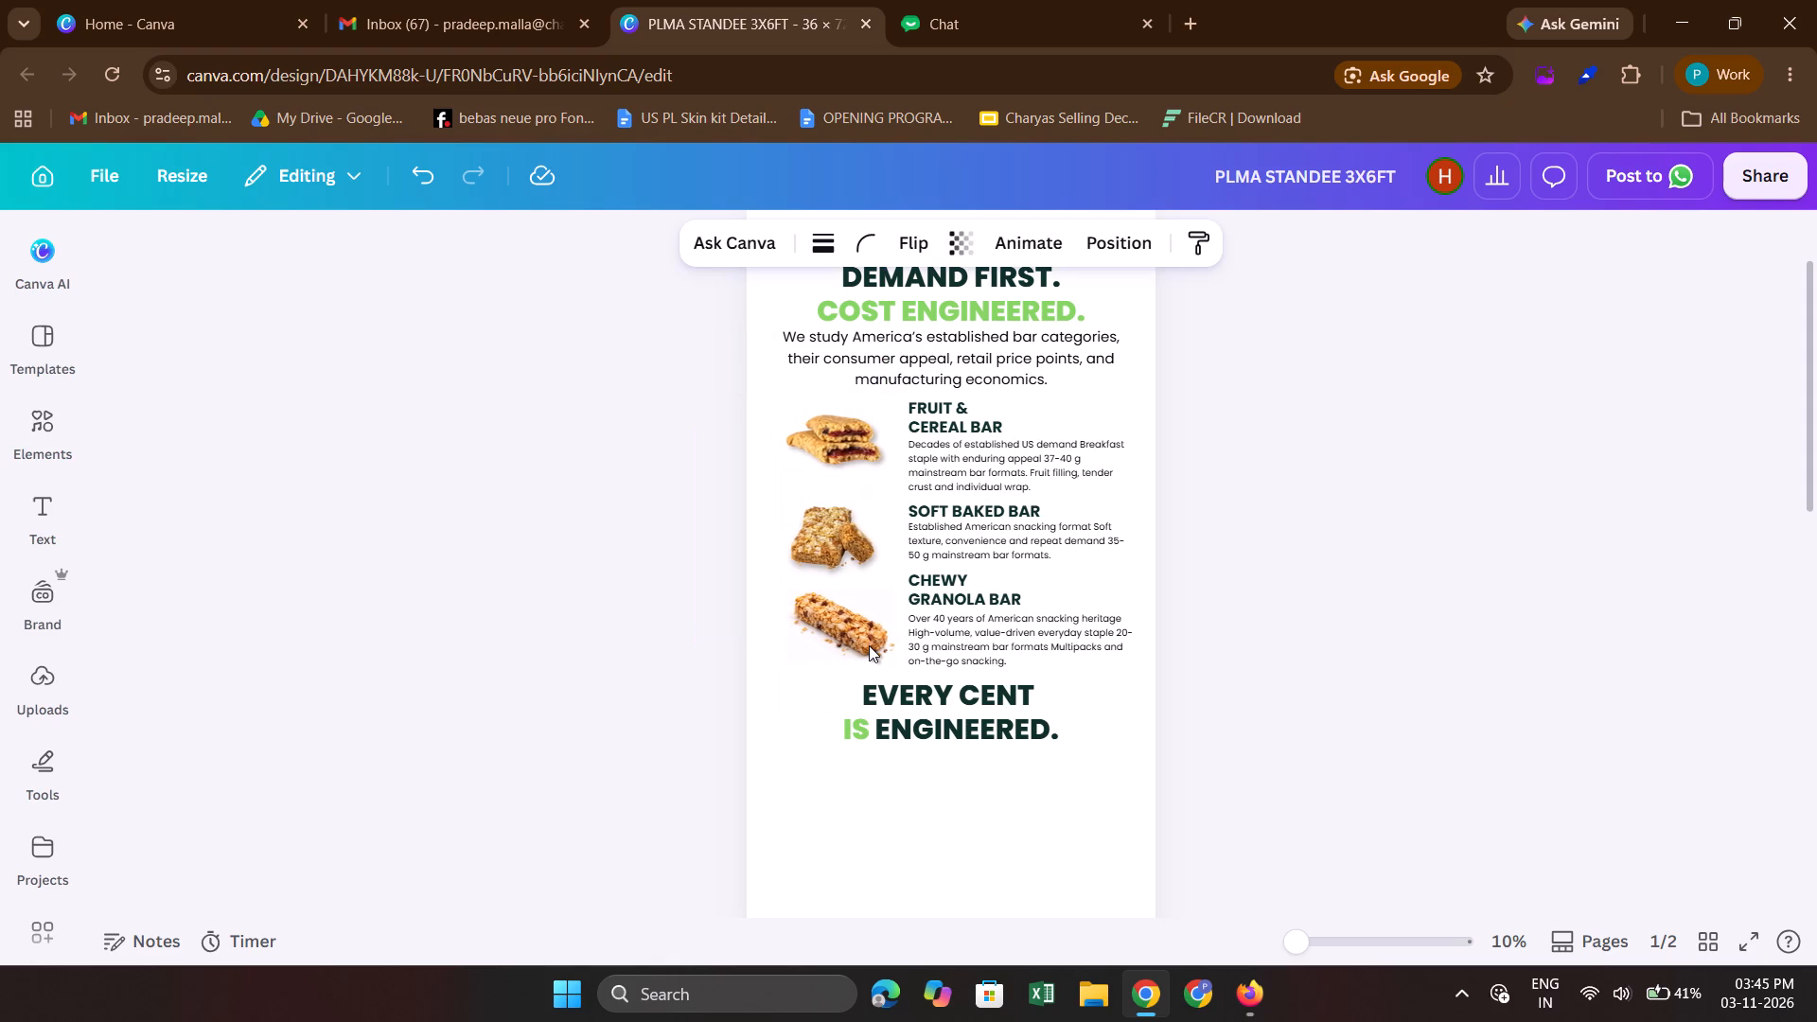
pyautogui.press('Right')
pyautogui.press('Right')
pyautogui.press('Left')
pyautogui.press('Left')
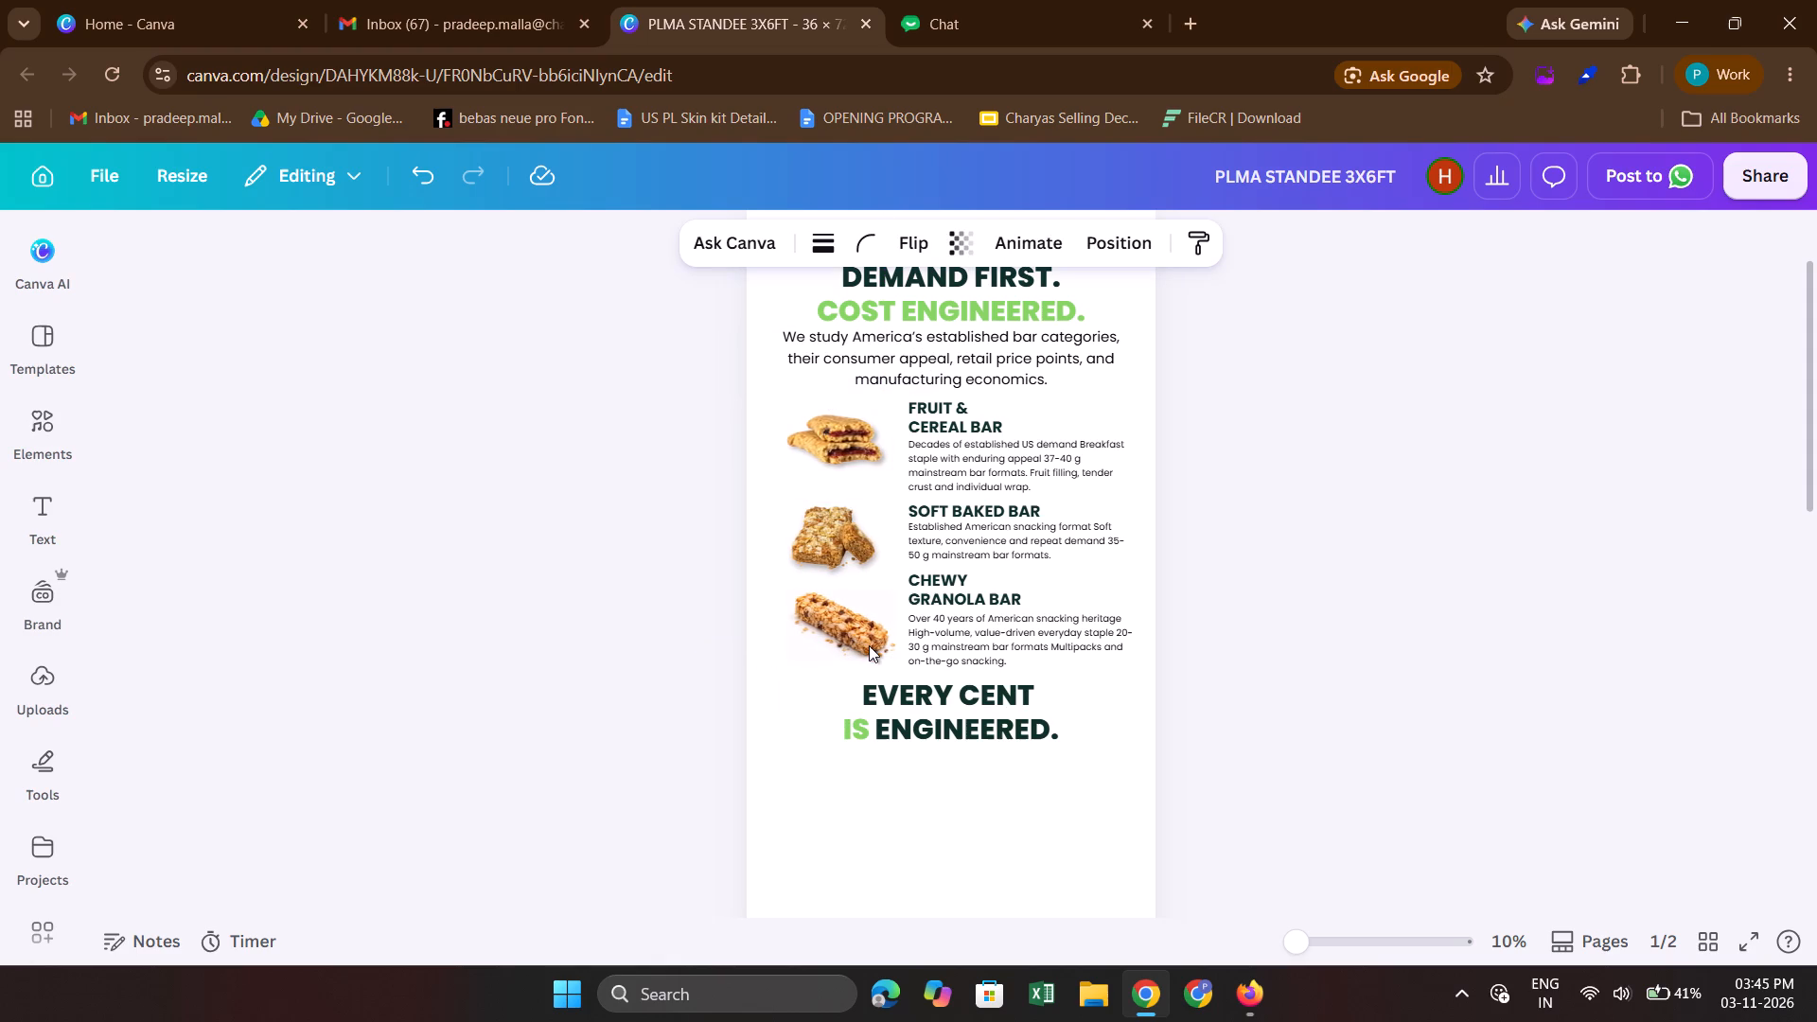
pyautogui.press('Left')
pyautogui.press('Left')
pyautogui.press('Left')
pyautogui.press('Left')
pyautogui.press('Left')
pyautogui.press('Left')
pyautogui.click(1235, 629)
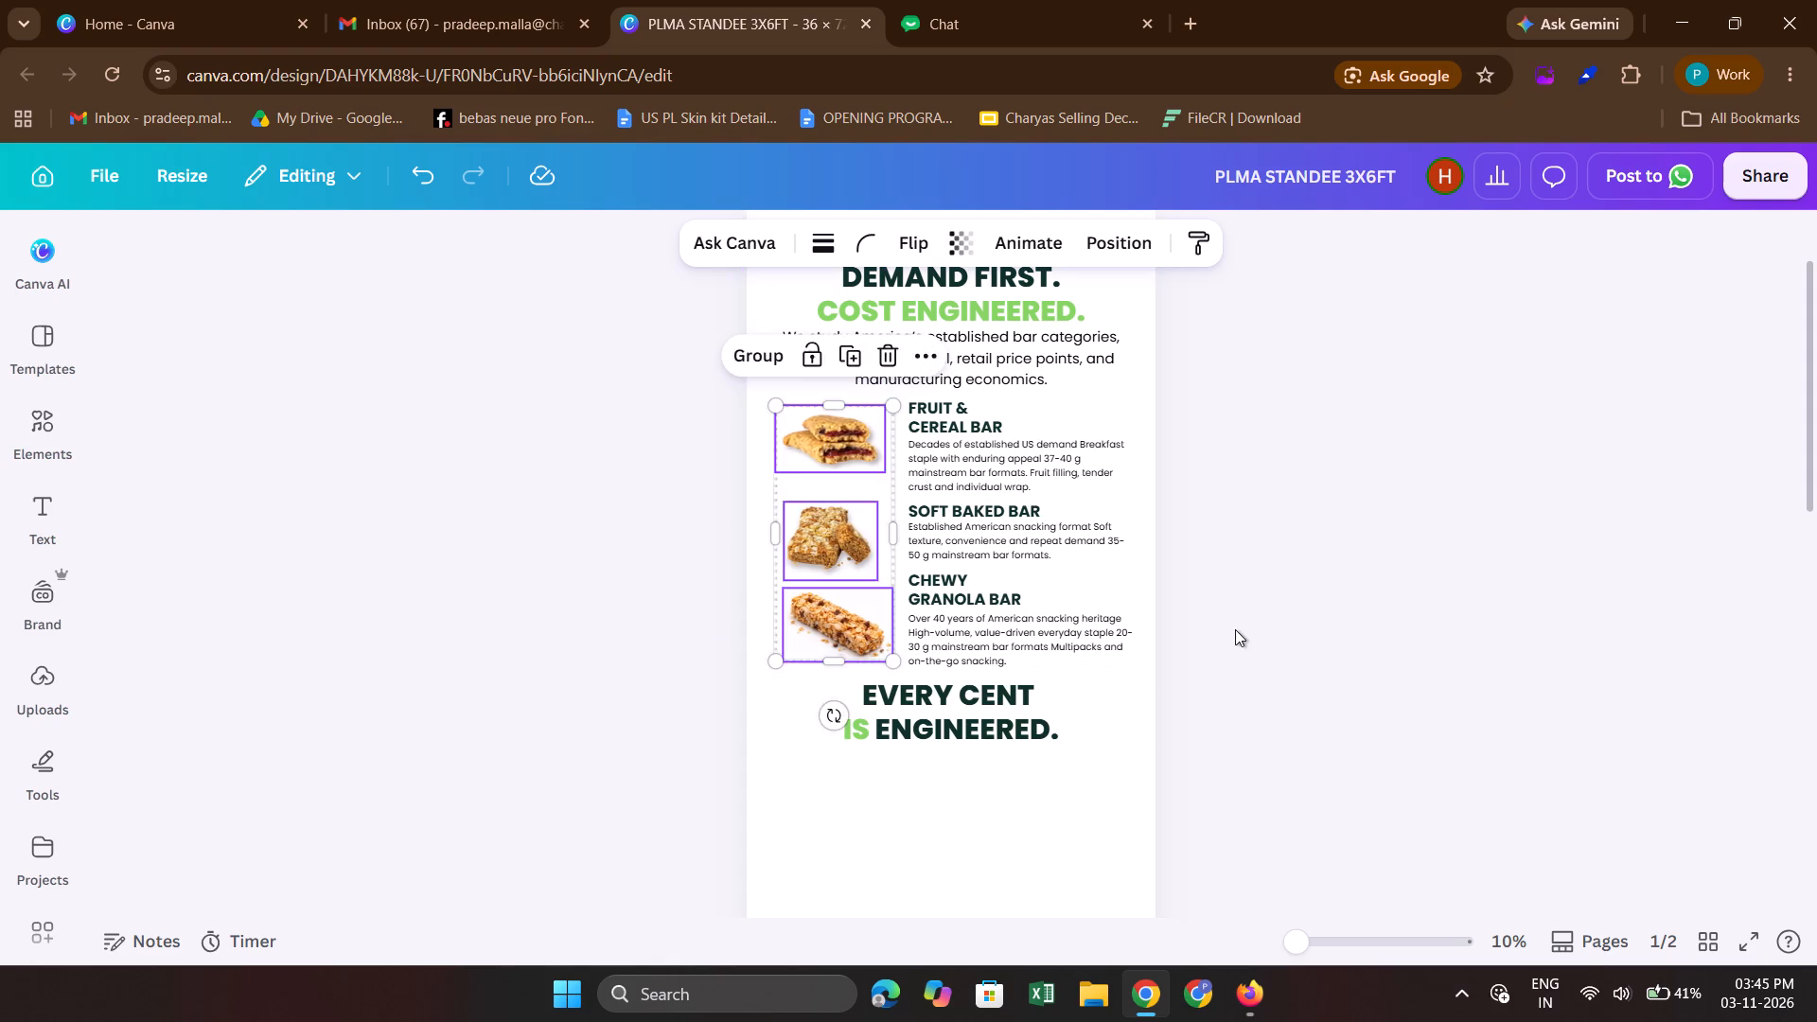
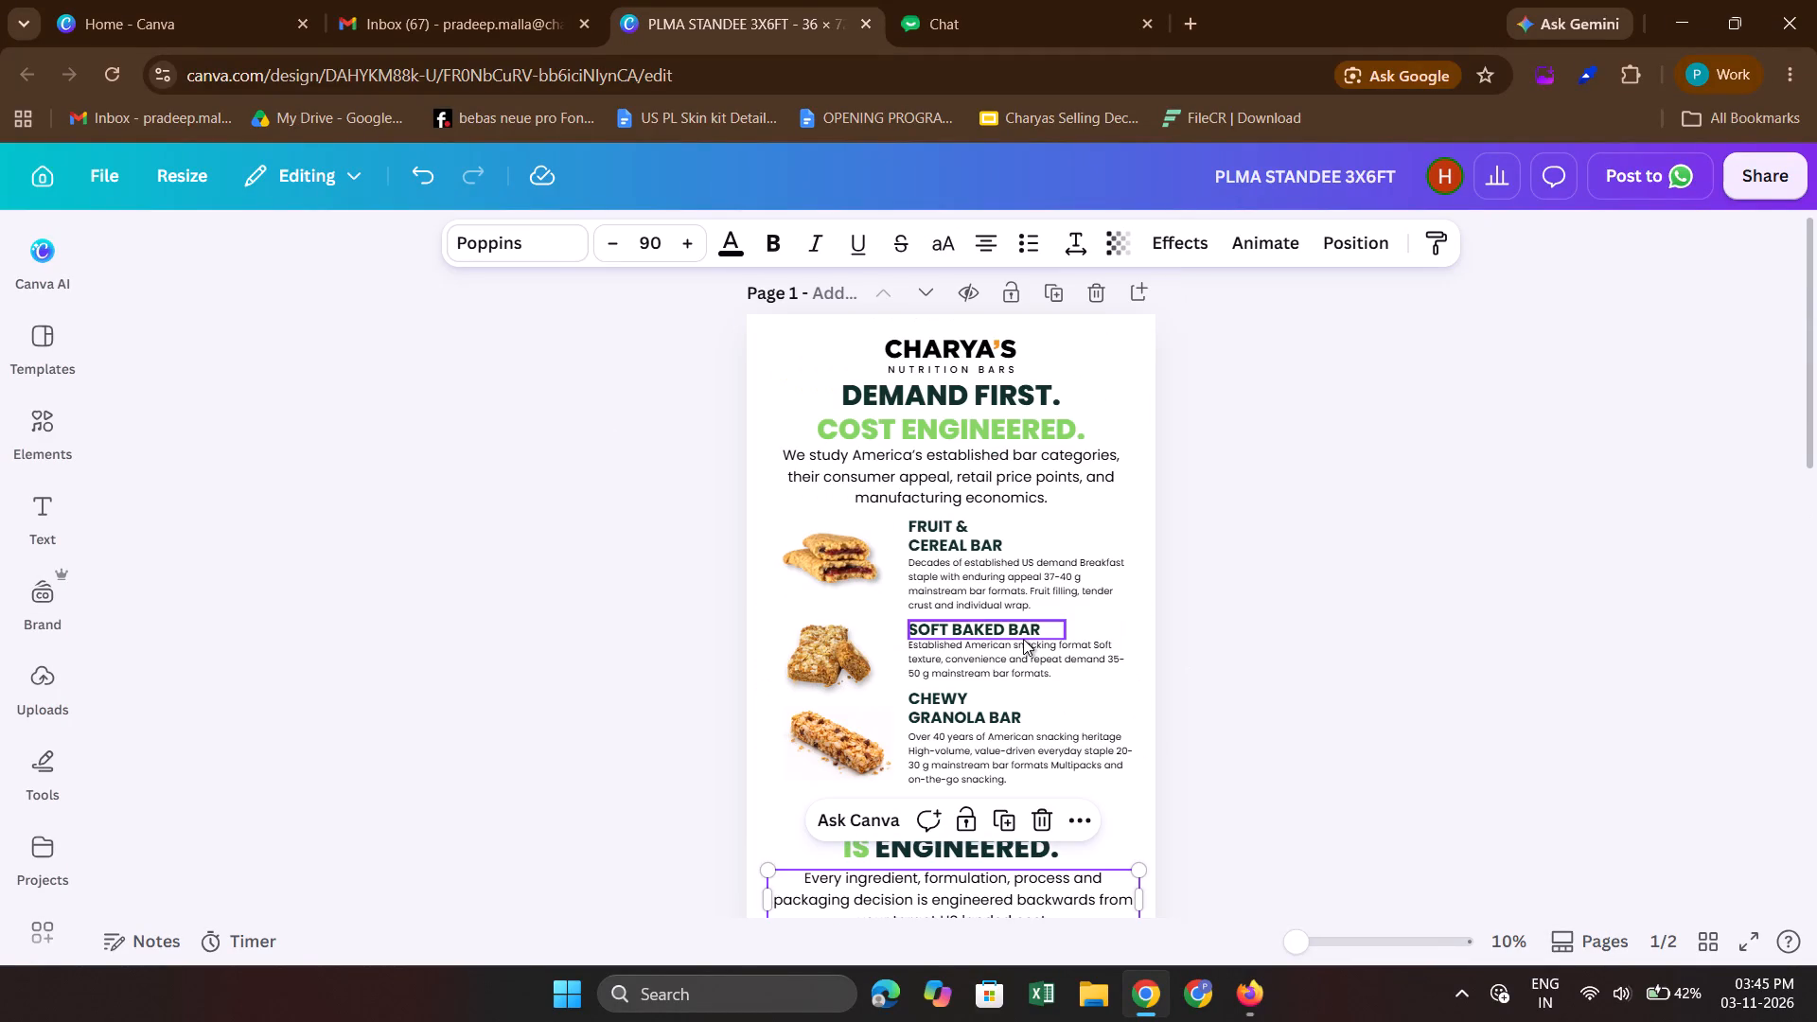
pyautogui.scroll(1, 1023, 639)
pyautogui.scroll(-2, 1023, 639)
pyautogui.scroll(1, 1199, 704)
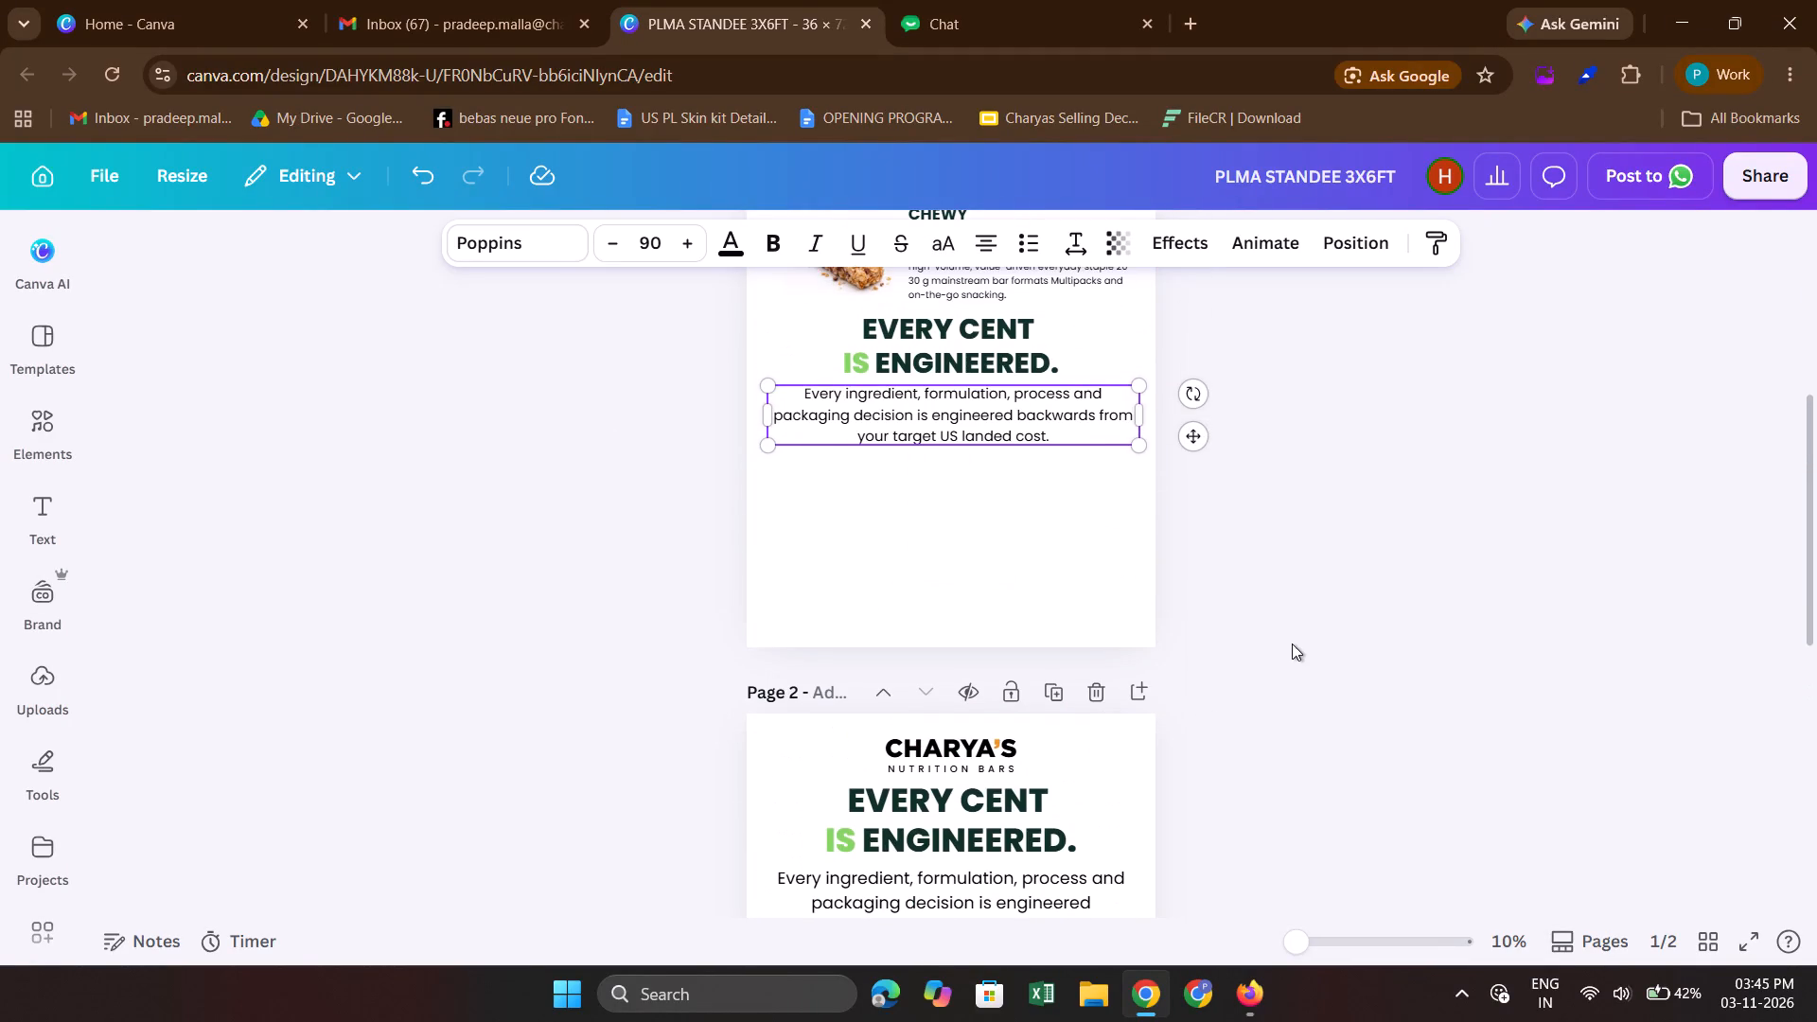
pyautogui.click(1292, 643)
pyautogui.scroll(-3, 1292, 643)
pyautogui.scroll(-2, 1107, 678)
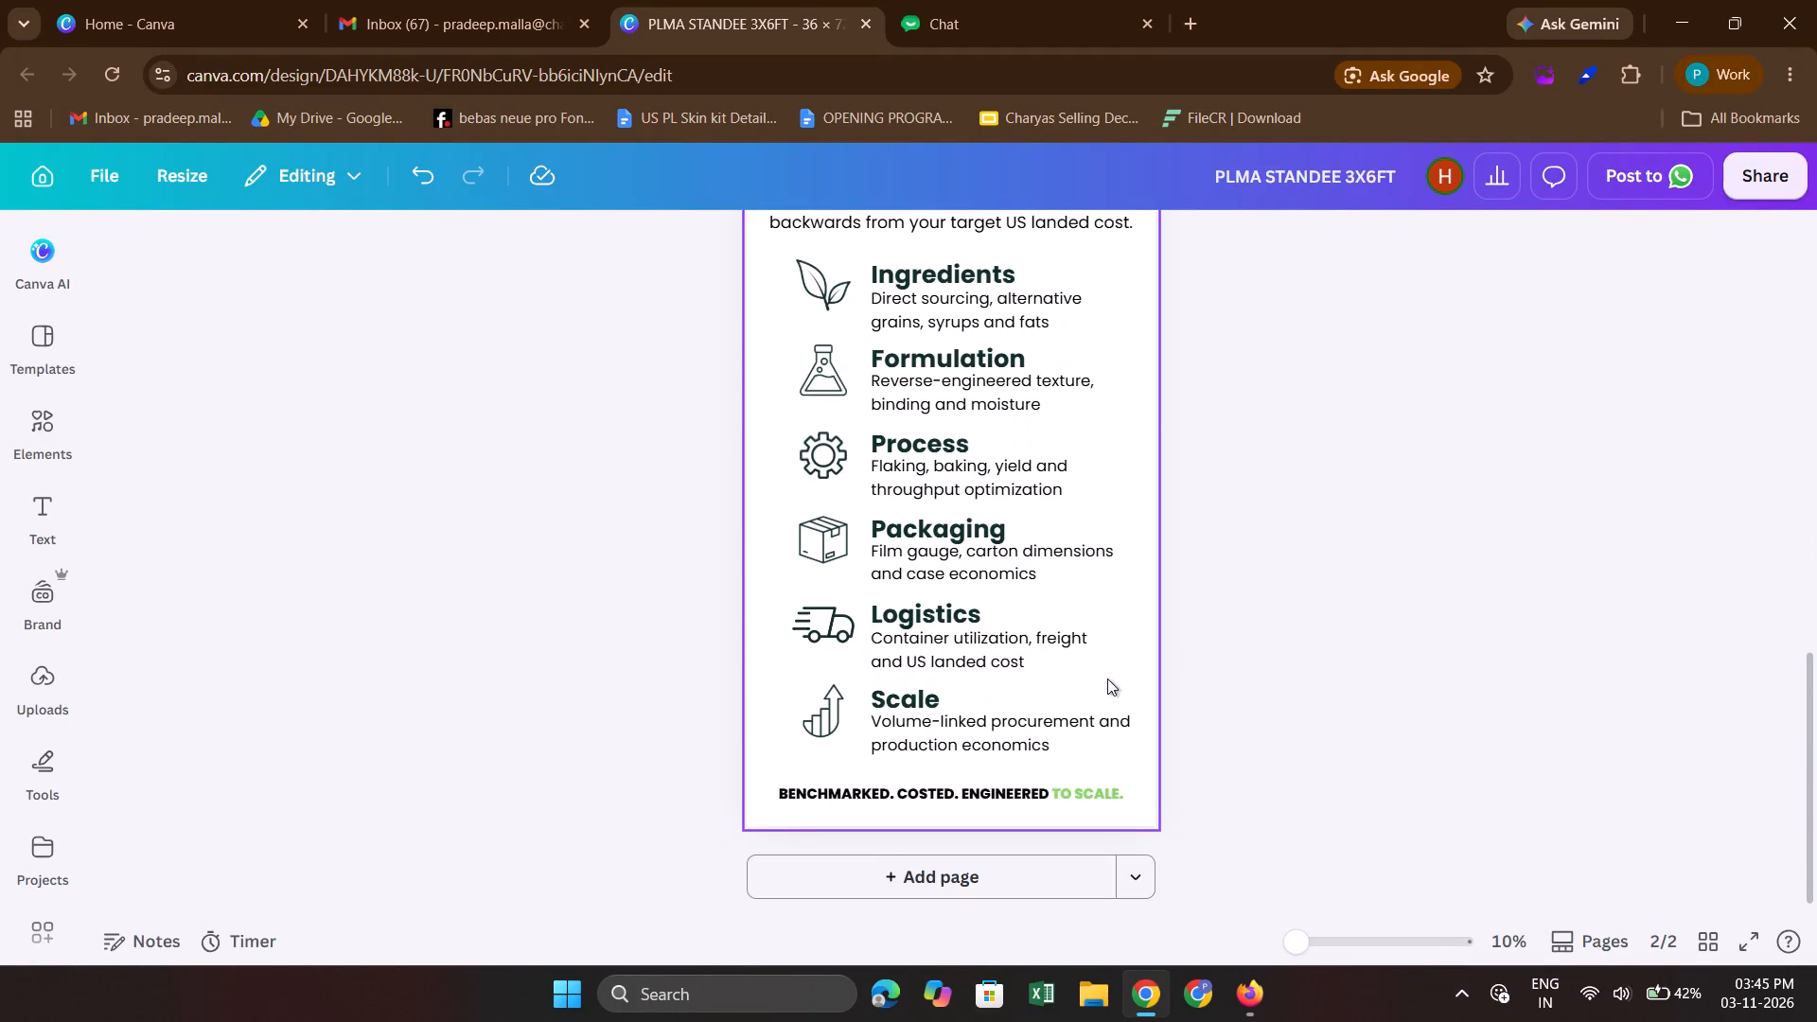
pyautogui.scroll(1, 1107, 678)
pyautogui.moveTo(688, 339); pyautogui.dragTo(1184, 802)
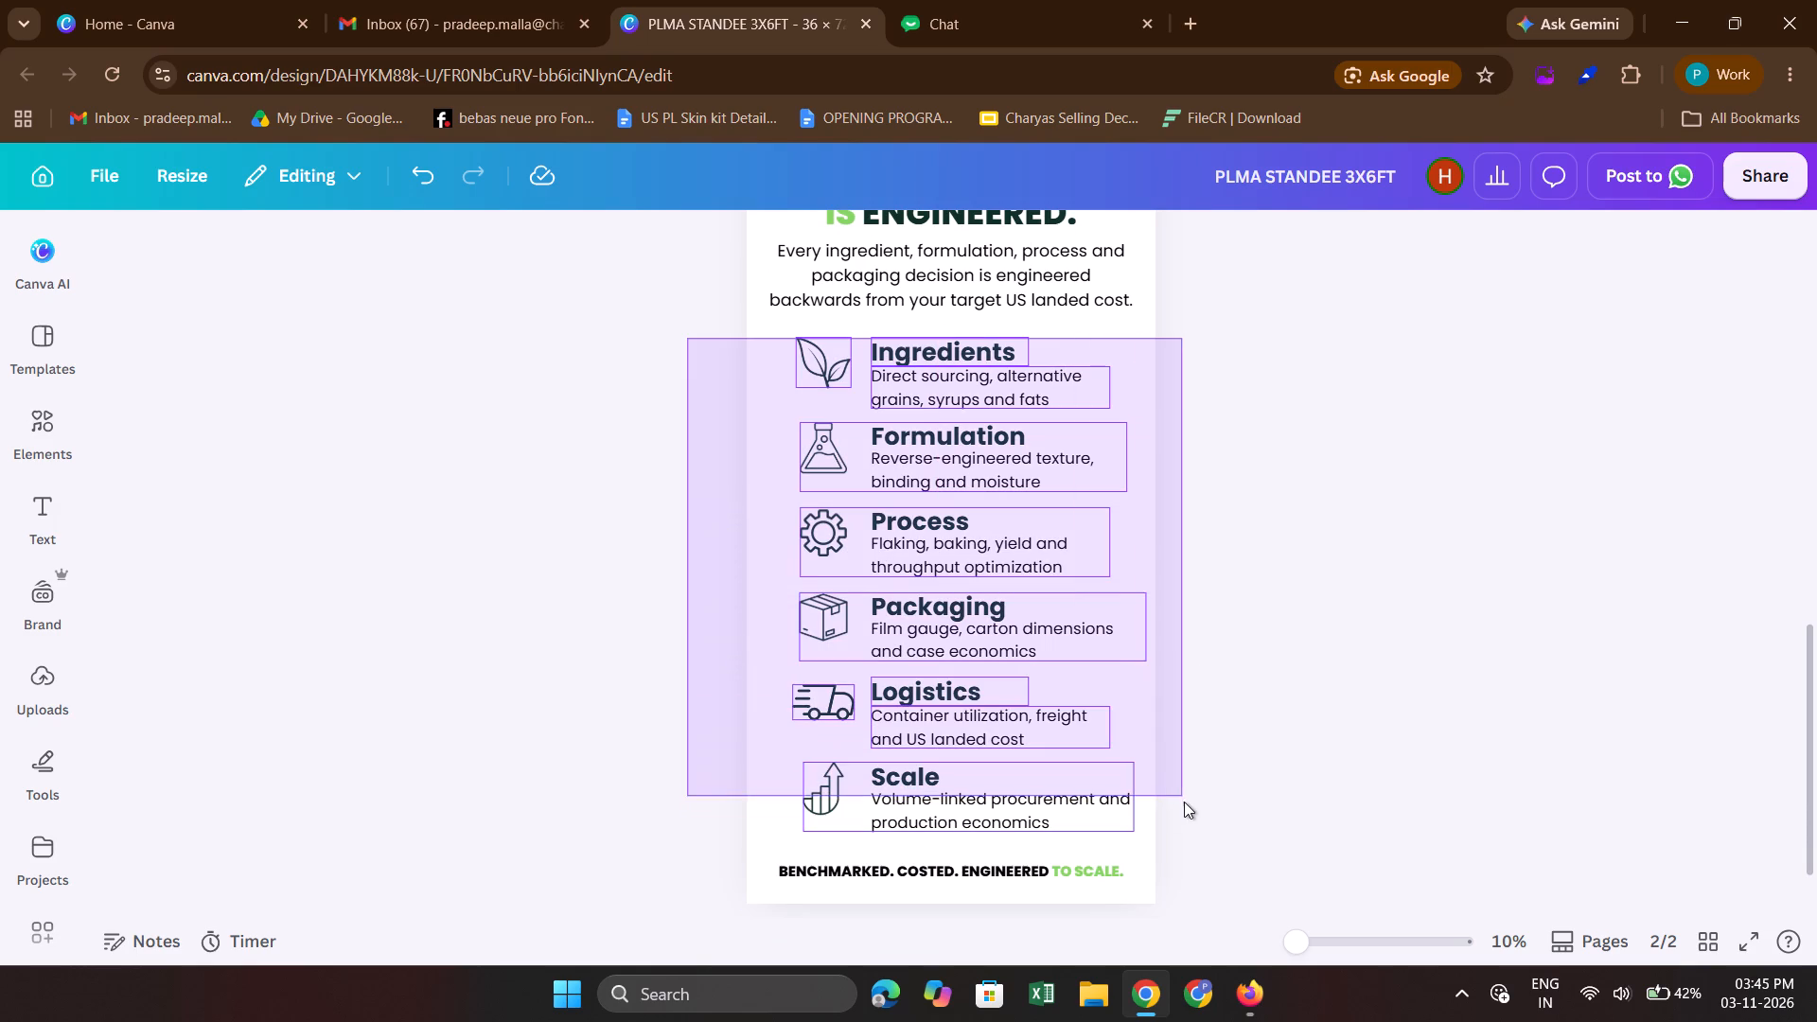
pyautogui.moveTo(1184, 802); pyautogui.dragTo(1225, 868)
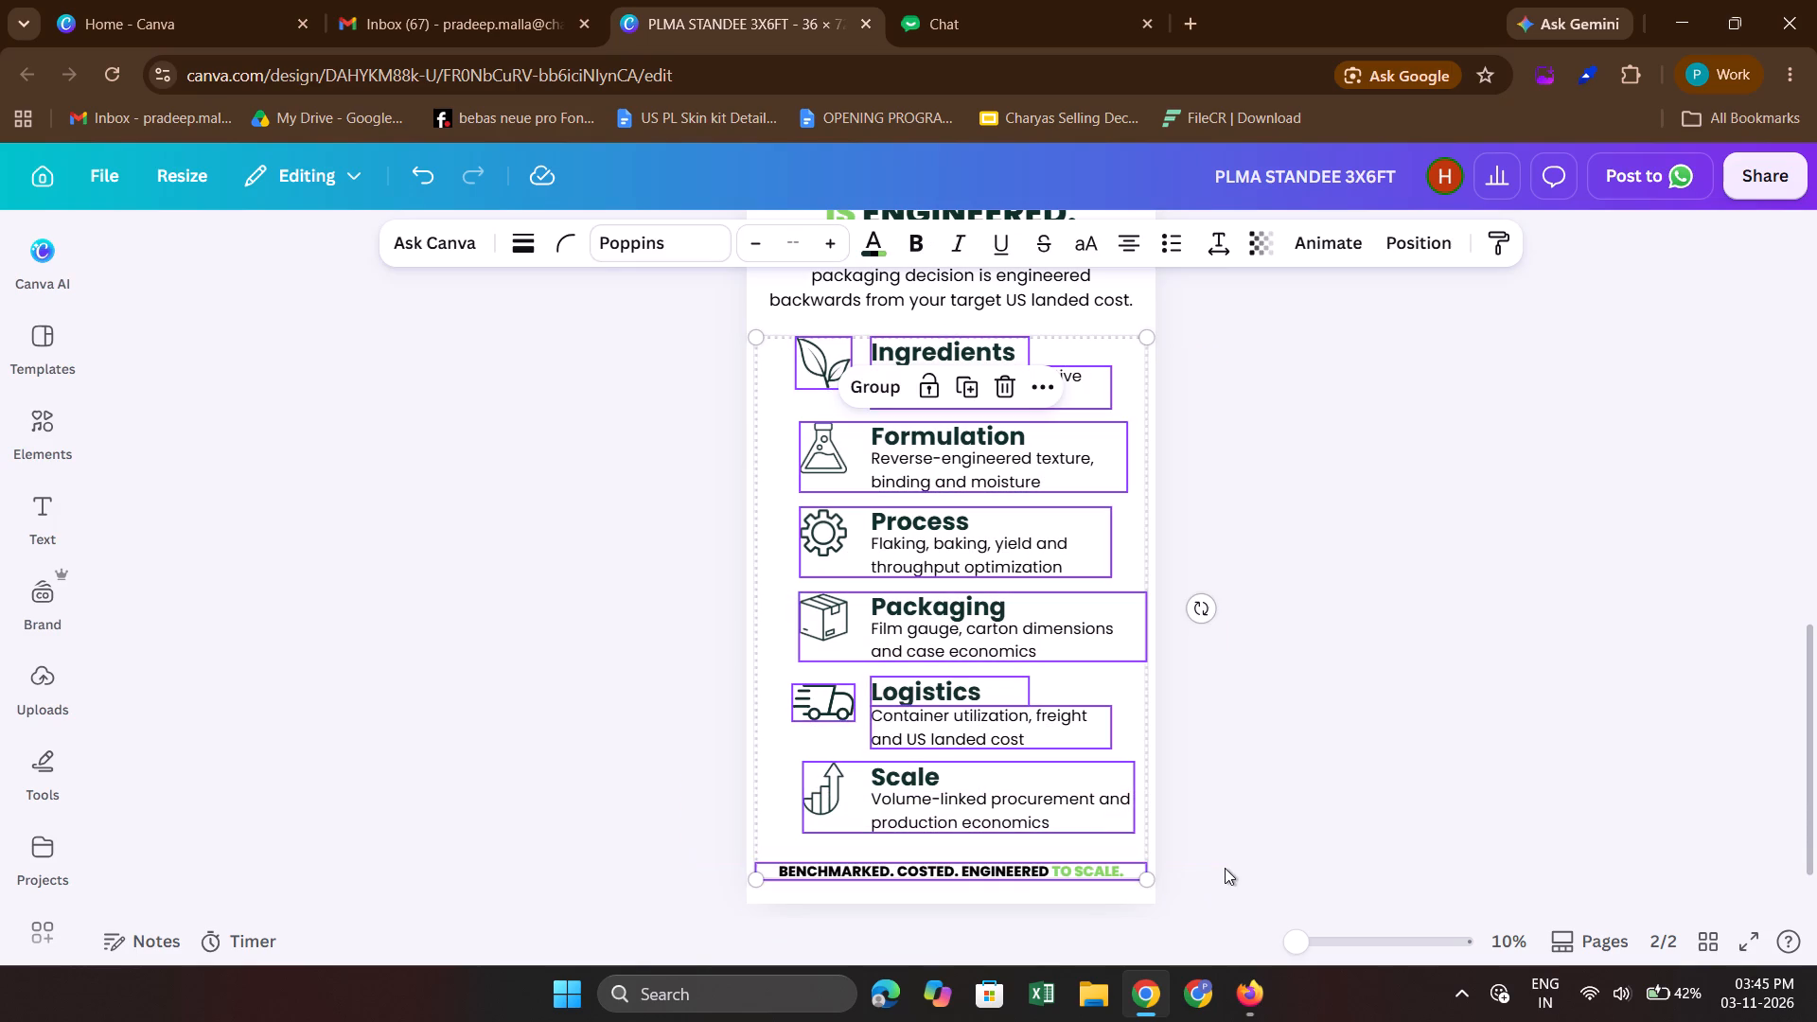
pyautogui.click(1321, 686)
# Duplicate page 2's Ingredients icon, heading and description, and place the copy on page 1 just below the "Every ingredient" paragraph, aligned with its left edge.
pyautogui.scroll(2, 1321, 686)
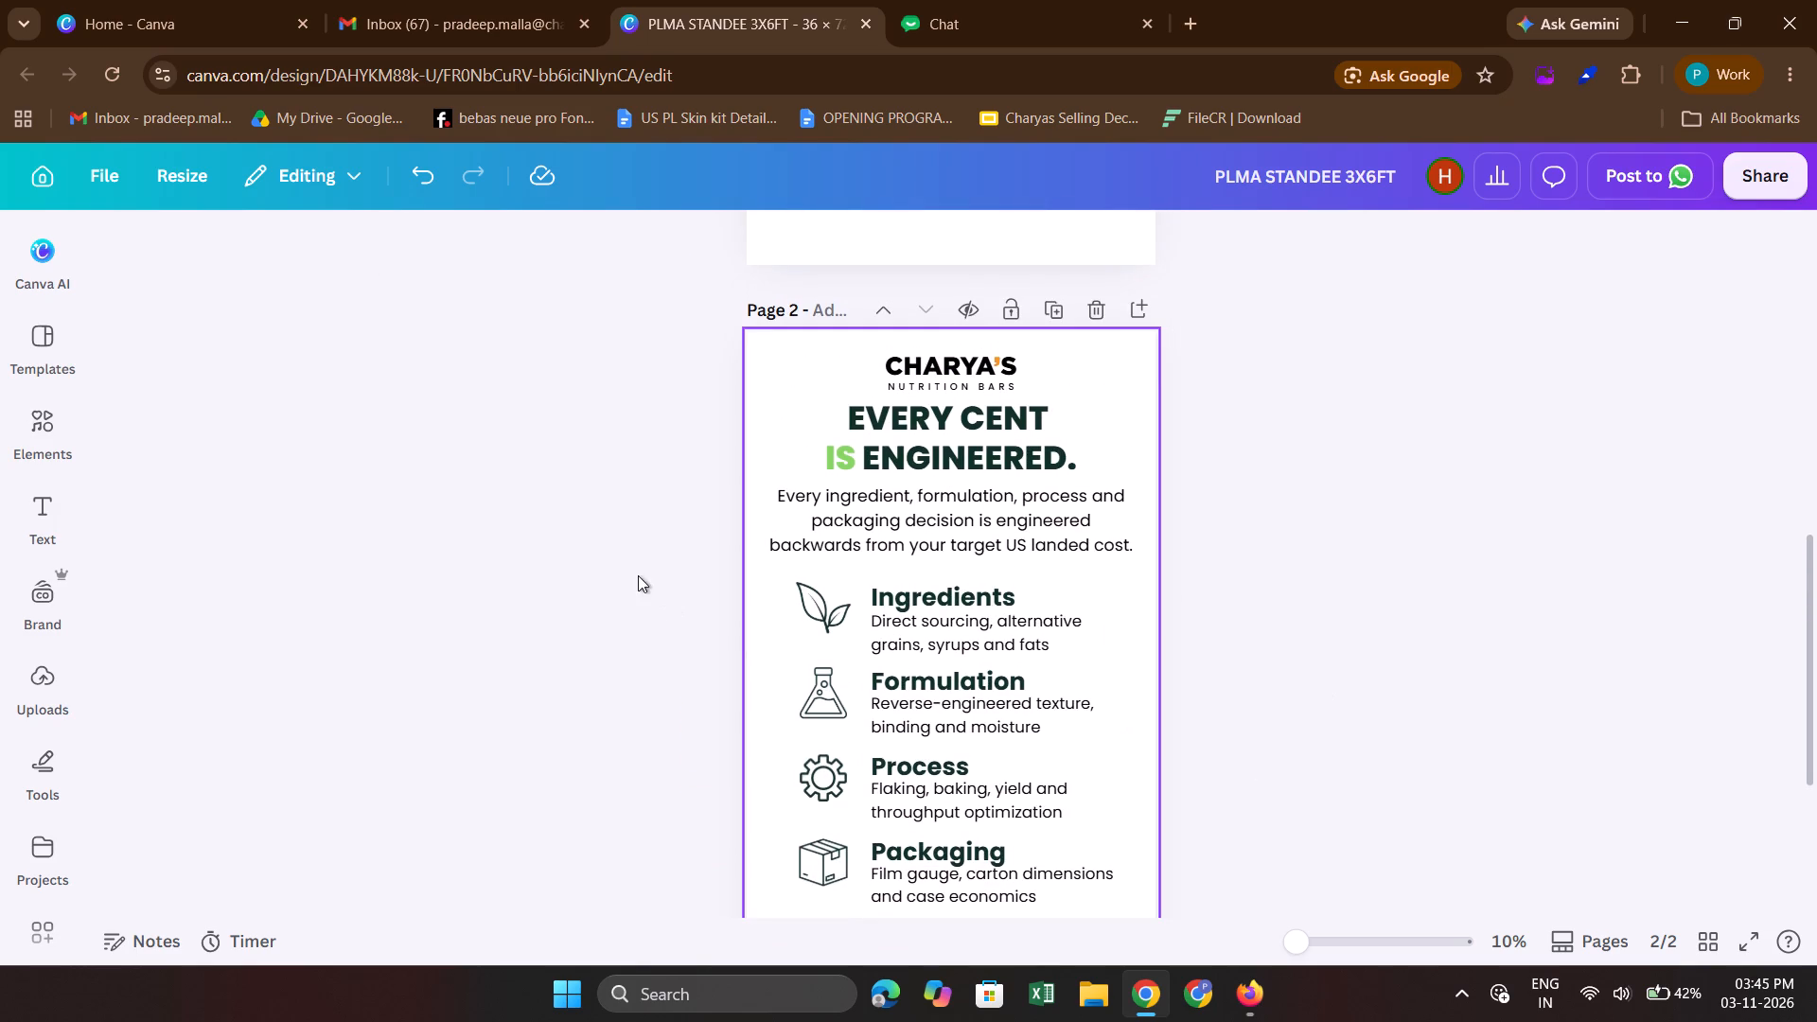
pyautogui.moveTo(626, 562); pyautogui.dragTo(931, 652)
pyautogui.scroll(1, 931, 652)
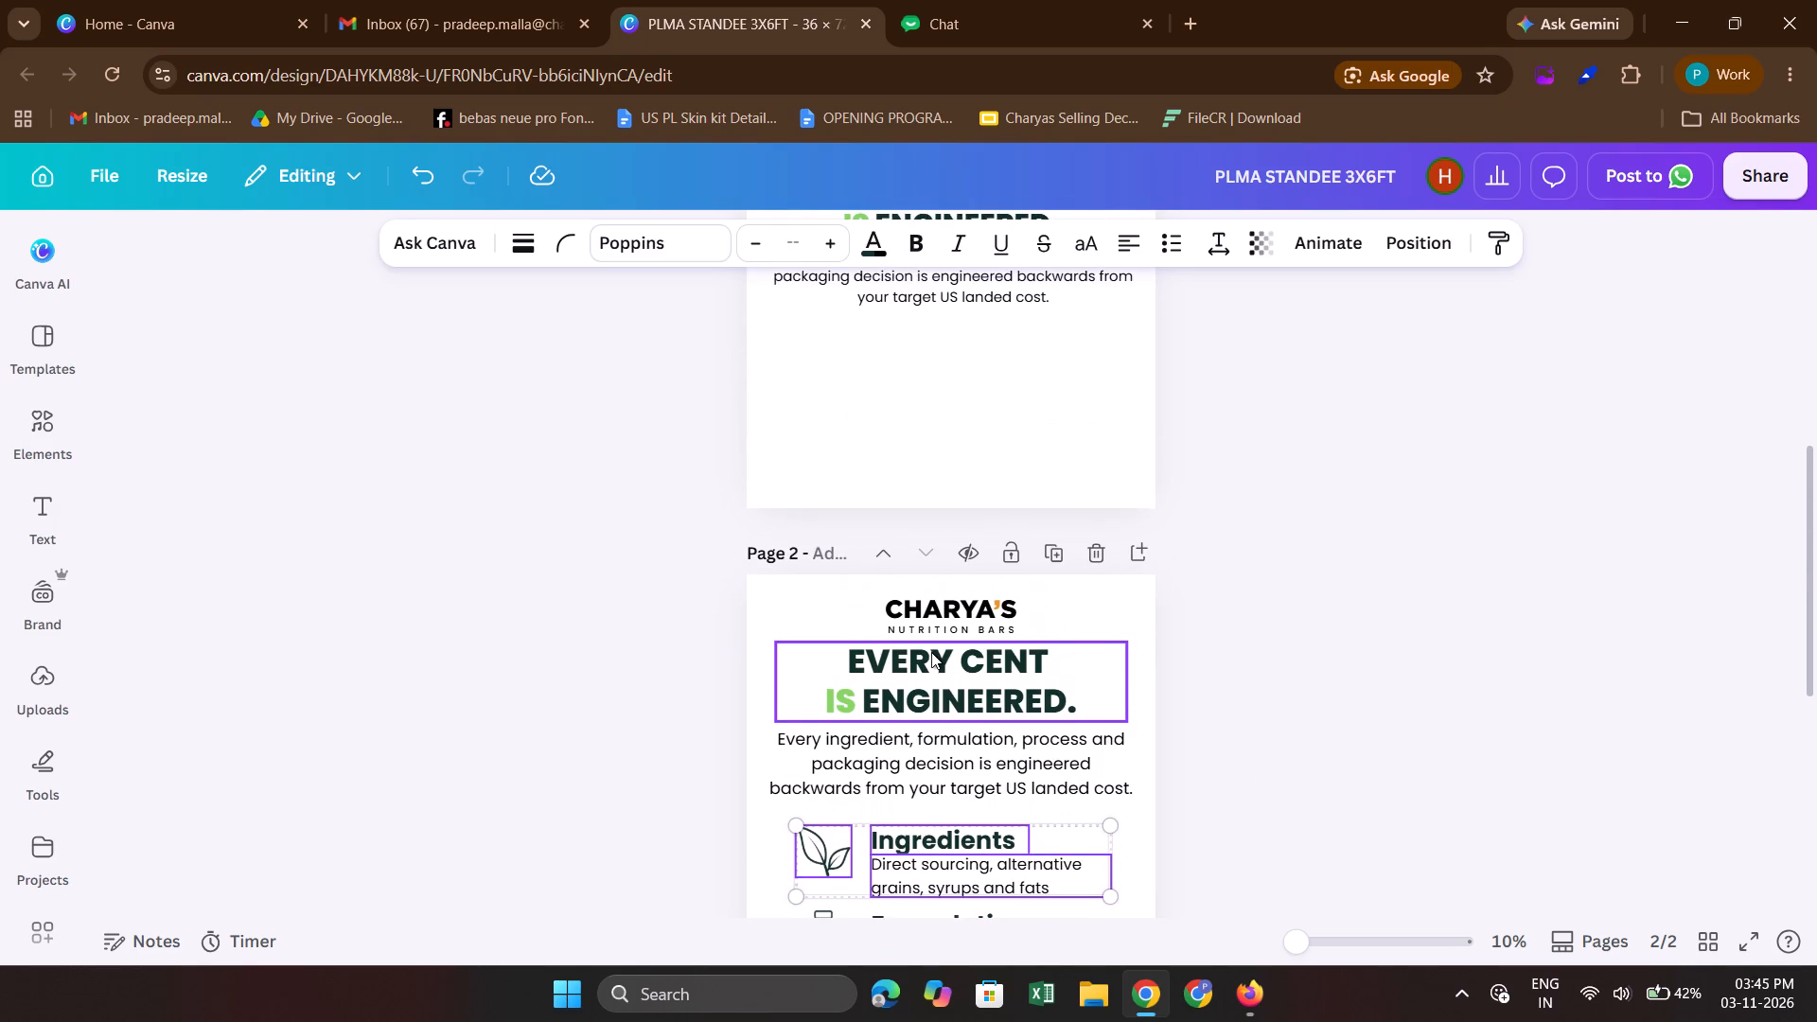
pyautogui.hotkey('ctrl', 'd')
pyautogui.moveTo(946, 865); pyautogui.dragTo(924, 401)
pyautogui.scroll(2, 924, 401)
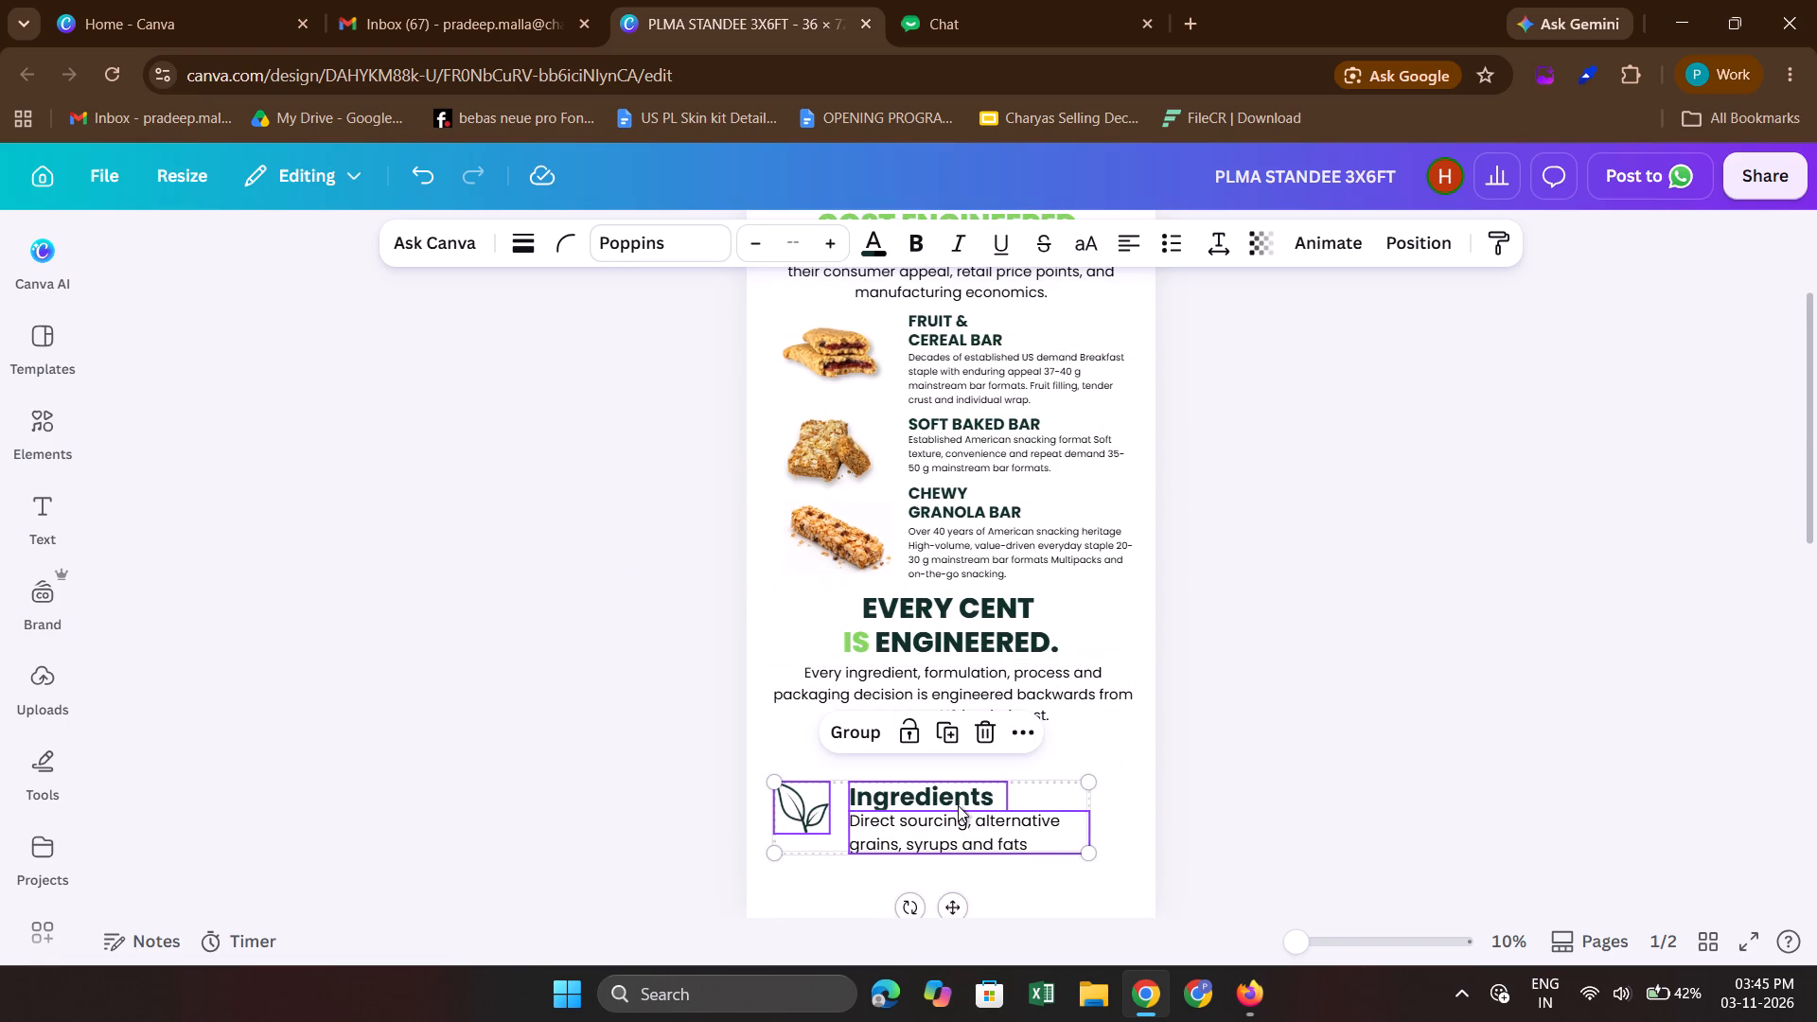
pyautogui.moveTo(958, 805); pyautogui.dragTo(965, 773)
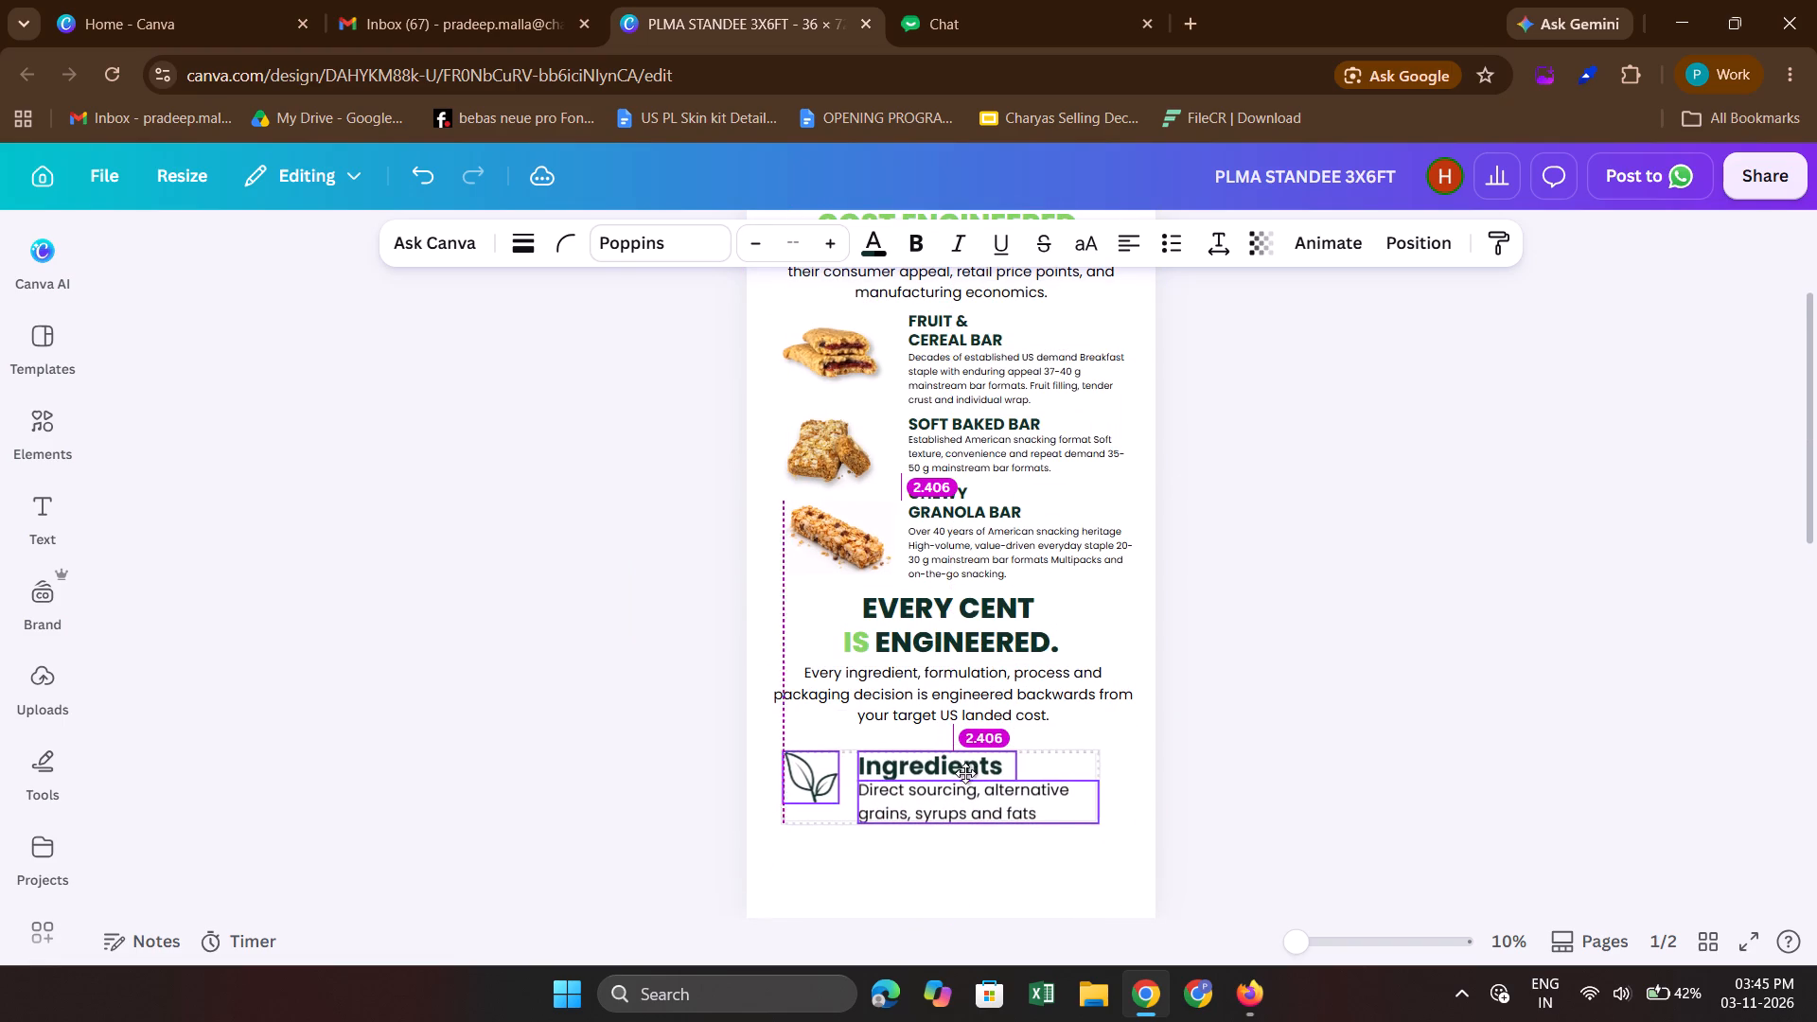
pyautogui.moveTo(965, 773); pyautogui.dragTo(956, 767)
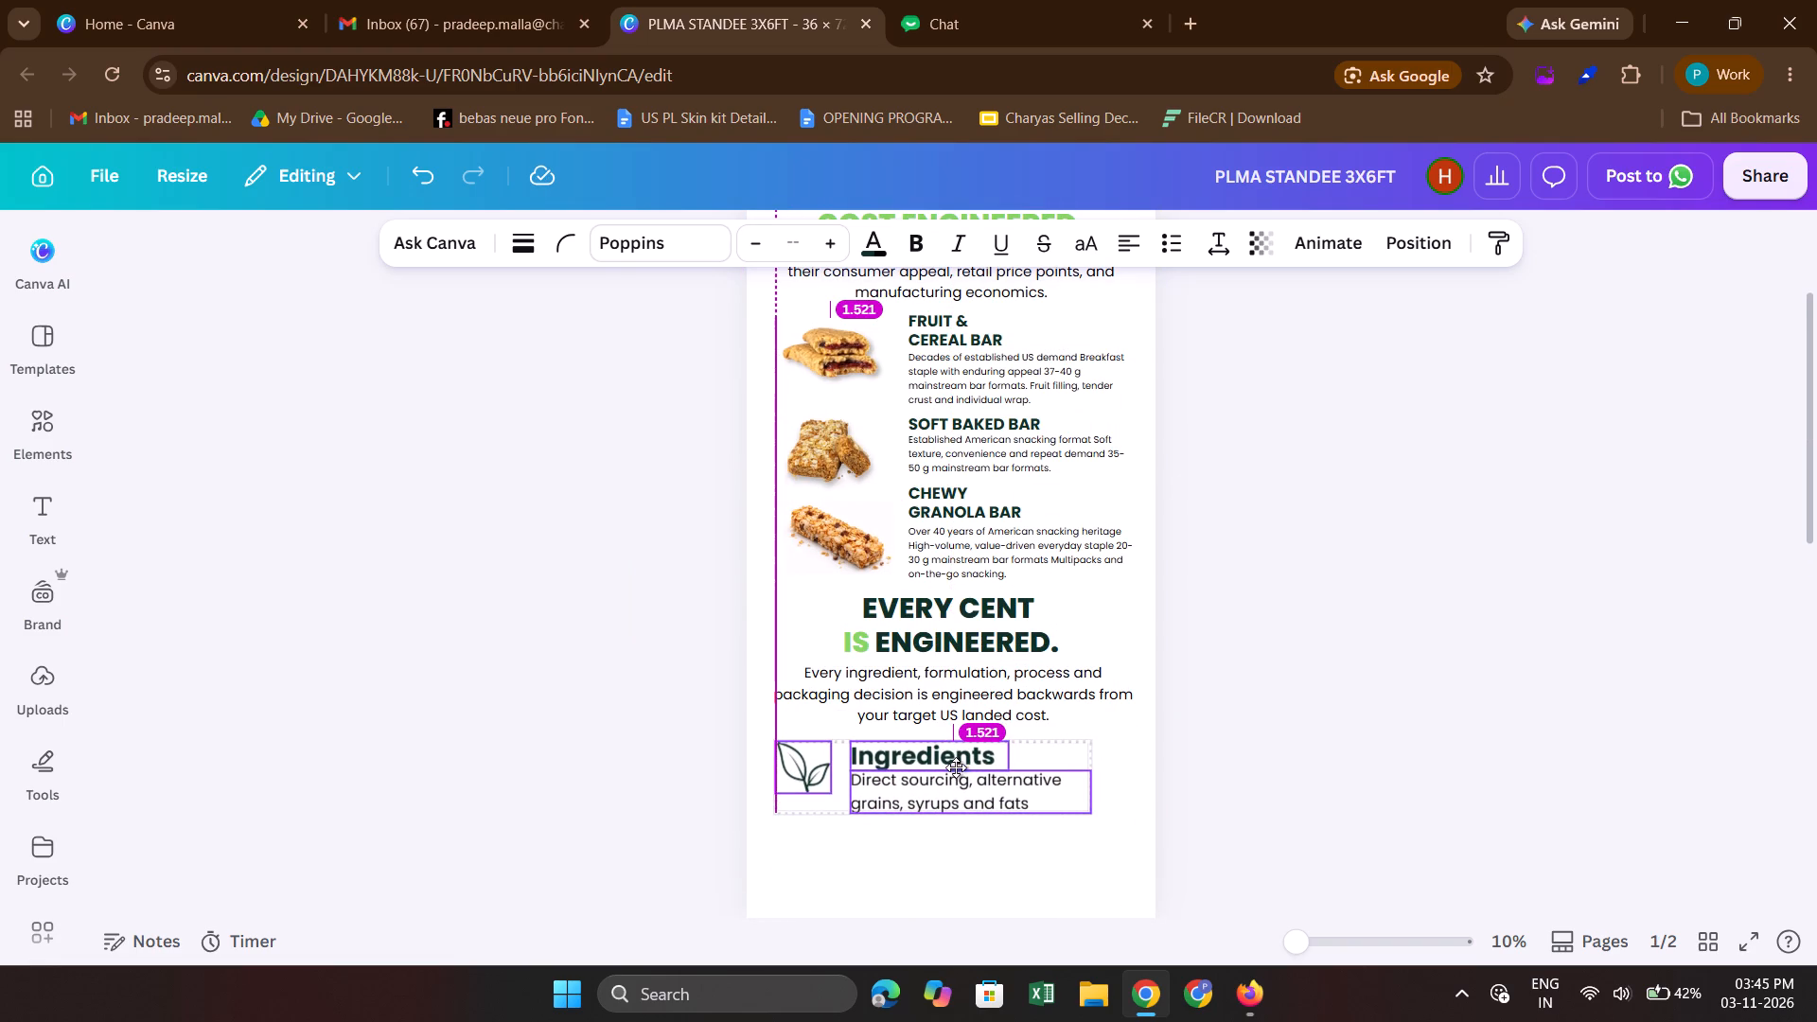
pyautogui.moveTo(956, 767); pyautogui.dragTo(956, 765)
pyautogui.click(1234, 769)
# Set the font size of the copied Ingredients heading on page 1 to 110.
pyautogui.scroll(-1, 1234, 769)
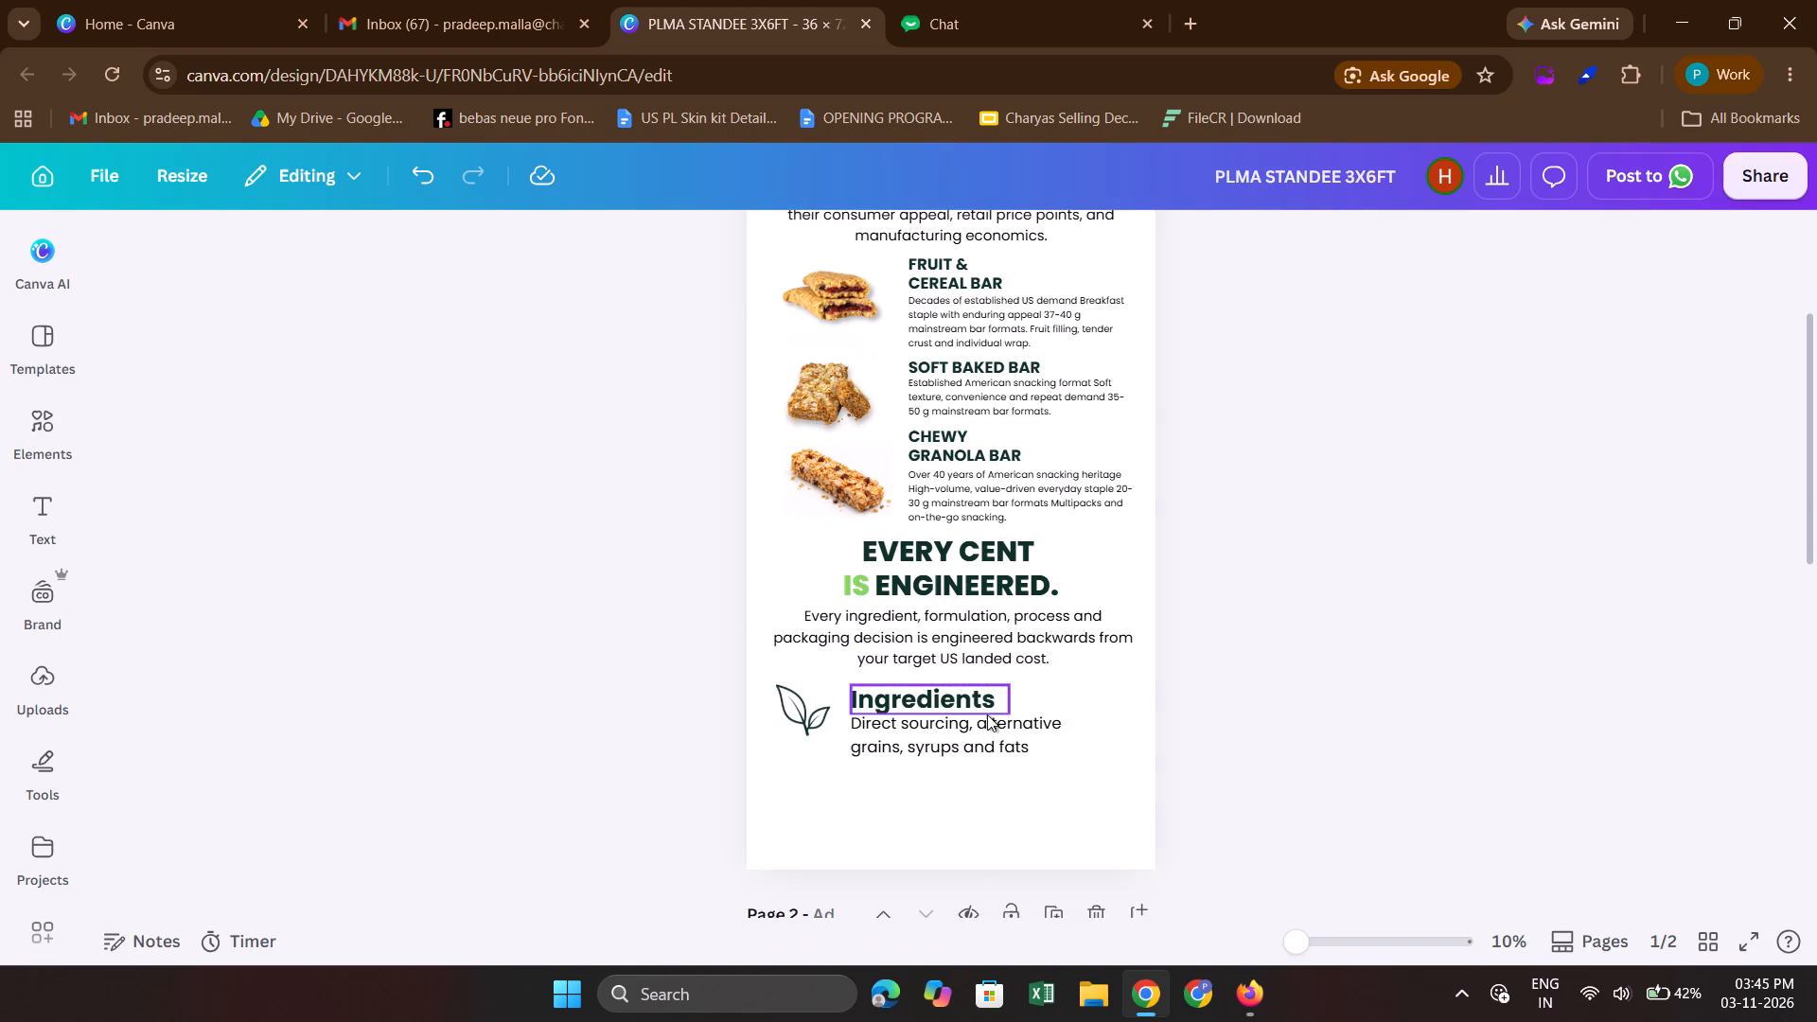
pyautogui.scroll(-1, 987, 714)
pyautogui.moveTo(612, 498); pyautogui.dragTo(1026, 533)
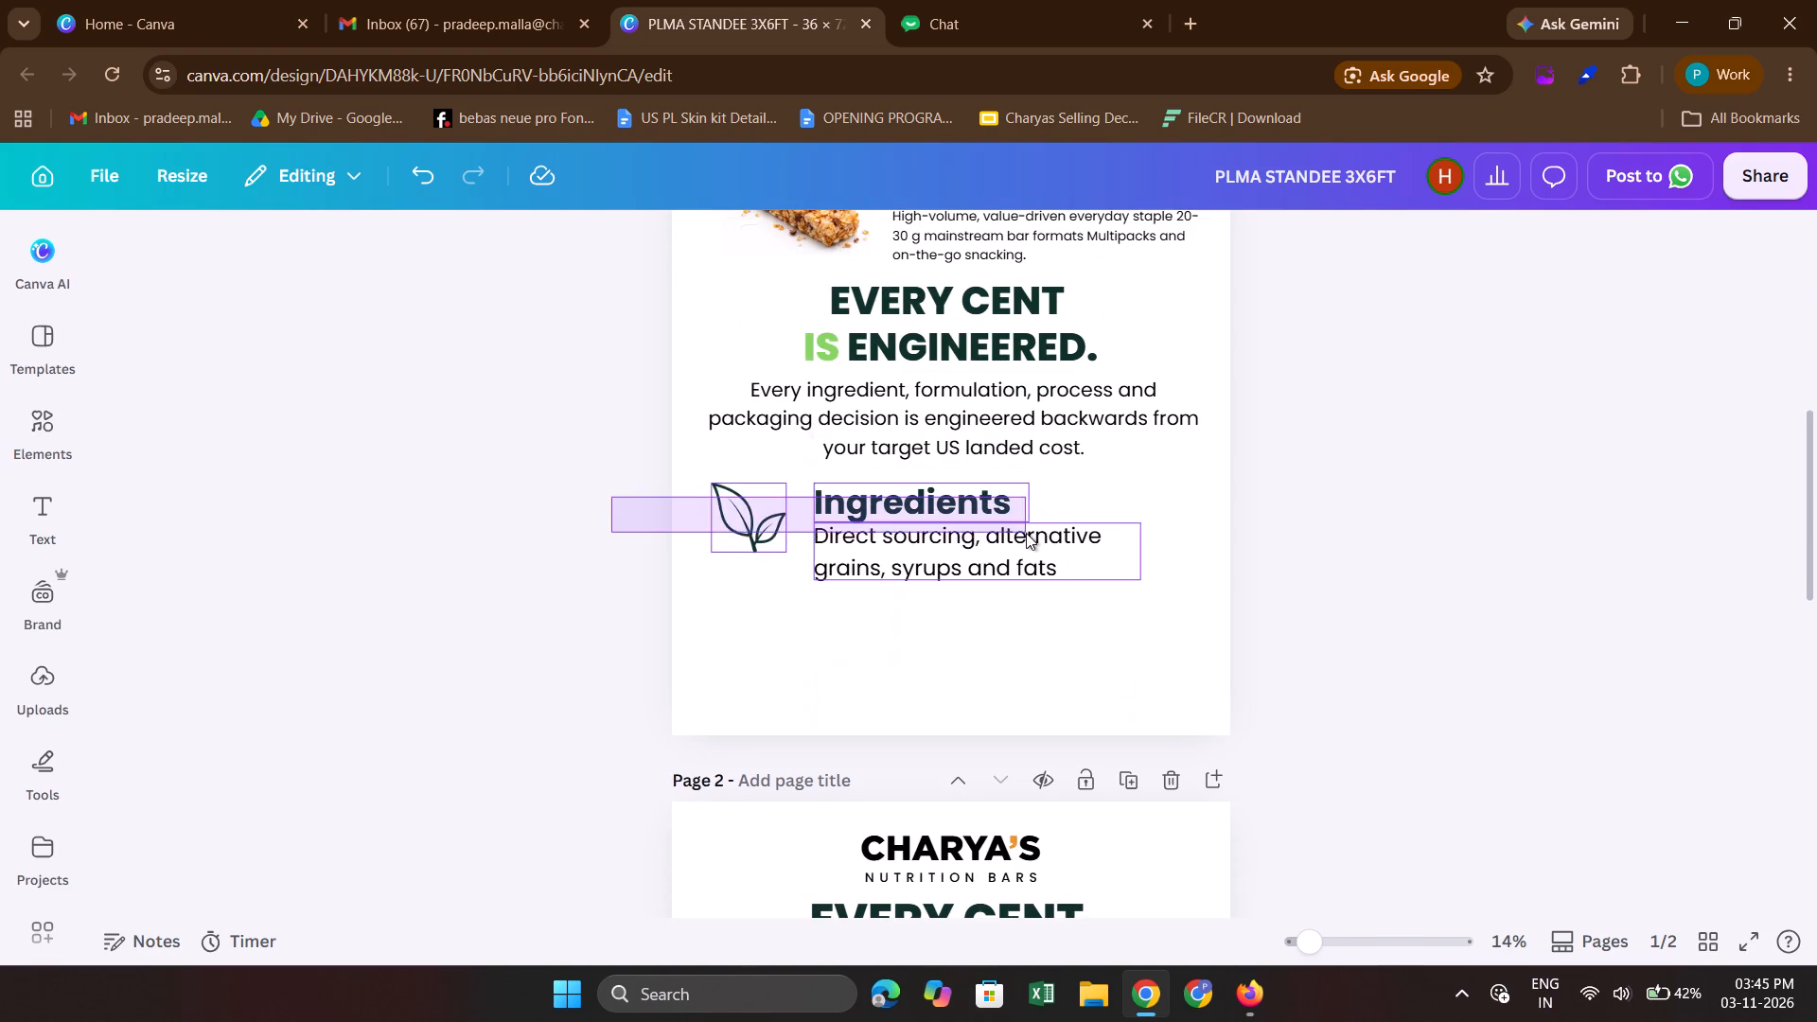
pyautogui.click(1257, 555)
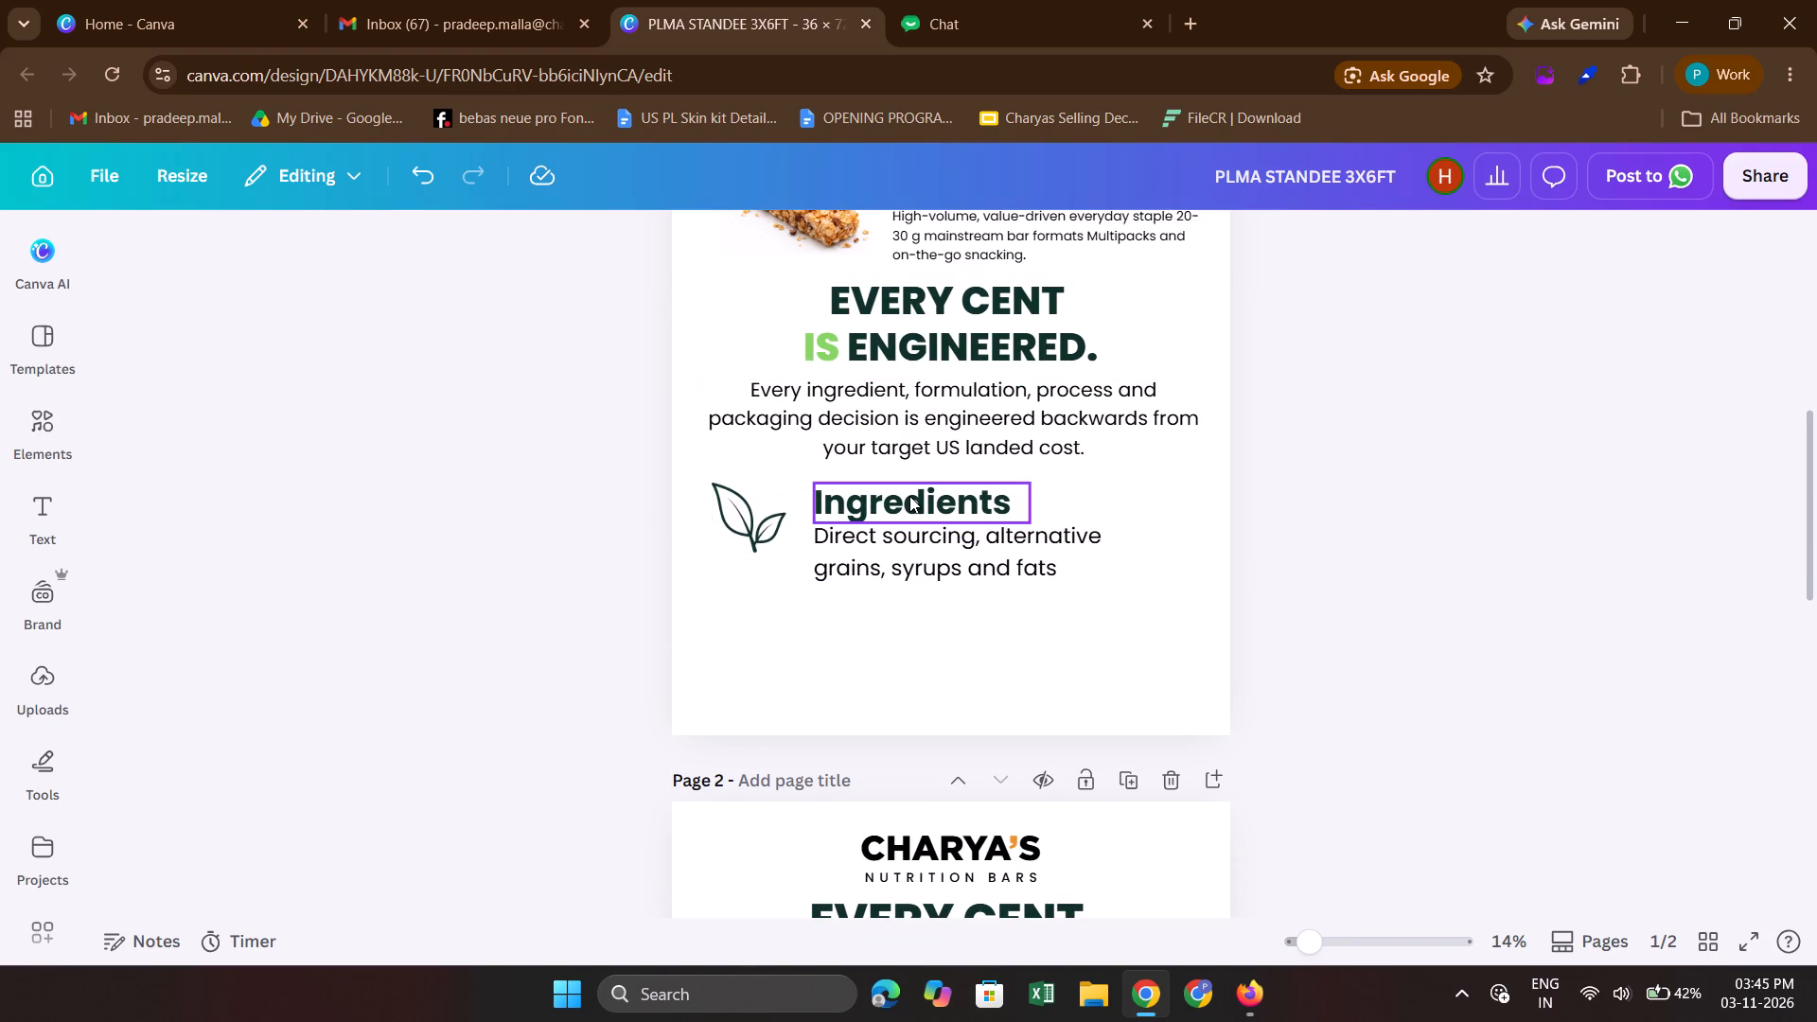
pyautogui.click(909, 496)
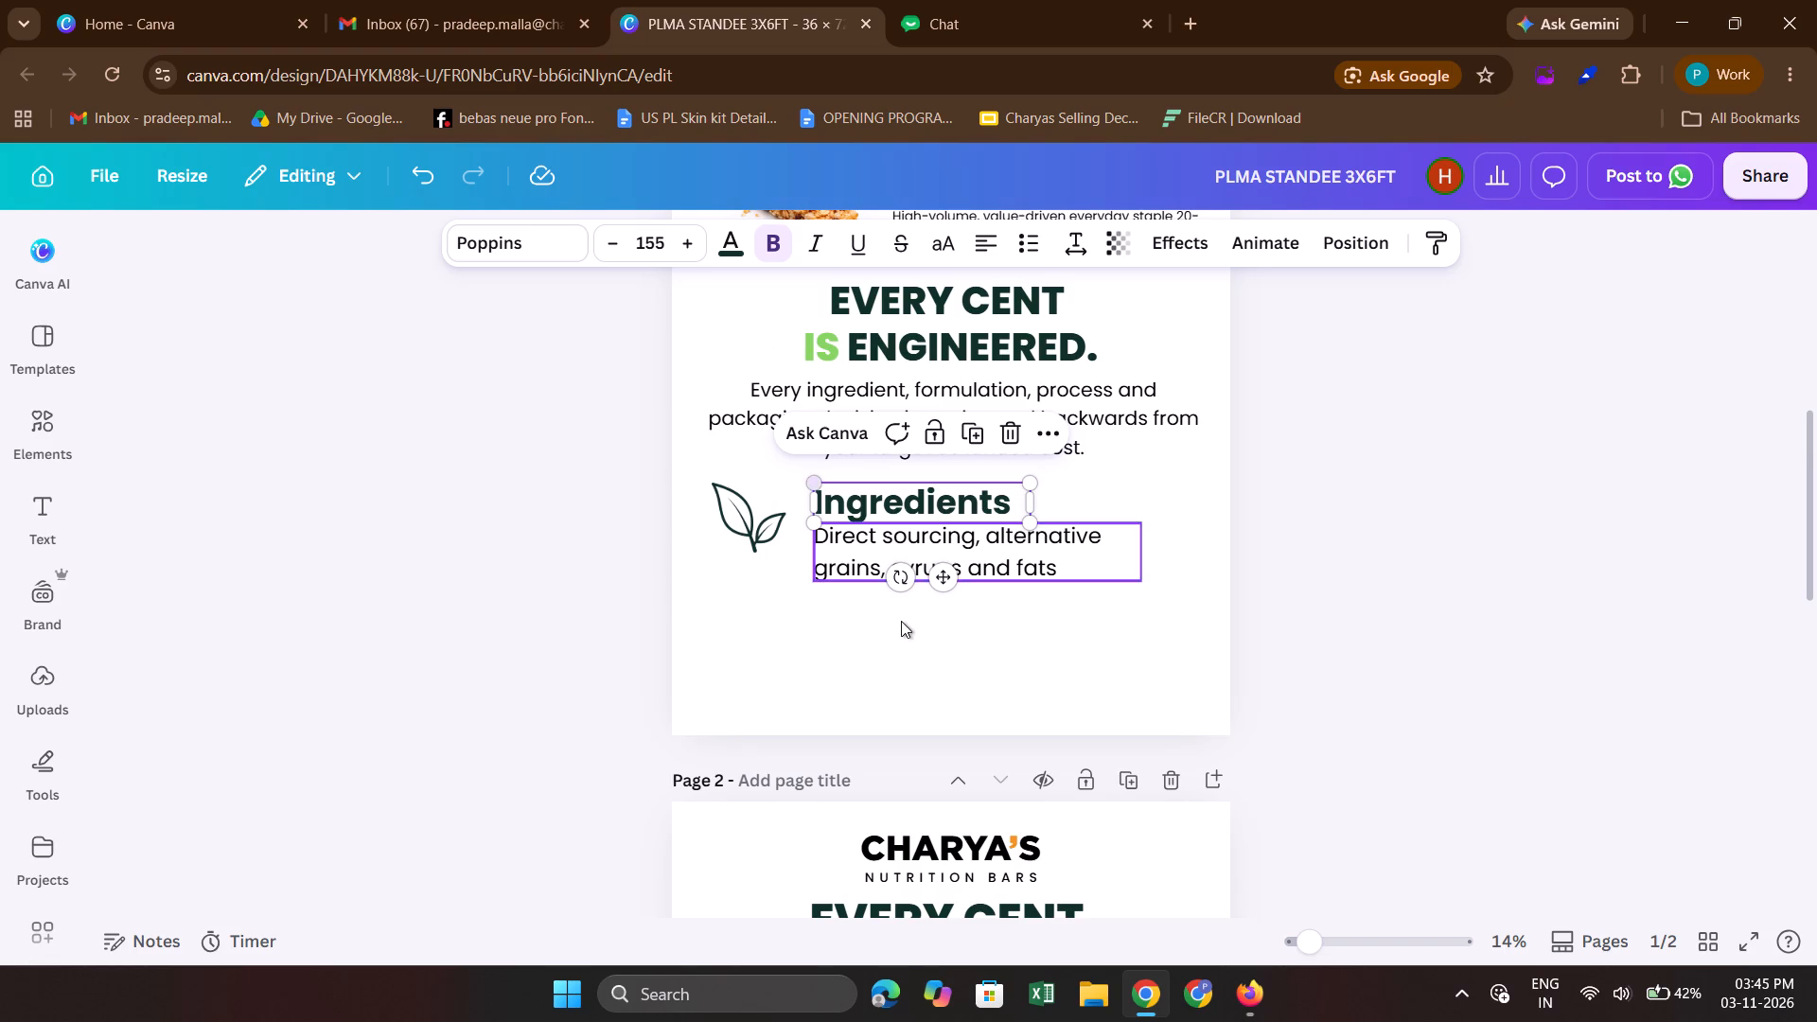
pyautogui.scroll(-1, 901, 621)
pyautogui.scroll(1, 901, 621)
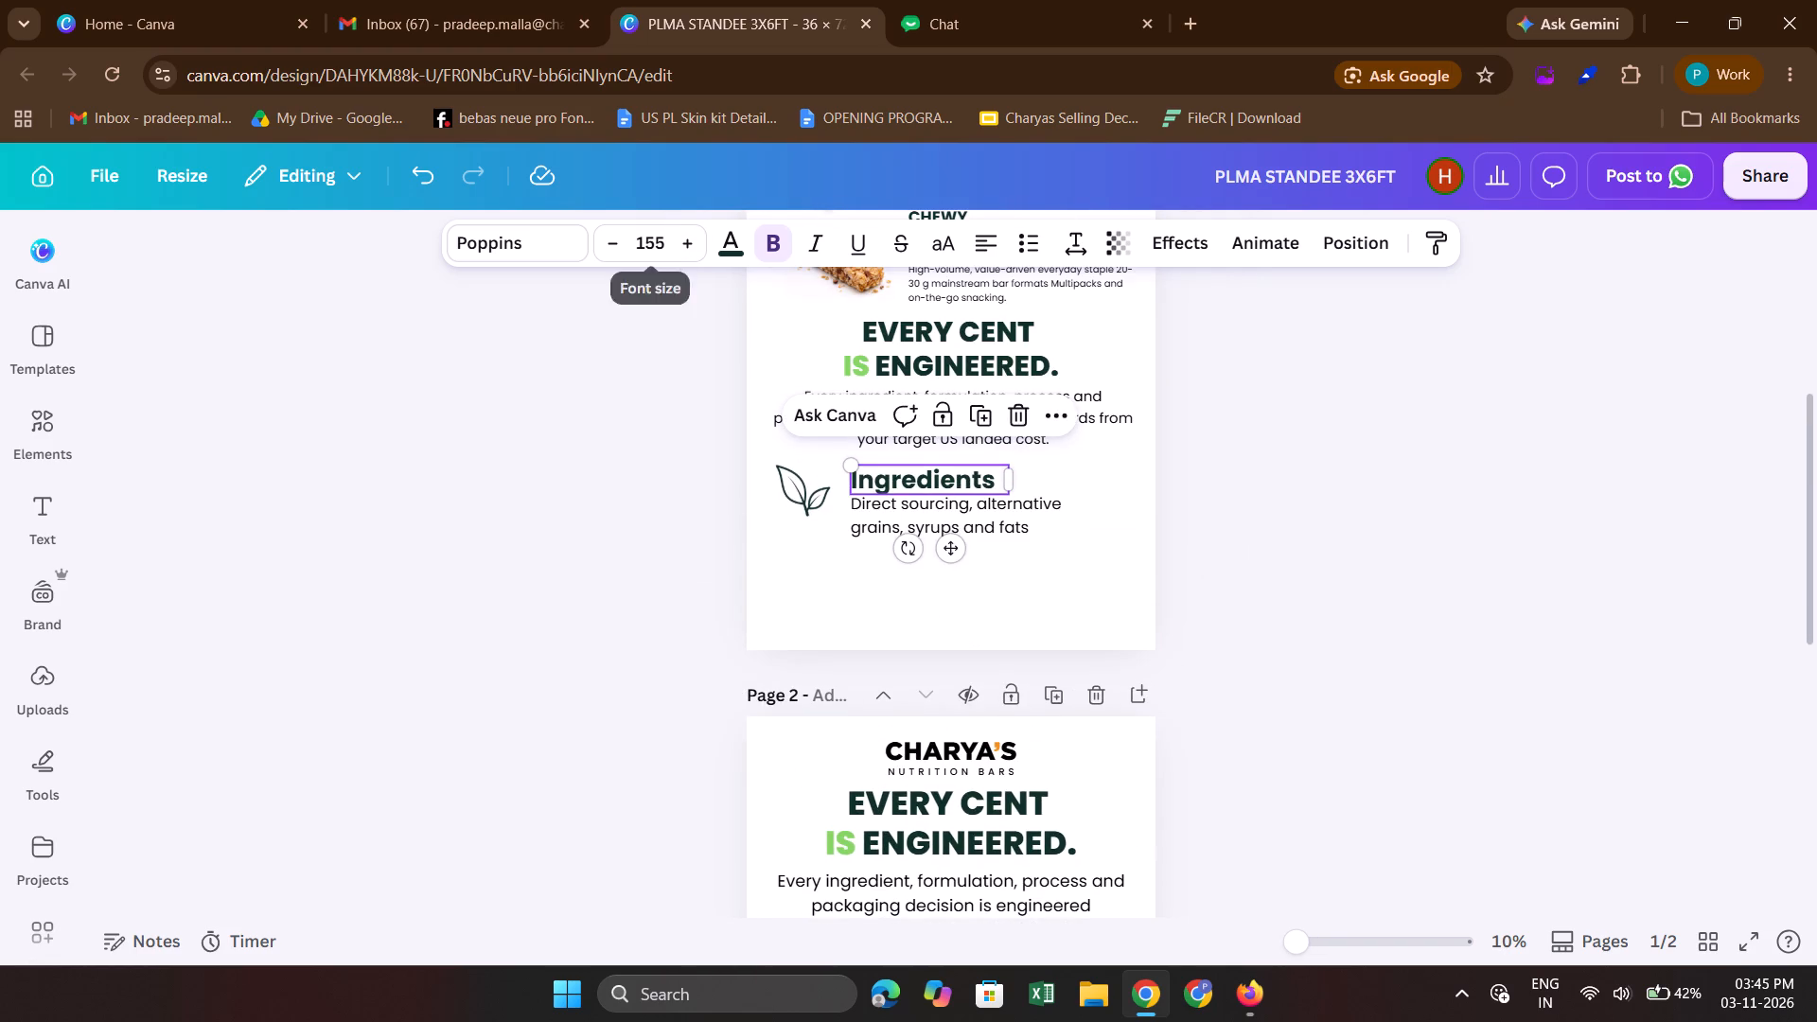
pyautogui.click(657, 247)
pyautogui.write('110')
pyautogui.press('Return')
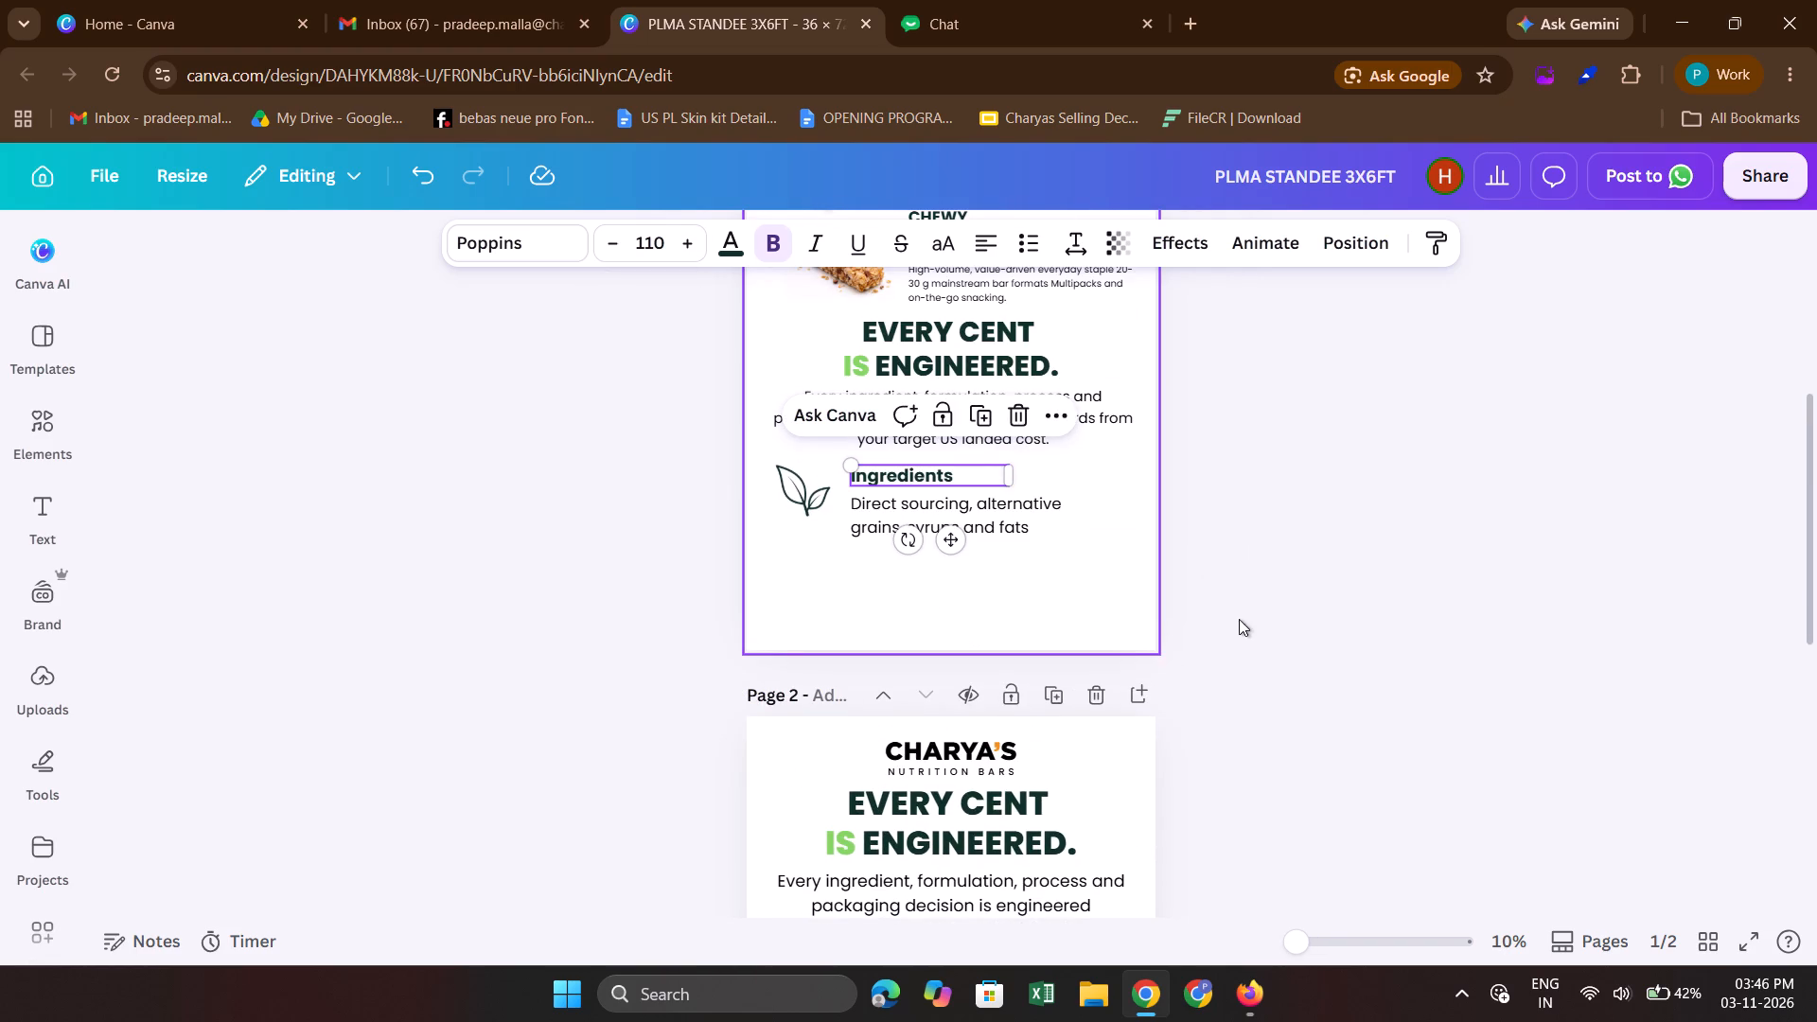
pyautogui.click(1293, 525)
# Set the font size of the "Direct sourcing, alternative grains, syrups and fats" description on page 1 to 70.
pyautogui.scroll(1, 1293, 525)
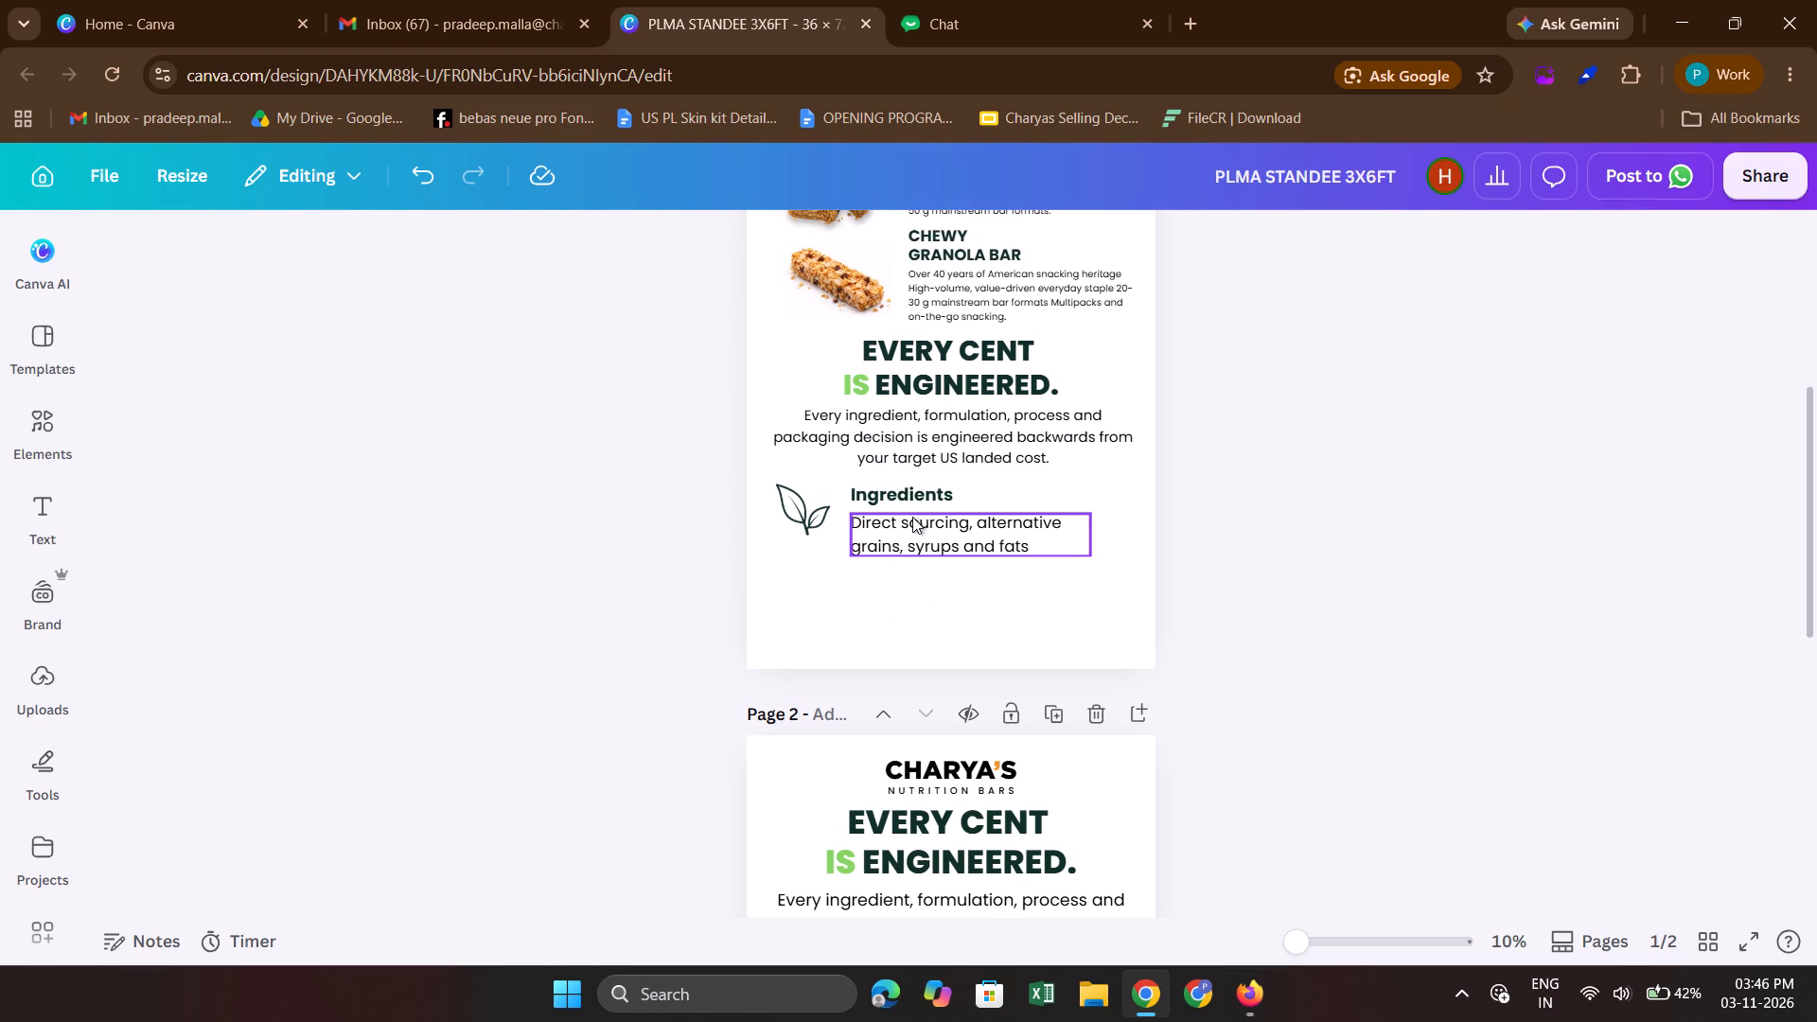
pyautogui.click(912, 517)
pyautogui.click(647, 236)
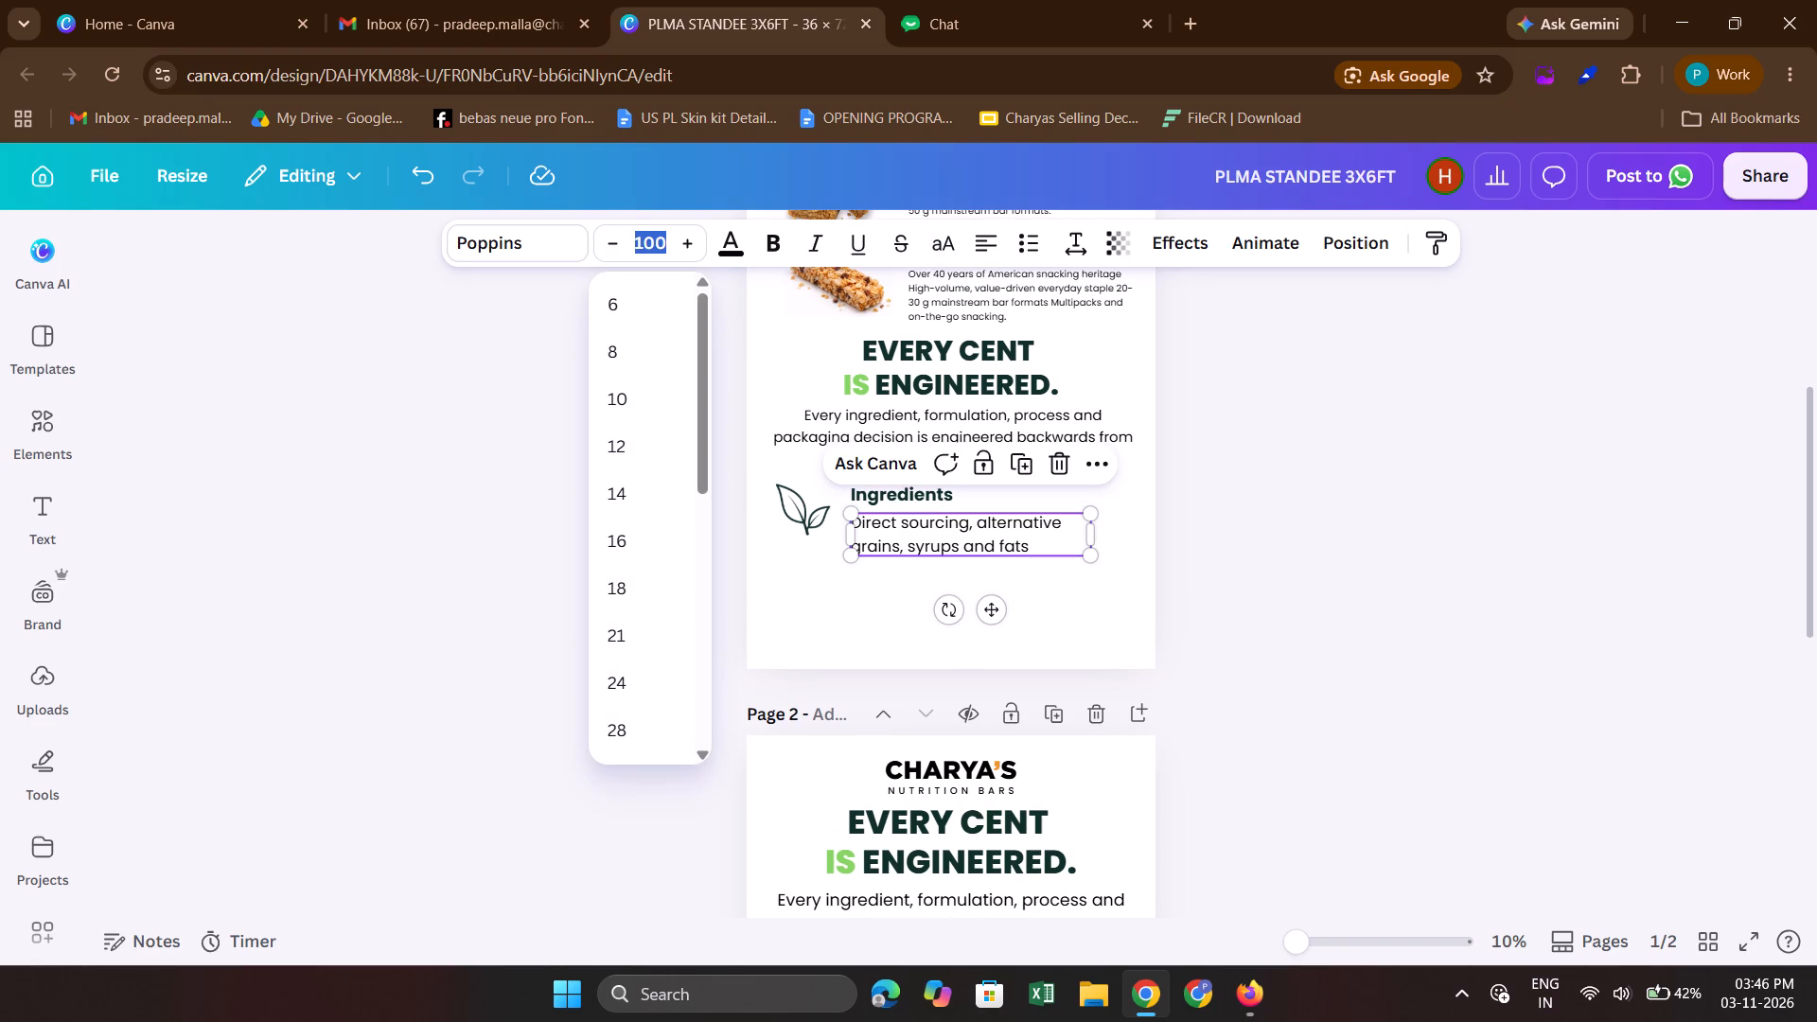
pyautogui.write('70')
pyautogui.press('Return')
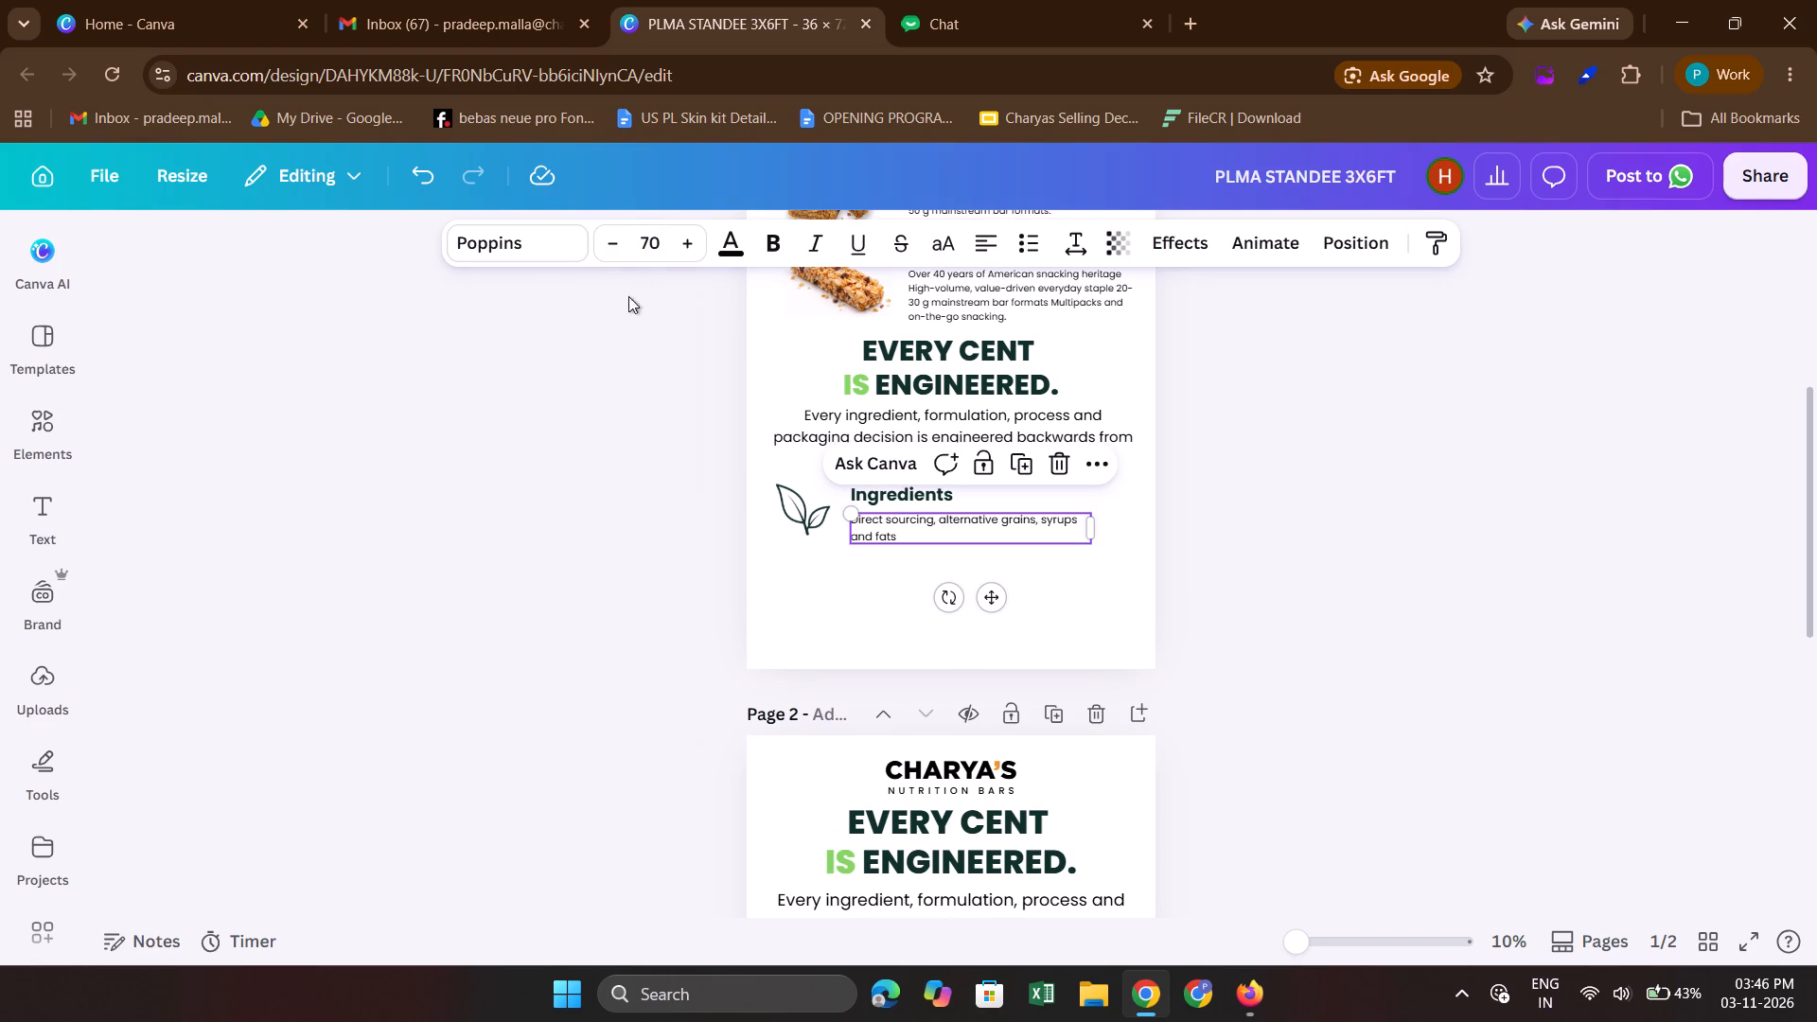
pyautogui.click(1358, 595)
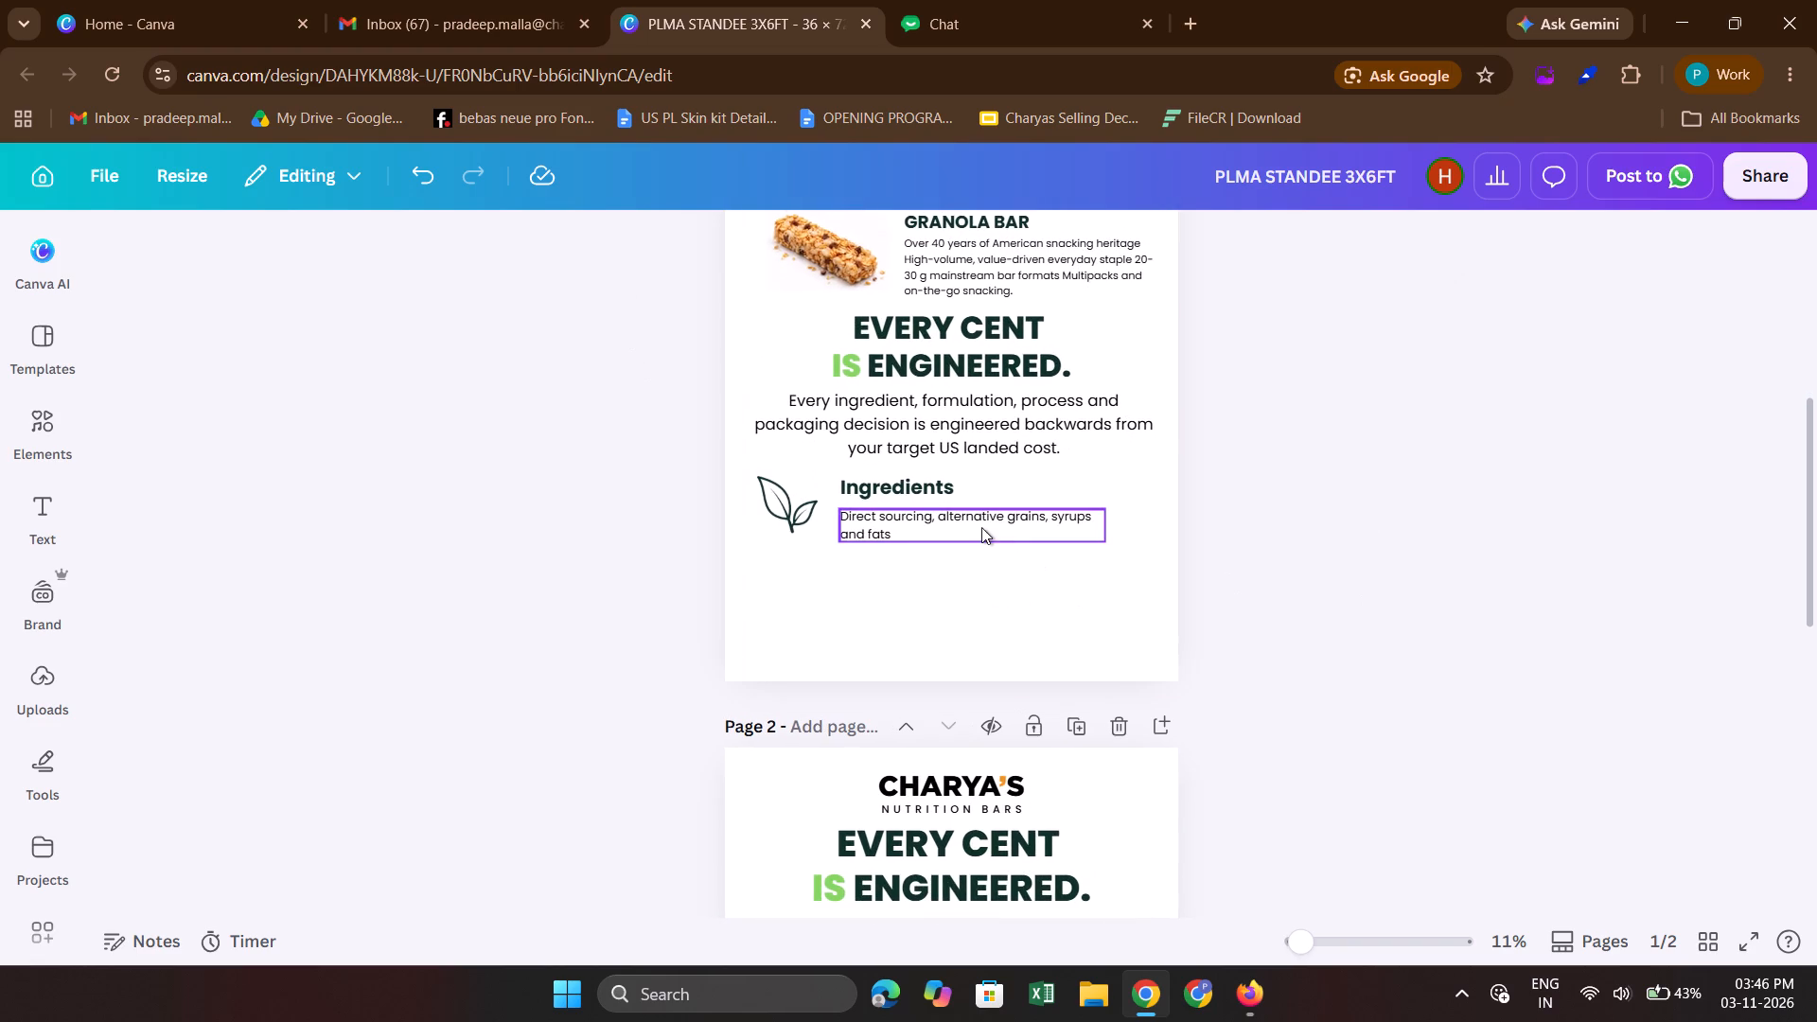
# Narrow the Ingredients description's text box on page 1 so the text wraps onto three lines.
pyautogui.click(981, 527)
pyautogui.moveTo(1111, 535); pyautogui.dragTo(974, 519)
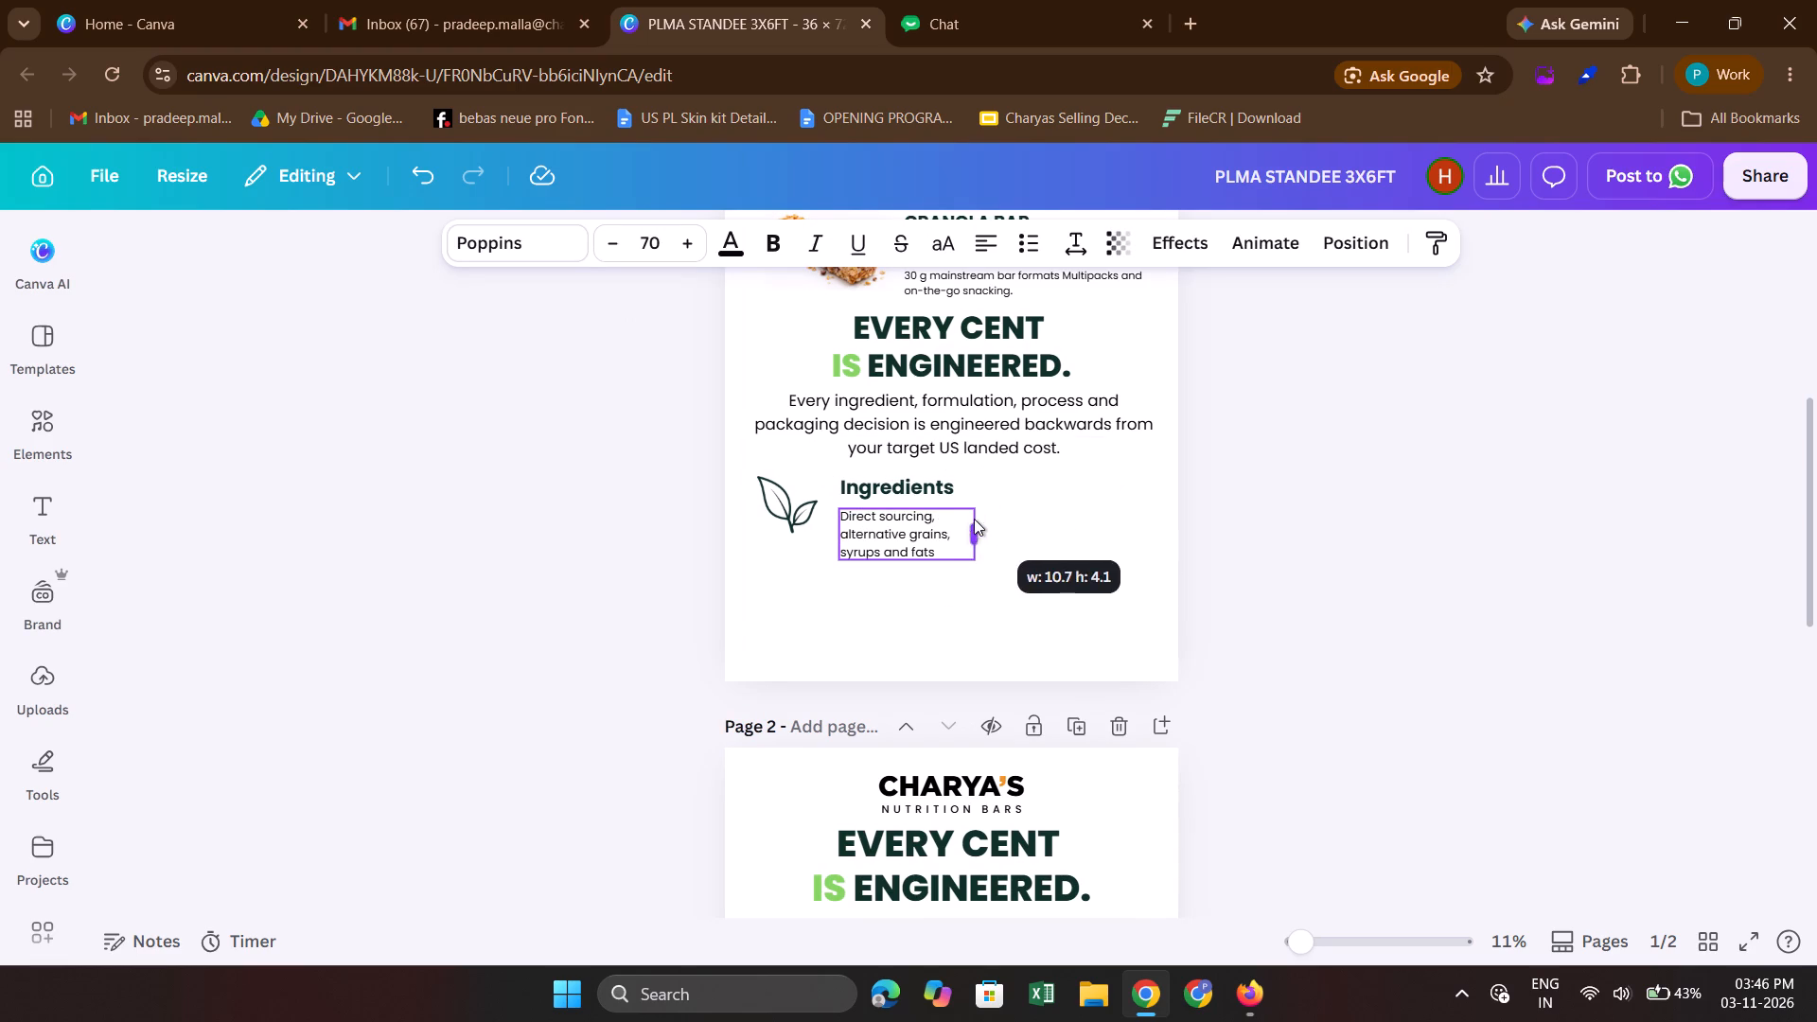
pyautogui.moveTo(974, 519); pyautogui.dragTo(964, 518)
pyautogui.click(1449, 660)
# Shrink the leaf icon beside the Ingredients heading on page 1 and align its top with the heading near the page's left margin.
pyautogui.scroll(-2, 1449, 660)
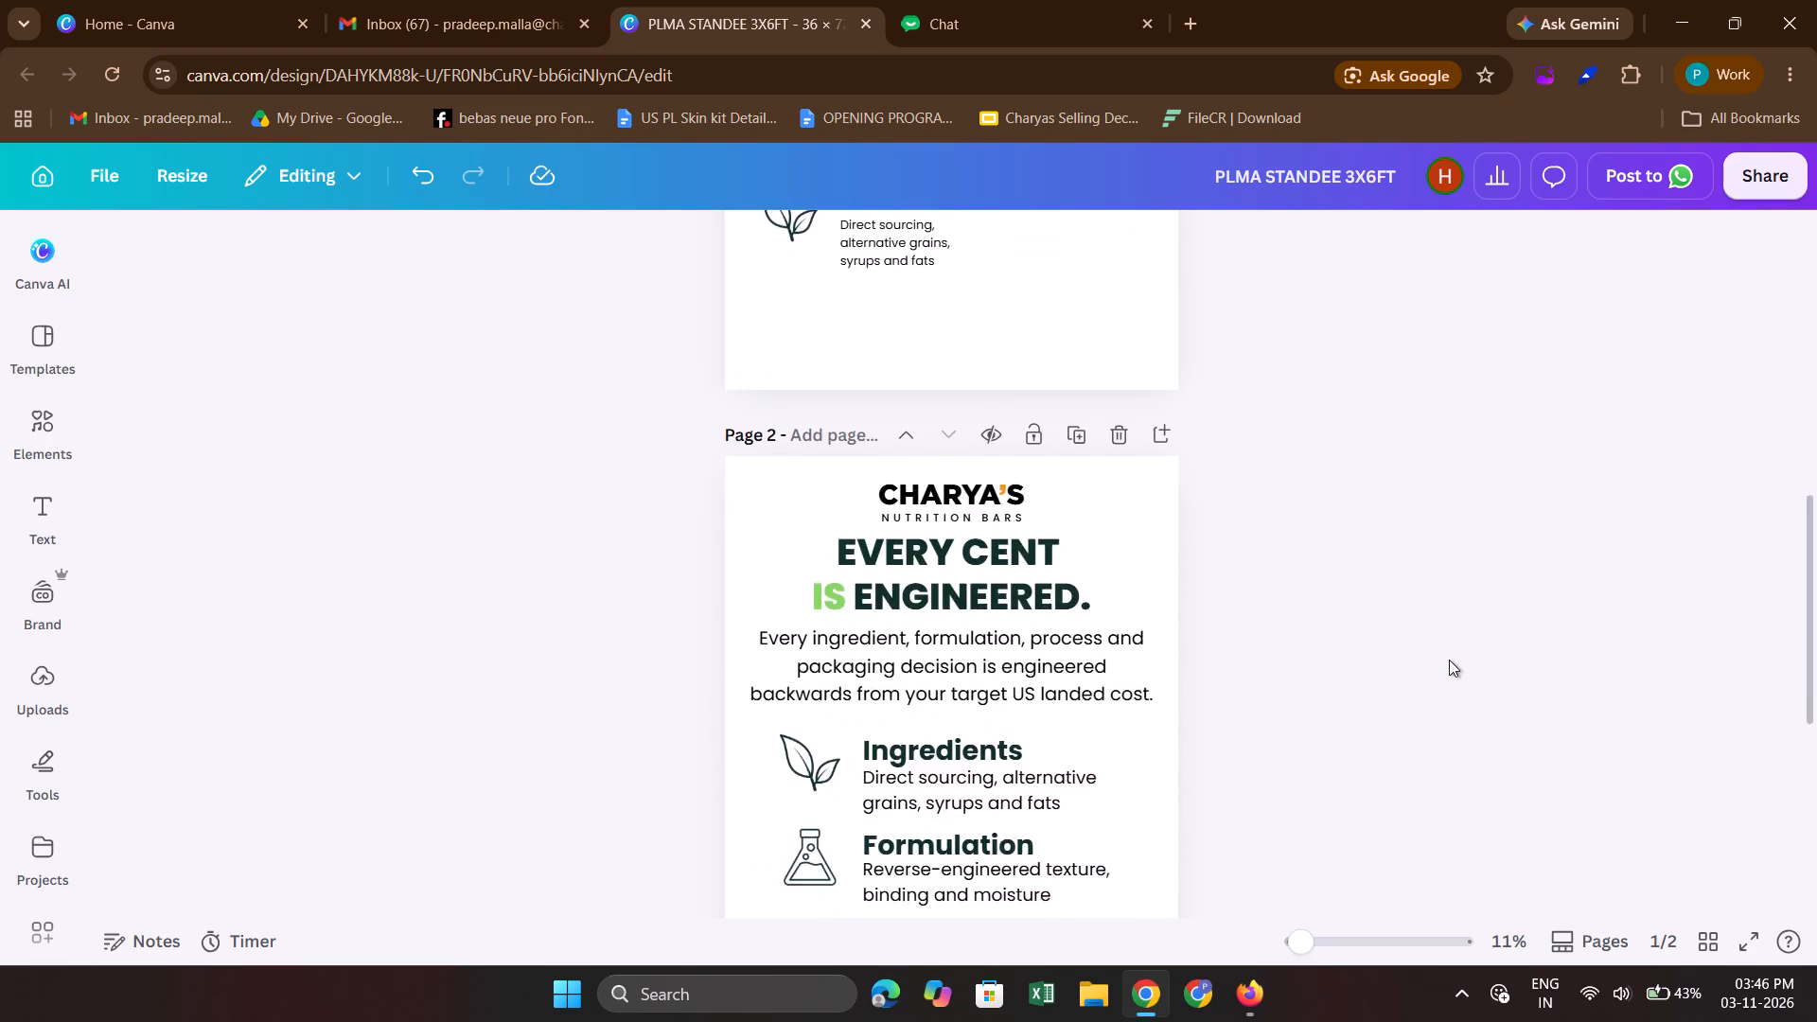
pyautogui.scroll(-1, 1449, 660)
pyautogui.scroll(3, 1449, 660)
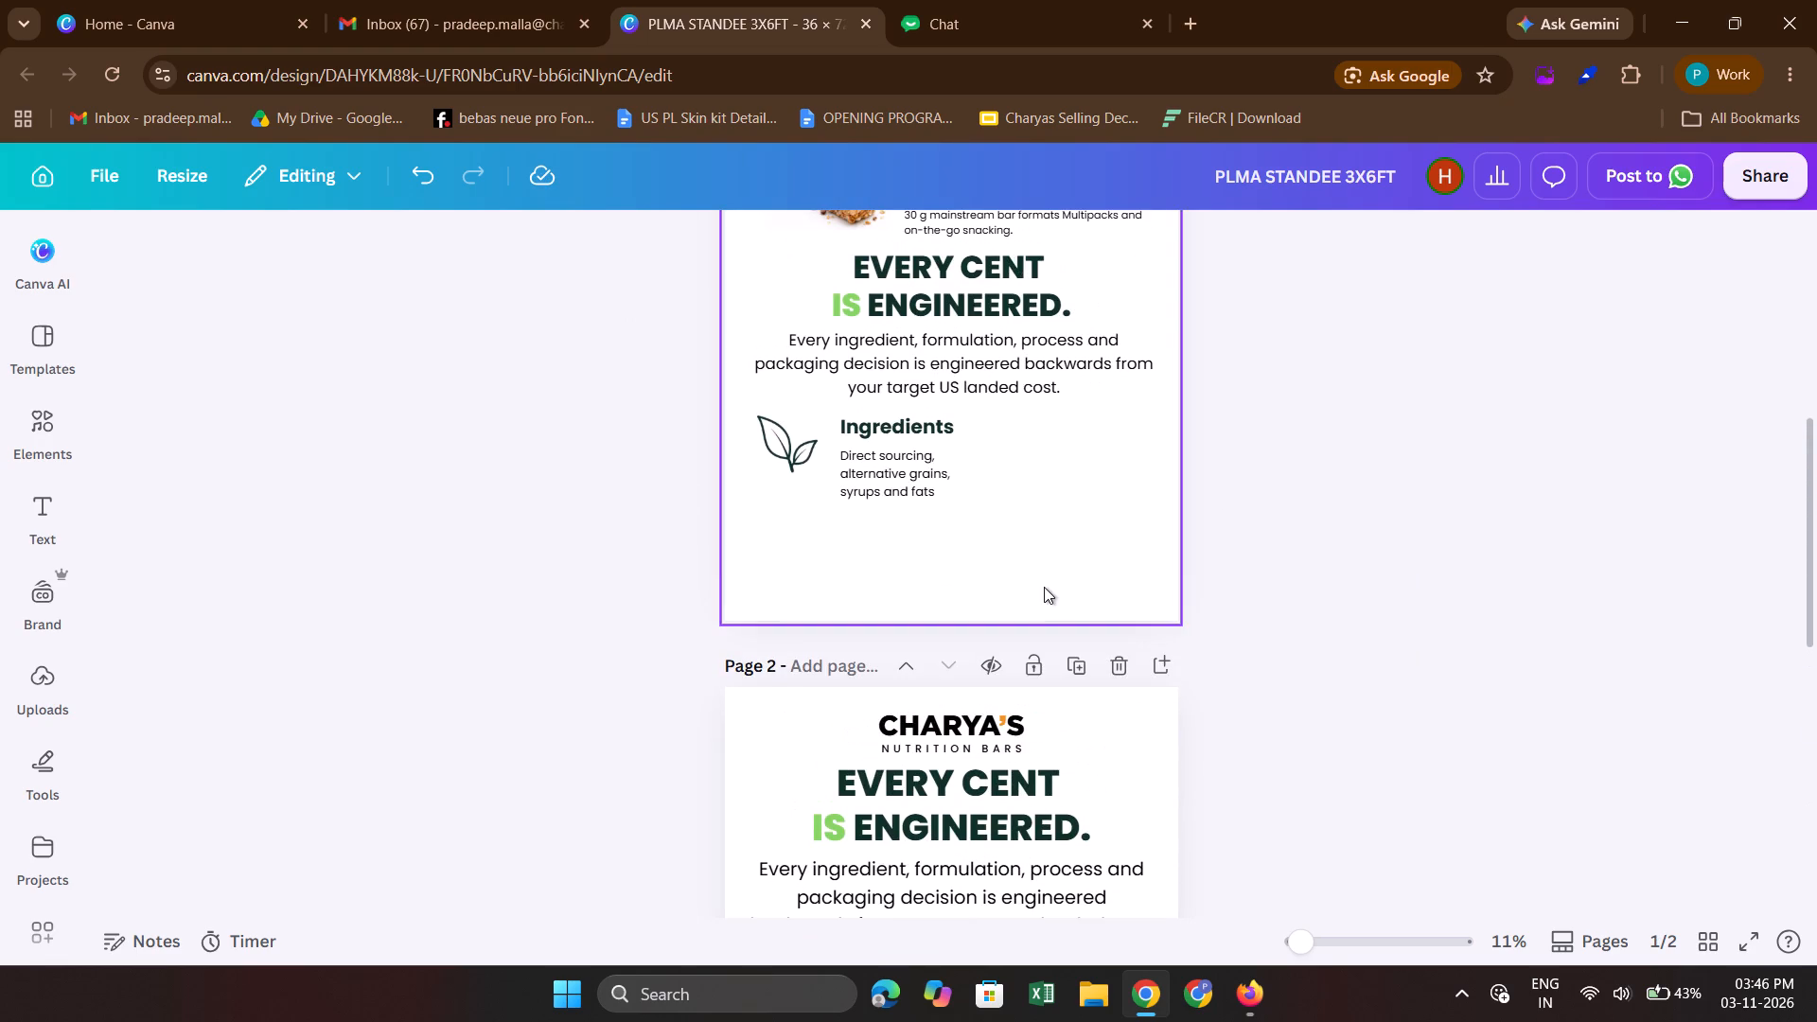
pyautogui.click(767, 431)
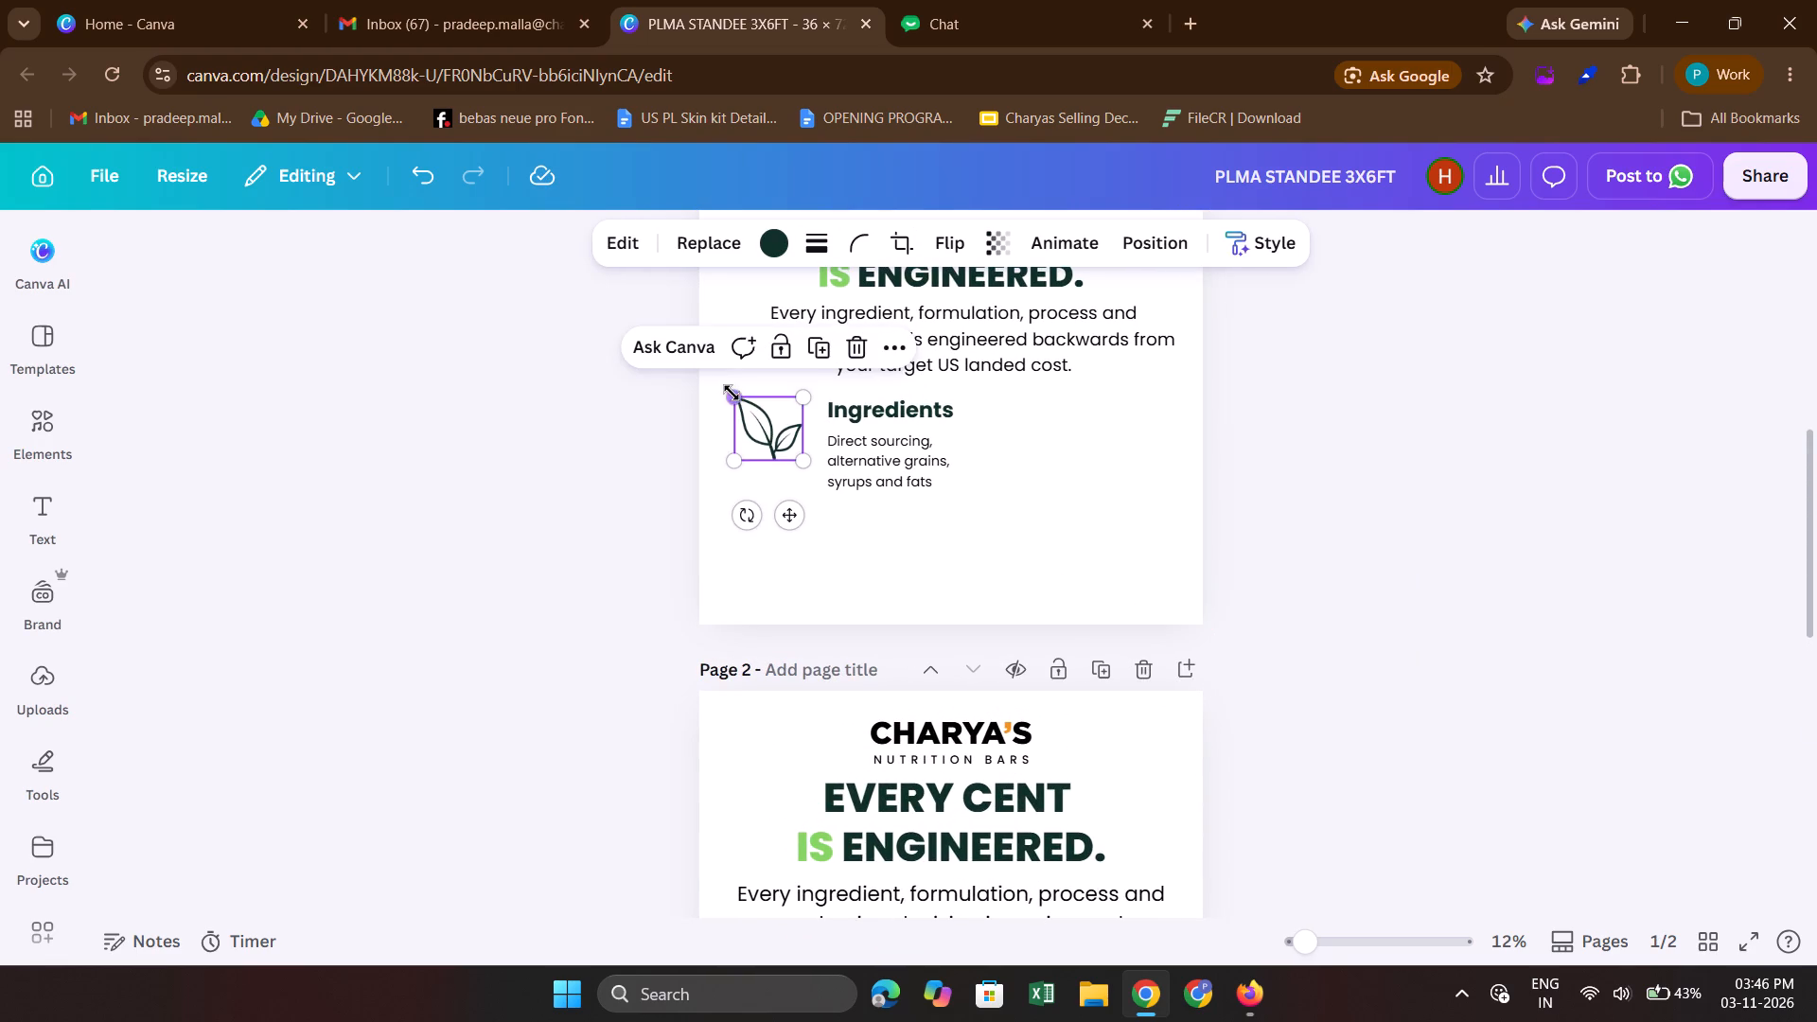
pyautogui.moveTo(732, 393); pyautogui.dragTo(755, 418)
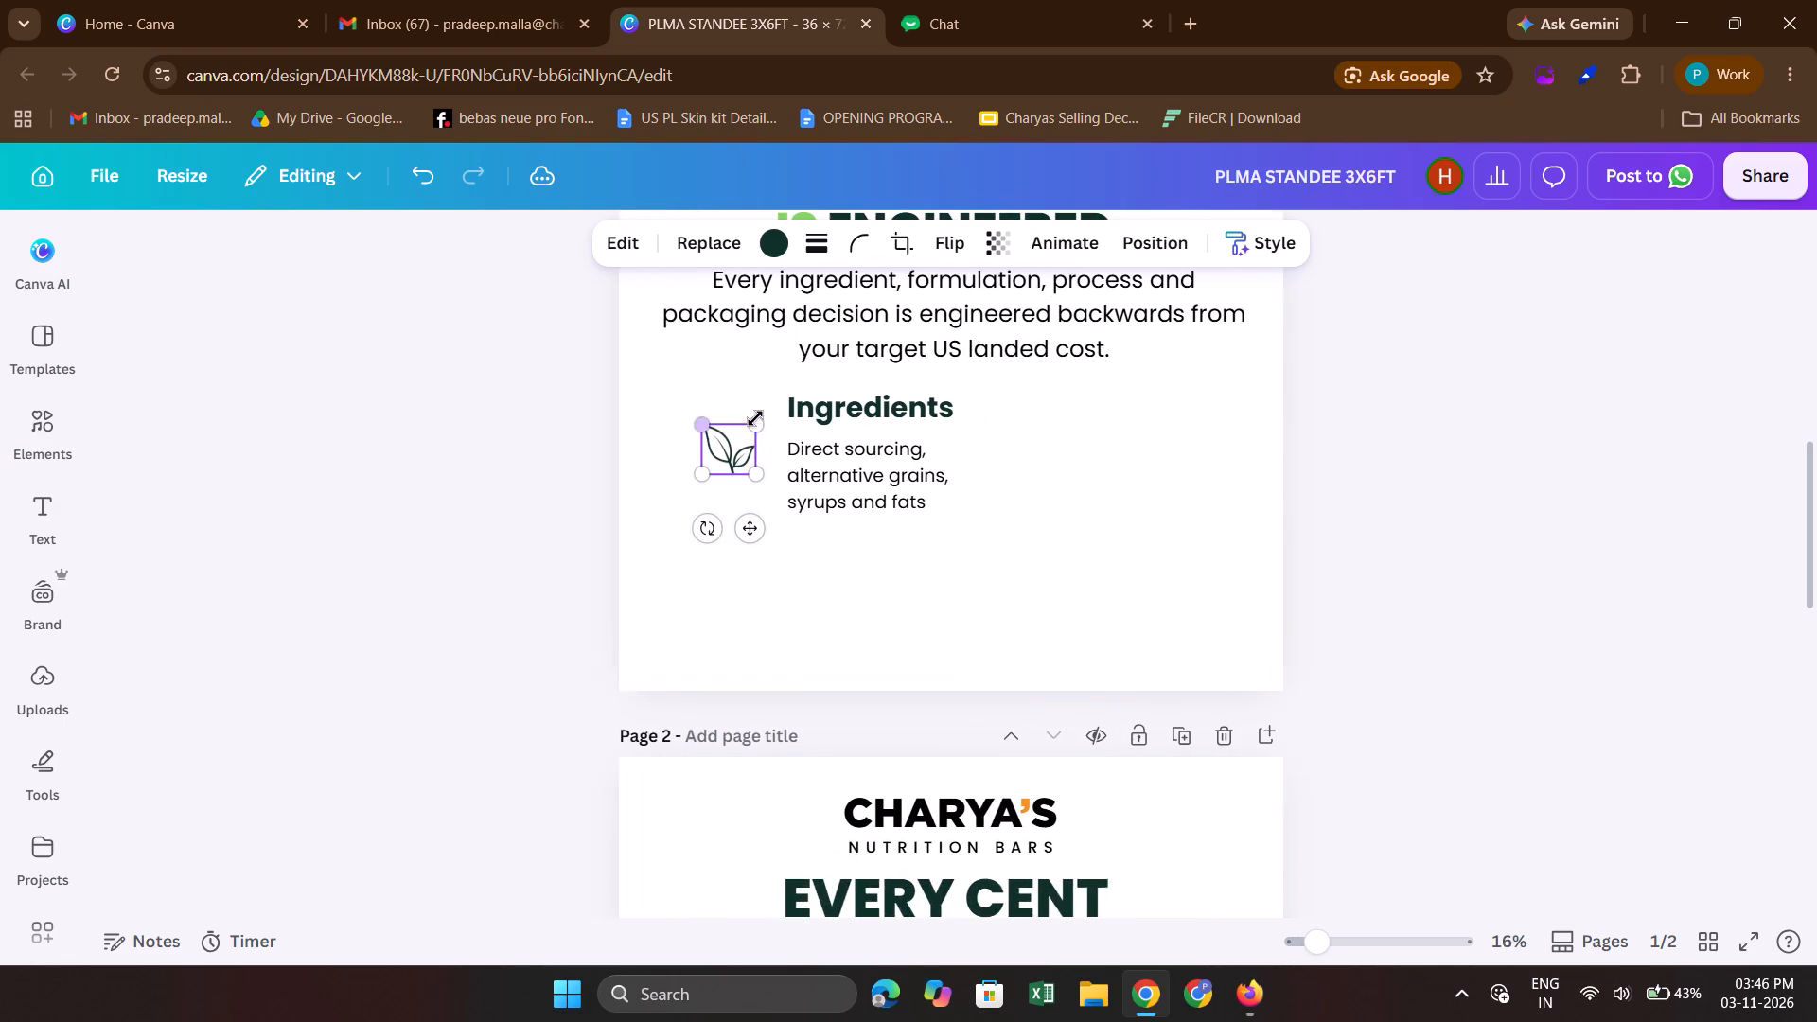
pyautogui.moveTo(724, 459); pyautogui.dragTo(697, 427)
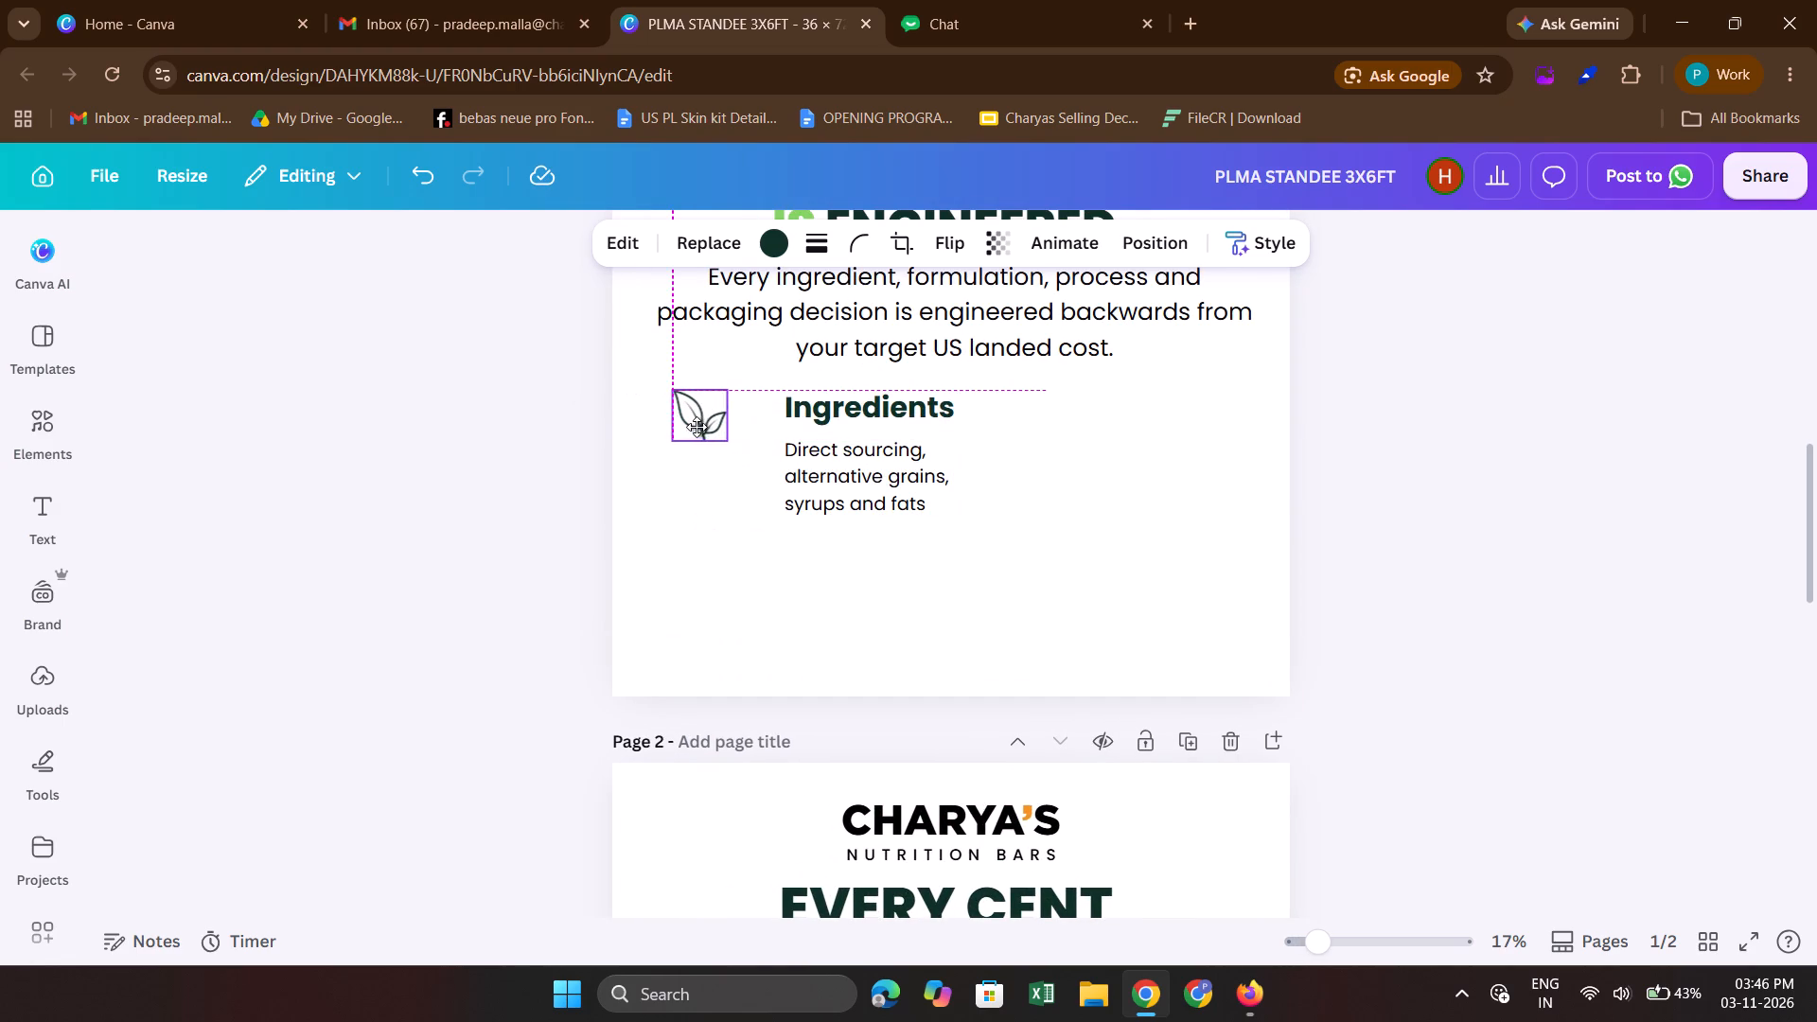
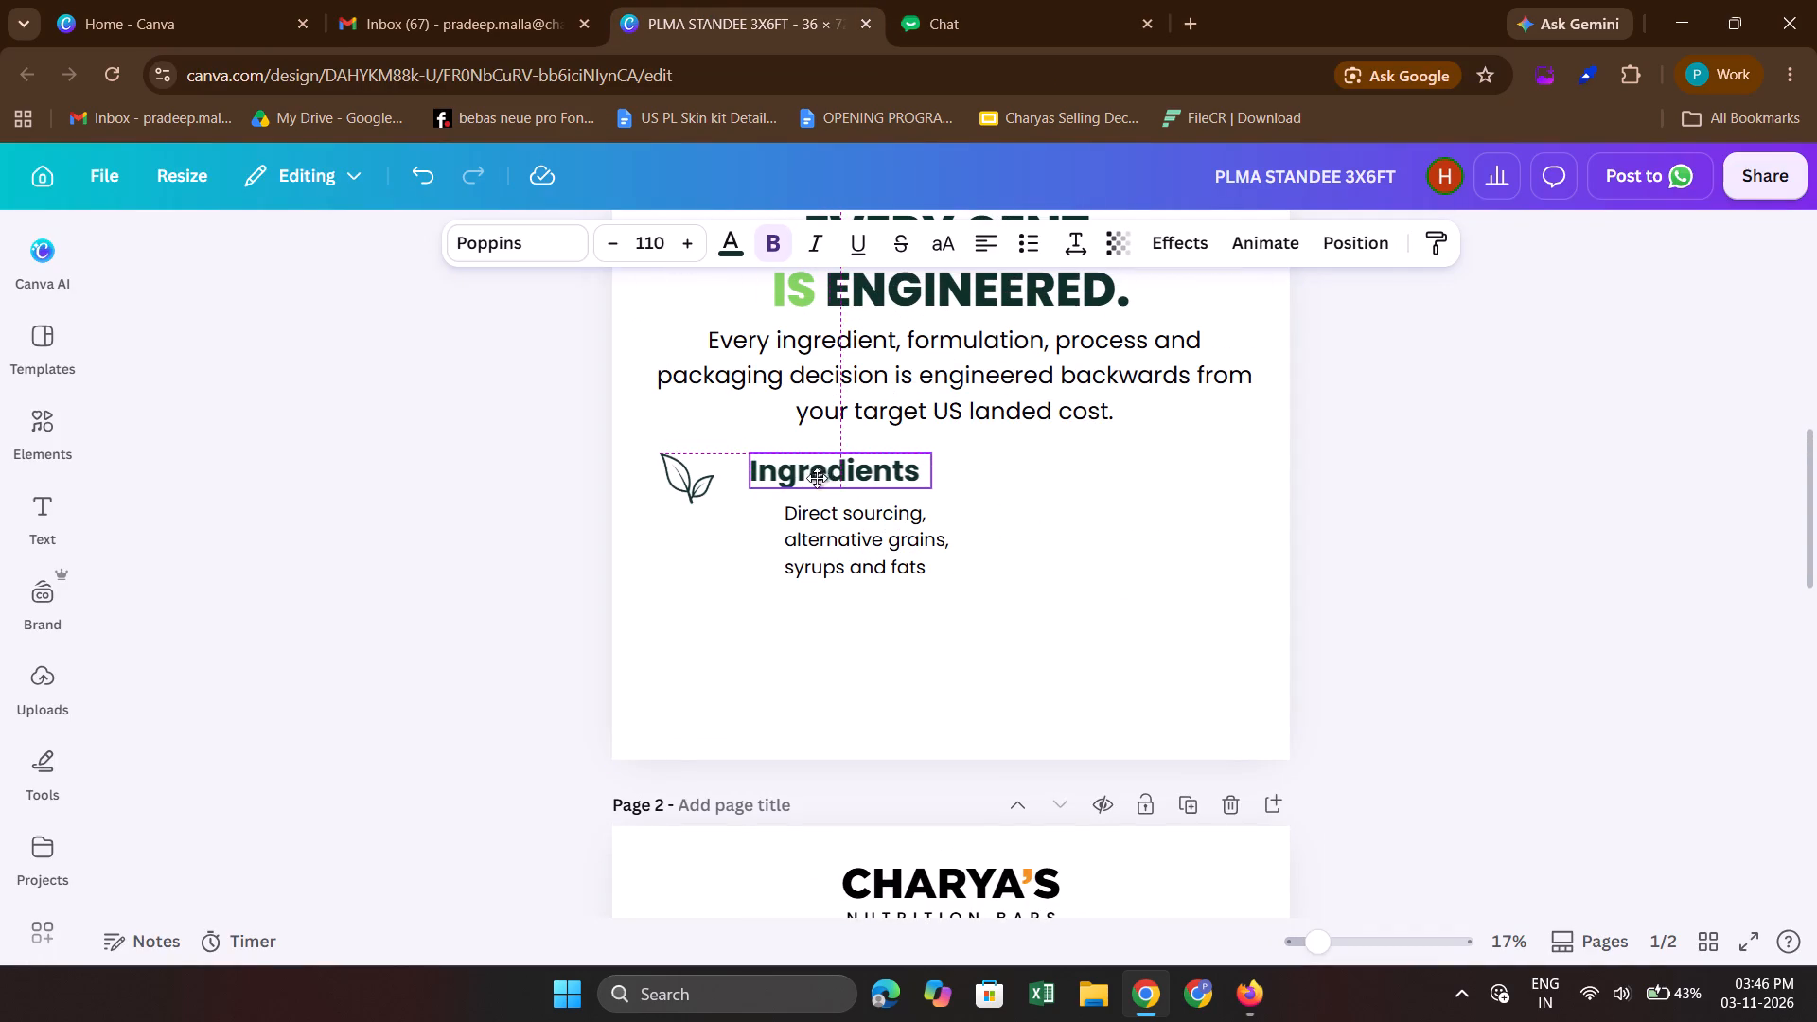
# Move the Ingredients heading on page 1 closer to the leaf icon, vertically centred with it.
pyautogui.moveTo(817, 478); pyautogui.dragTo(813, 483)
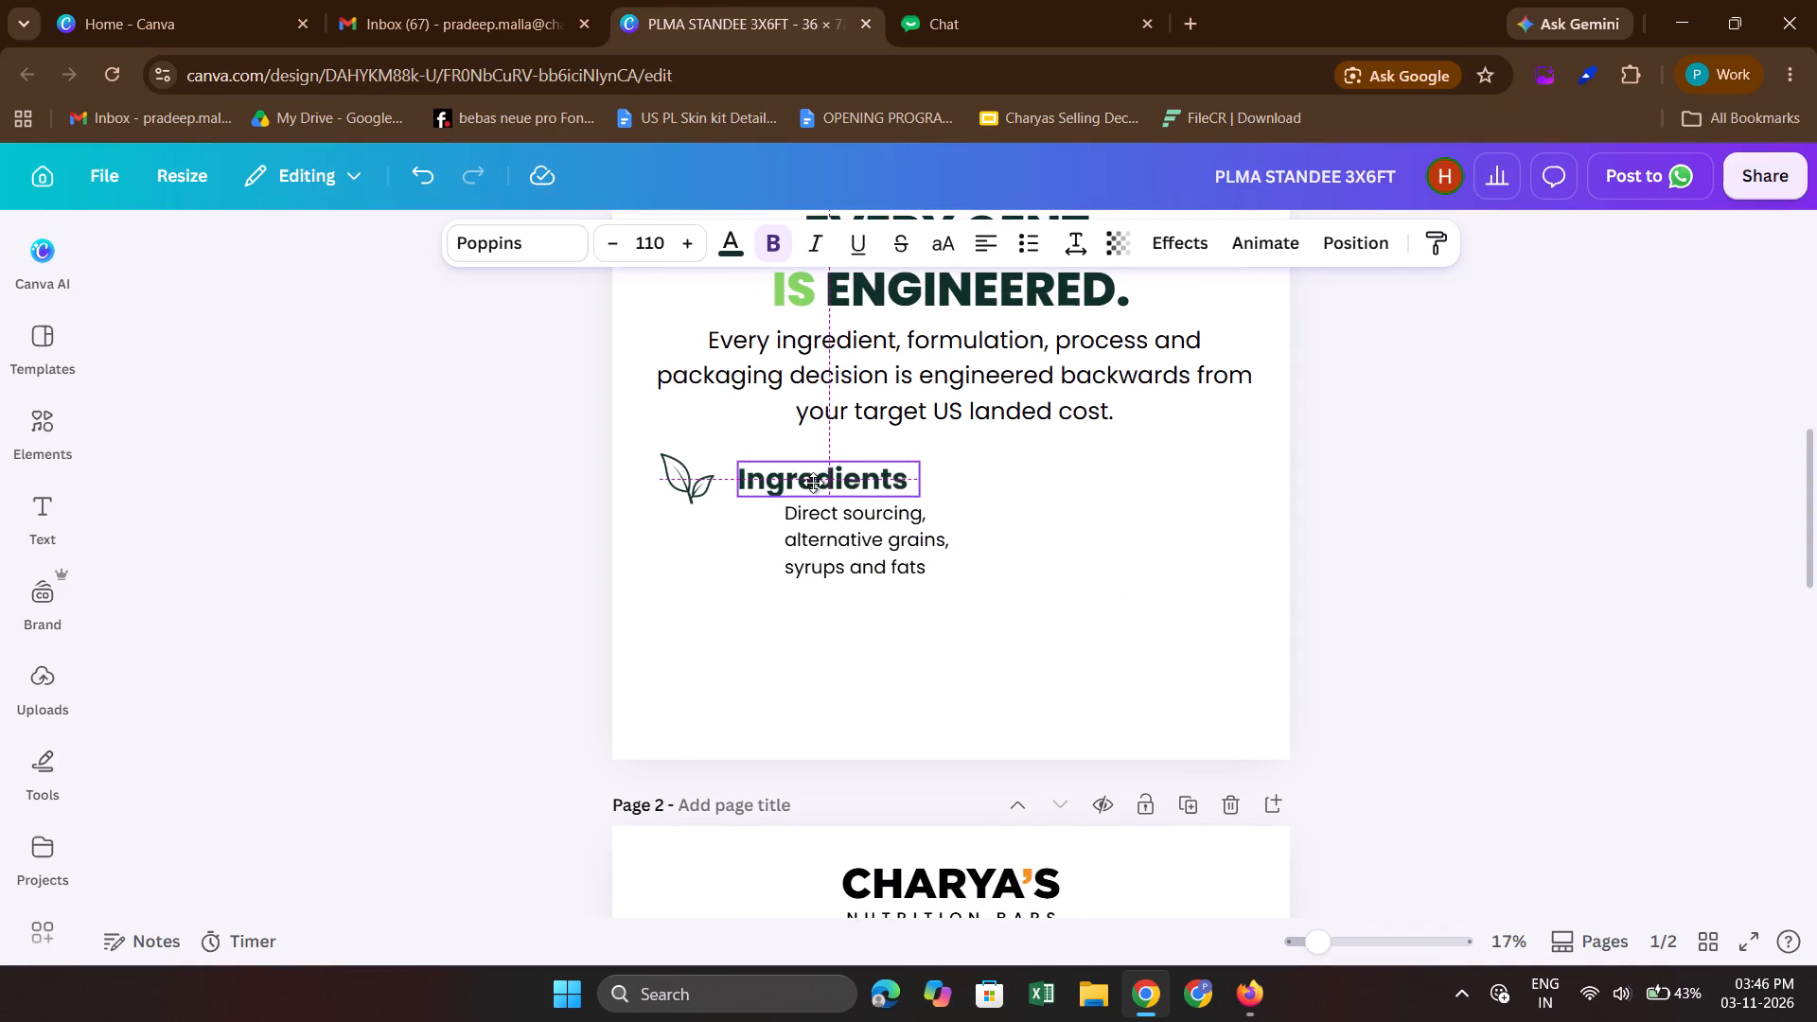
pyautogui.moveTo(813, 483); pyautogui.dragTo(803, 483)
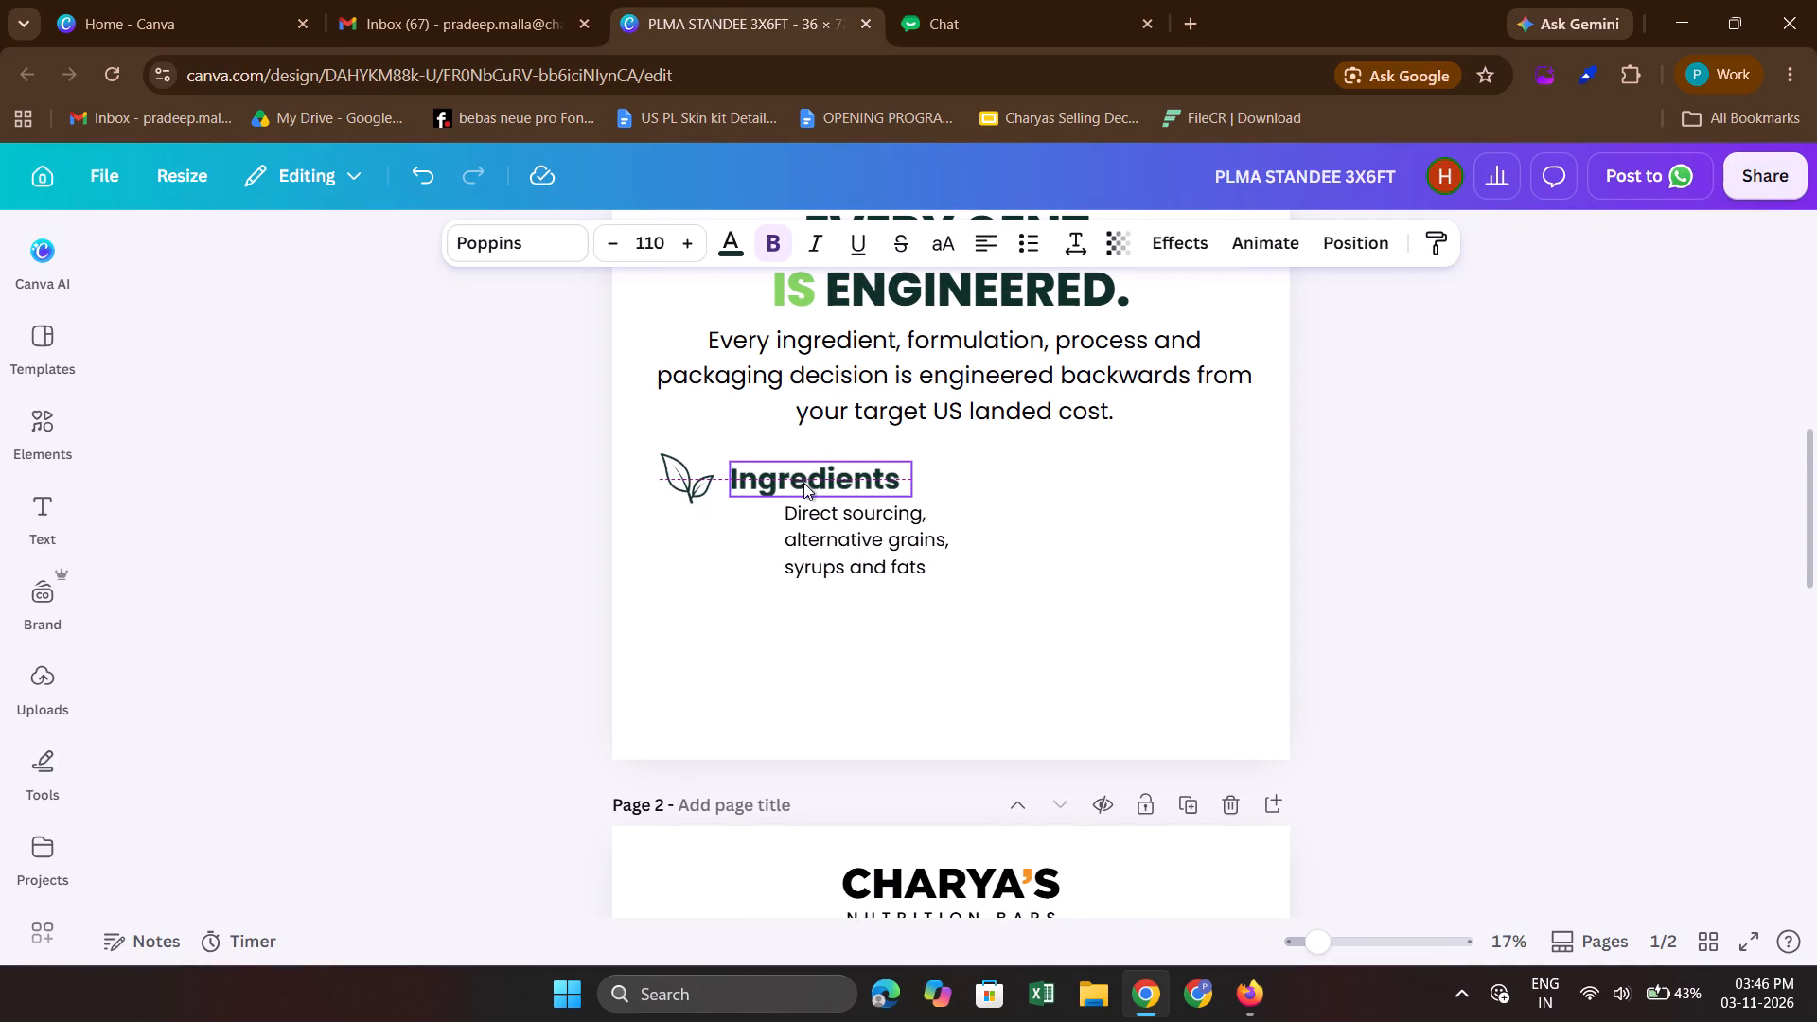
# Move the "Direct sourcing, alternative grains, syrups and fats" description on page 1 toward the leaf icon, beneath the Ingredients heading.
pyautogui.click(931, 532)
pyautogui.moveTo(911, 533); pyautogui.dragTo(879, 535)
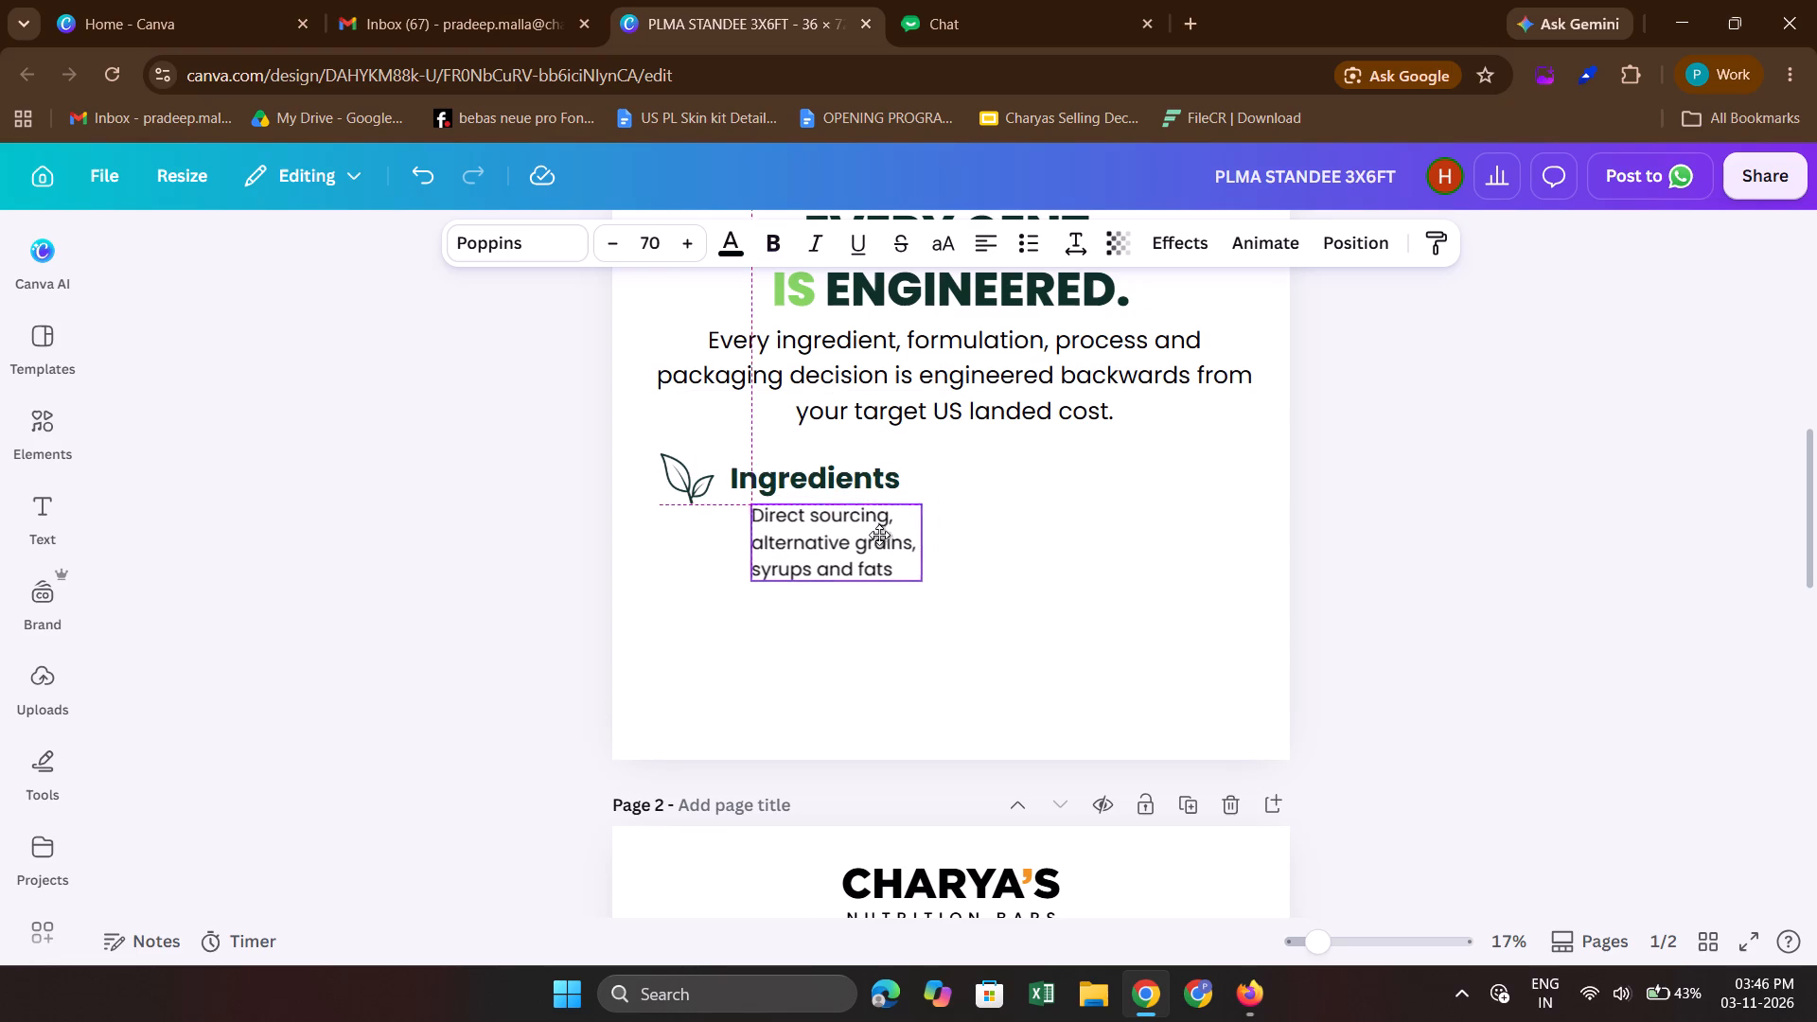
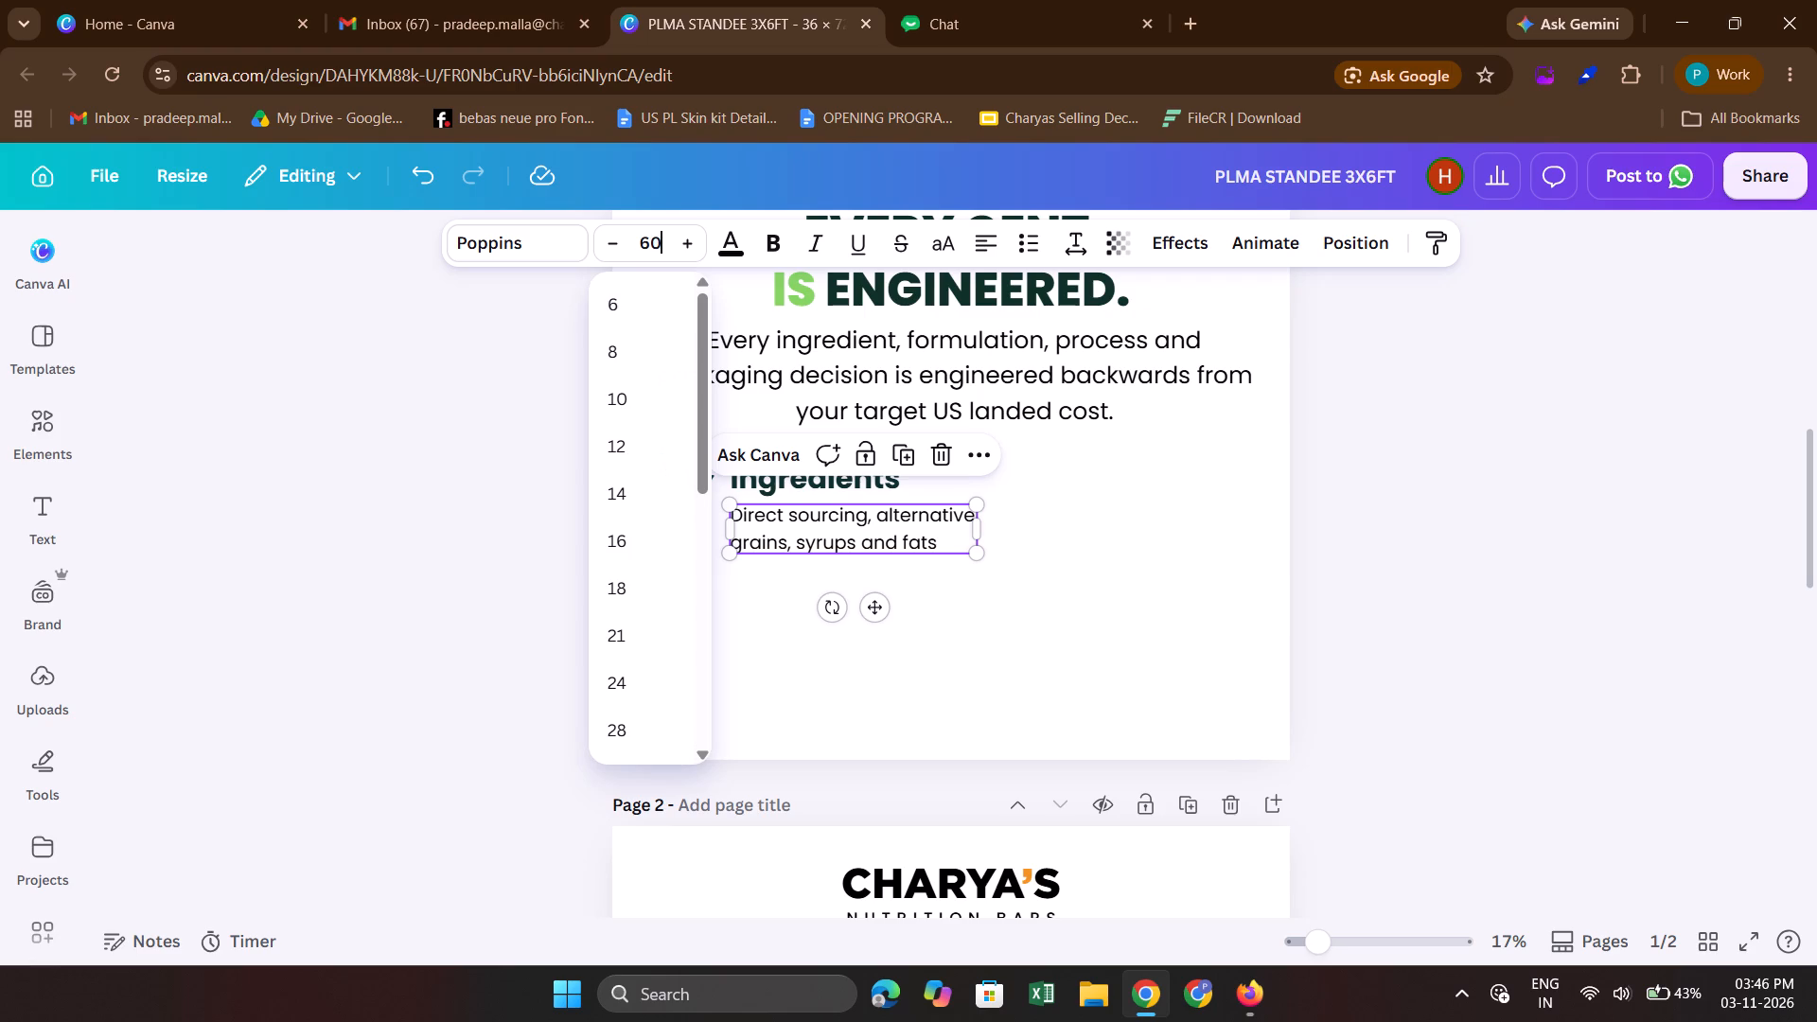
# Set the Ingredients description on page 1 to font size 60 and narrow its text box to fit the first line.
pyautogui.press('Return')
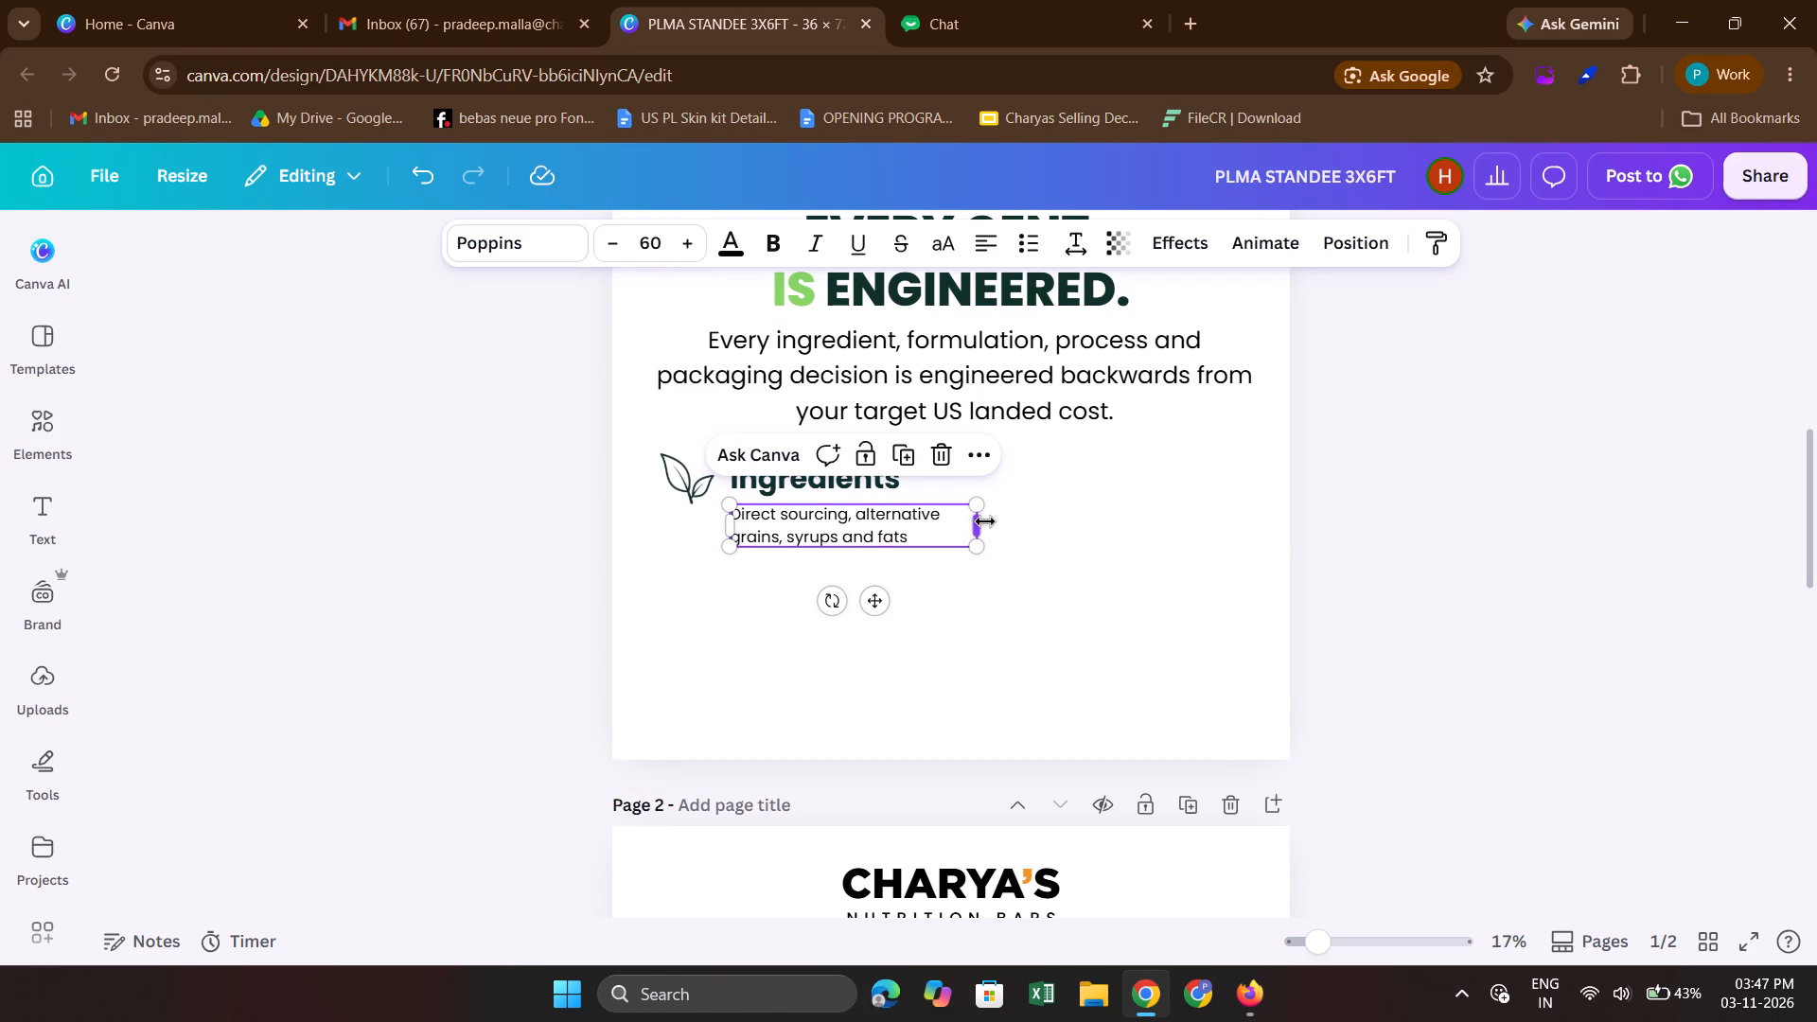
pyautogui.moveTo(985, 521); pyautogui.dragTo(949, 523)
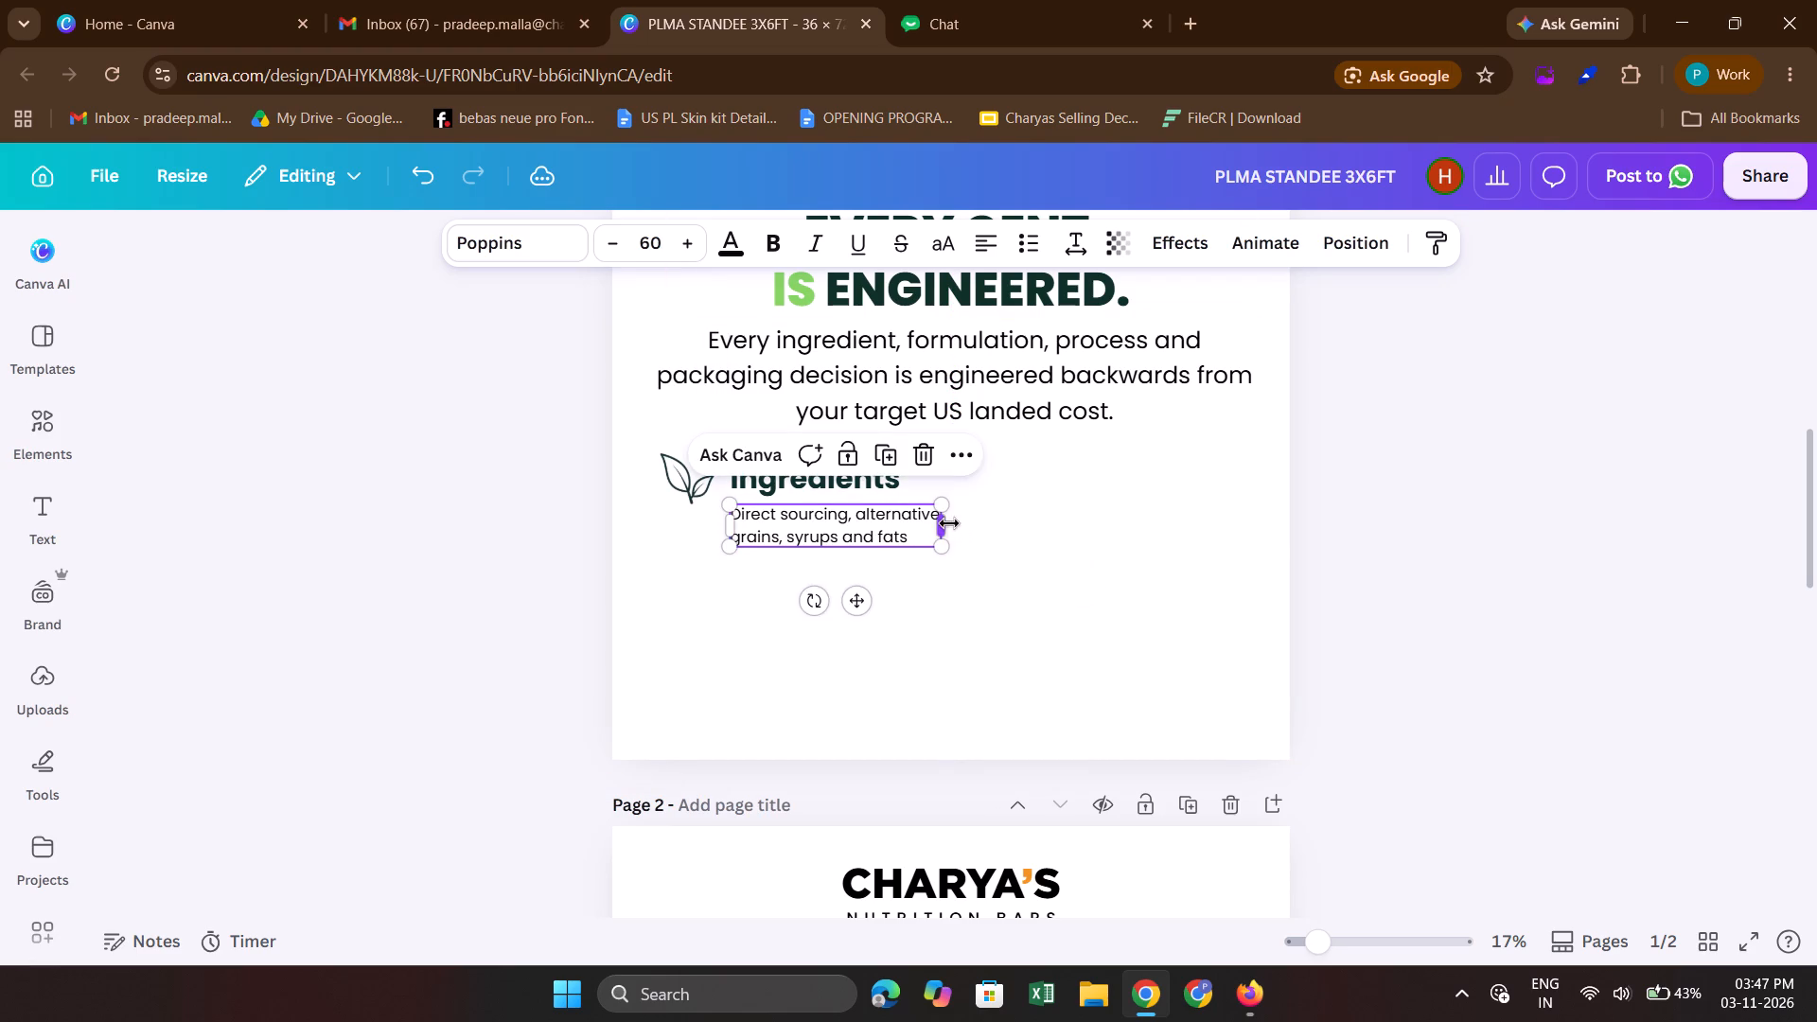
pyautogui.click(1065, 582)
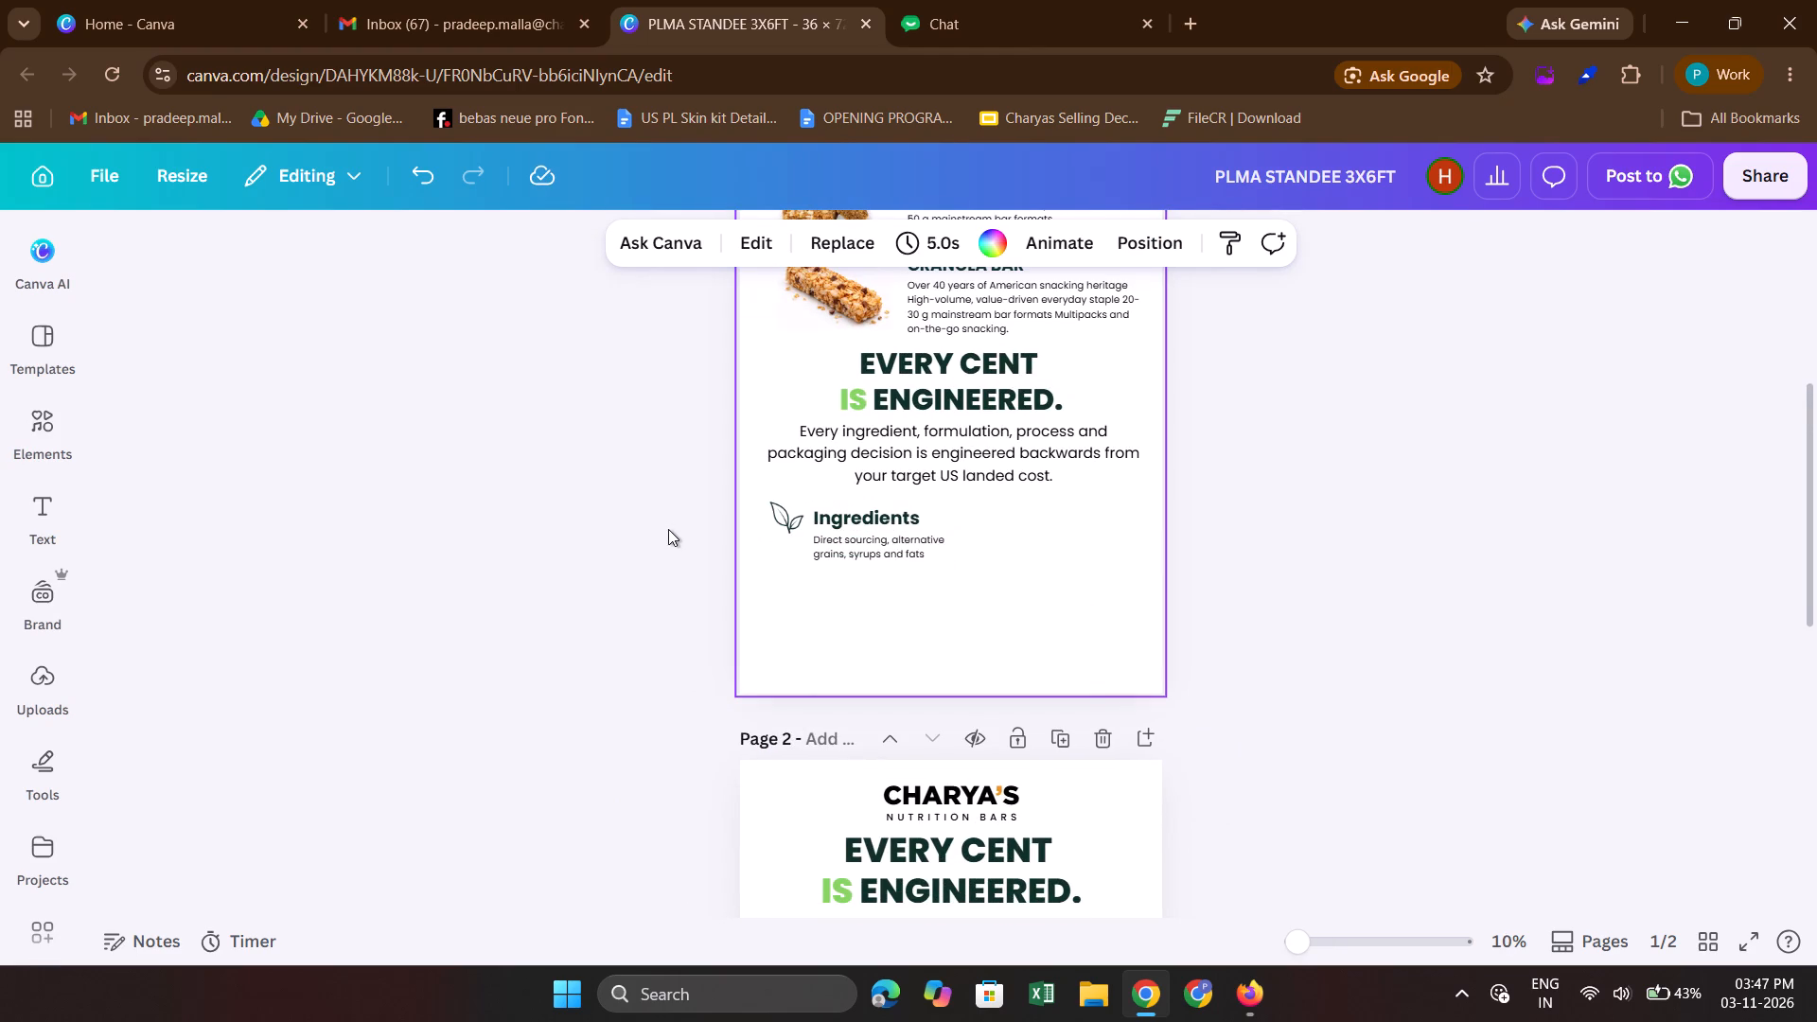
# Duplicate page 2's Formulation icon, heading and description, and move the copy to page 1 beside the Ingredients section.
pyautogui.scroll(-3, 698, 508)
pyautogui.scroll(1, 698, 508)
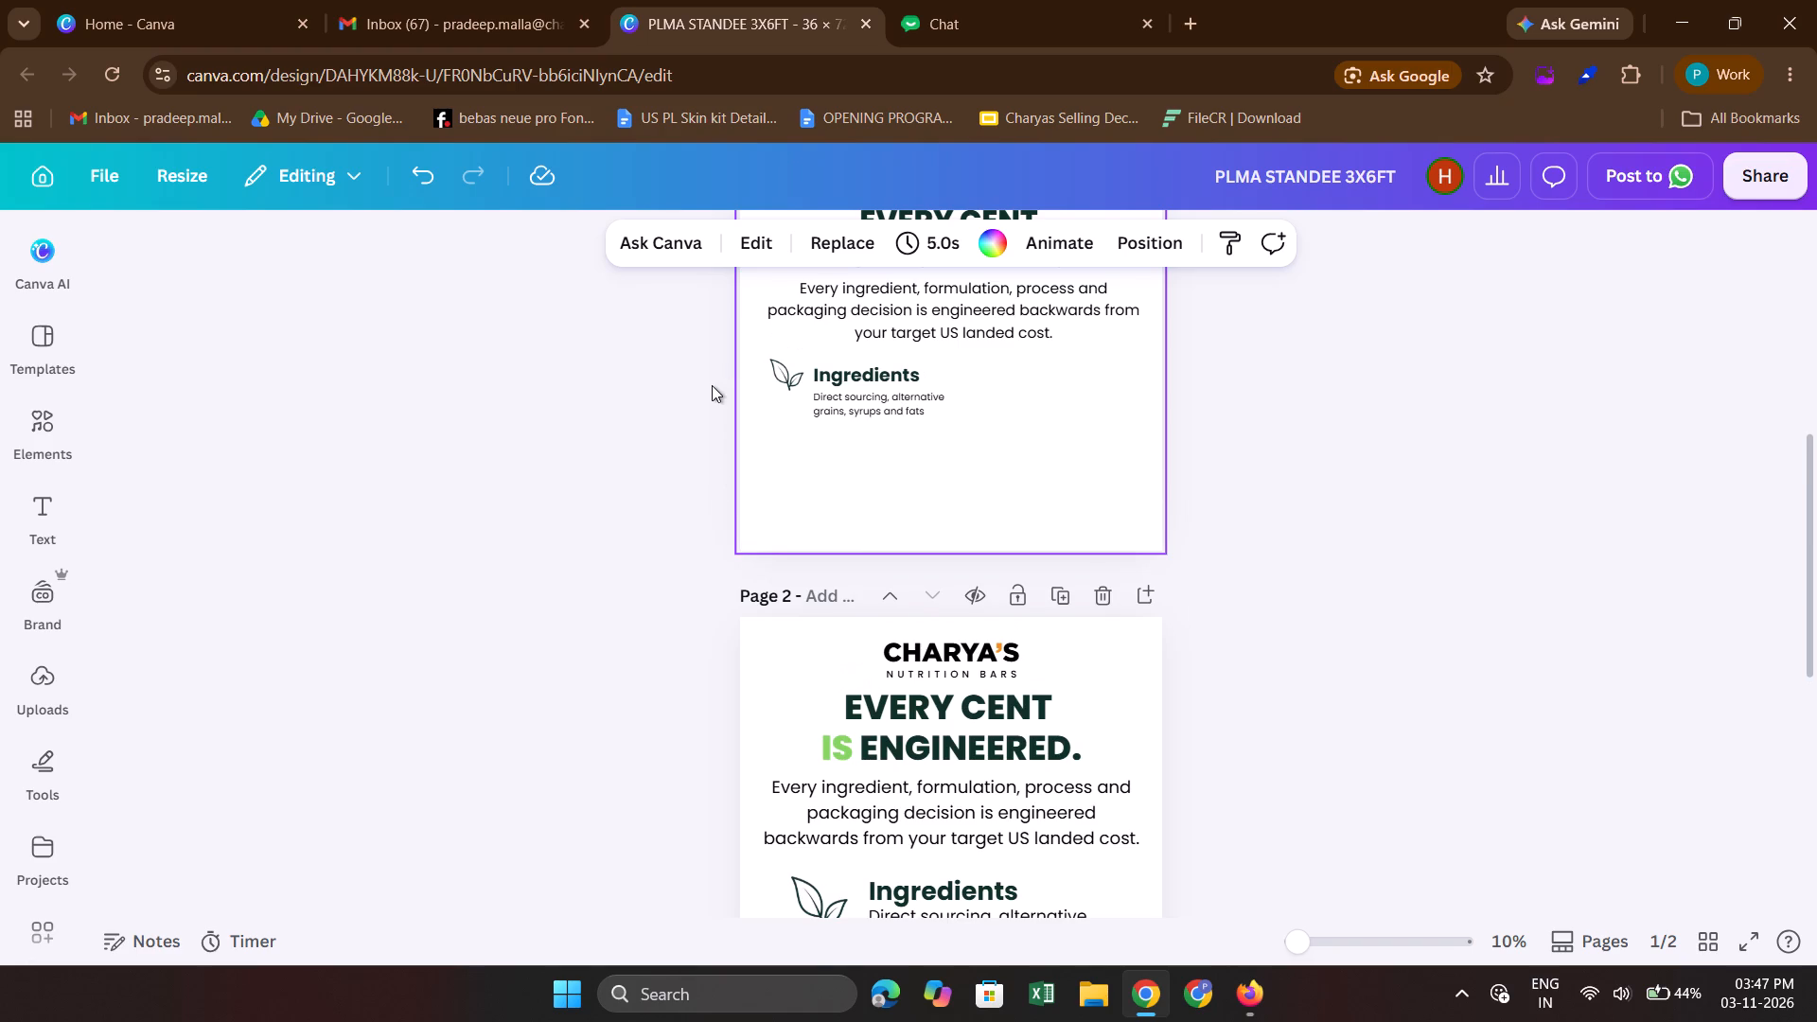
pyautogui.scroll(-3, 712, 385)
pyautogui.scroll(1, 712, 385)
pyautogui.moveTo(713, 680); pyautogui.dragTo(1052, 725)
pyautogui.hotkey('ctrl', 'd')
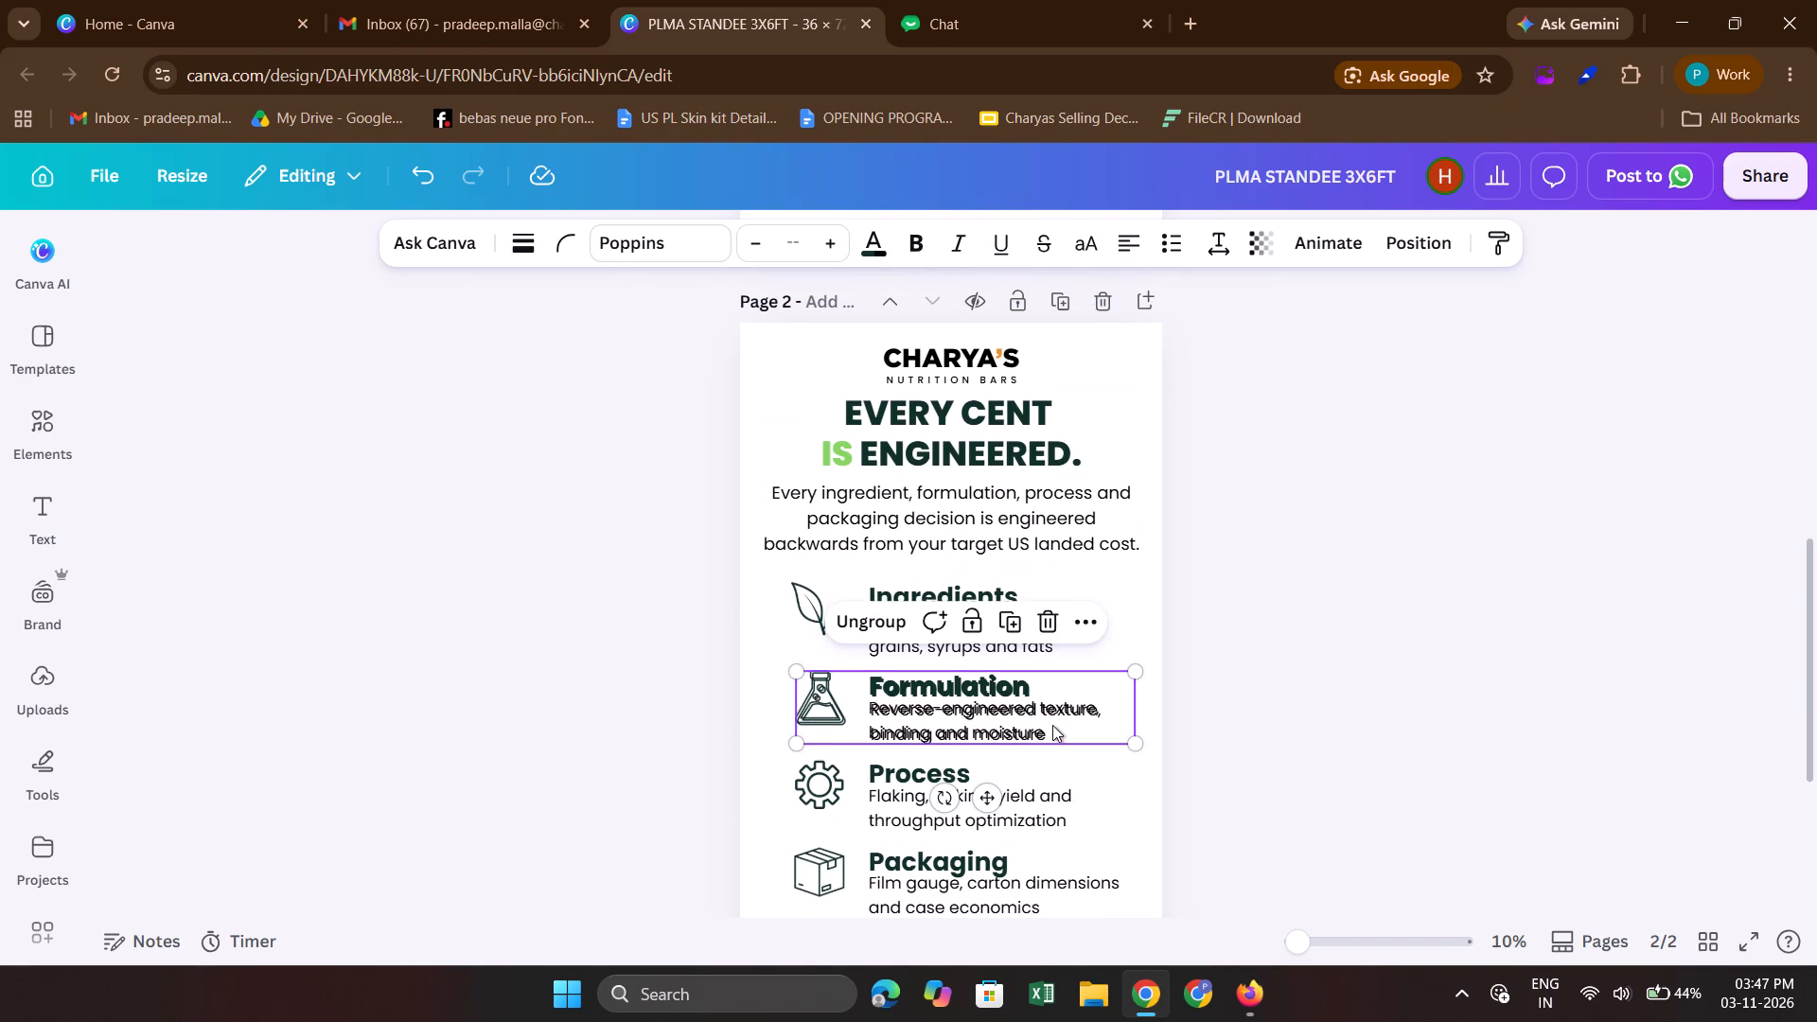
pyautogui.moveTo(997, 723); pyautogui.dragTo(997, 357)
pyautogui.scroll(2, 997, 357)
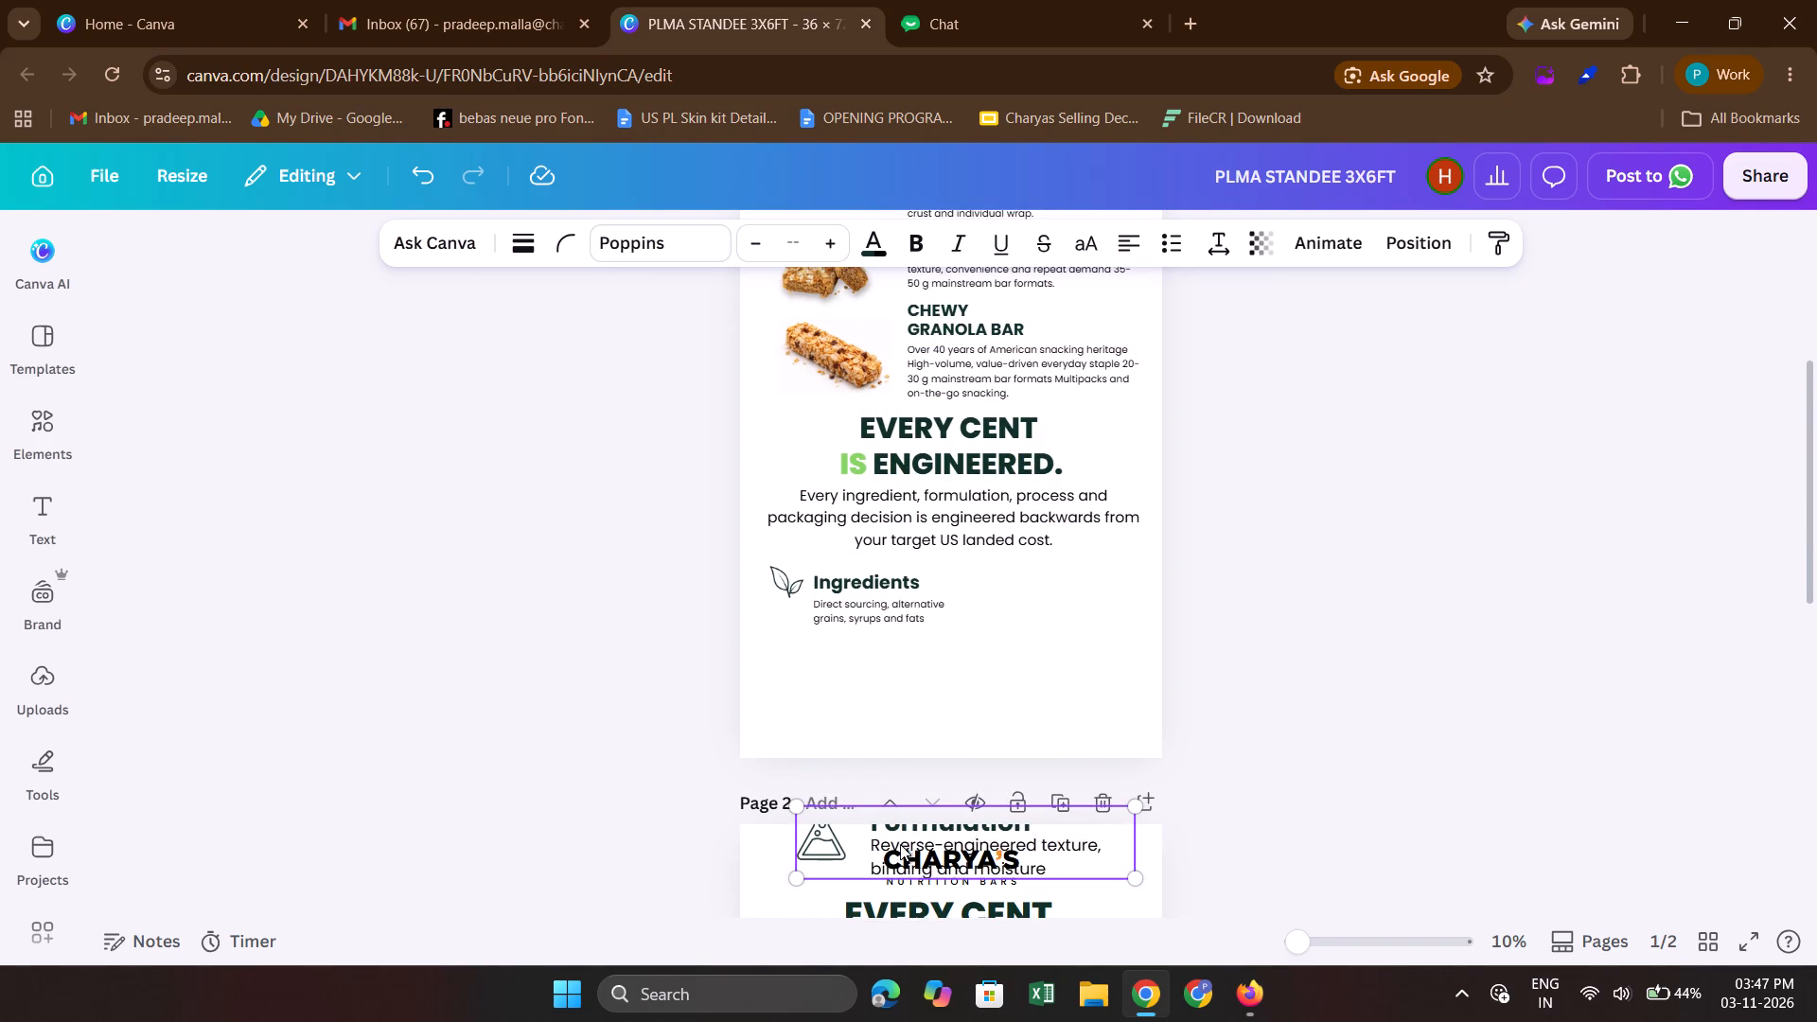
pyautogui.moveTo(900, 837); pyautogui.dragTo(1097, 601)
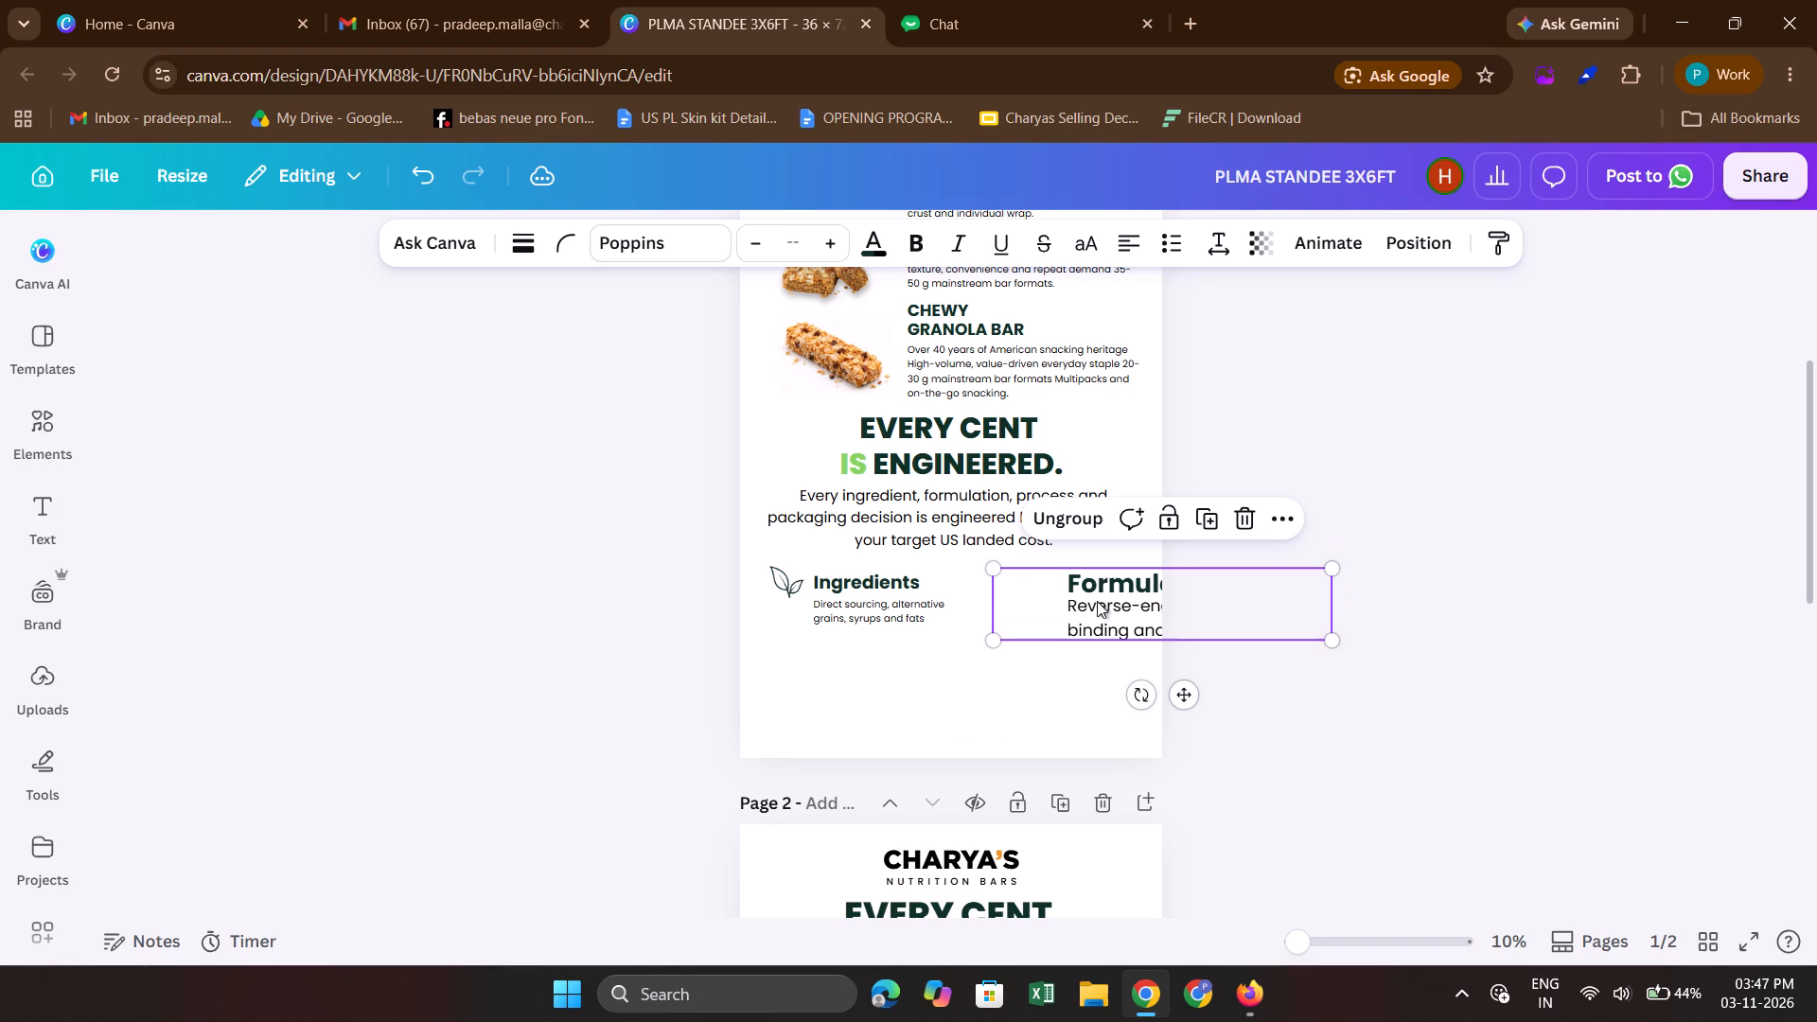
# Scale the copied Formulation group down to about half size and place it on page 1, lower than the Ingredients section.
pyautogui.moveTo(1331, 562); pyautogui.dragTo(1104, 591)
pyautogui.moveTo(1083, 626); pyautogui.dragTo(1032, 667)
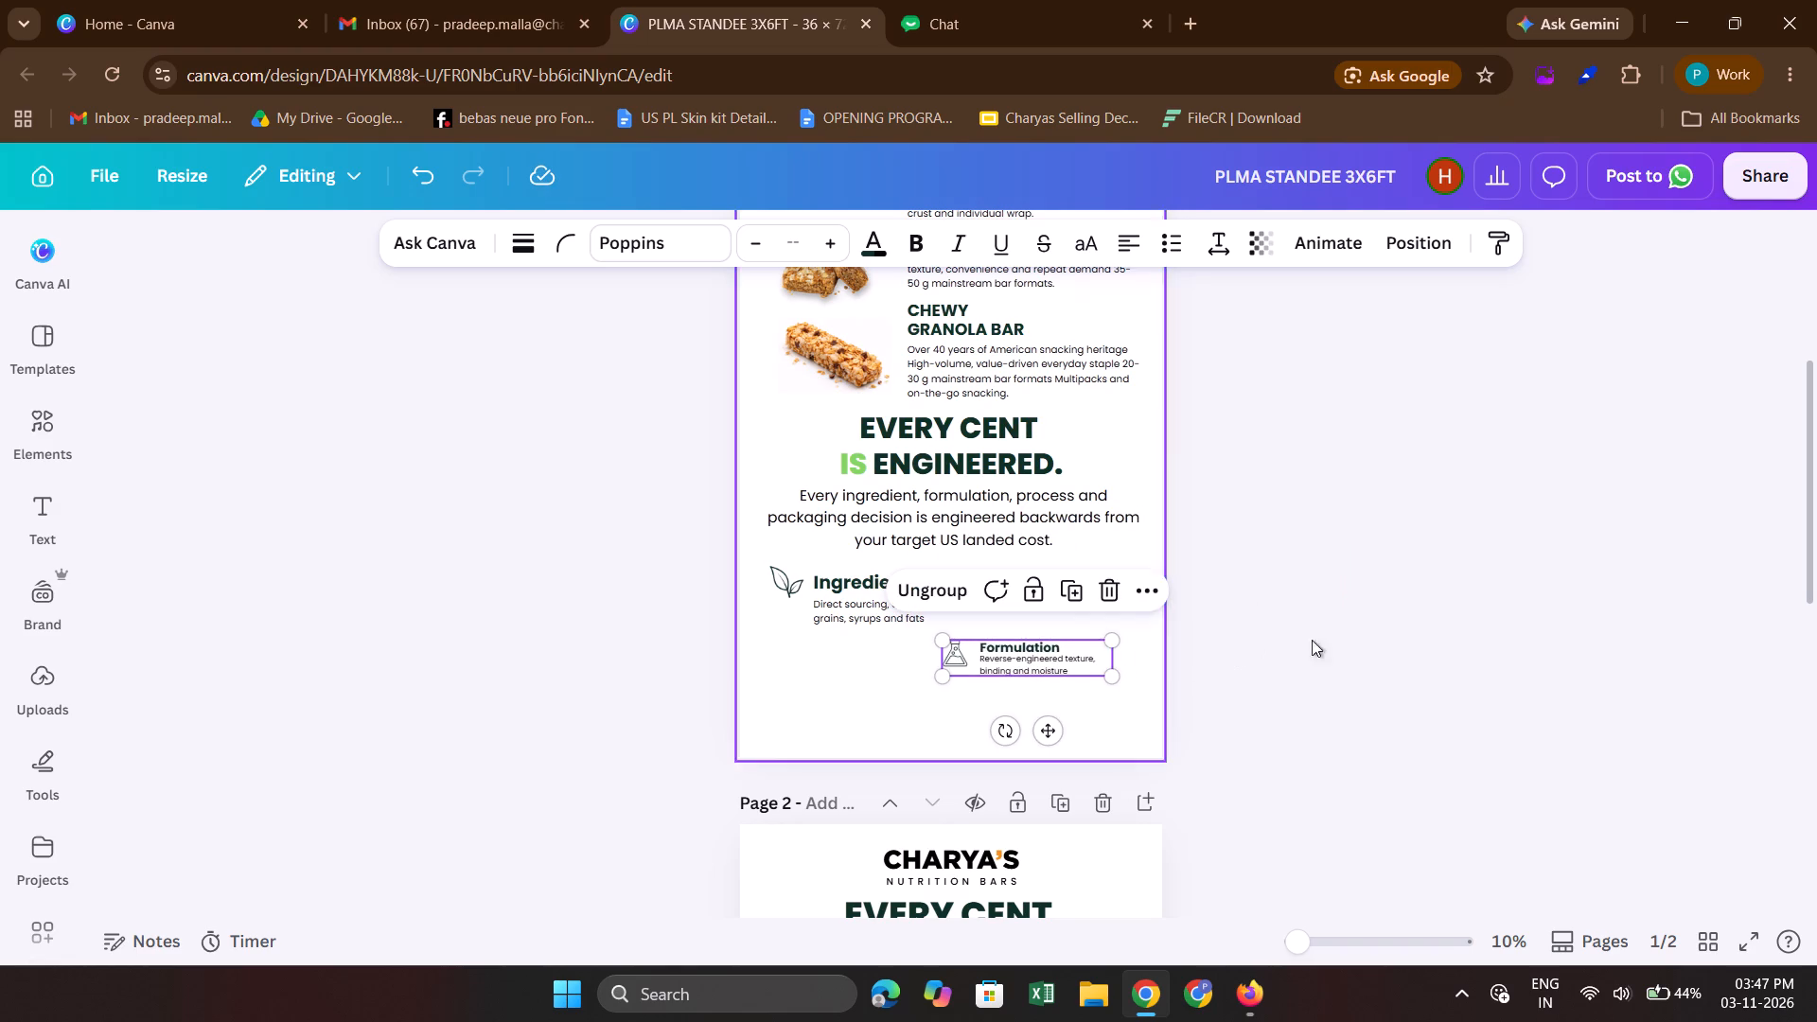
pyautogui.click(1347, 637)
# Ungroup the copied Formulation section on page 1.
pyautogui.click(1050, 651)
pyautogui.click(924, 571)
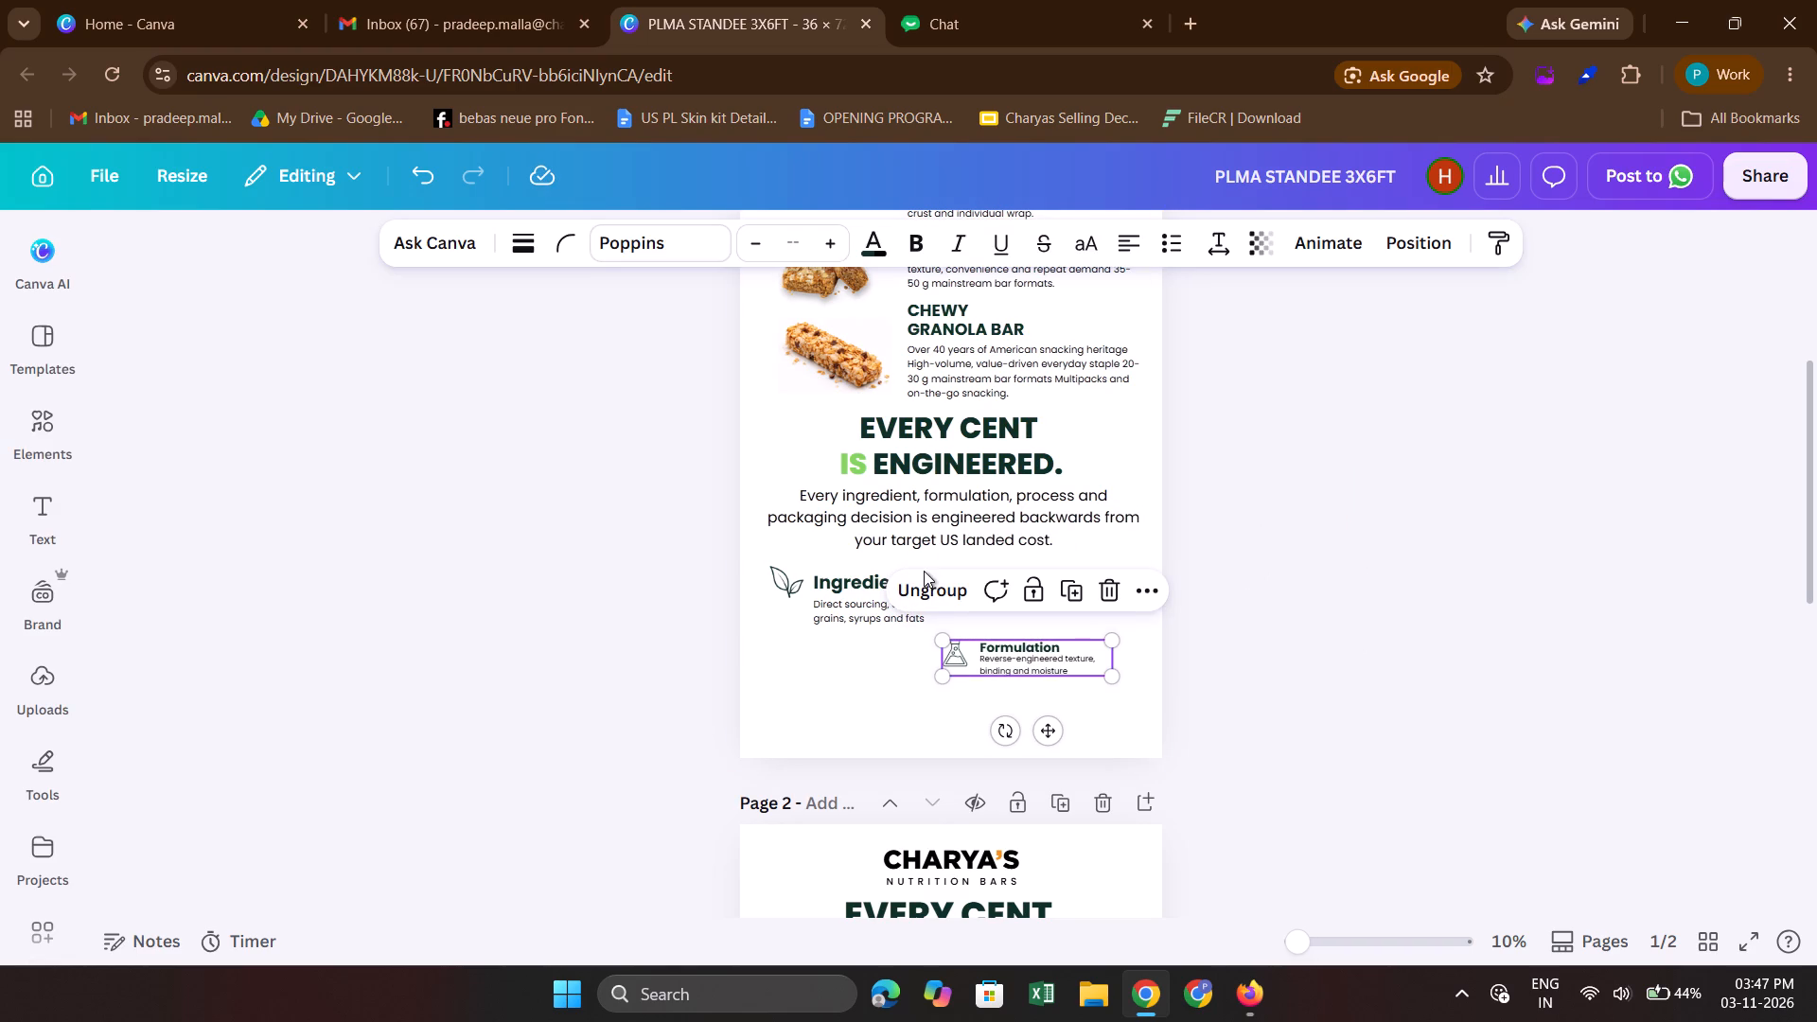
pyautogui.click(924, 603)
pyautogui.click(1239, 614)
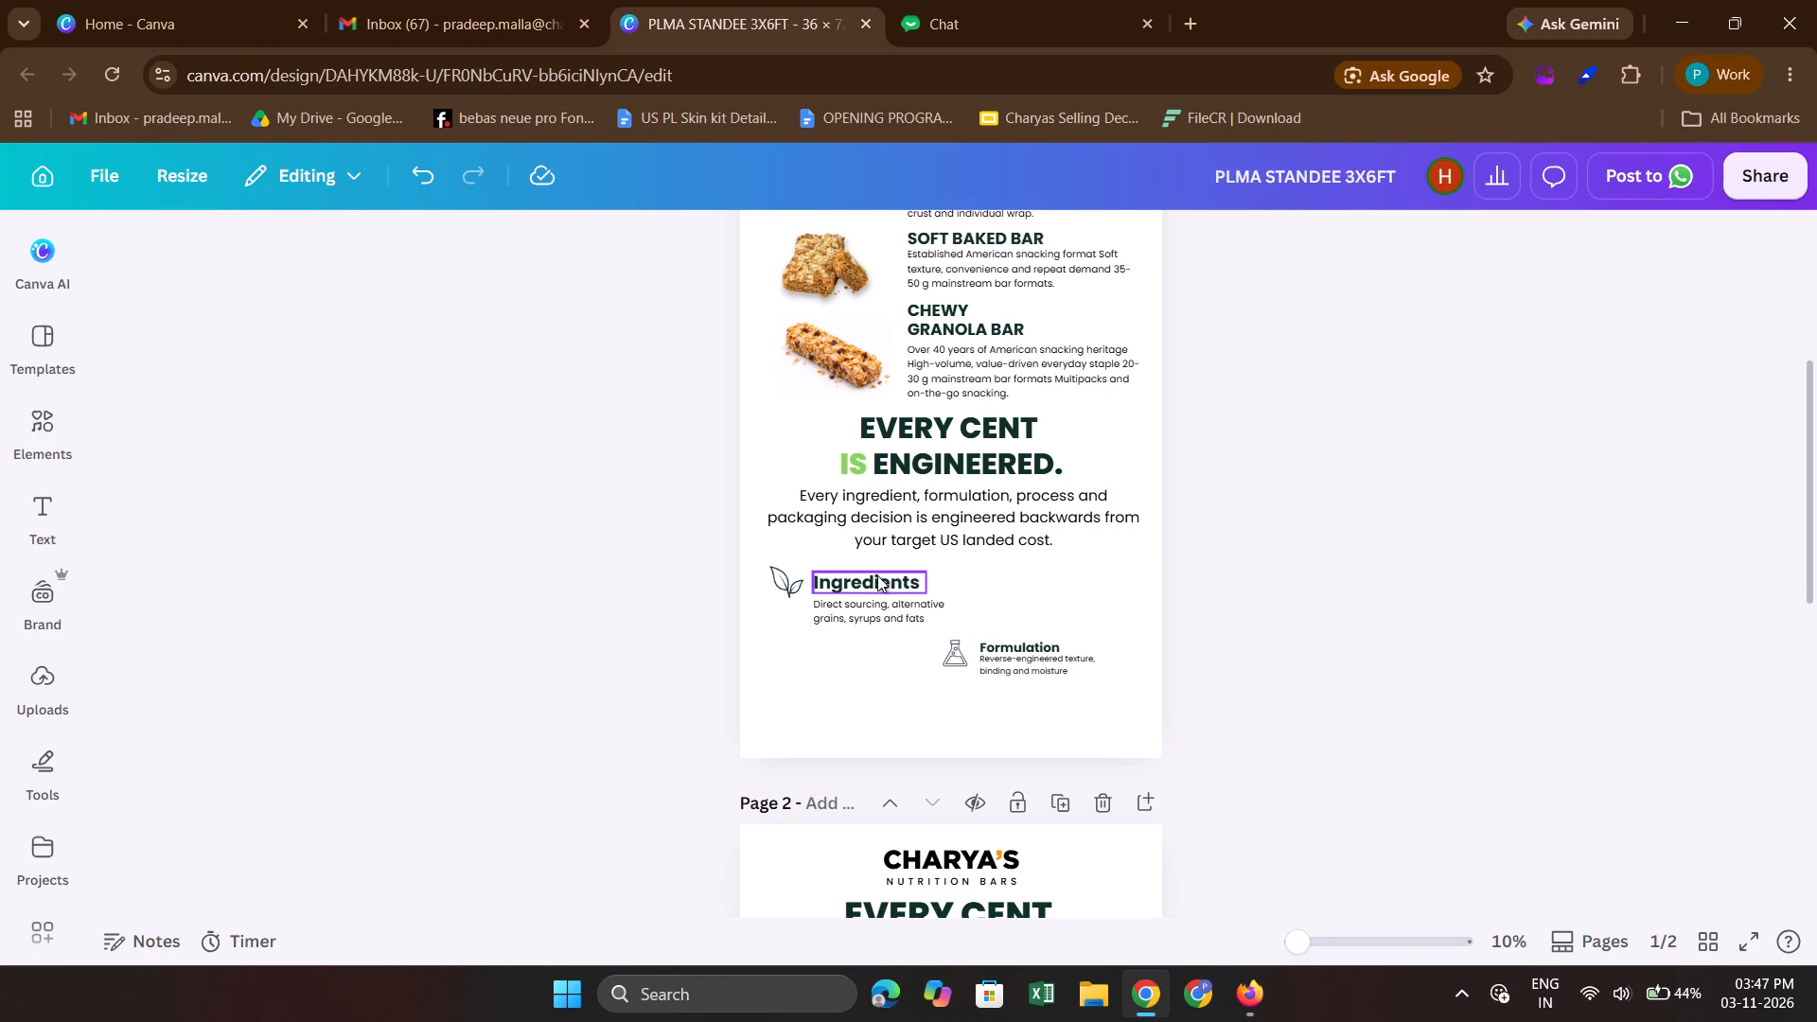
# Set the Formulation heading on page 1 to font size 110 and widen its text box to fit one line.
pyautogui.click(874, 582)
pyautogui.click(1263, 582)
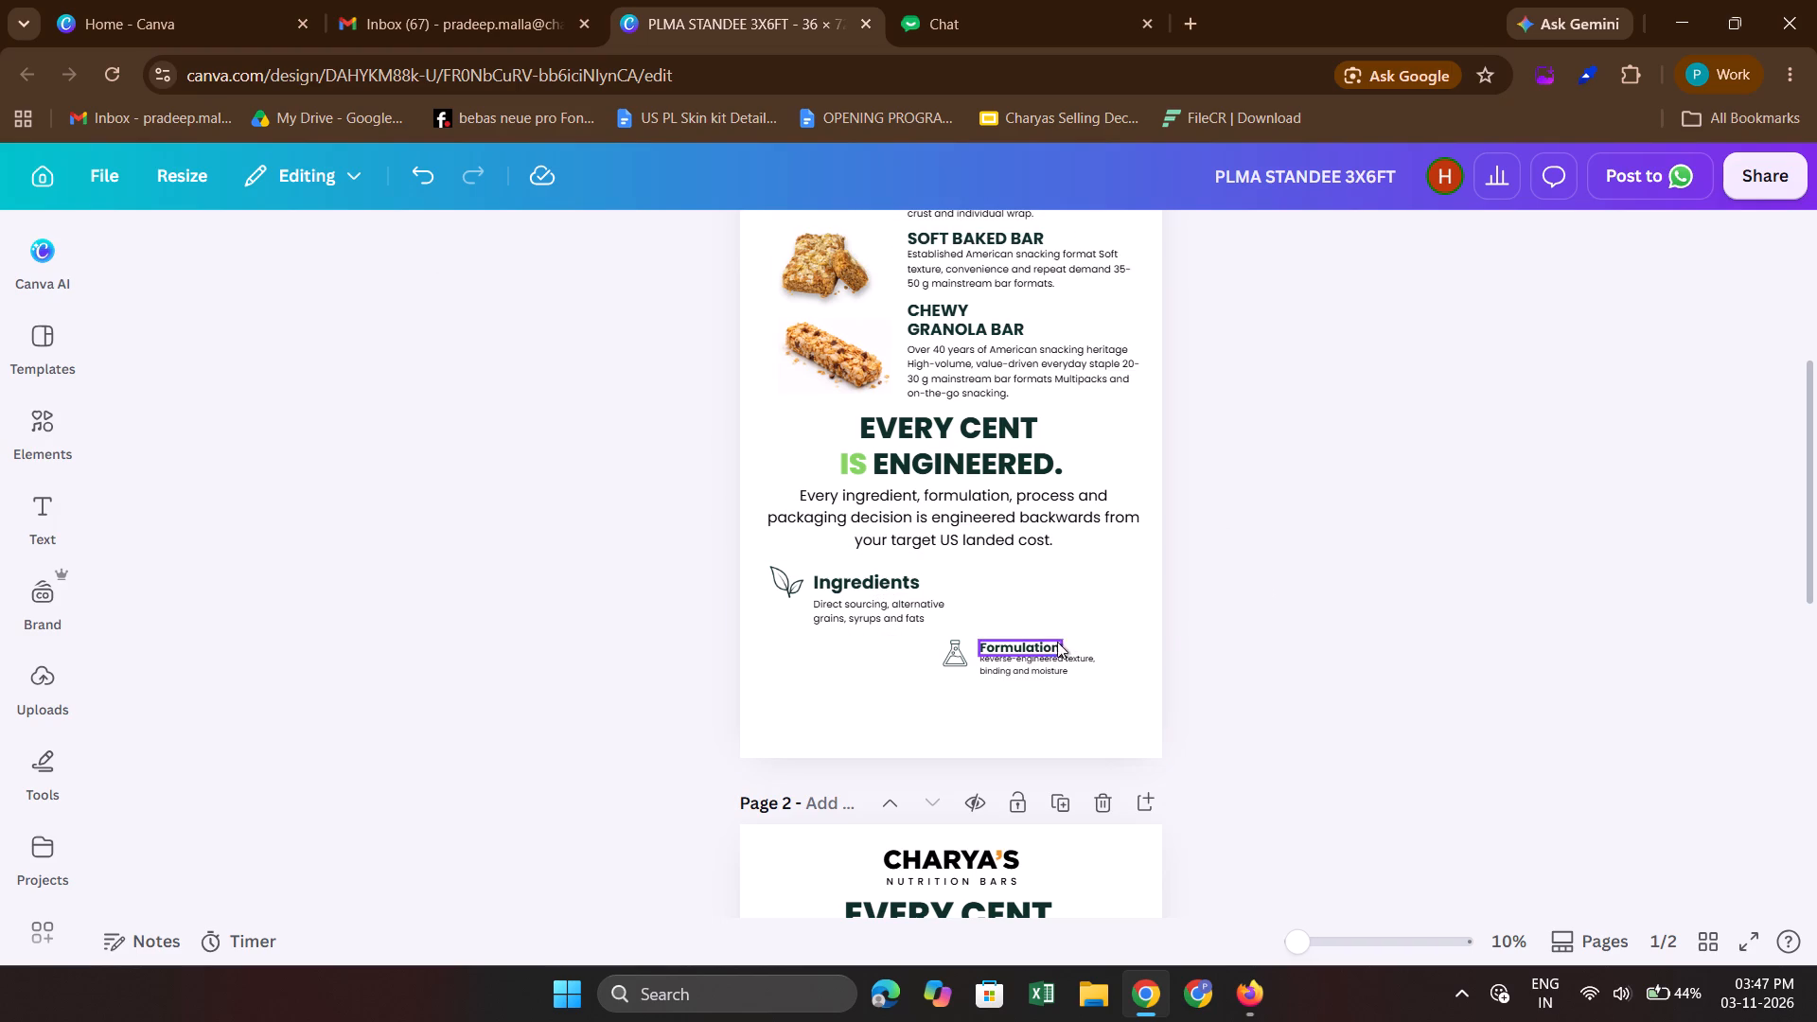
pyautogui.click(1050, 650)
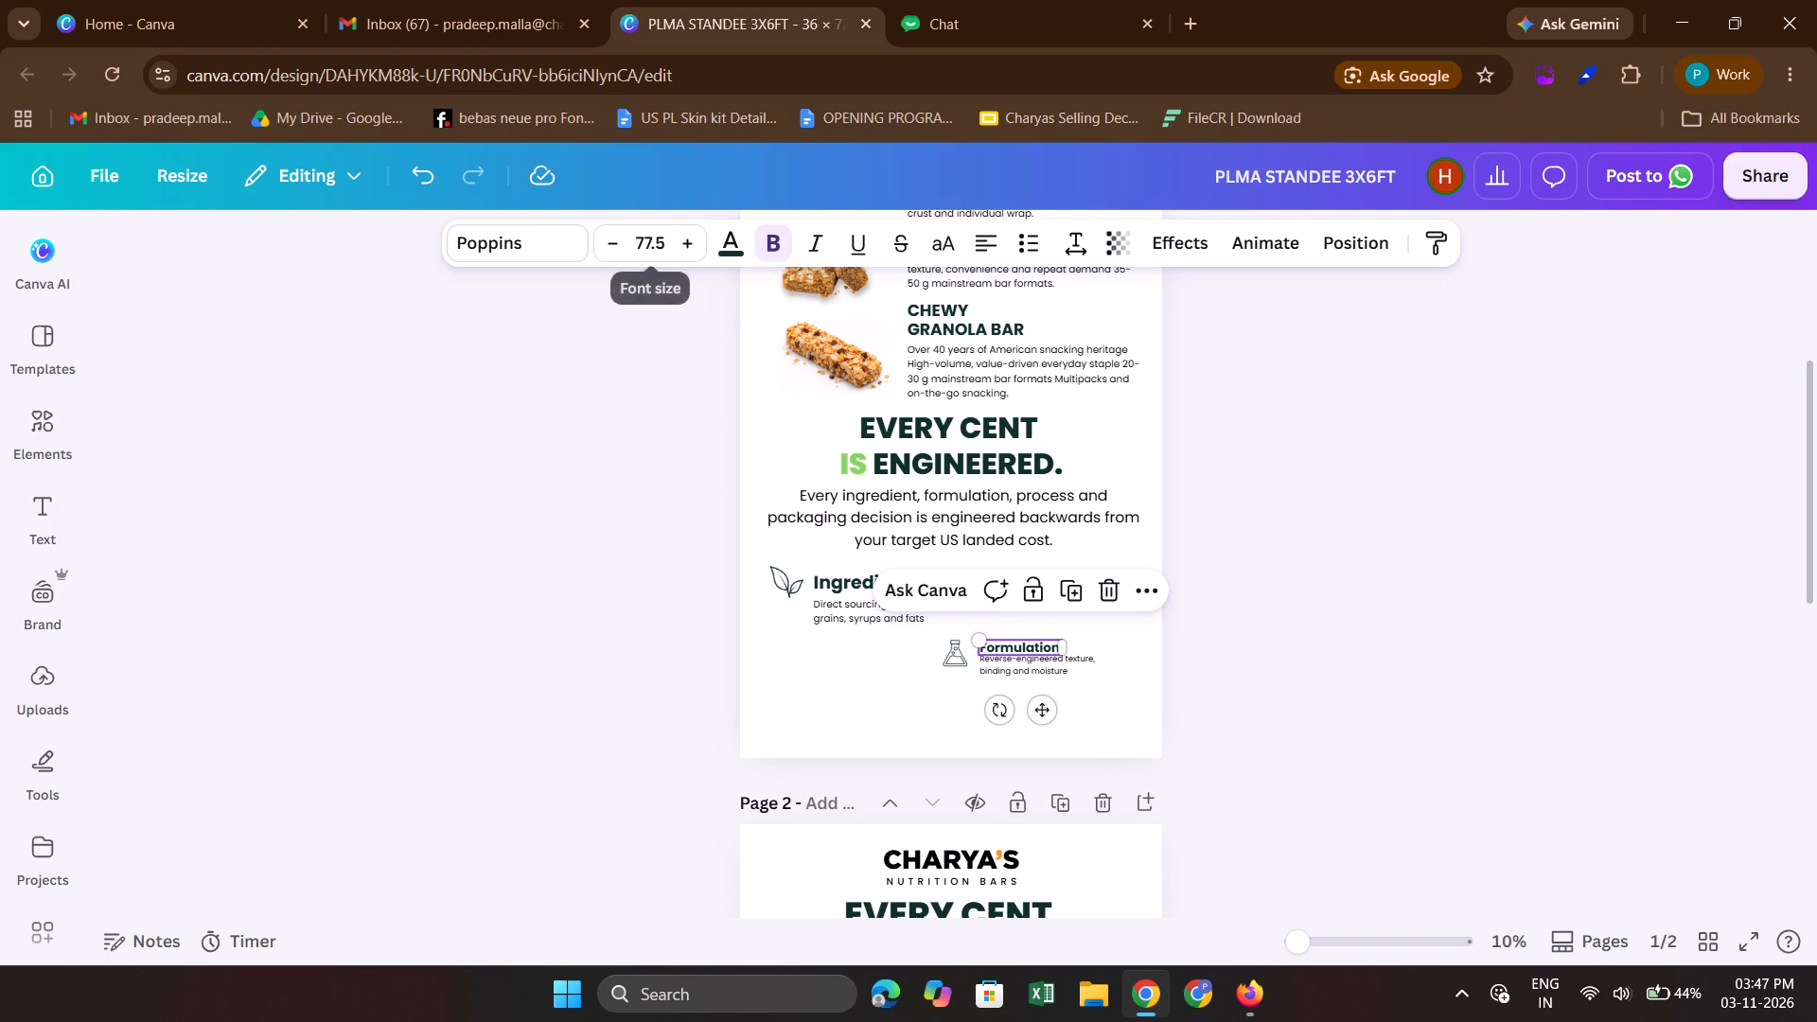
pyautogui.click(663, 241)
pyautogui.write('110')
pyautogui.press('Return')
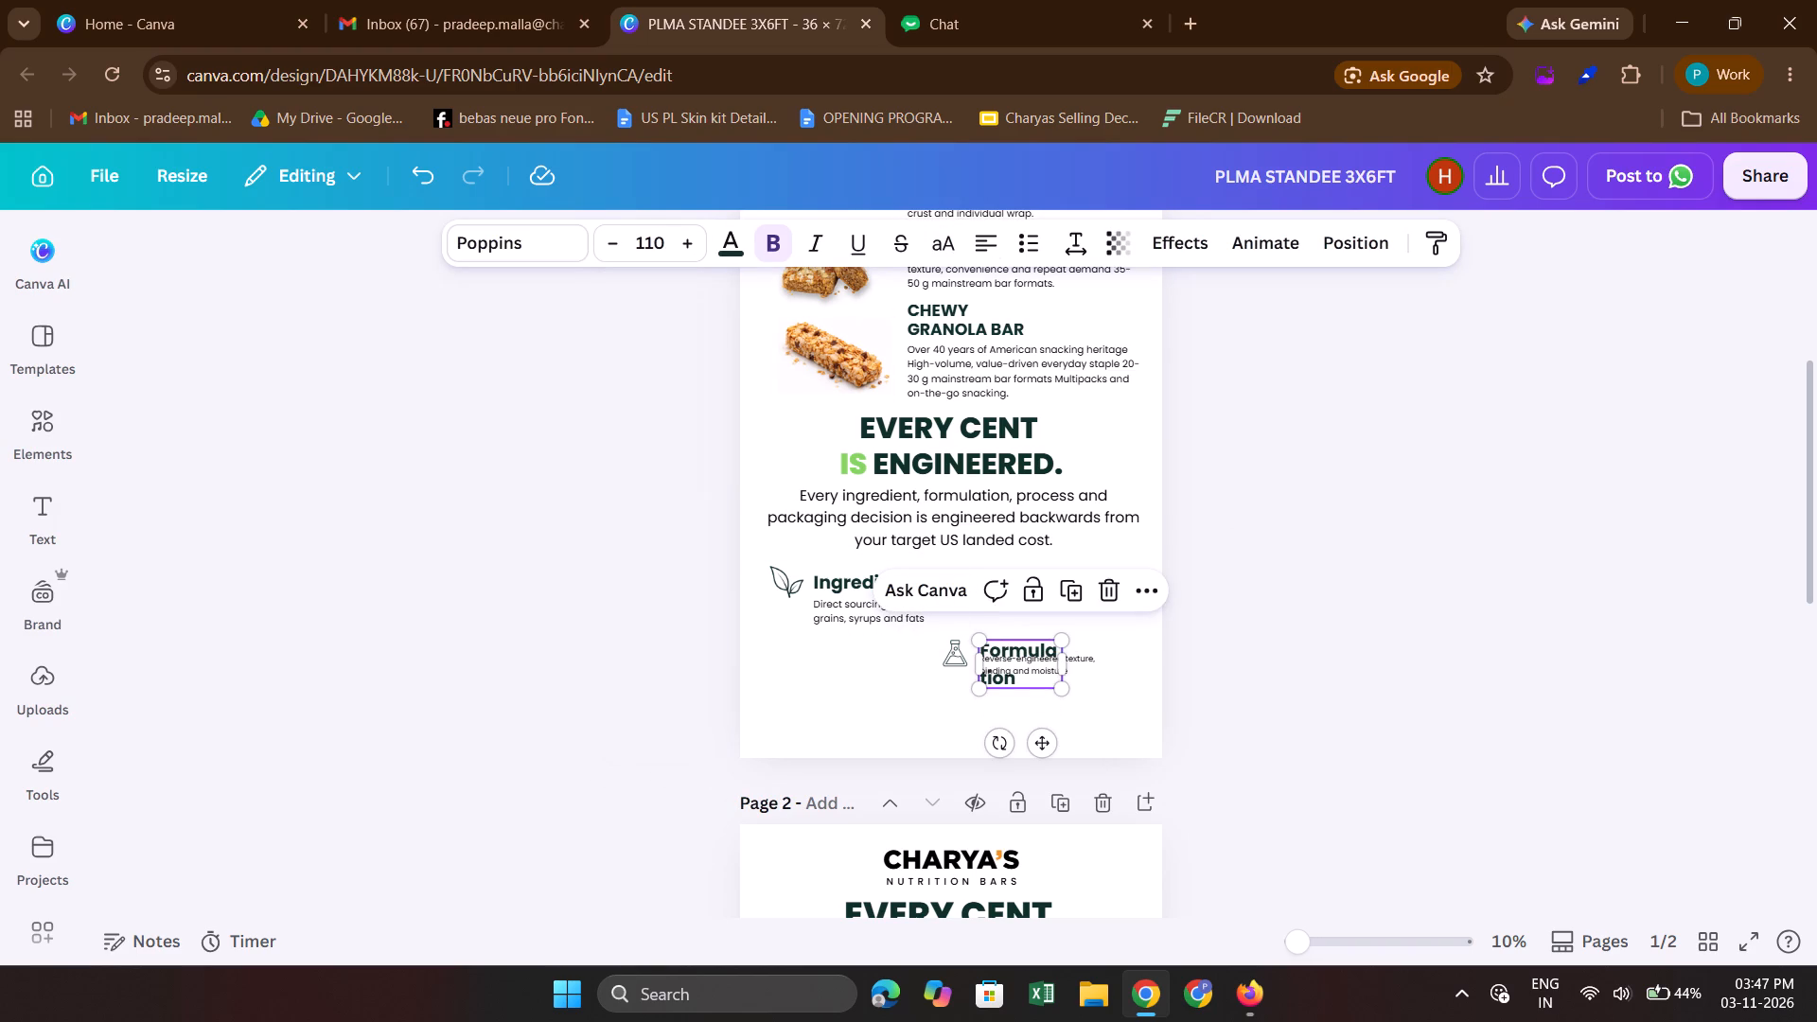
pyautogui.doubleClick(1066, 664)
pyautogui.click(1269, 679)
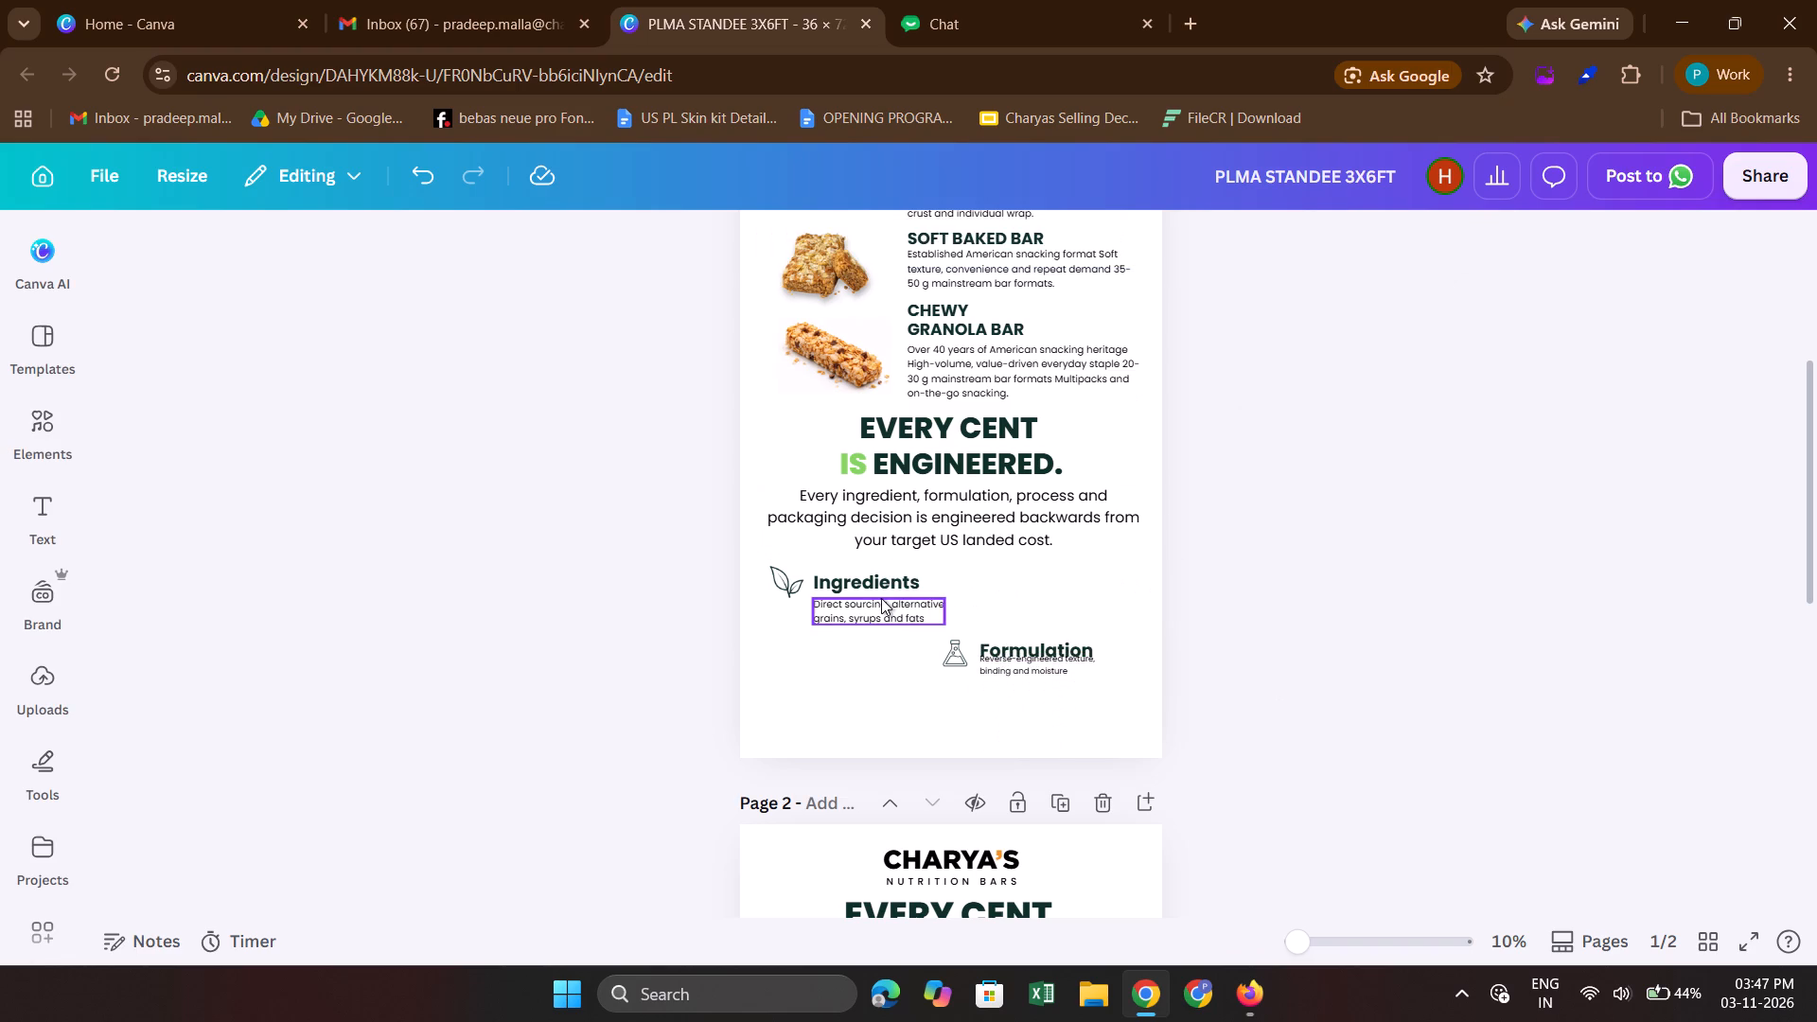
# Set the "Reverse-engineered texture, binding and moisture" description on page 1 to font size 60.
pyautogui.click(881, 598)
pyautogui.click(1043, 666)
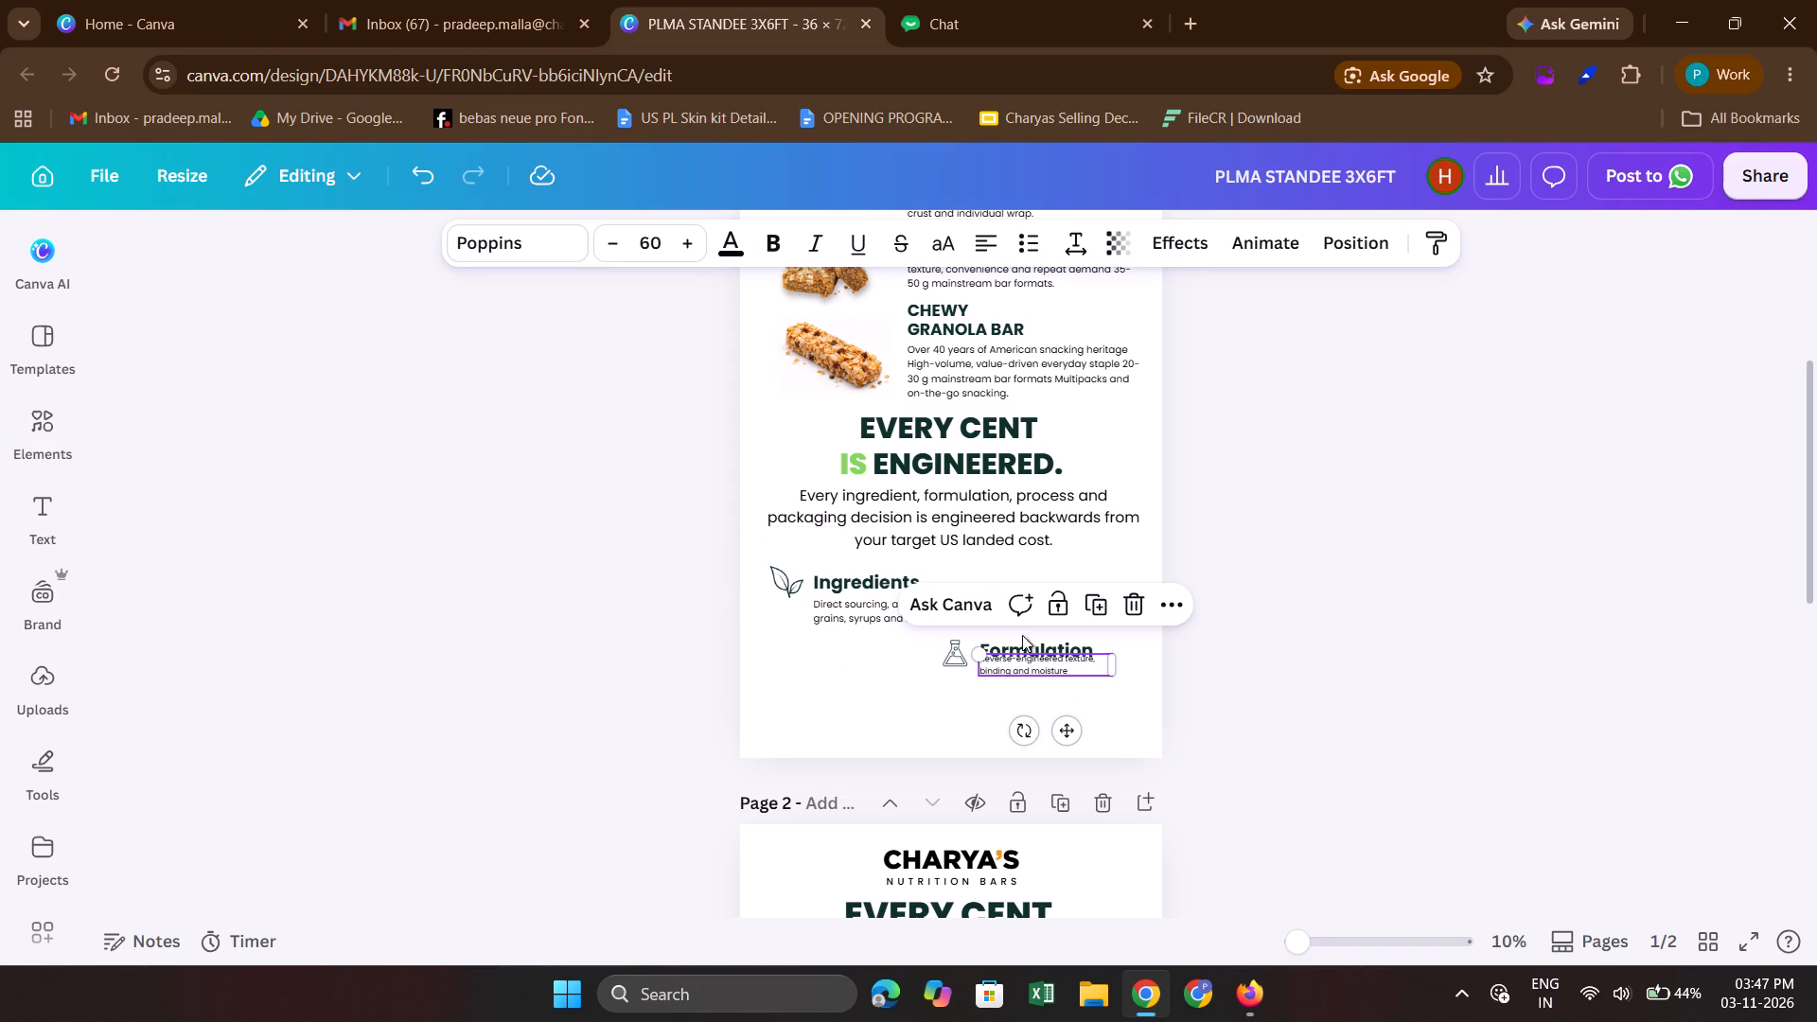
pyautogui.click(658, 240)
pyautogui.write('60')
pyautogui.press('Return')
pyautogui.click(1282, 656)
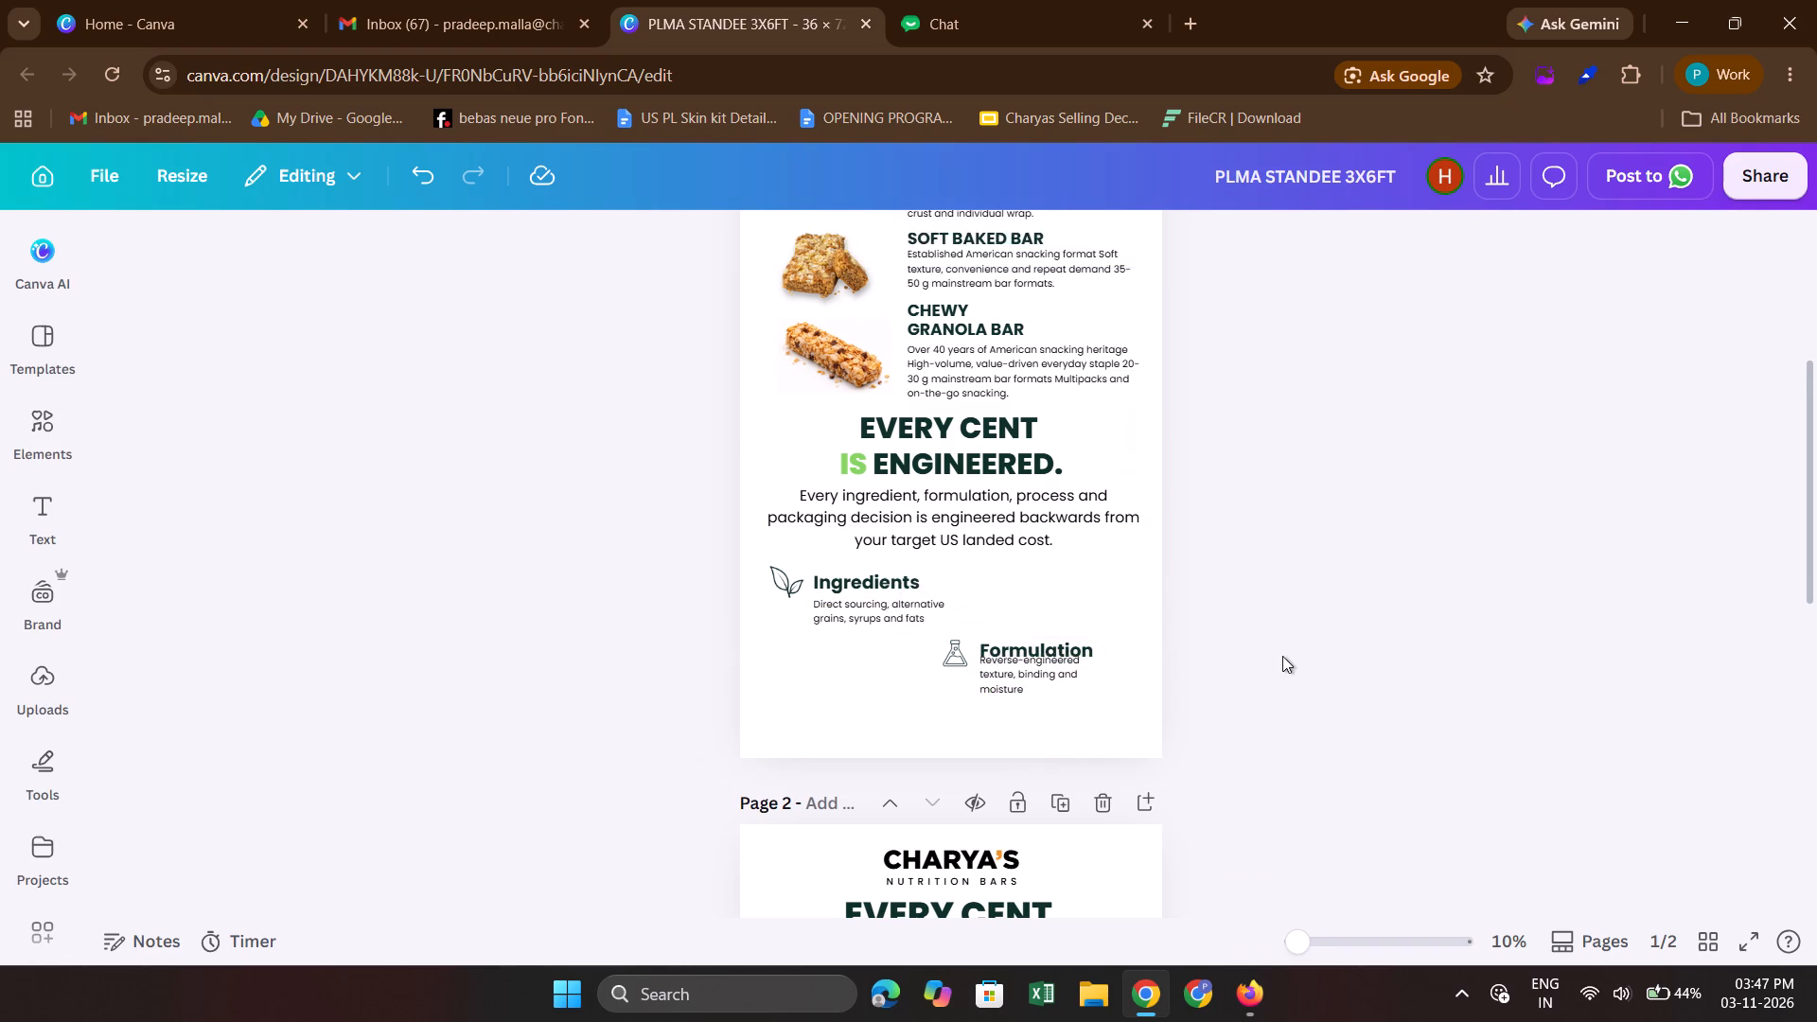
# Move the Formulation heading on page 1 up and to the right, level with the Ingredients heading.
pyautogui.click(1085, 640)
pyautogui.moveTo(1078, 642); pyautogui.dragTo(1138, 557)
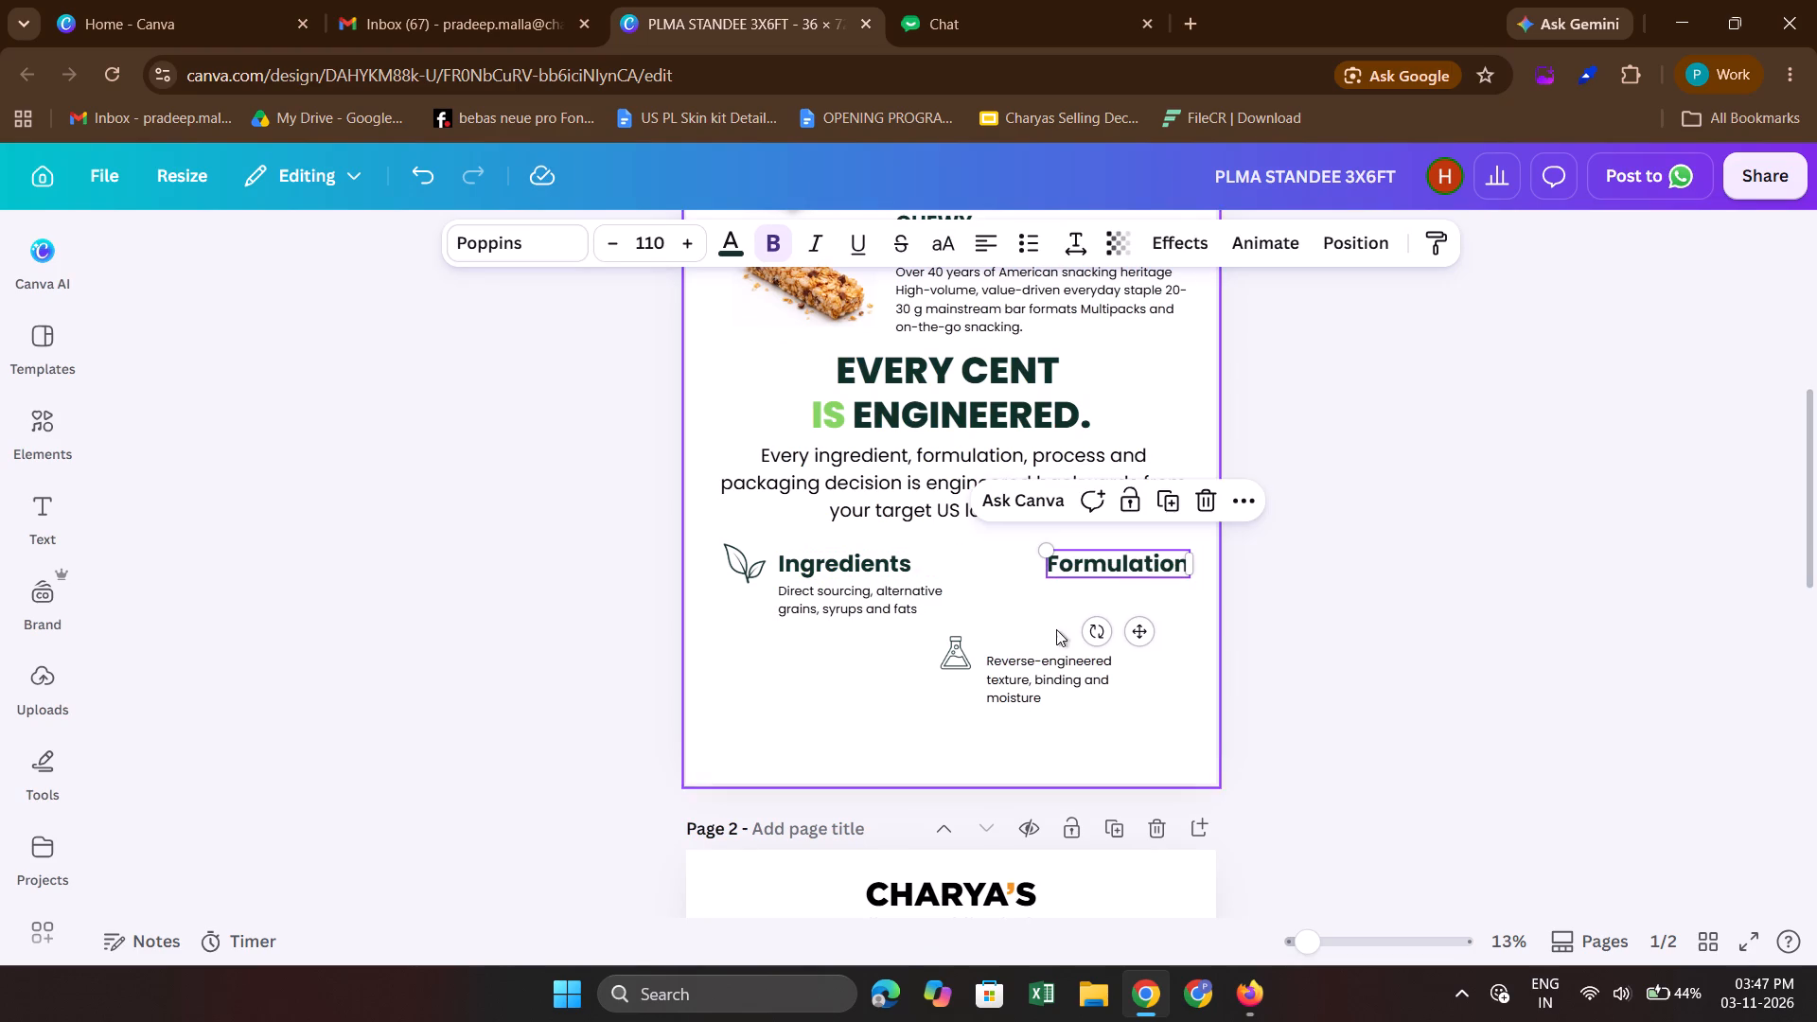
# Move the flask icon on page 1 to just before the Formulation heading, roughly level with the heading.
pyautogui.click(957, 659)
pyautogui.moveTo(957, 659); pyautogui.dragTo(1015, 568)
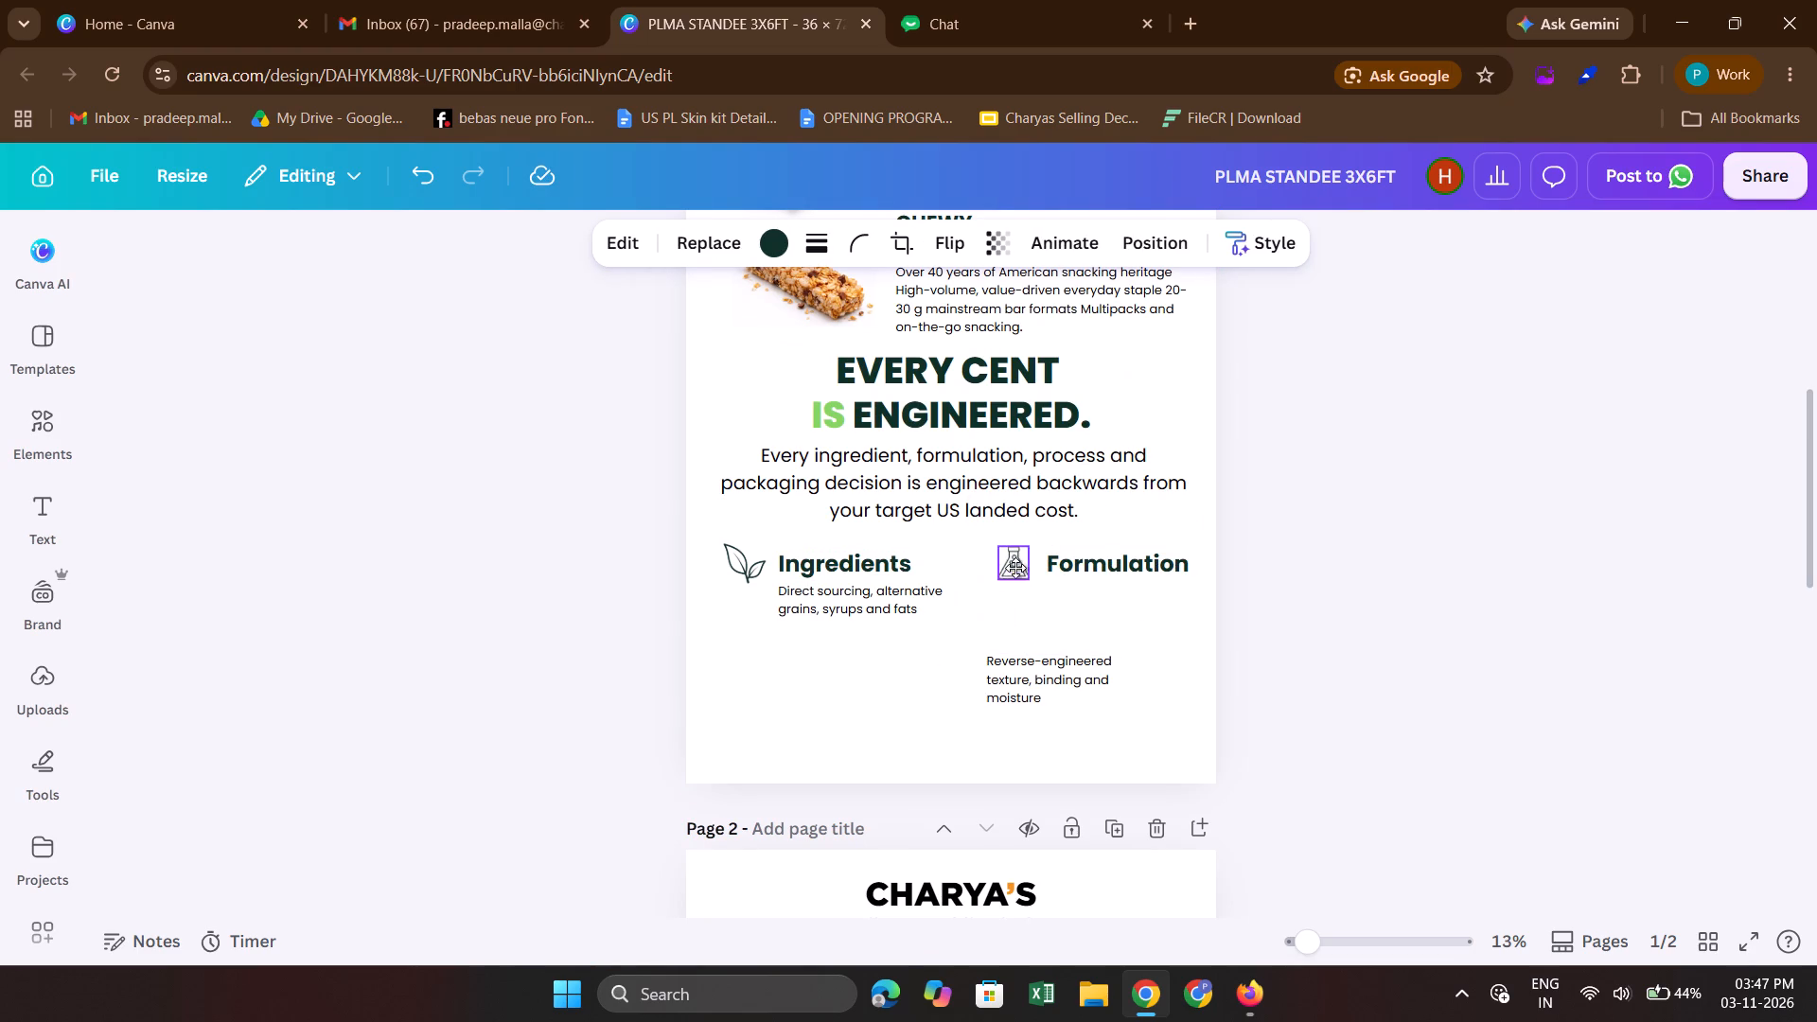
pyautogui.moveTo(1015, 568); pyautogui.dragTo(1021, 572)
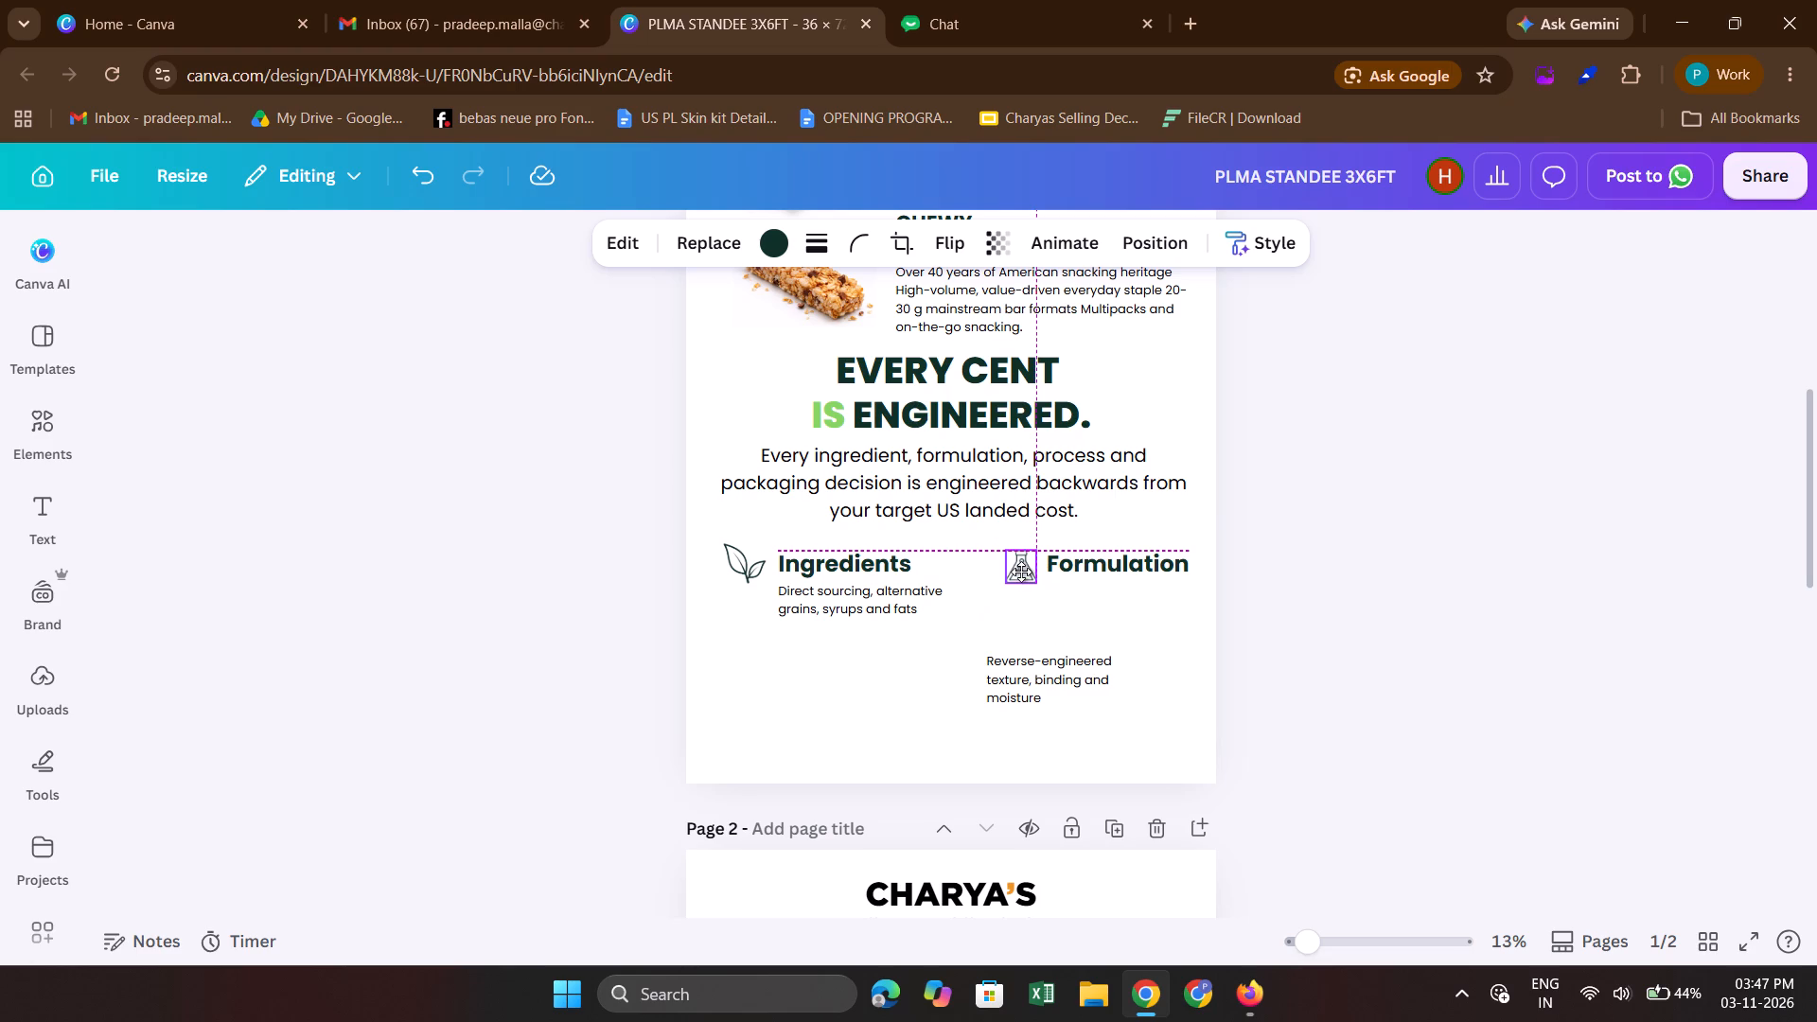
pyautogui.moveTo(1021, 572); pyautogui.dragTo(1021, 569)
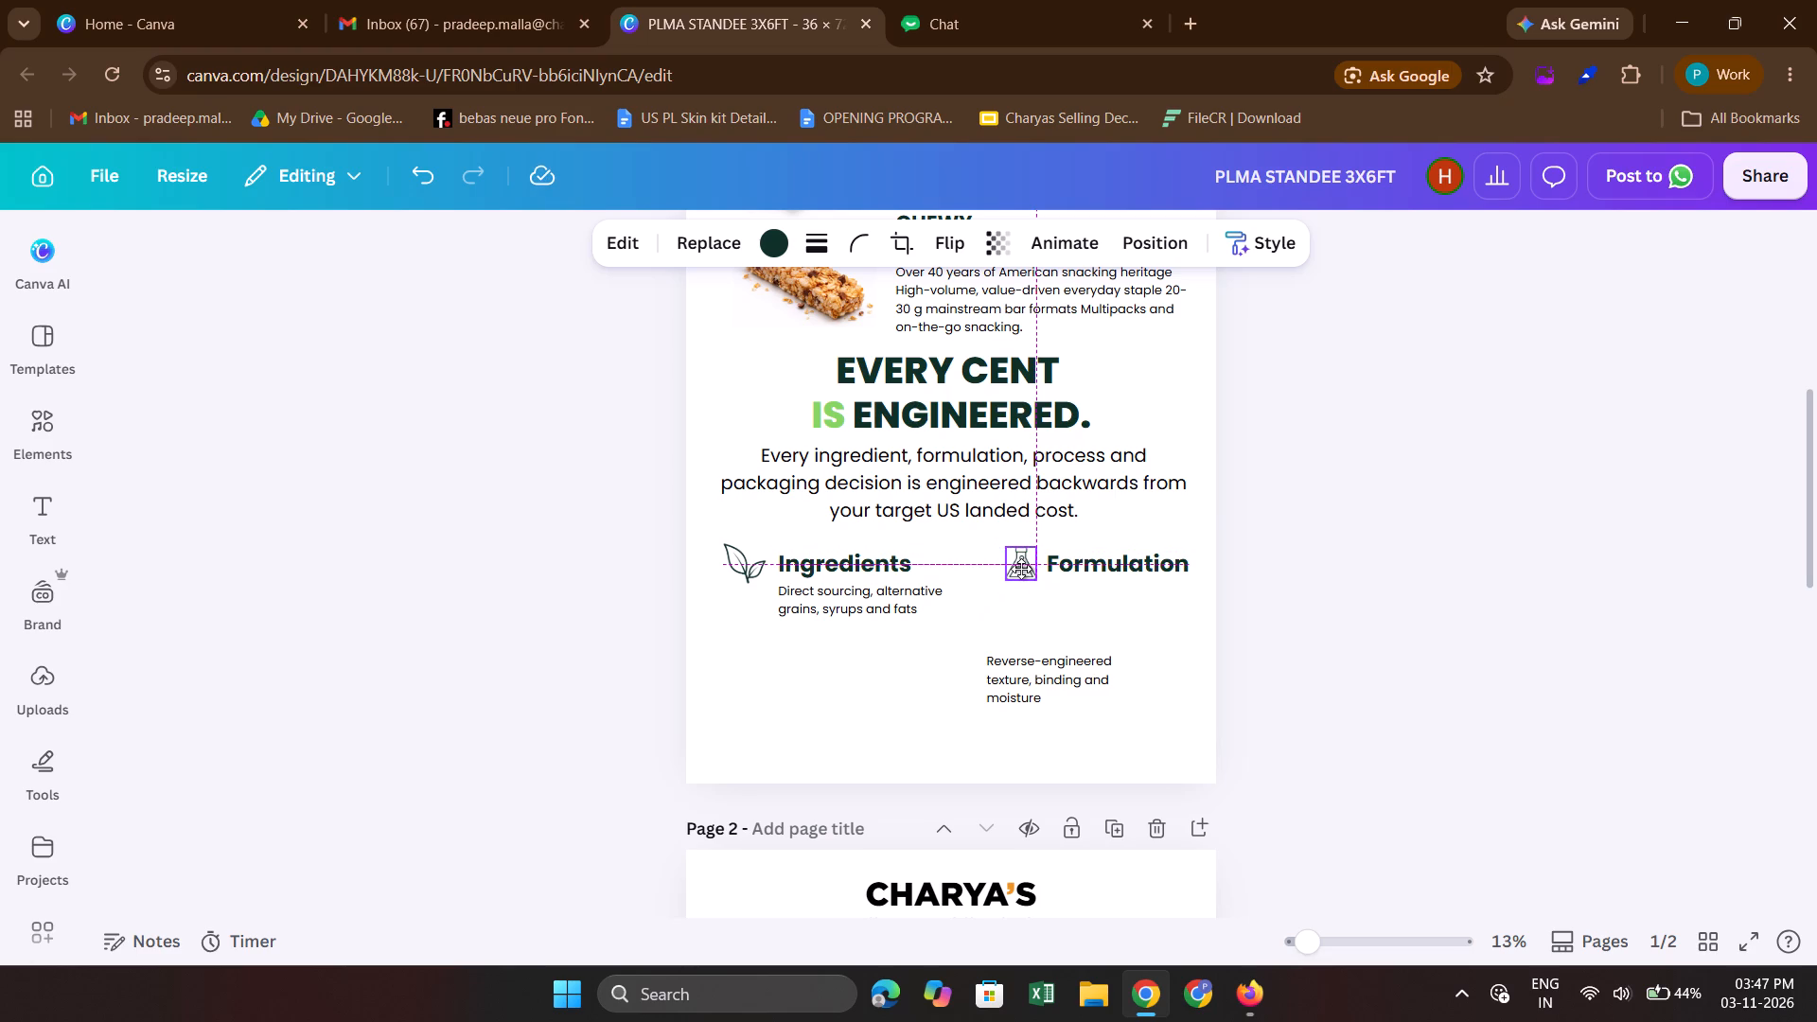
pyautogui.moveTo(1021, 569); pyautogui.dragTo(1020, 569)
pyautogui.click(1020, 569)
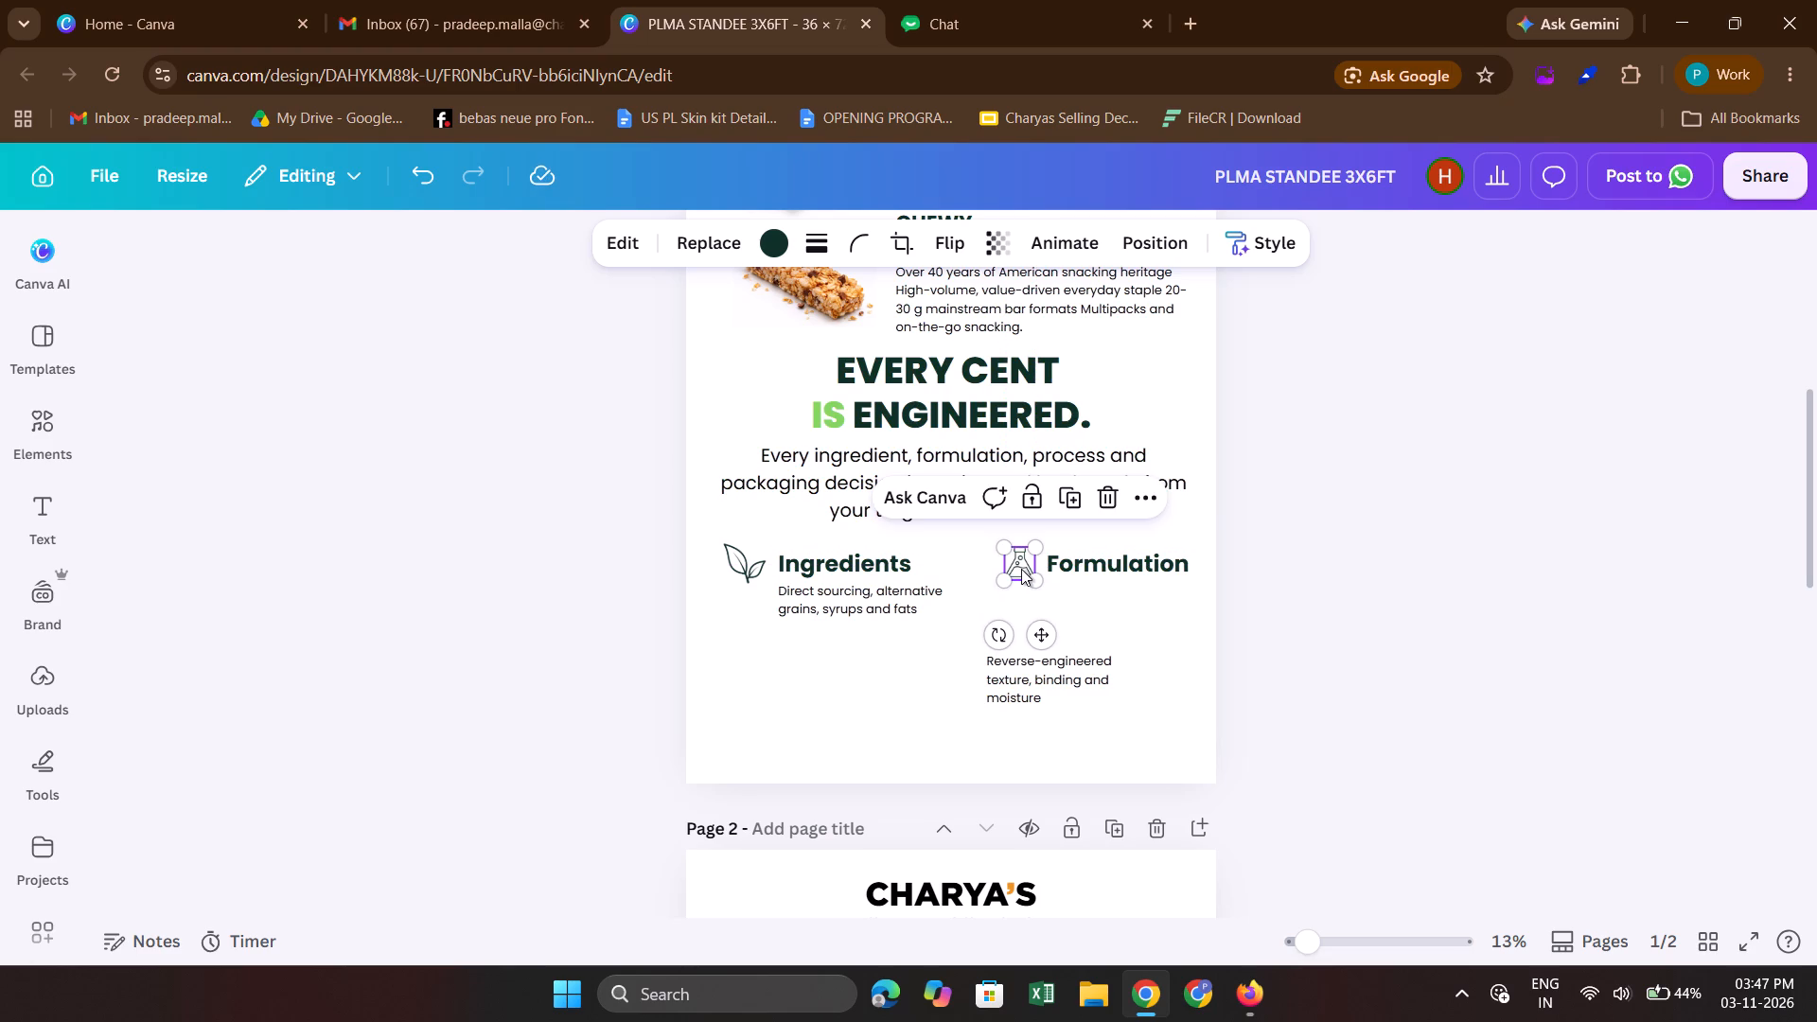
pyautogui.click(1025, 568)
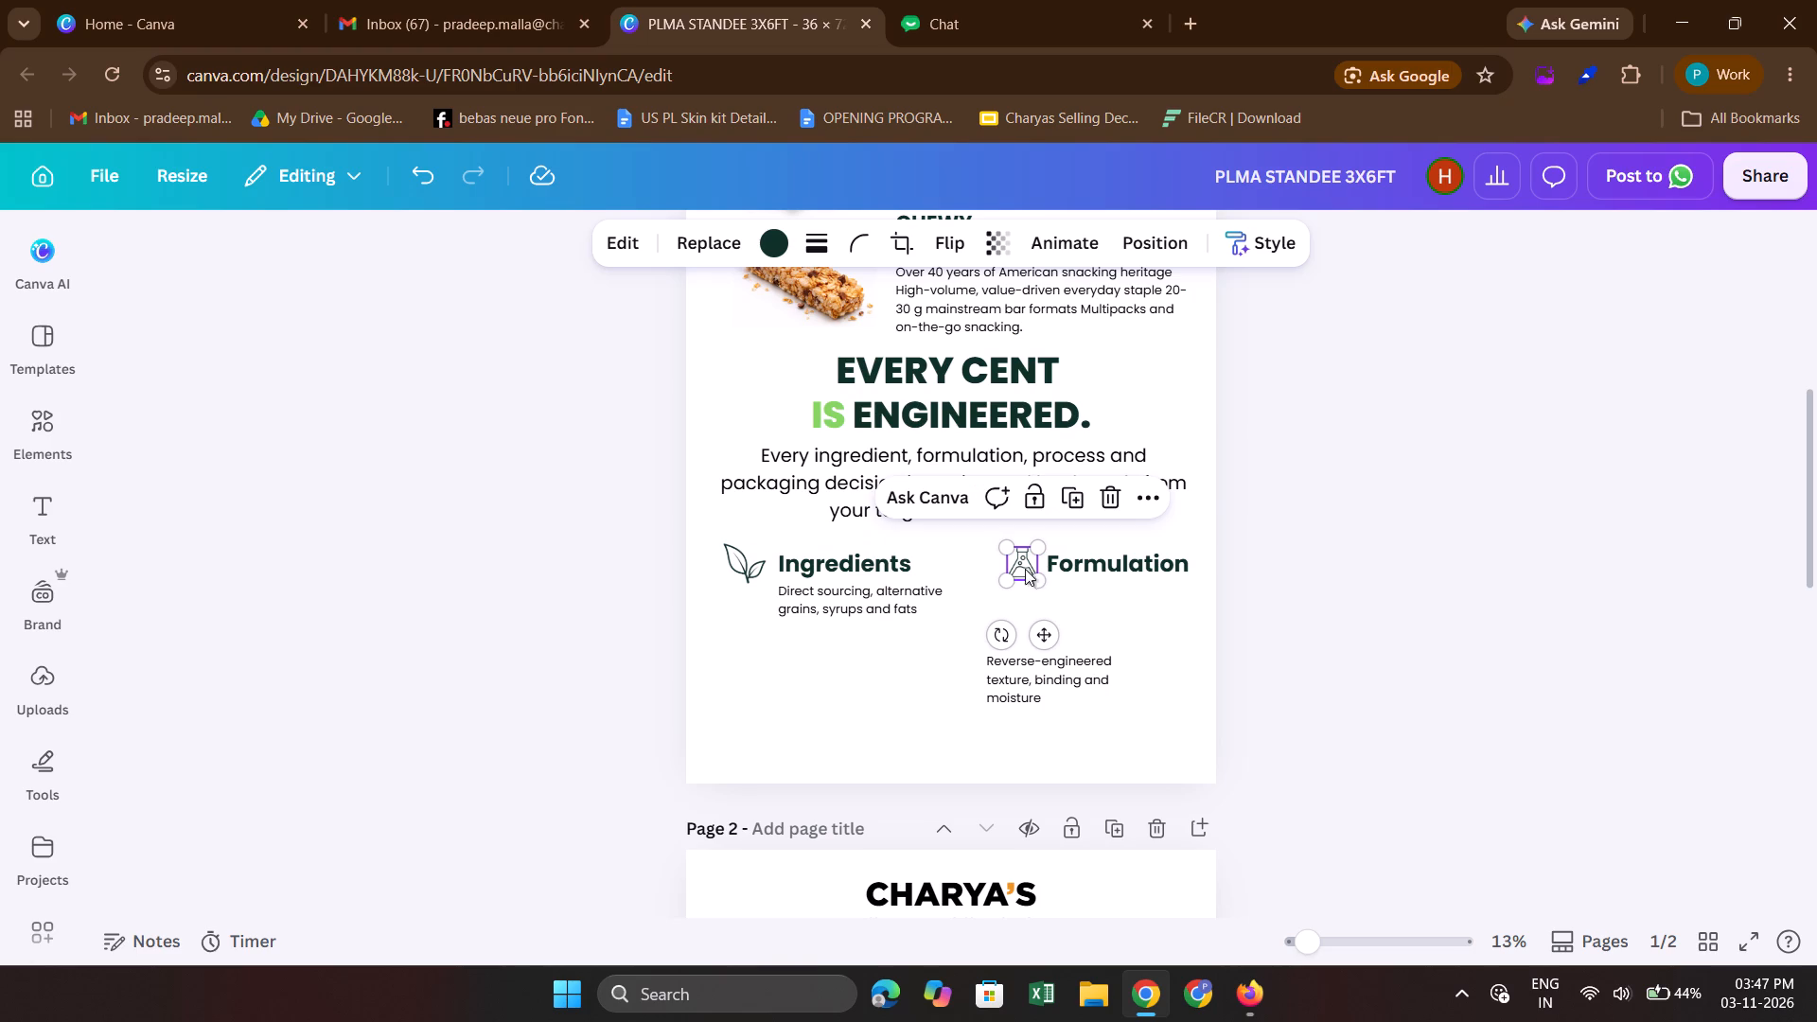
pyautogui.click(1341, 618)
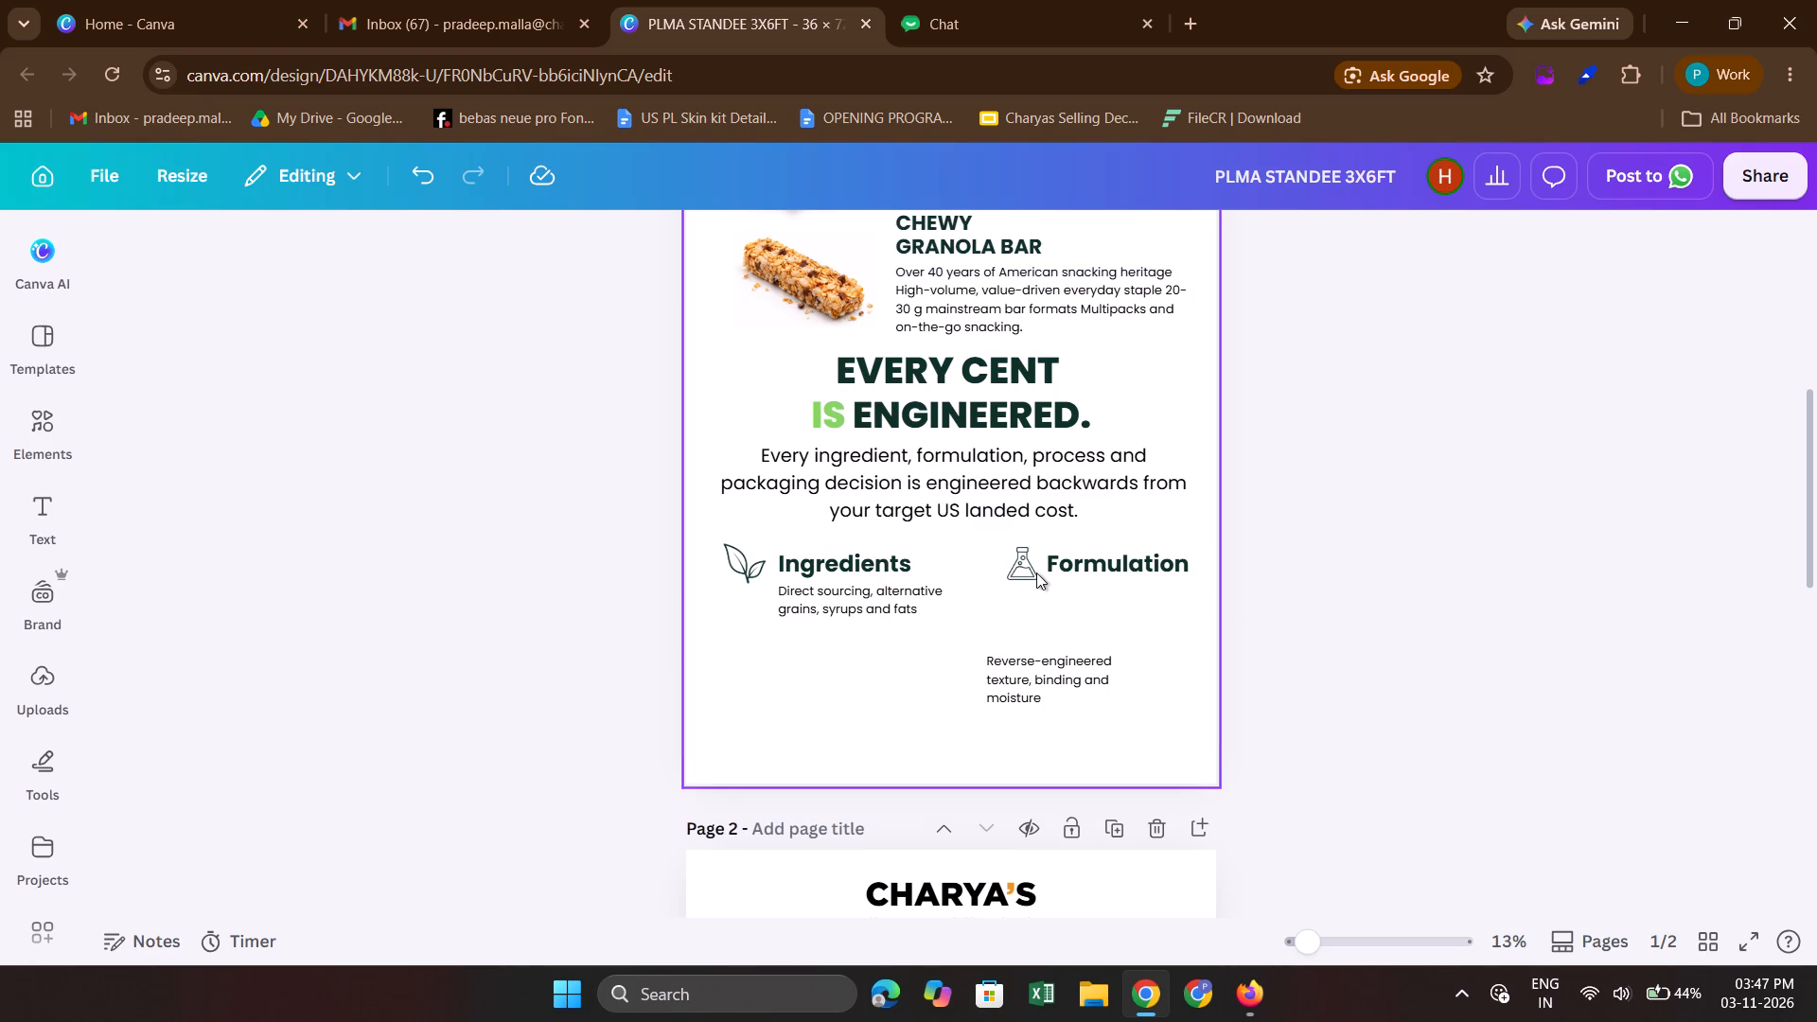
pyautogui.click(1036, 573)
pyautogui.click(1009, 546)
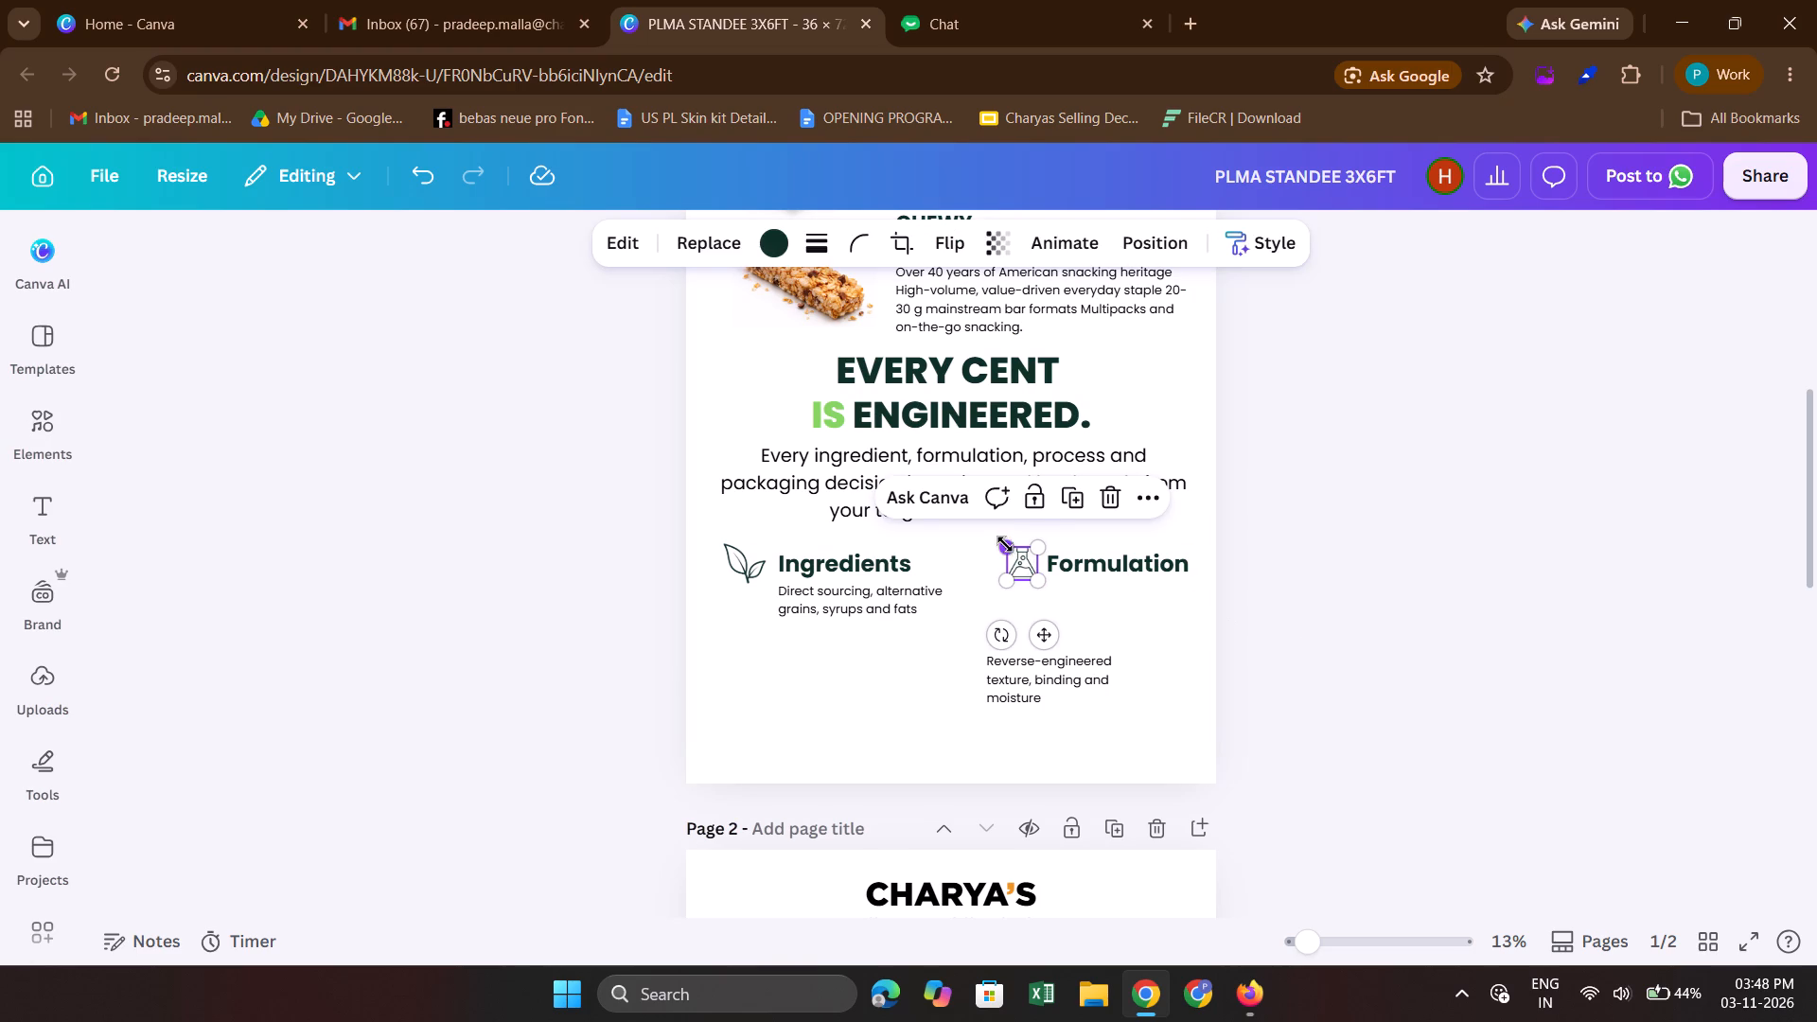
pyautogui.click(1302, 638)
# Move the Reverse-engineered texture description directly beneath the Formulation heading on page 1, left-aligned with the heading.
pyautogui.click(1041, 674)
pyautogui.moveTo(1041, 674); pyautogui.dragTo(1112, 595)
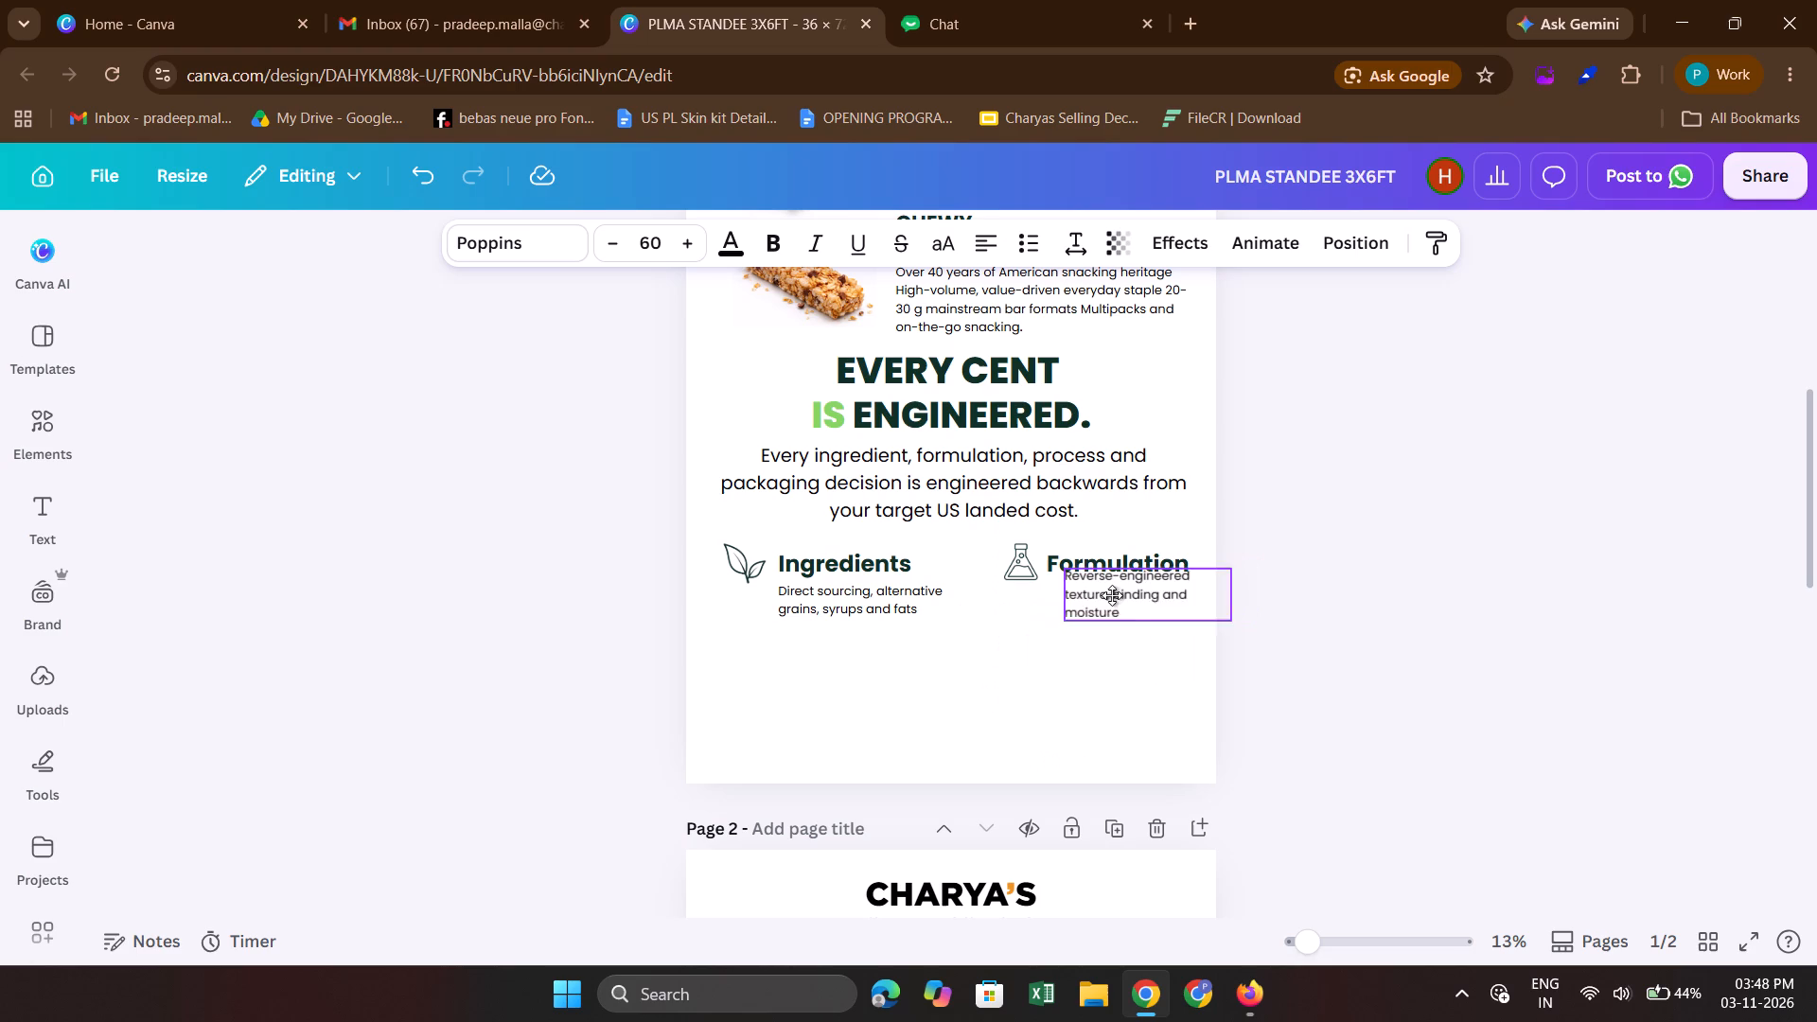
pyautogui.moveTo(1112, 595); pyautogui.dragTo(1103, 603)
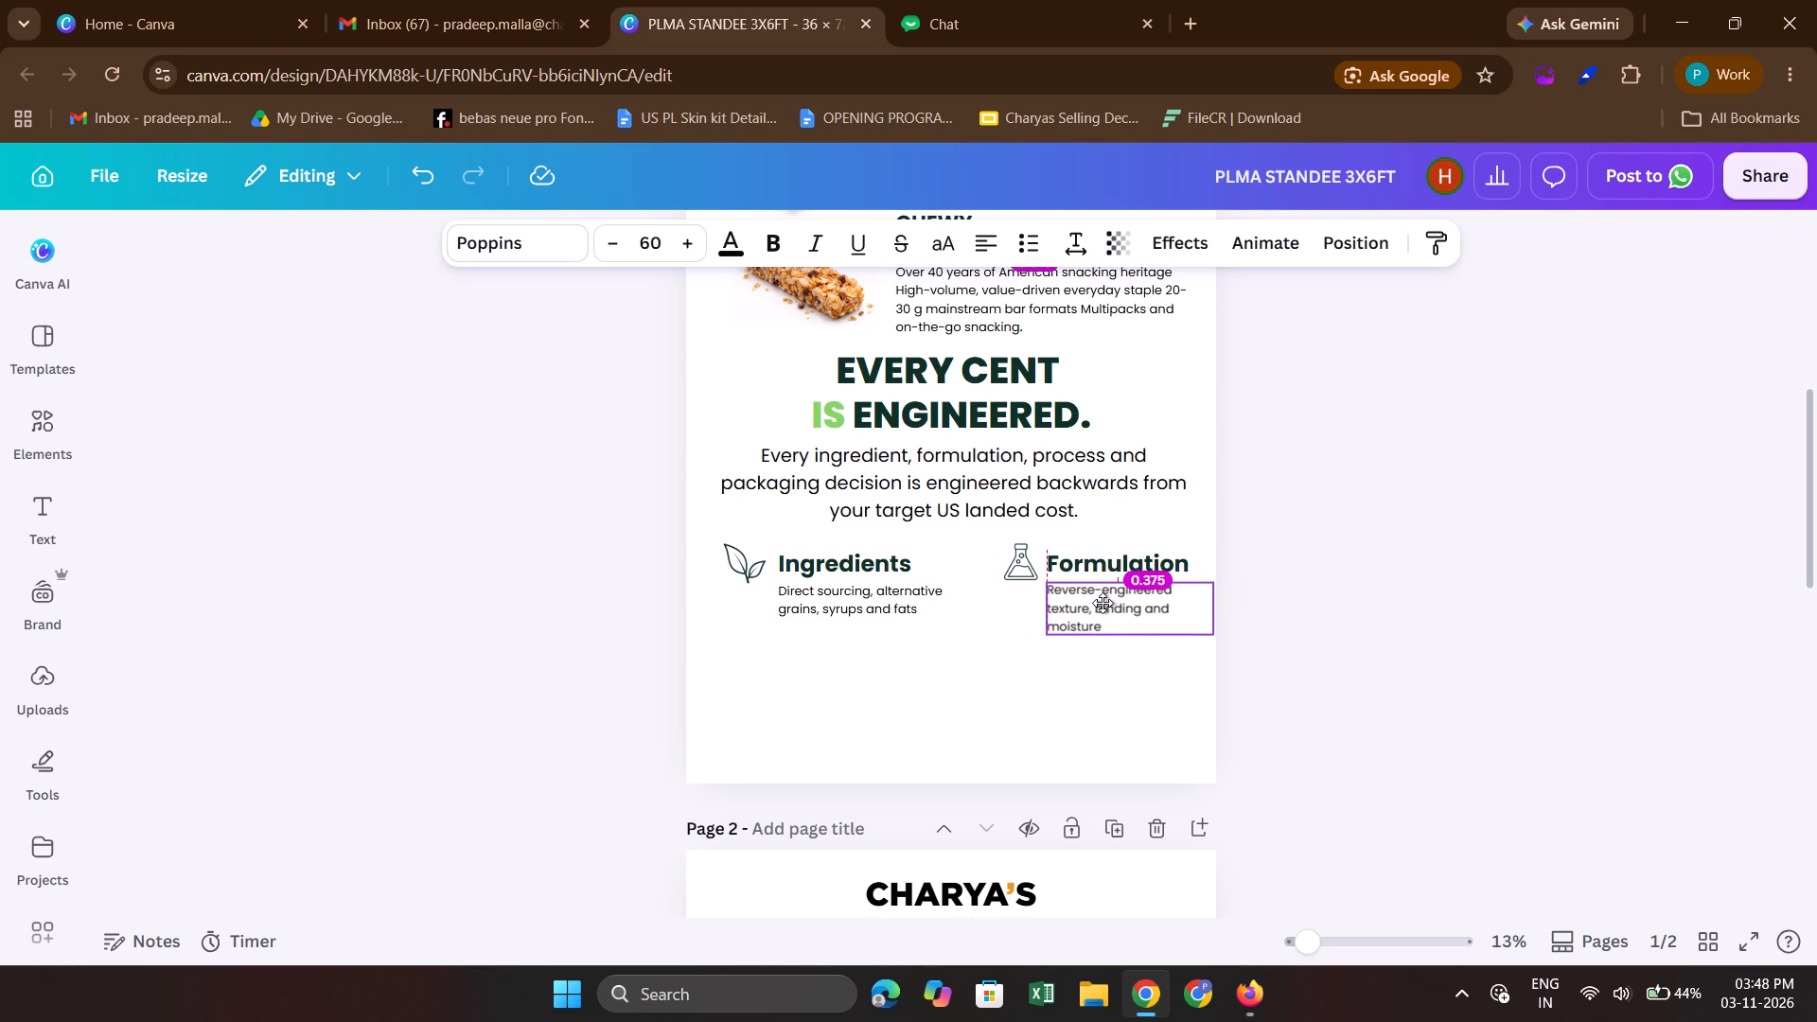
pyautogui.moveTo(1103, 603); pyautogui.dragTo(1103, 597)
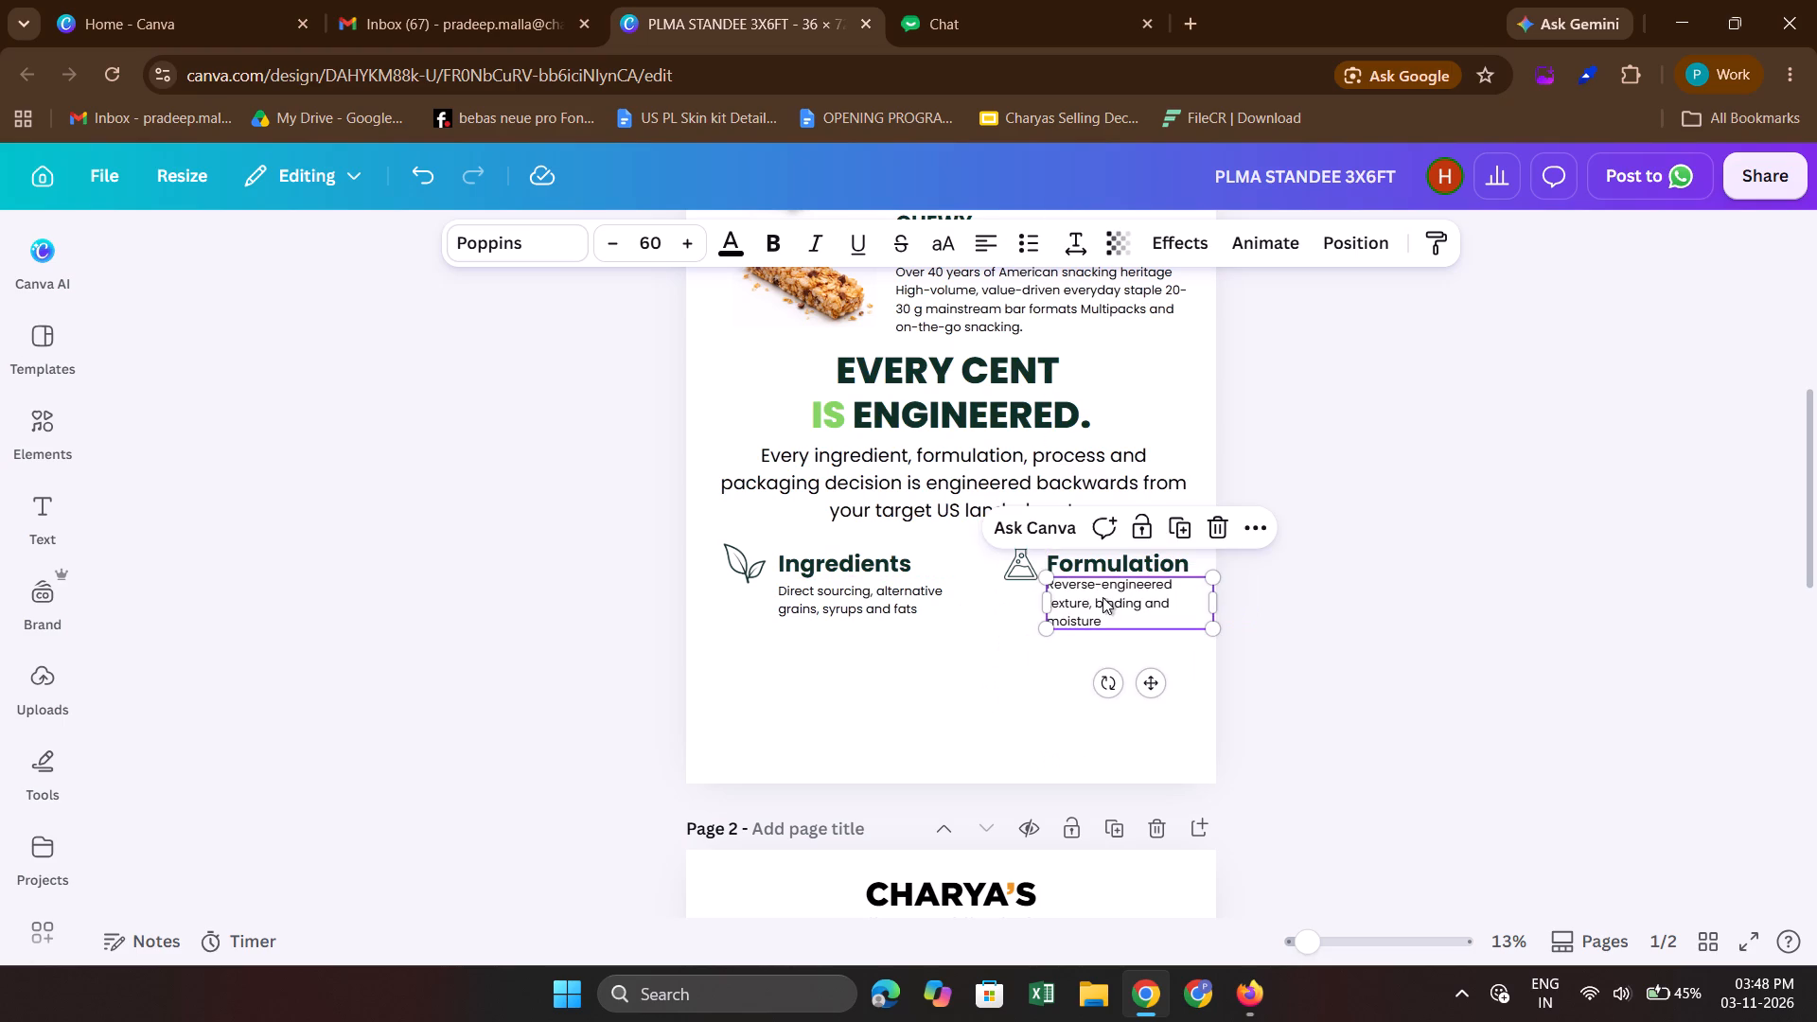
pyautogui.click(843, 608)
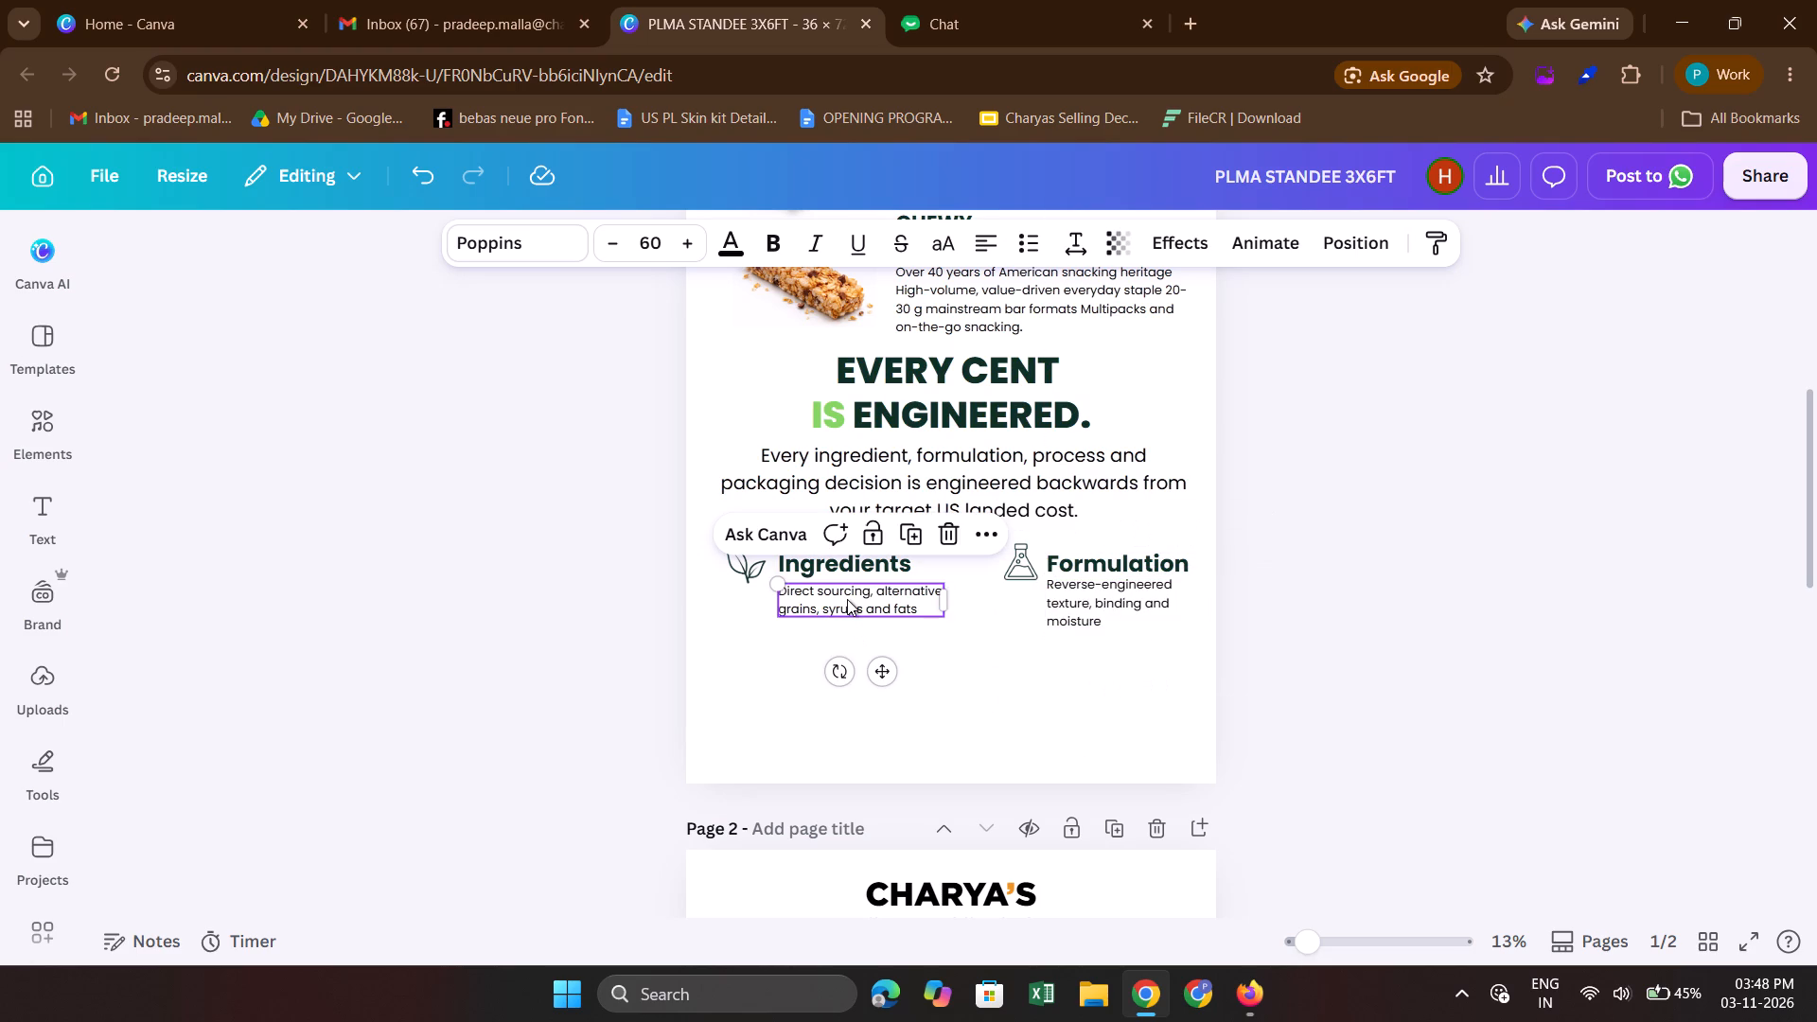
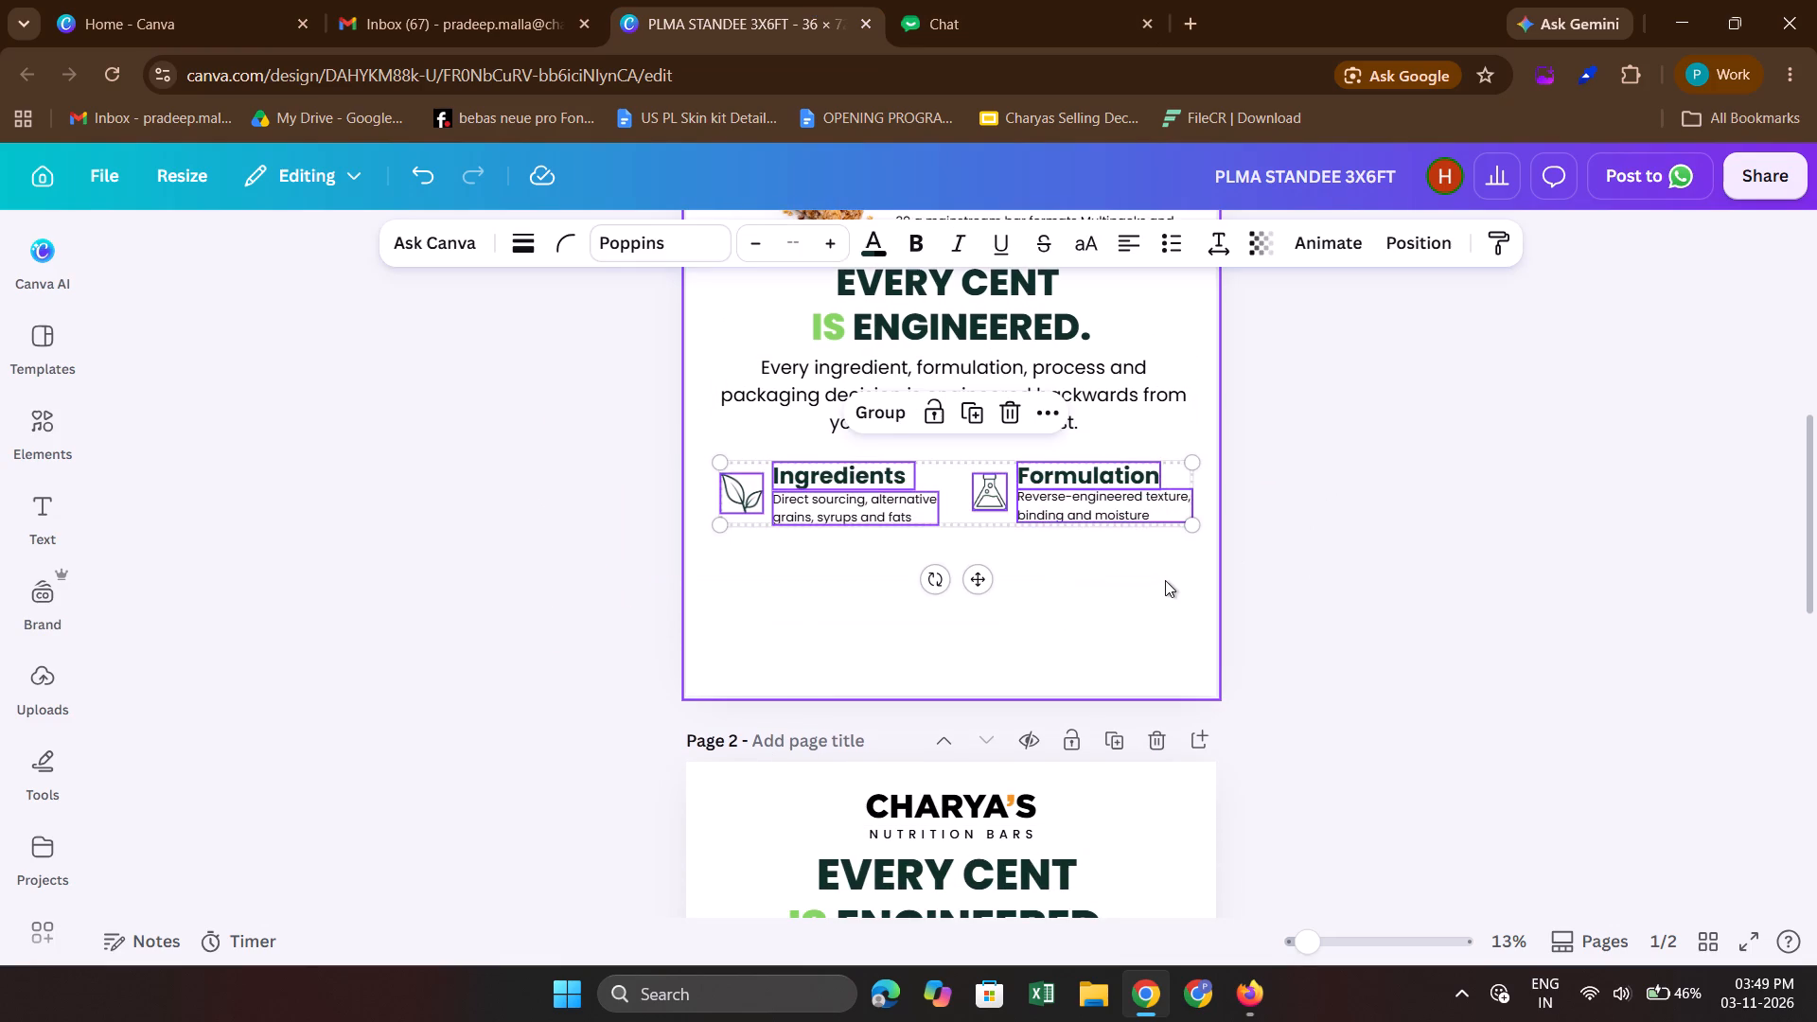
# Nudge the Ingredients and Formulation row on page 1 up, closer to the paragraph above it.
pyautogui.hotkey('shift', 'Up')
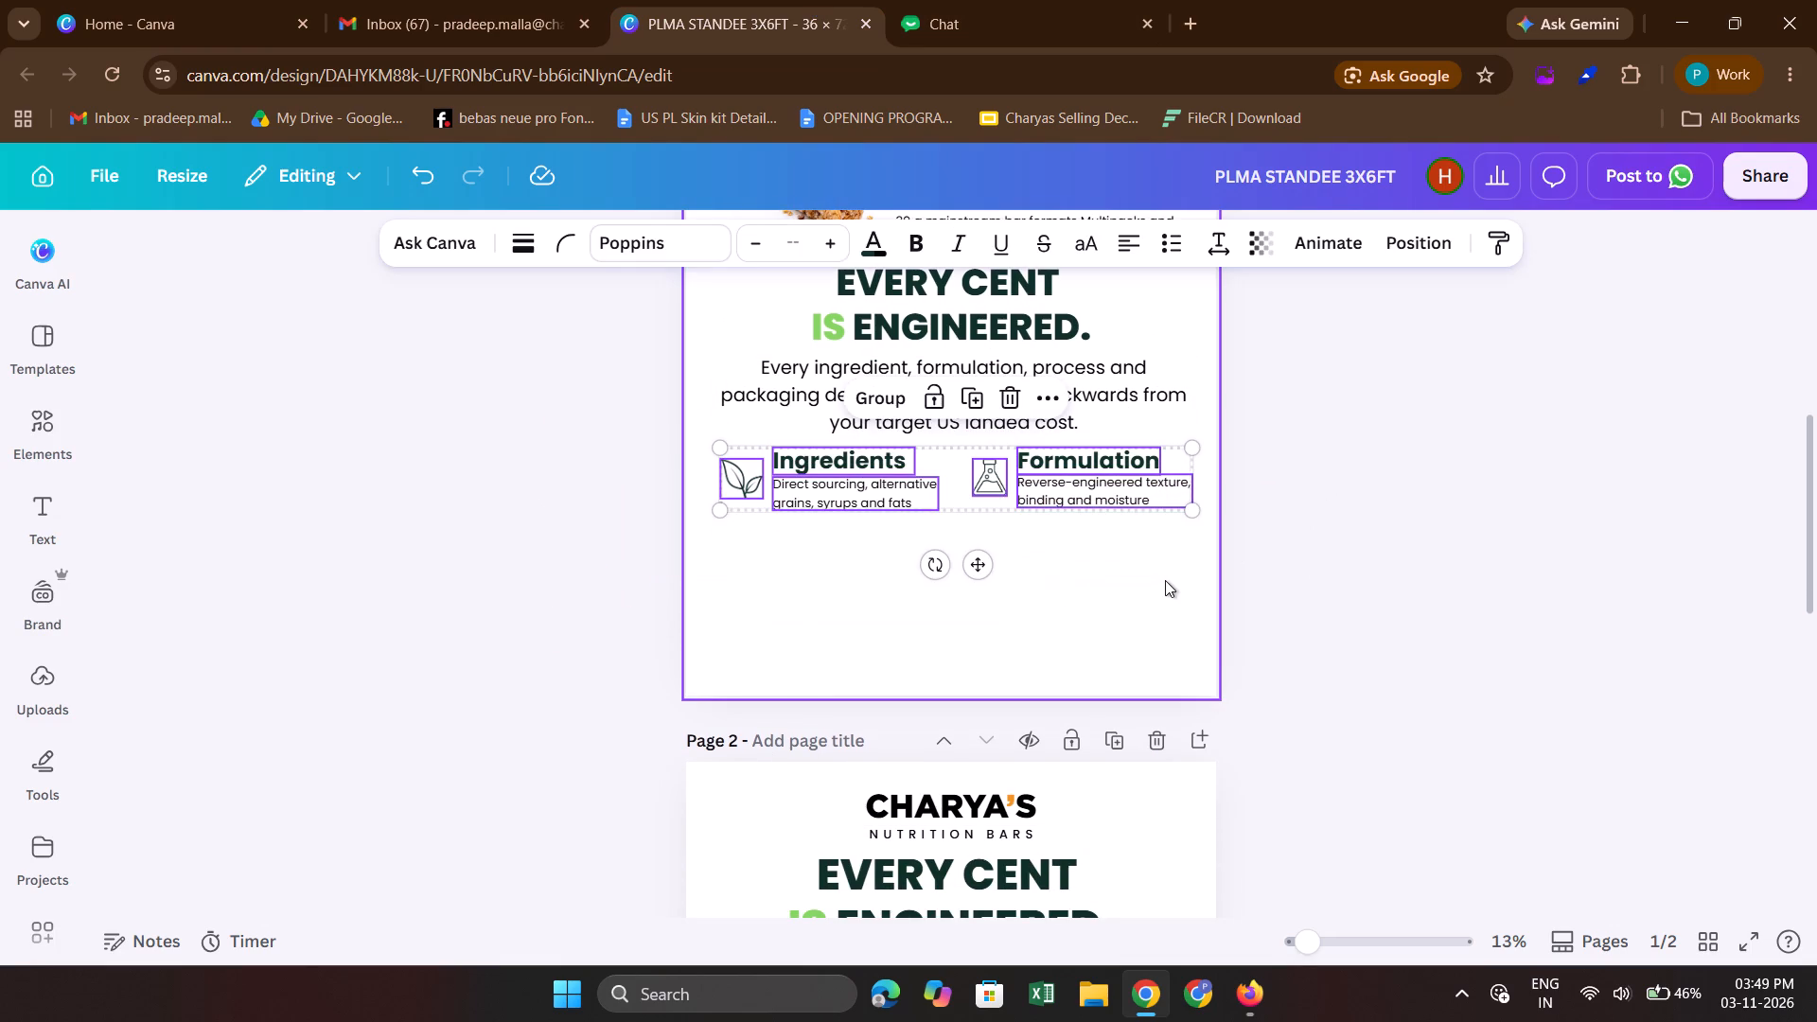
pyautogui.click(1381, 576)
# Duplicate the Ingredients and Formulation row on page 1 and align the copy directly beneath the original as a second row.
pyautogui.scroll(-1, 1381, 576)
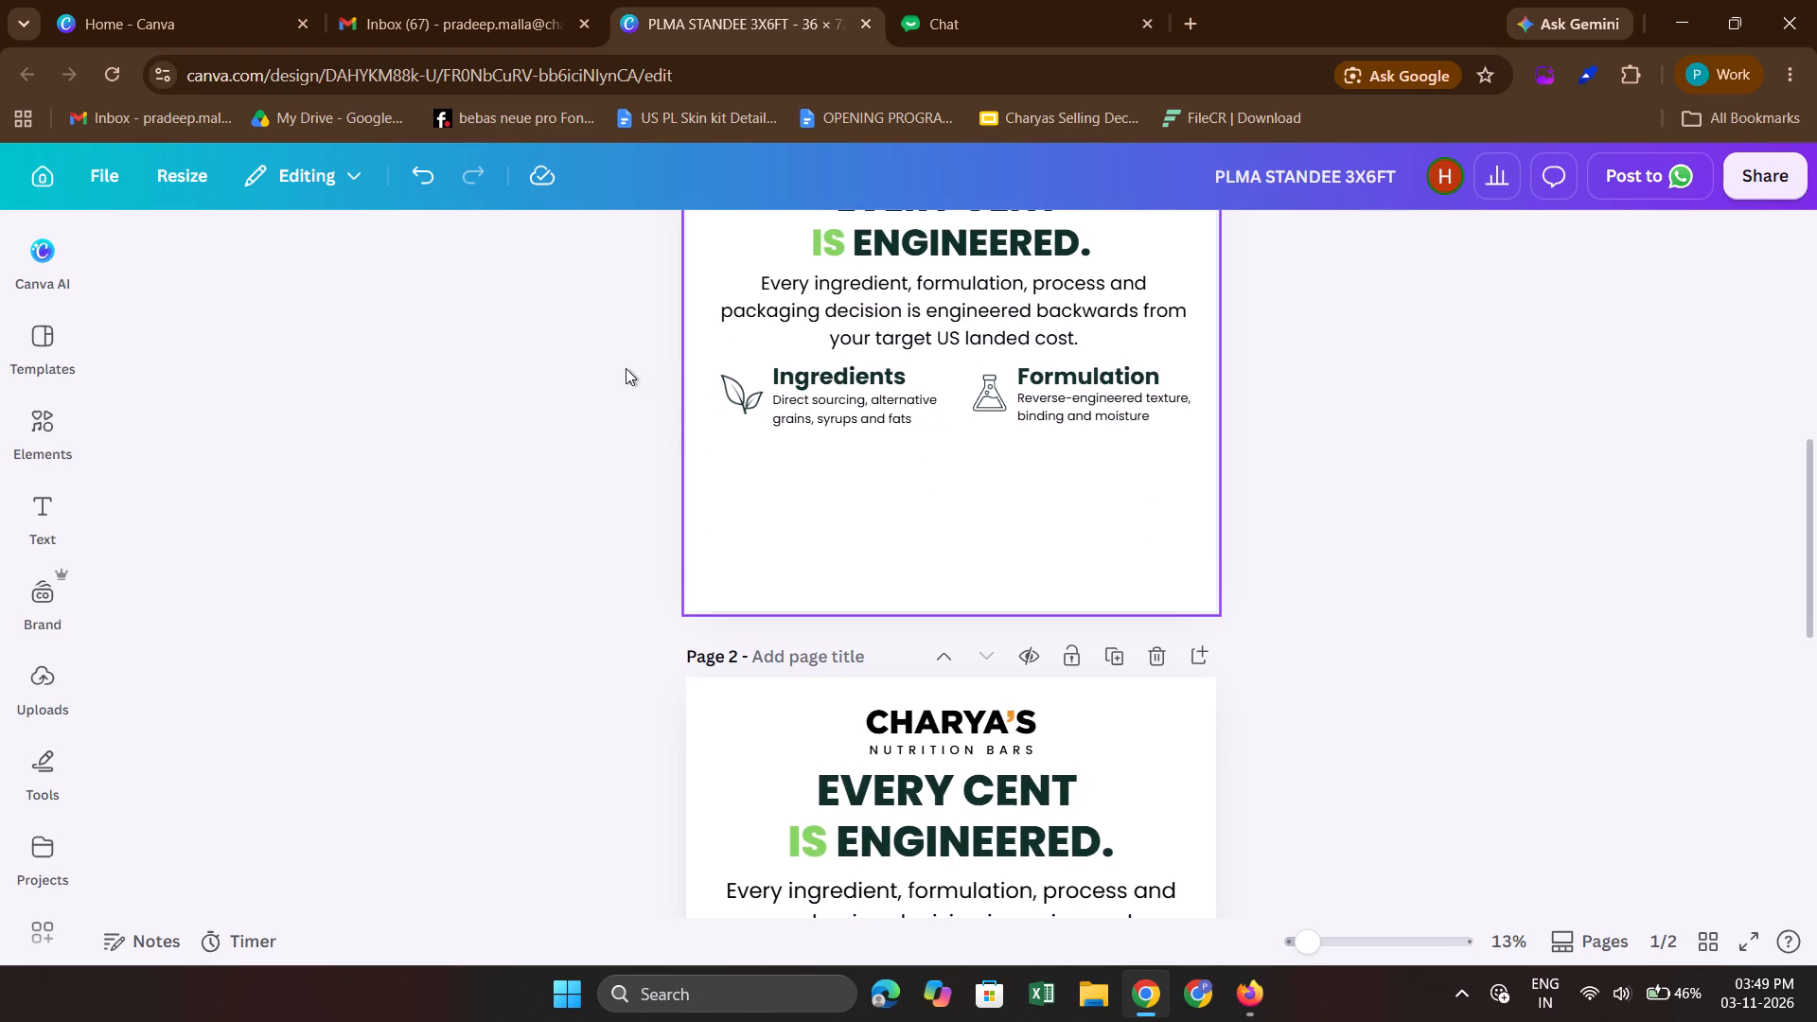
pyautogui.moveTo(626, 368); pyautogui.dragTo(1226, 480)
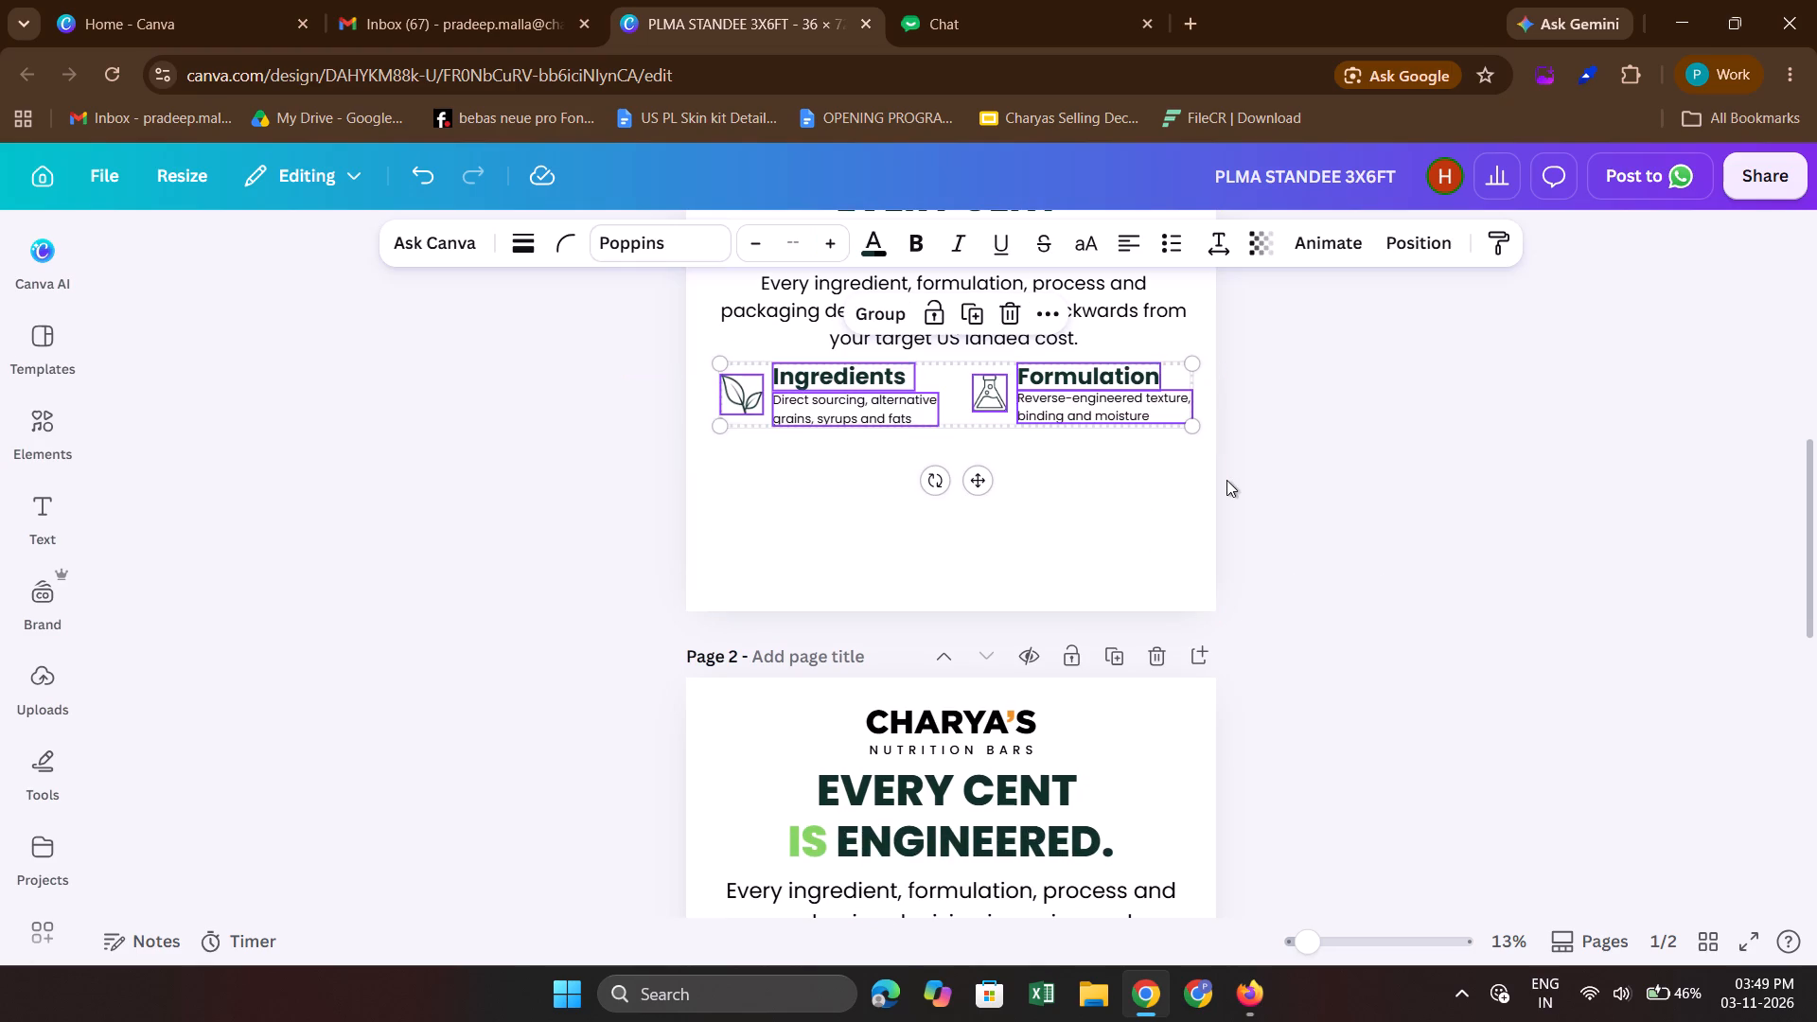
pyautogui.hotkey('ctrl', 'd')
pyautogui.moveTo(997, 390); pyautogui.dragTo(1002, 438)
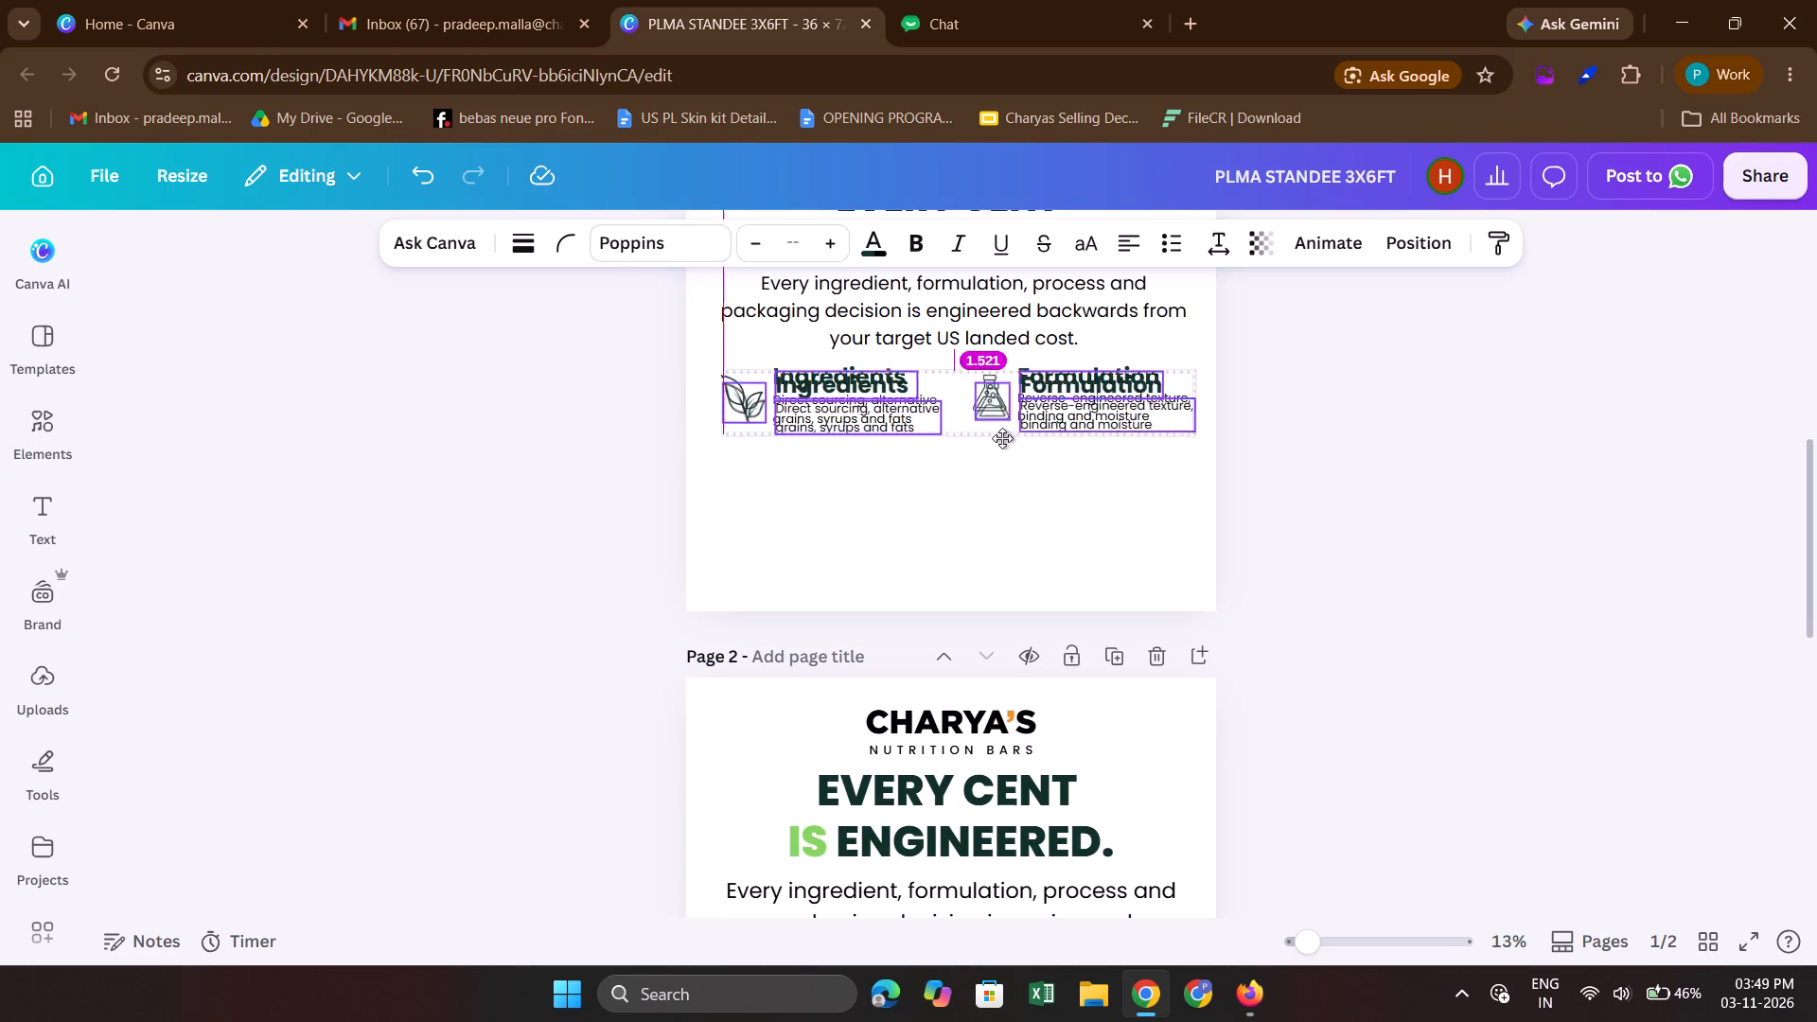
pyautogui.moveTo(1002, 438); pyautogui.dragTo(995, 462)
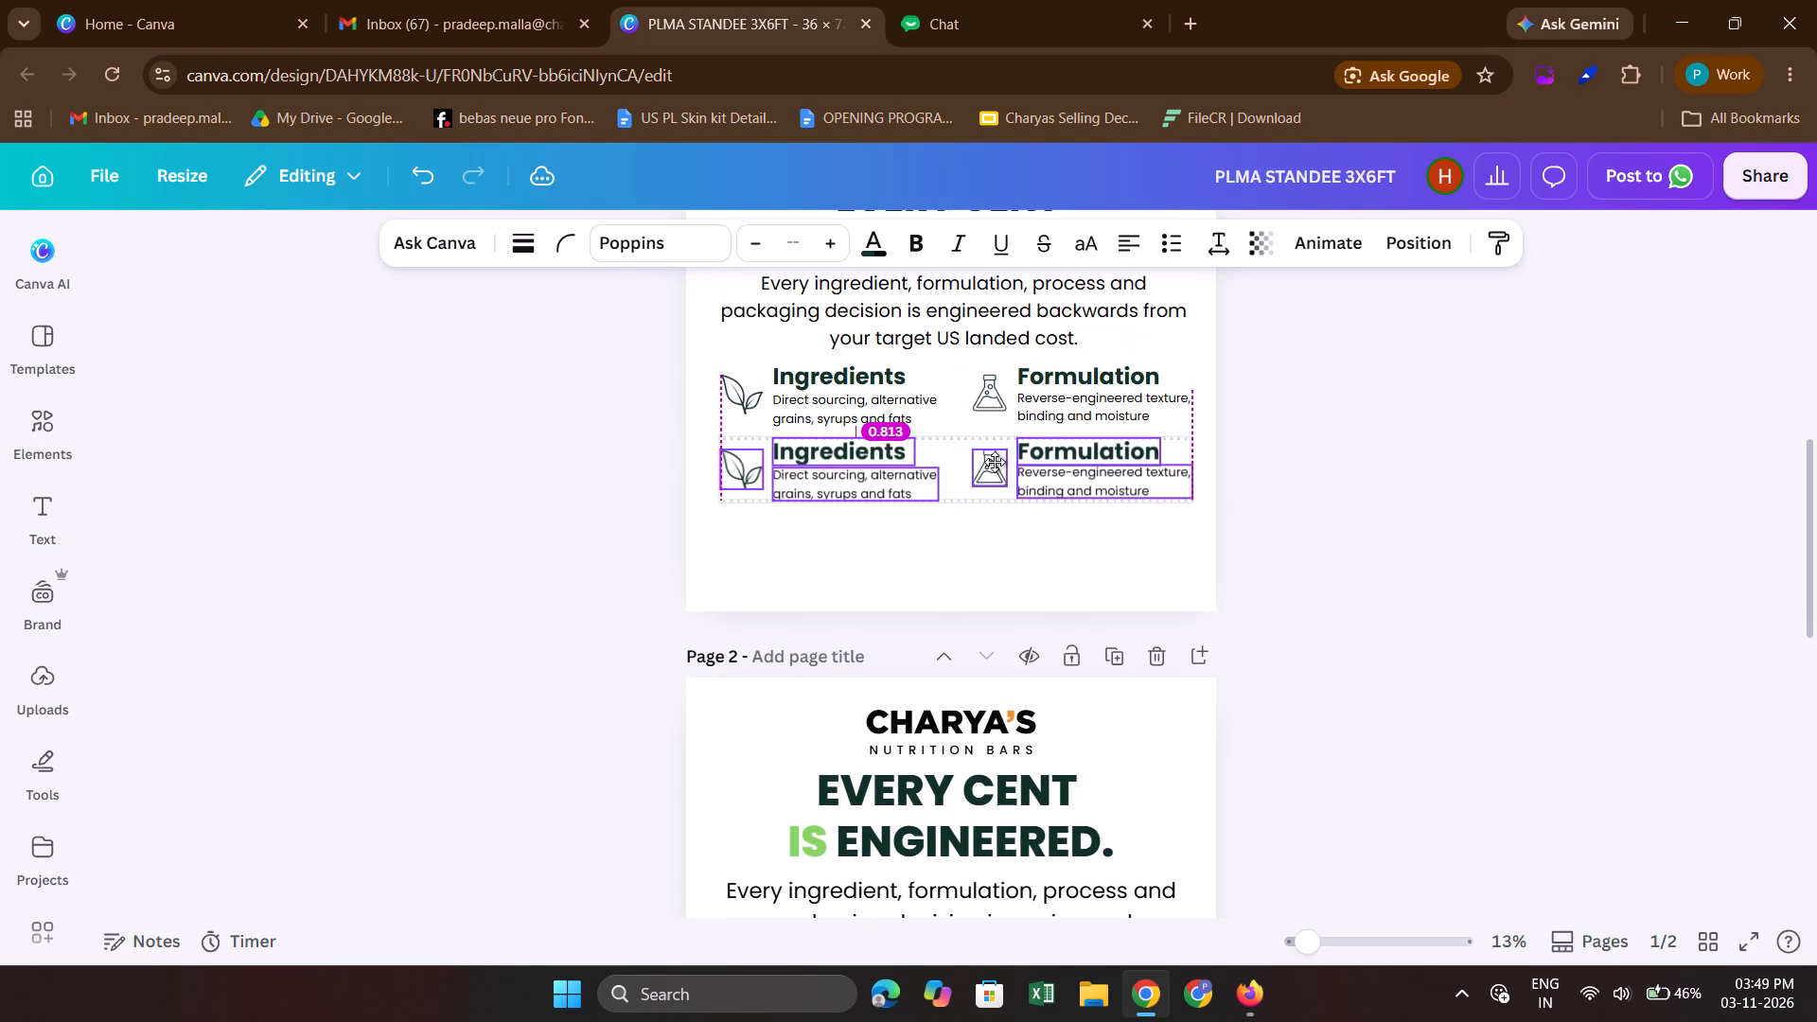
pyautogui.moveTo(995, 462); pyautogui.dragTo(994, 459)
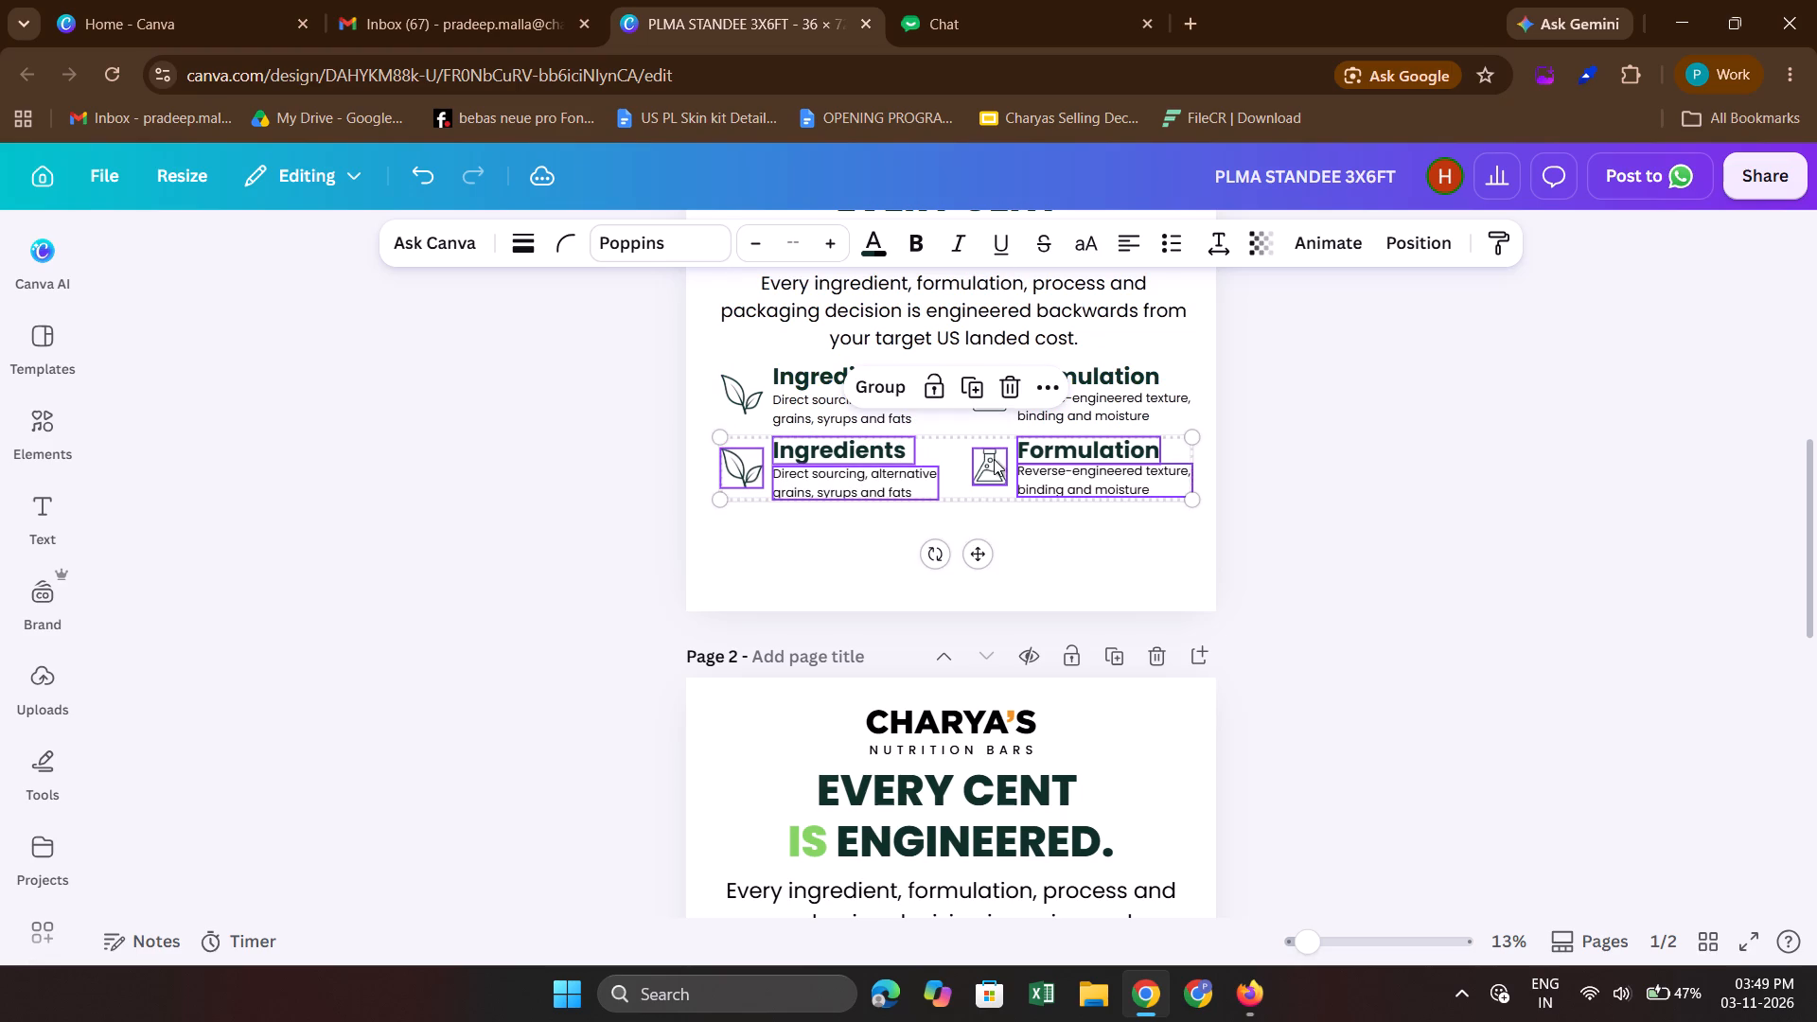
pyautogui.click(1393, 601)
# Duplicate page 2's Process section, move the copy to the empty area at the bottom of page 1 and shrink it to fit.
pyautogui.scroll(-3, 1393, 601)
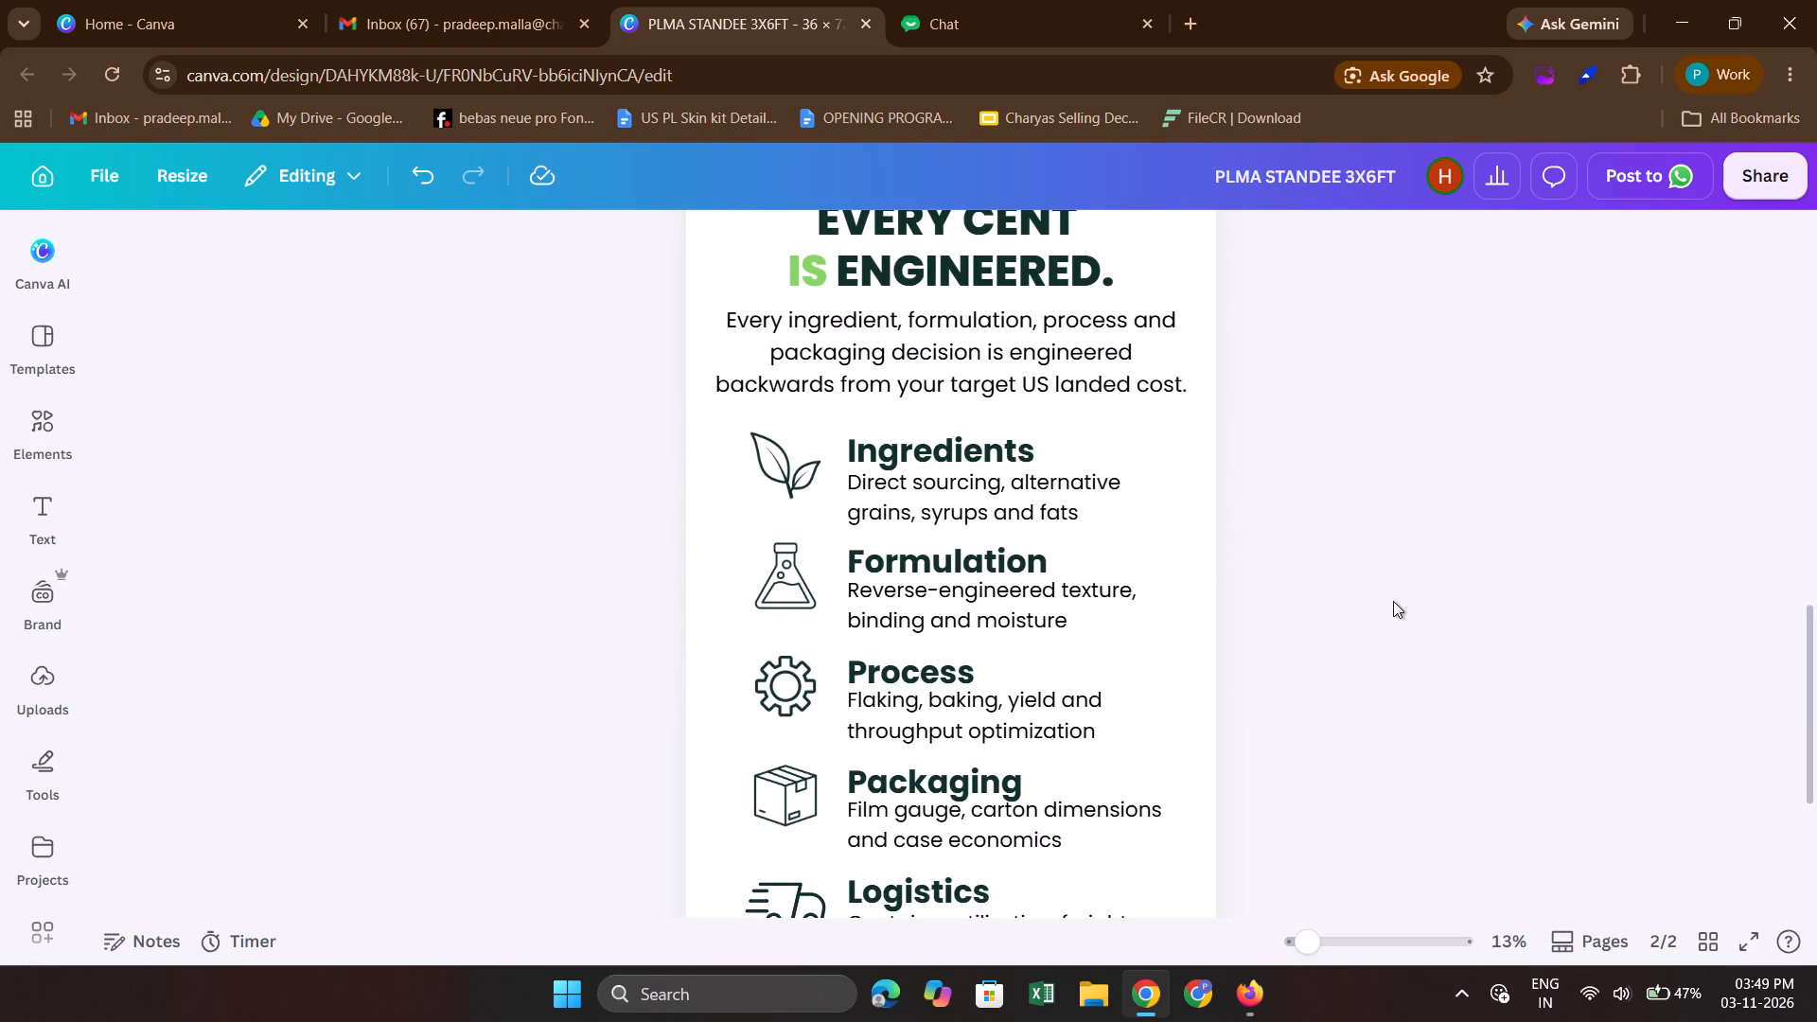
pyautogui.click(921, 679)
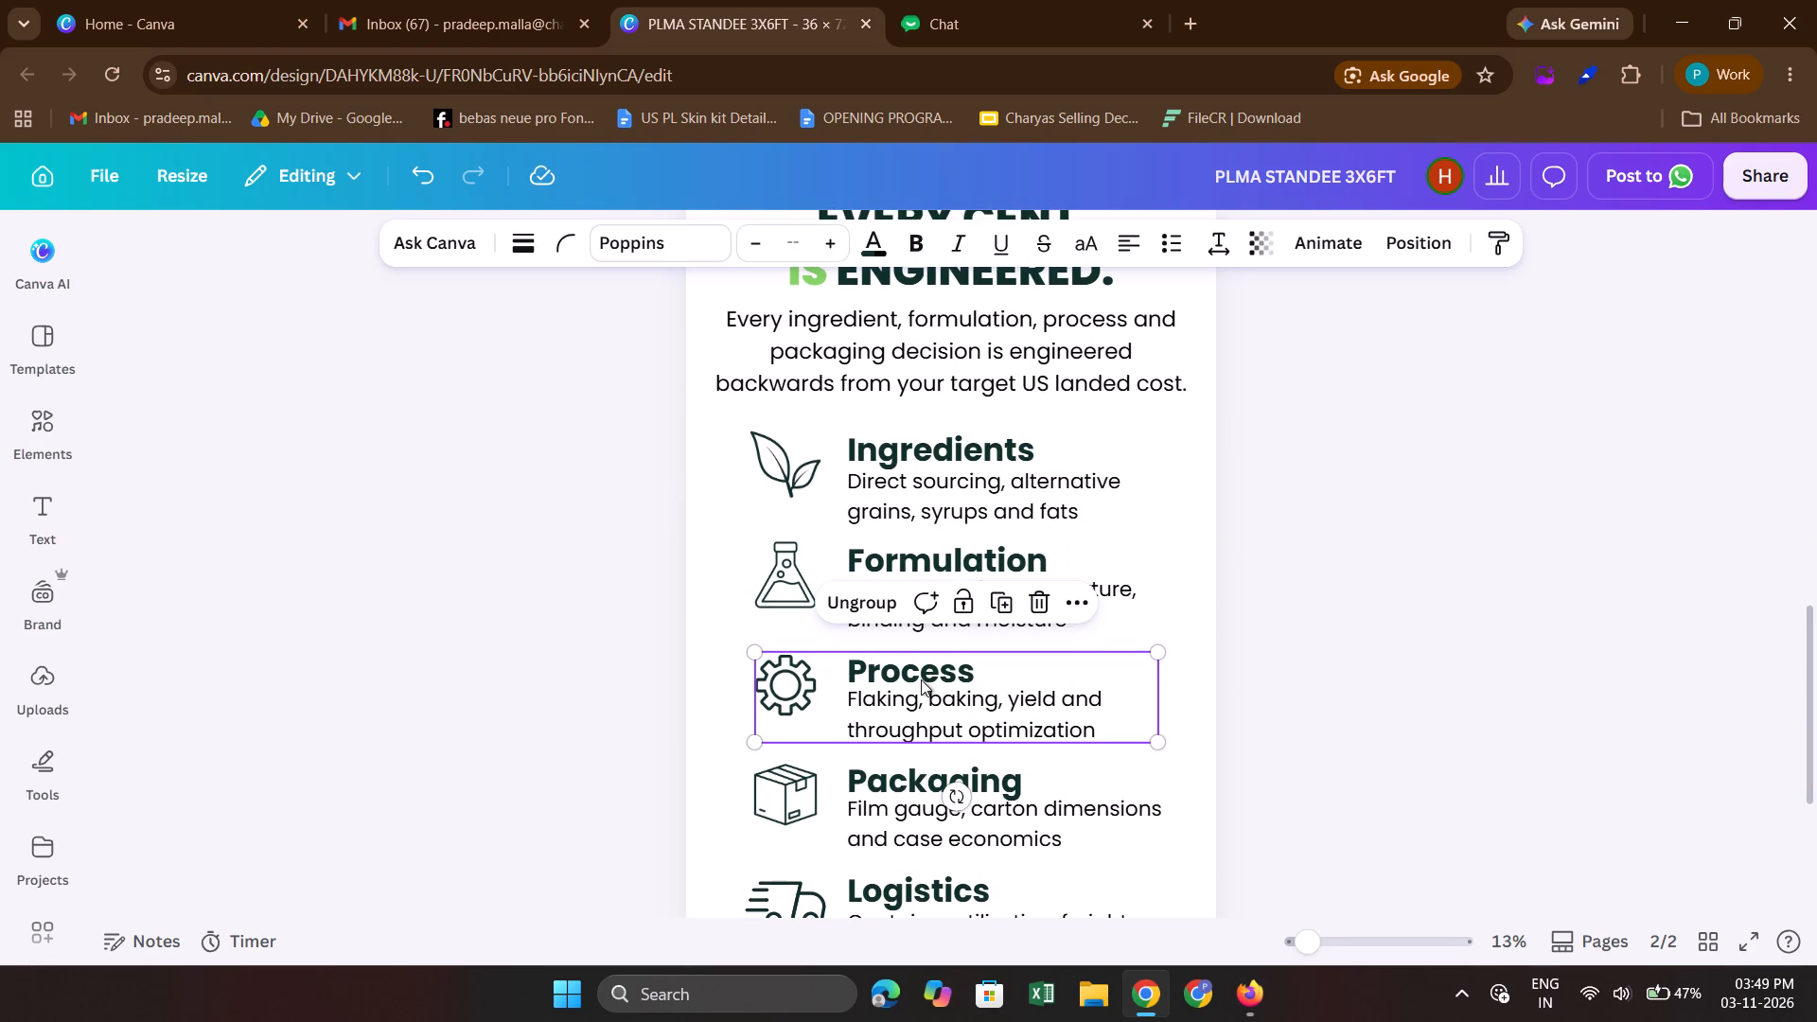
pyautogui.hotkey('ctrl', 'd')
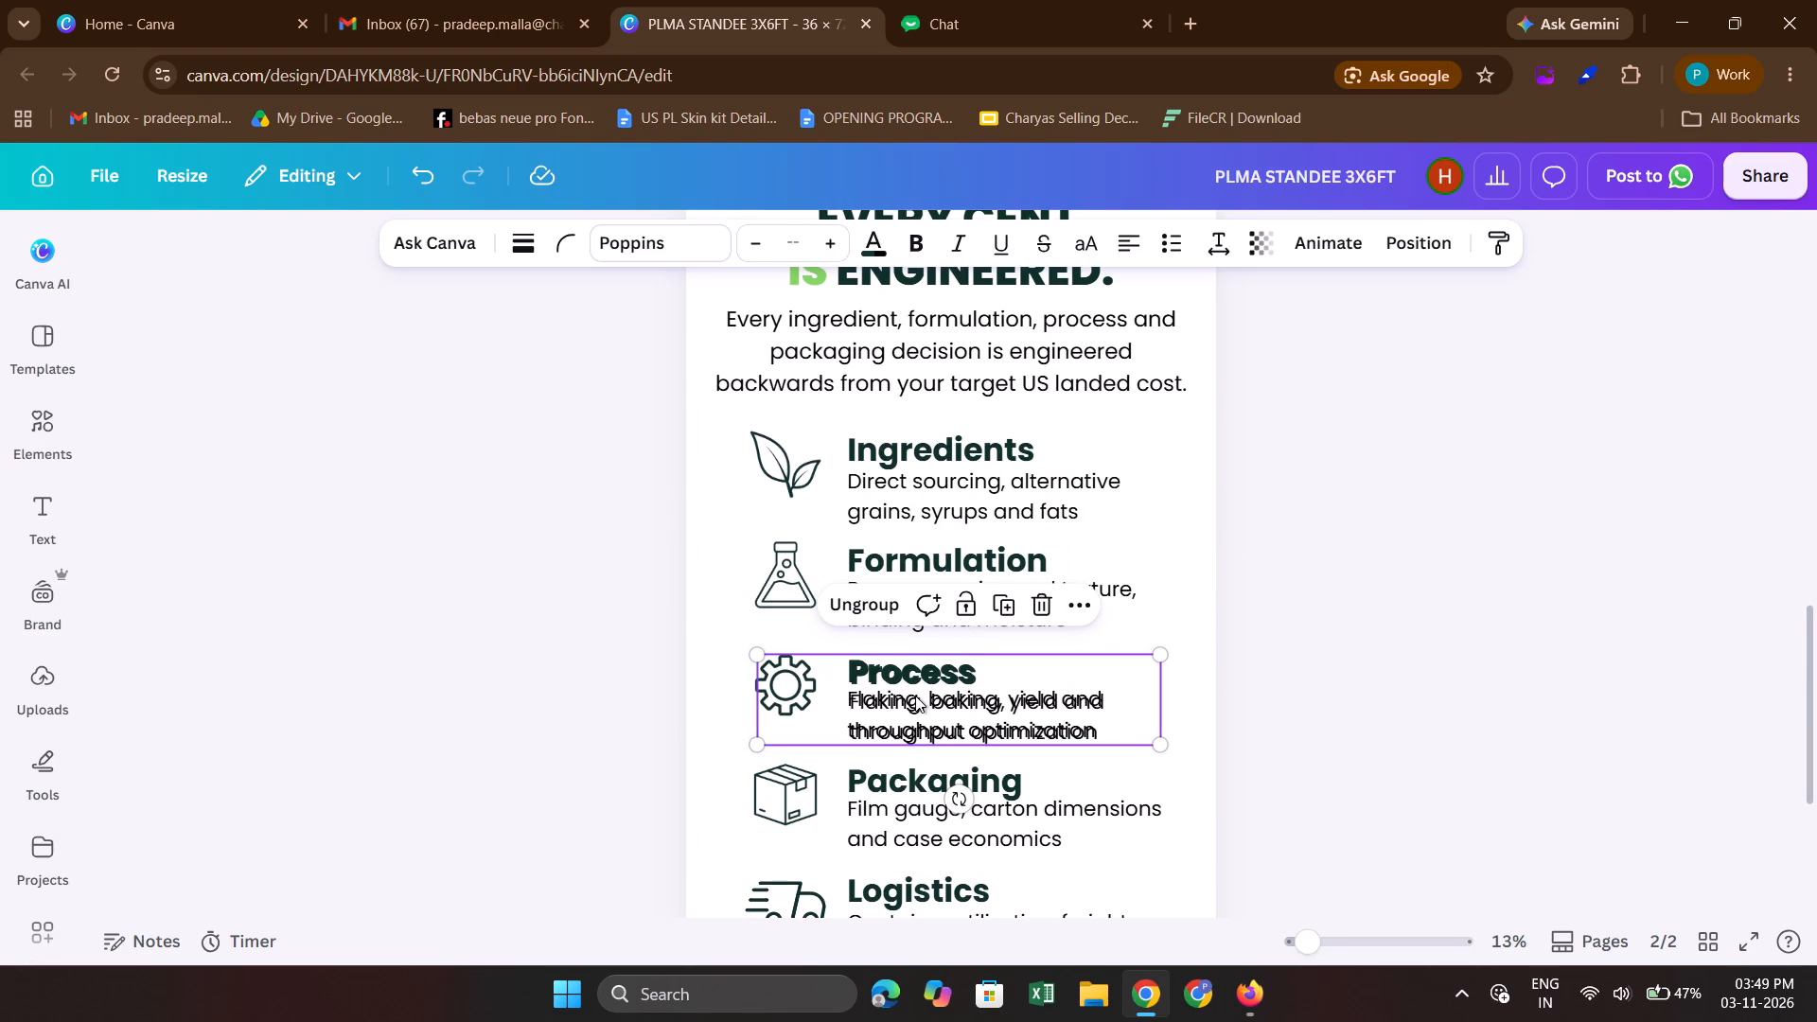
pyautogui.moveTo(915, 696); pyautogui.dragTo(964, 347)
pyautogui.scroll(3, 964, 347)
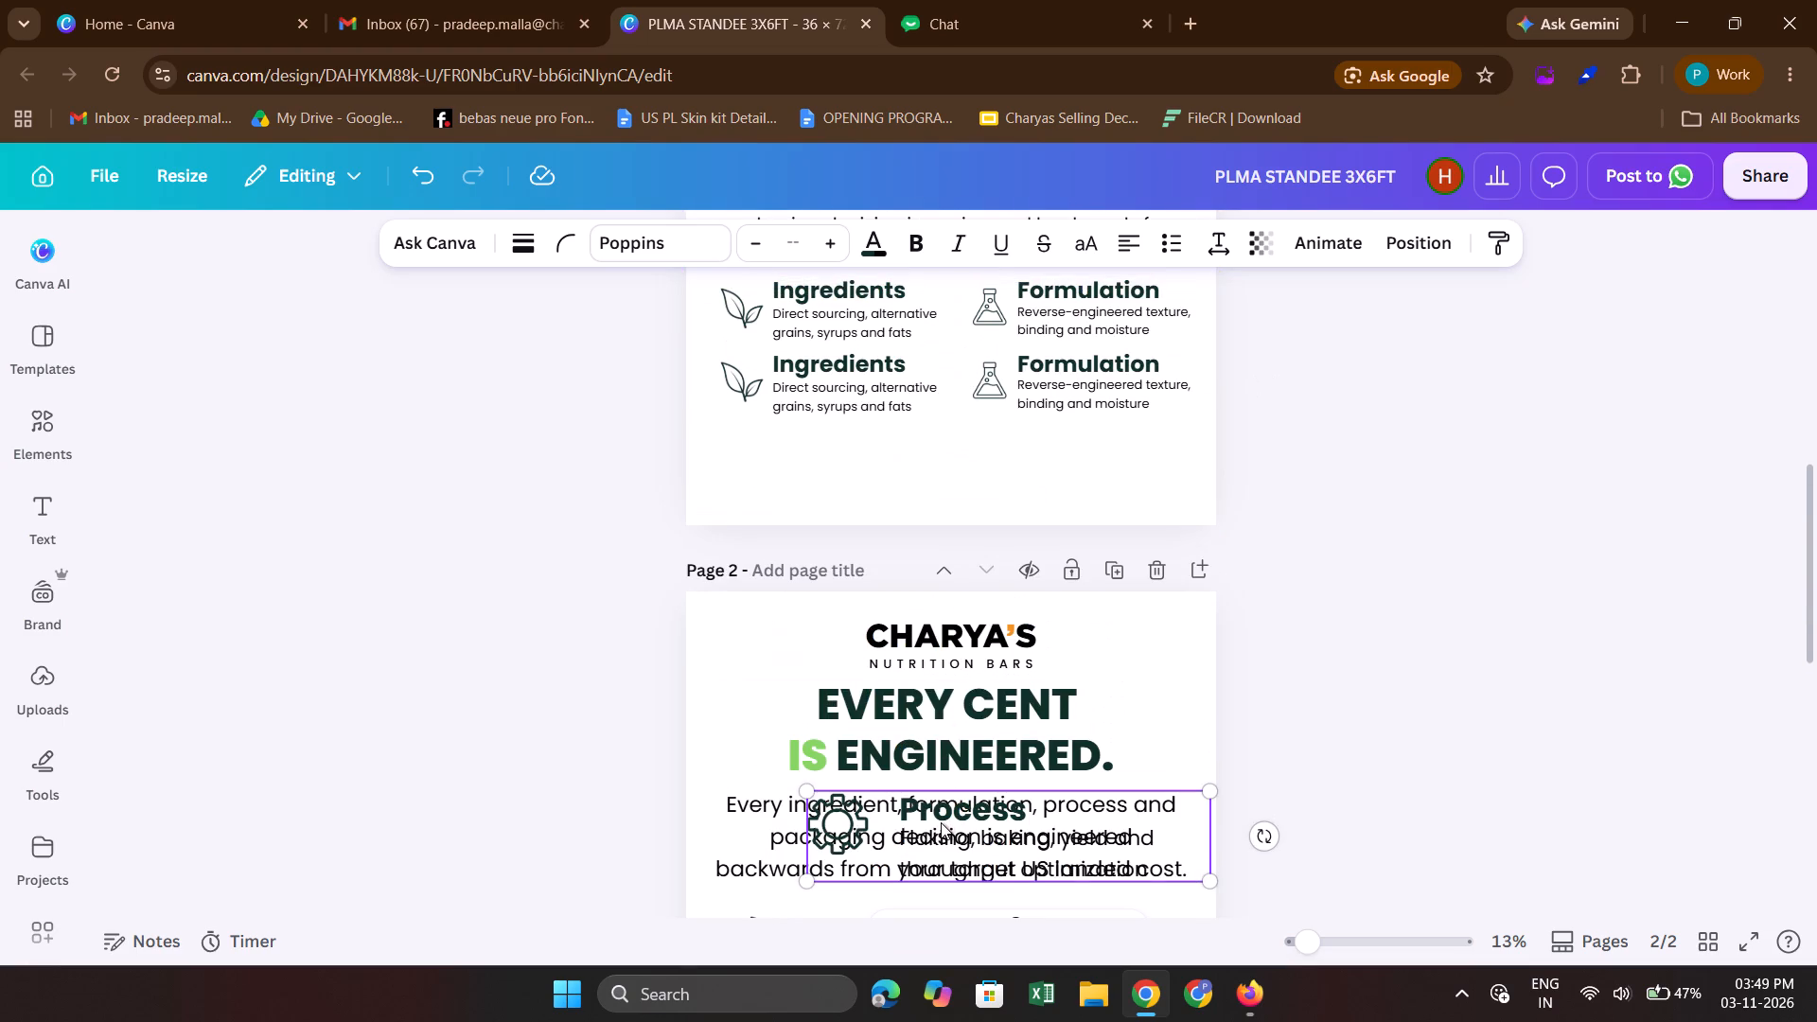
pyautogui.moveTo(941, 822); pyautogui.dragTo(947, 485)
pyautogui.scroll(1, 947, 485)
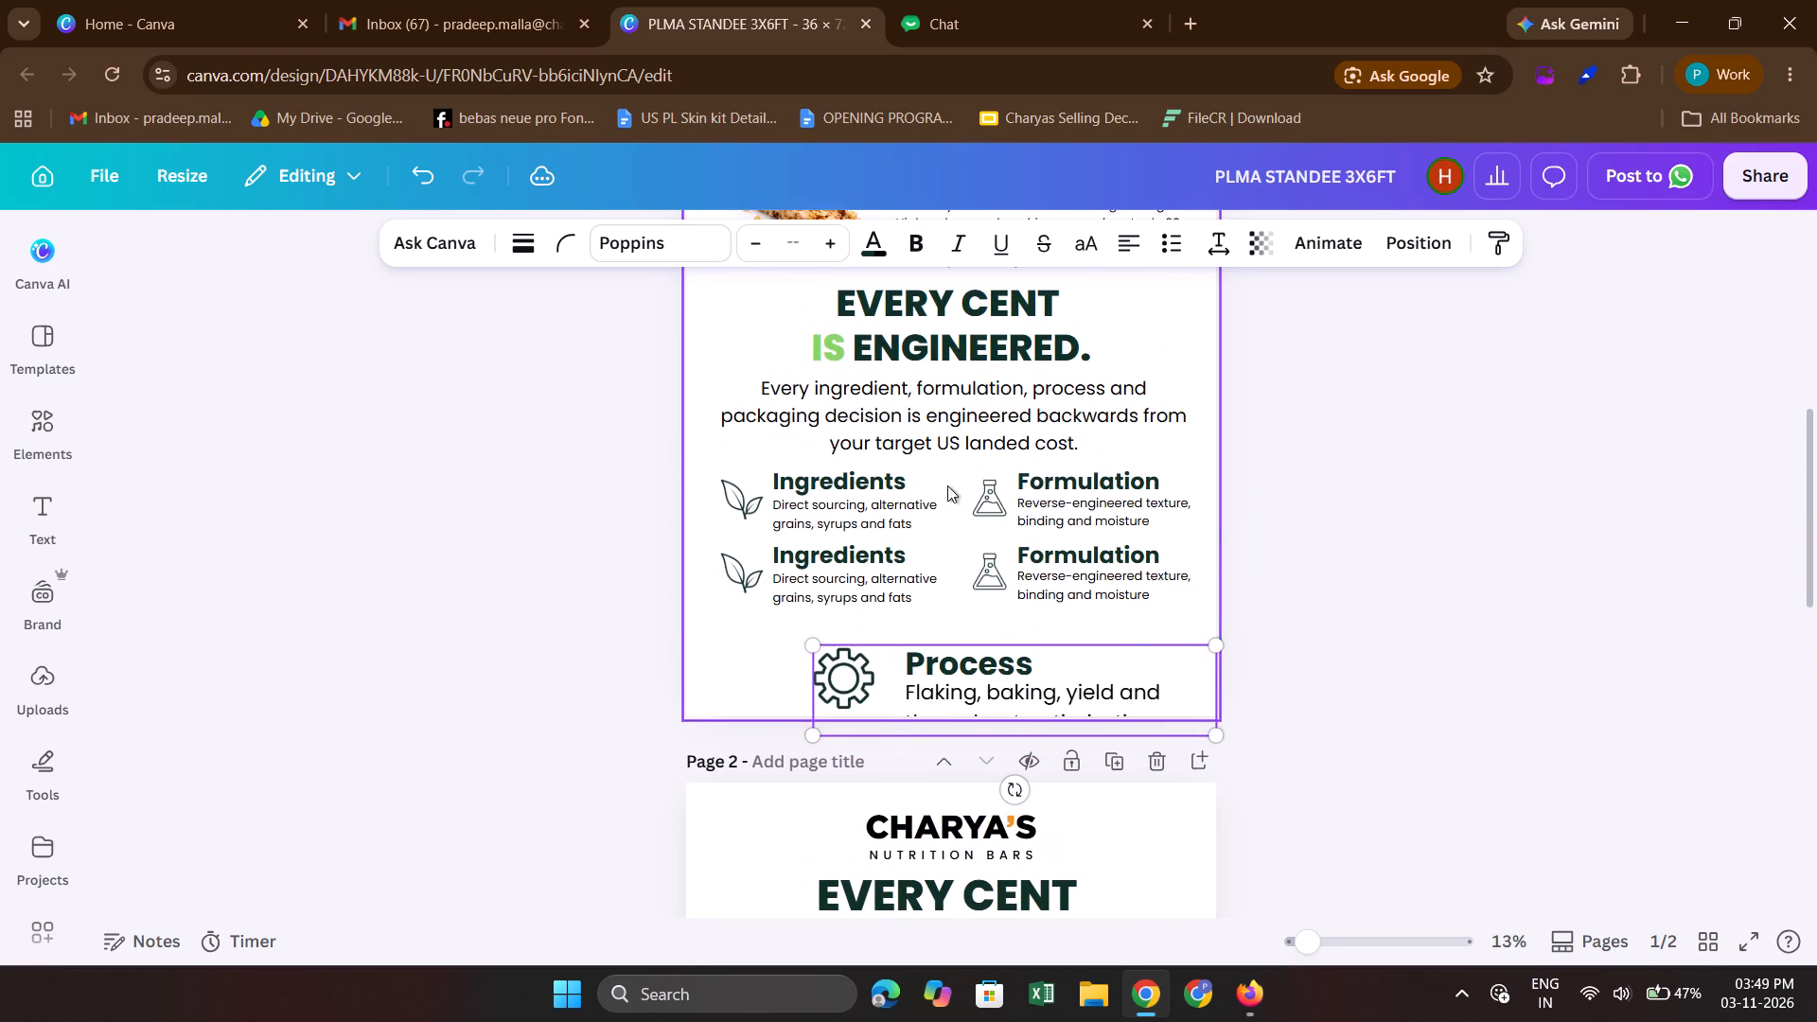
pyautogui.moveTo(1219, 648); pyautogui.dragTo(1073, 691)
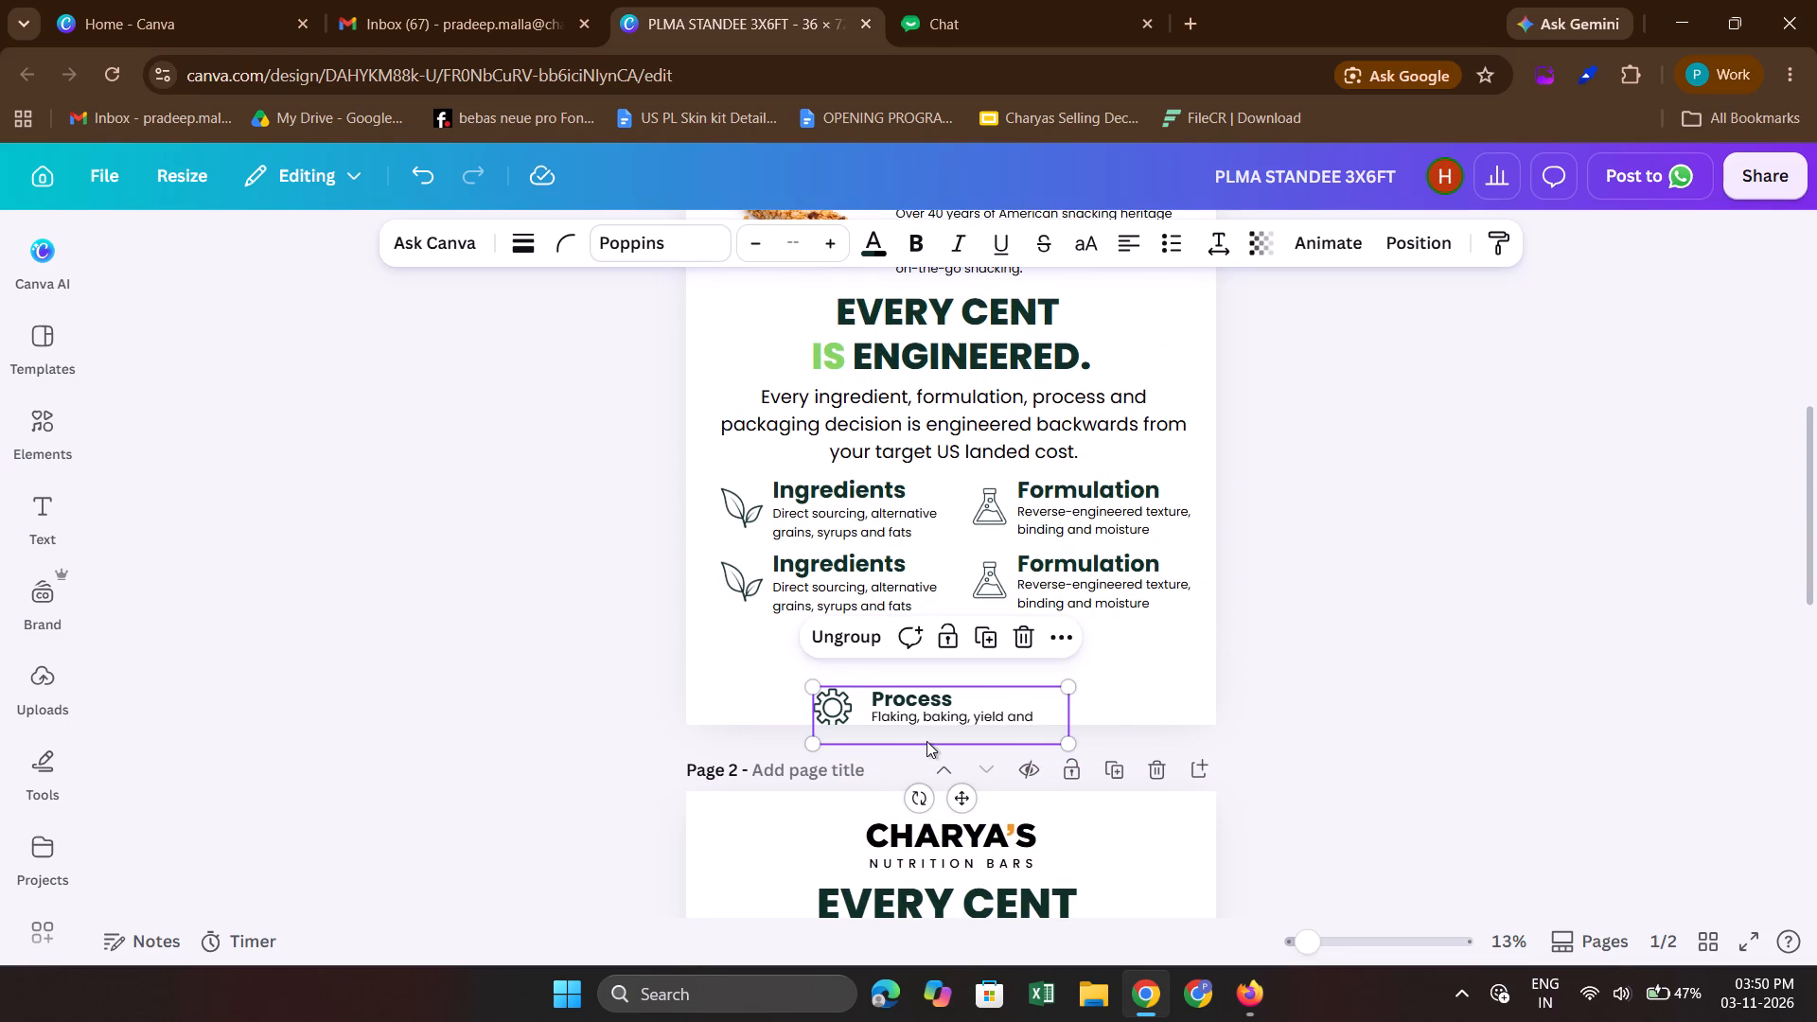
pyautogui.moveTo(949, 703); pyautogui.dragTo(1009, 656)
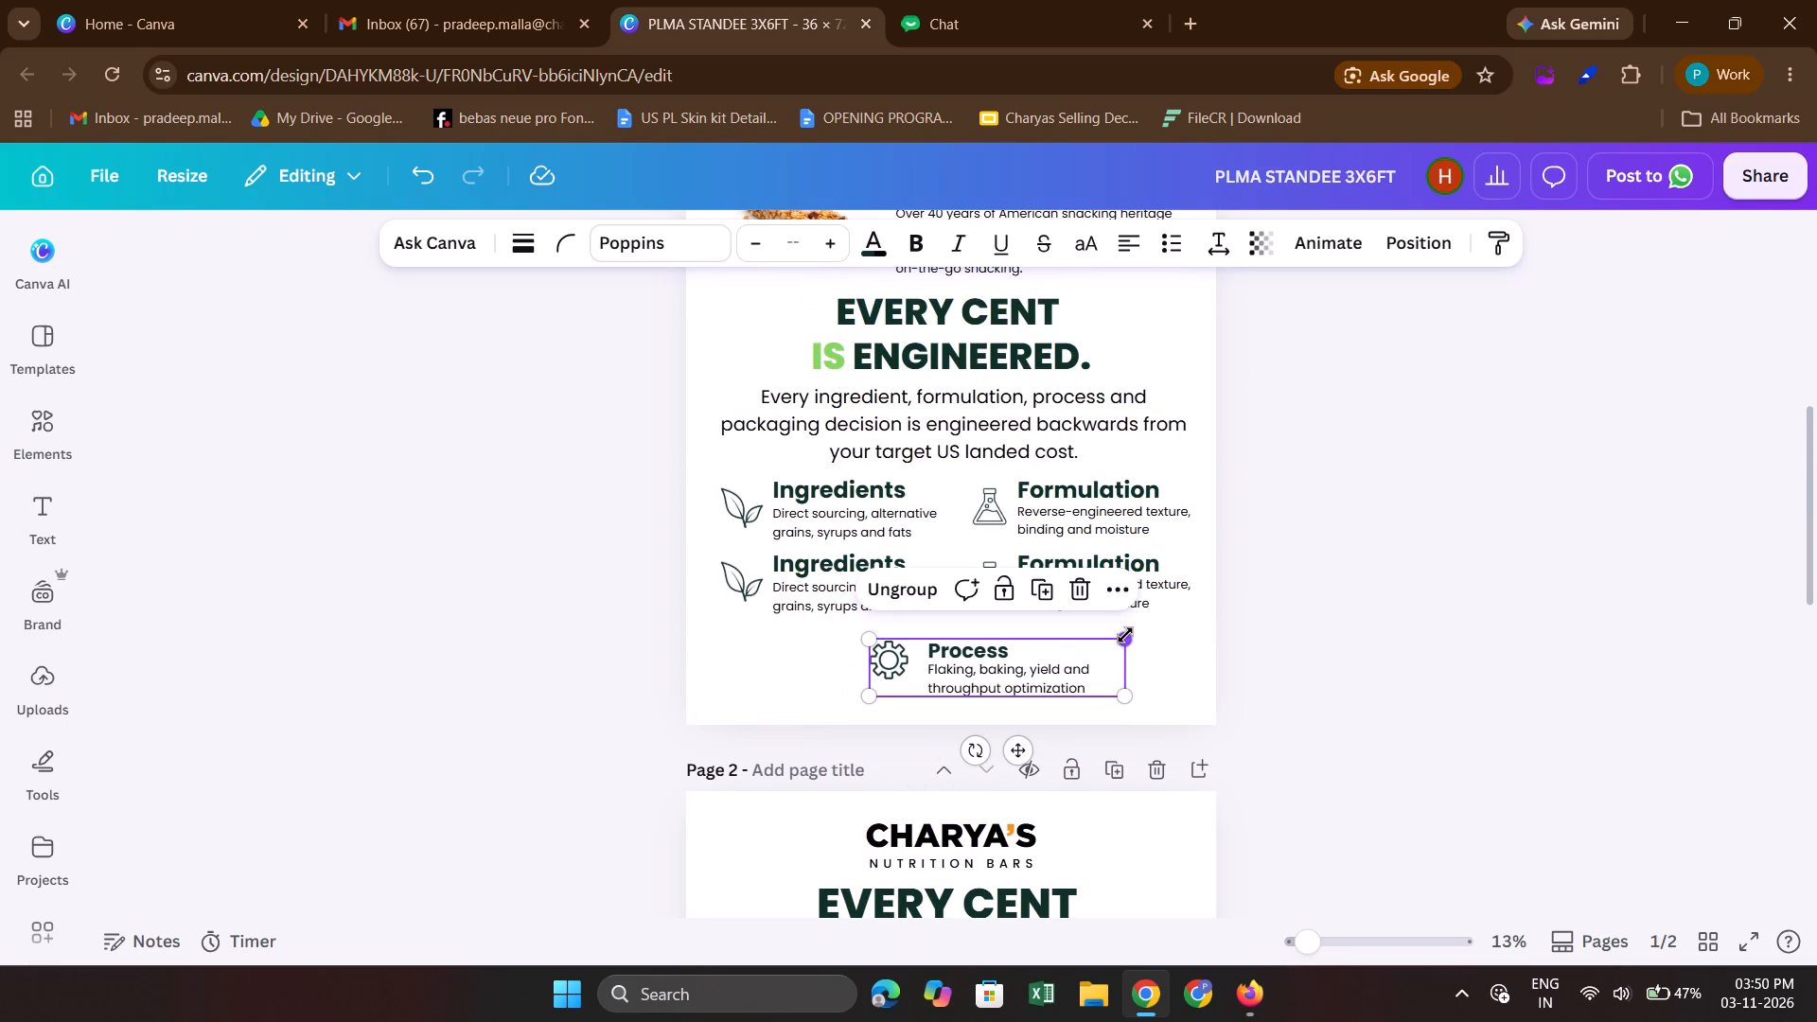
pyautogui.moveTo(1125, 635); pyautogui.dragTo(1074, 654)
pyautogui.click(1329, 666)
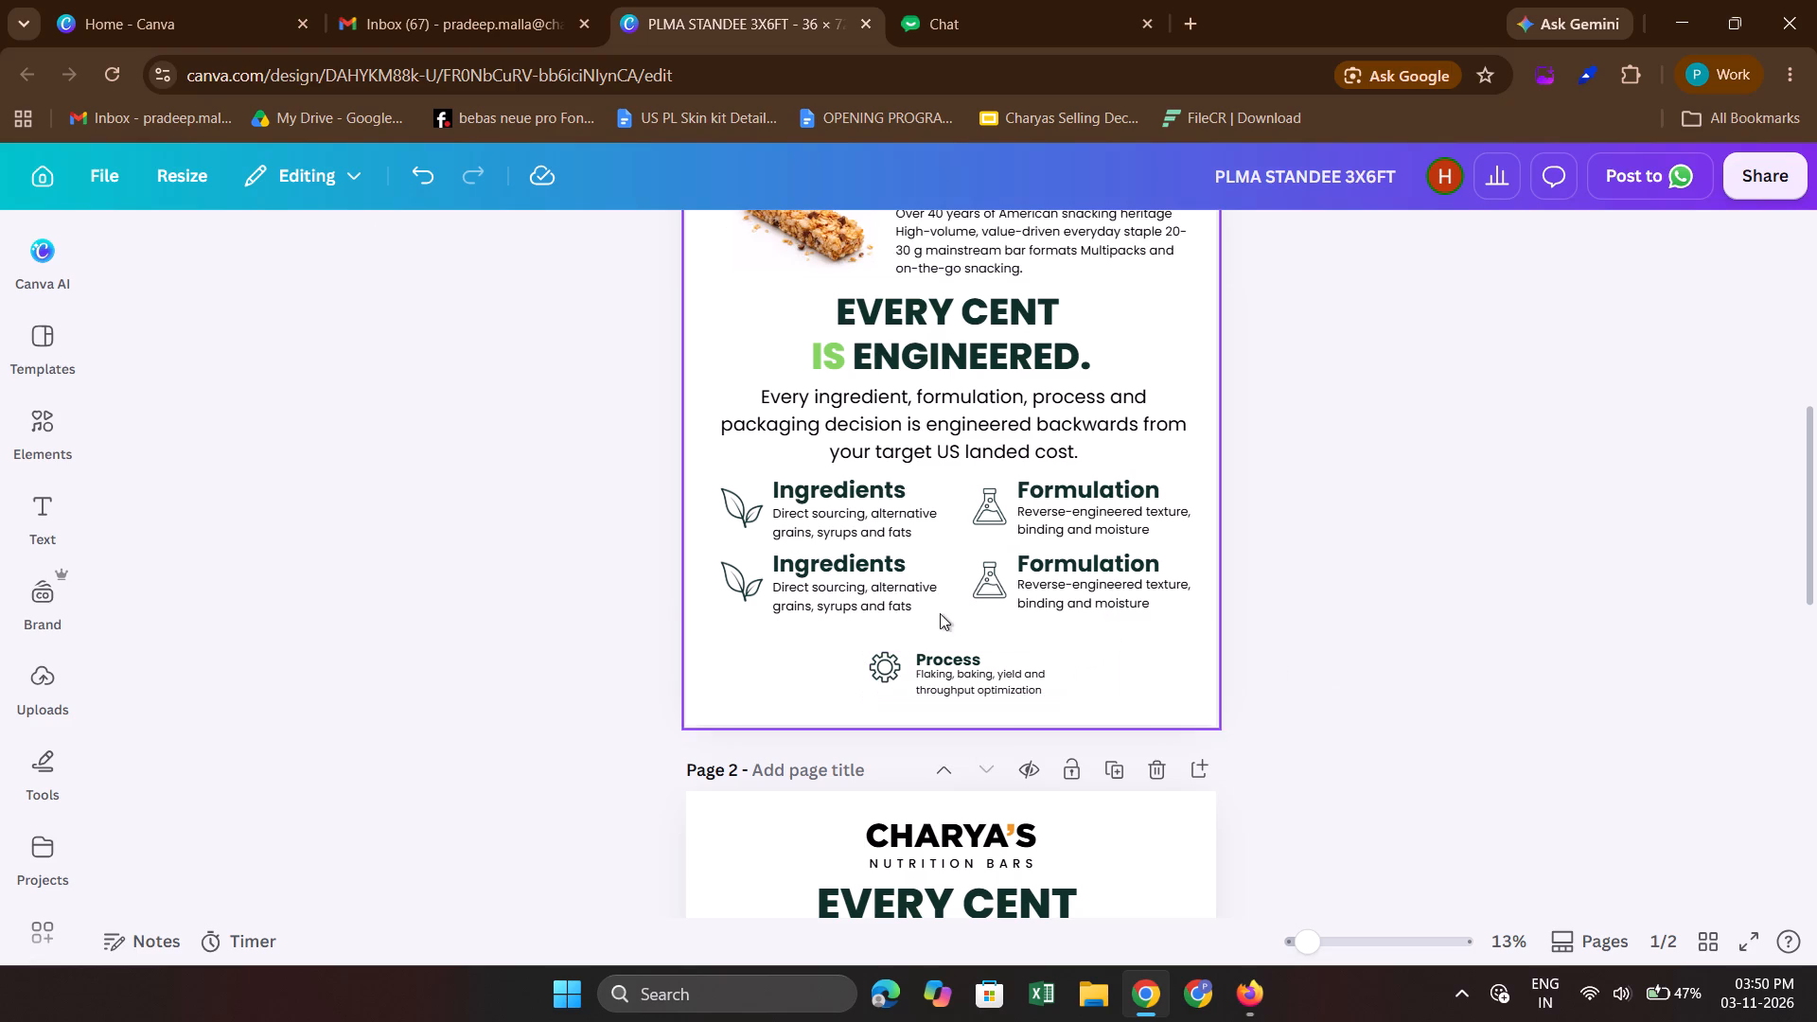
# Ungroup the Process copy and replace the second-row Ingredients text with its heading "Process" and description "Flaking, baking, yield and throughput optimization".
pyautogui.click(960, 673)
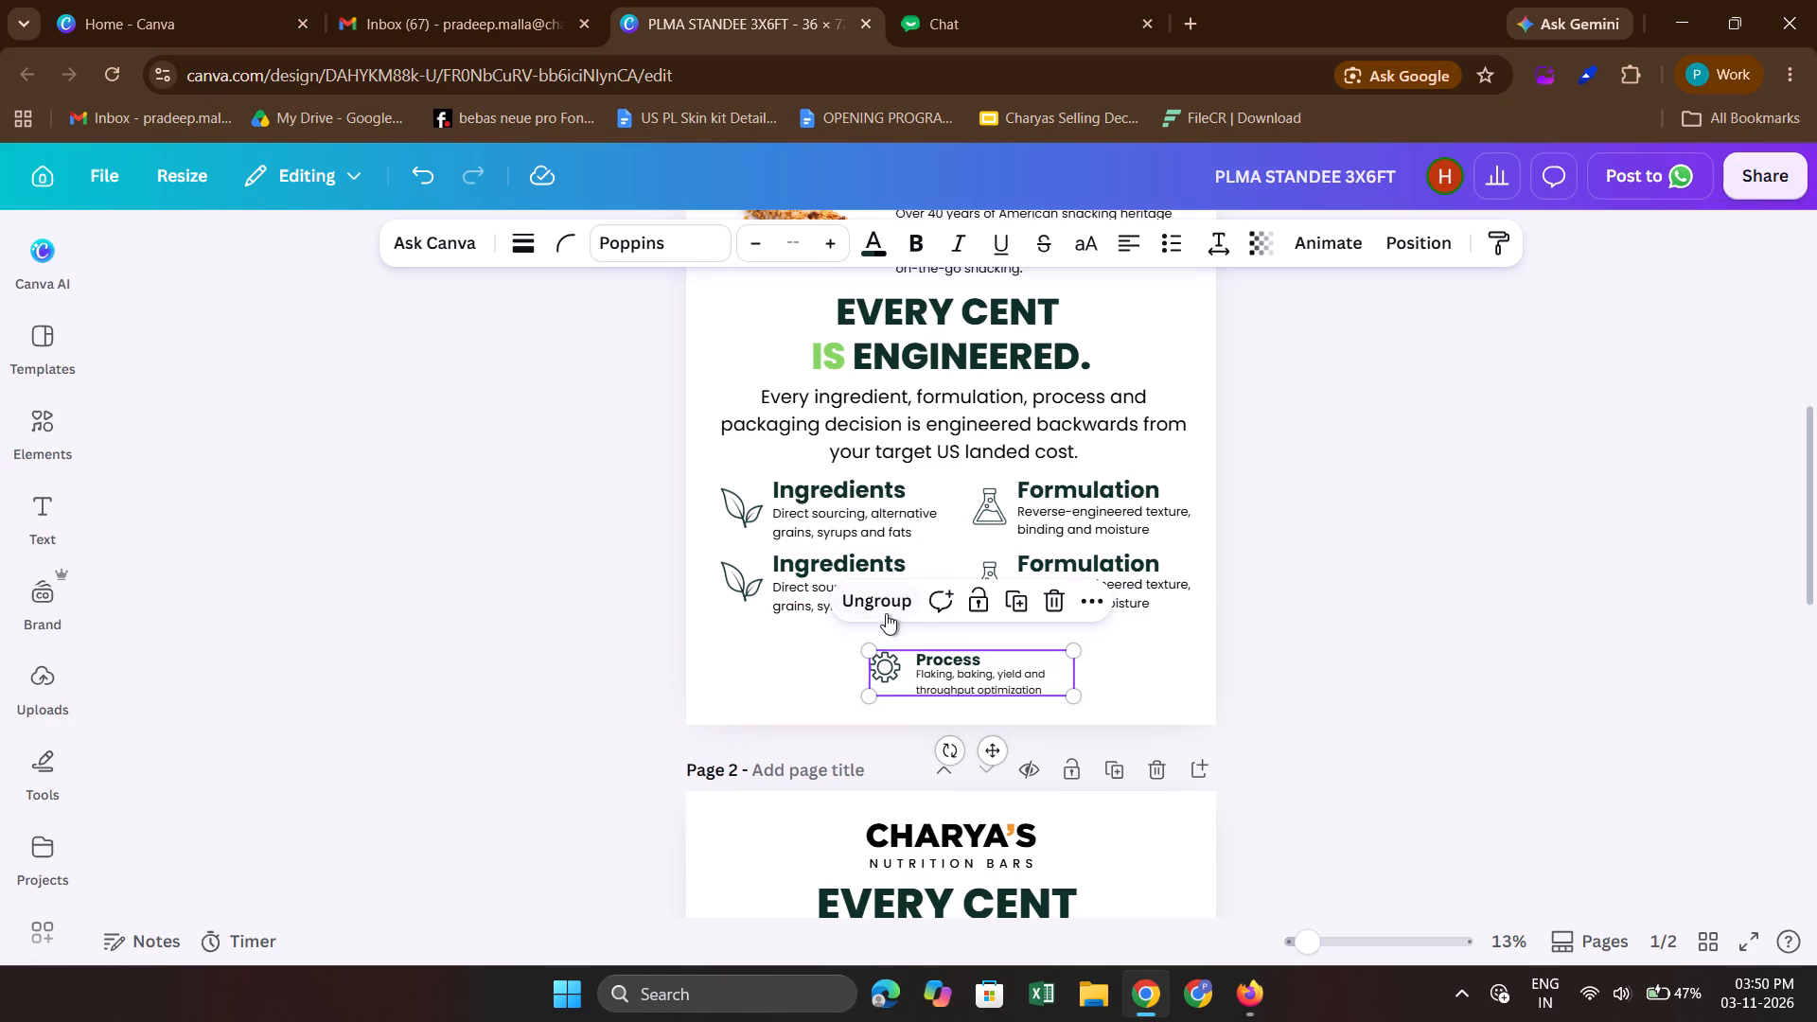
pyautogui.click(886, 603)
pyautogui.click(1458, 675)
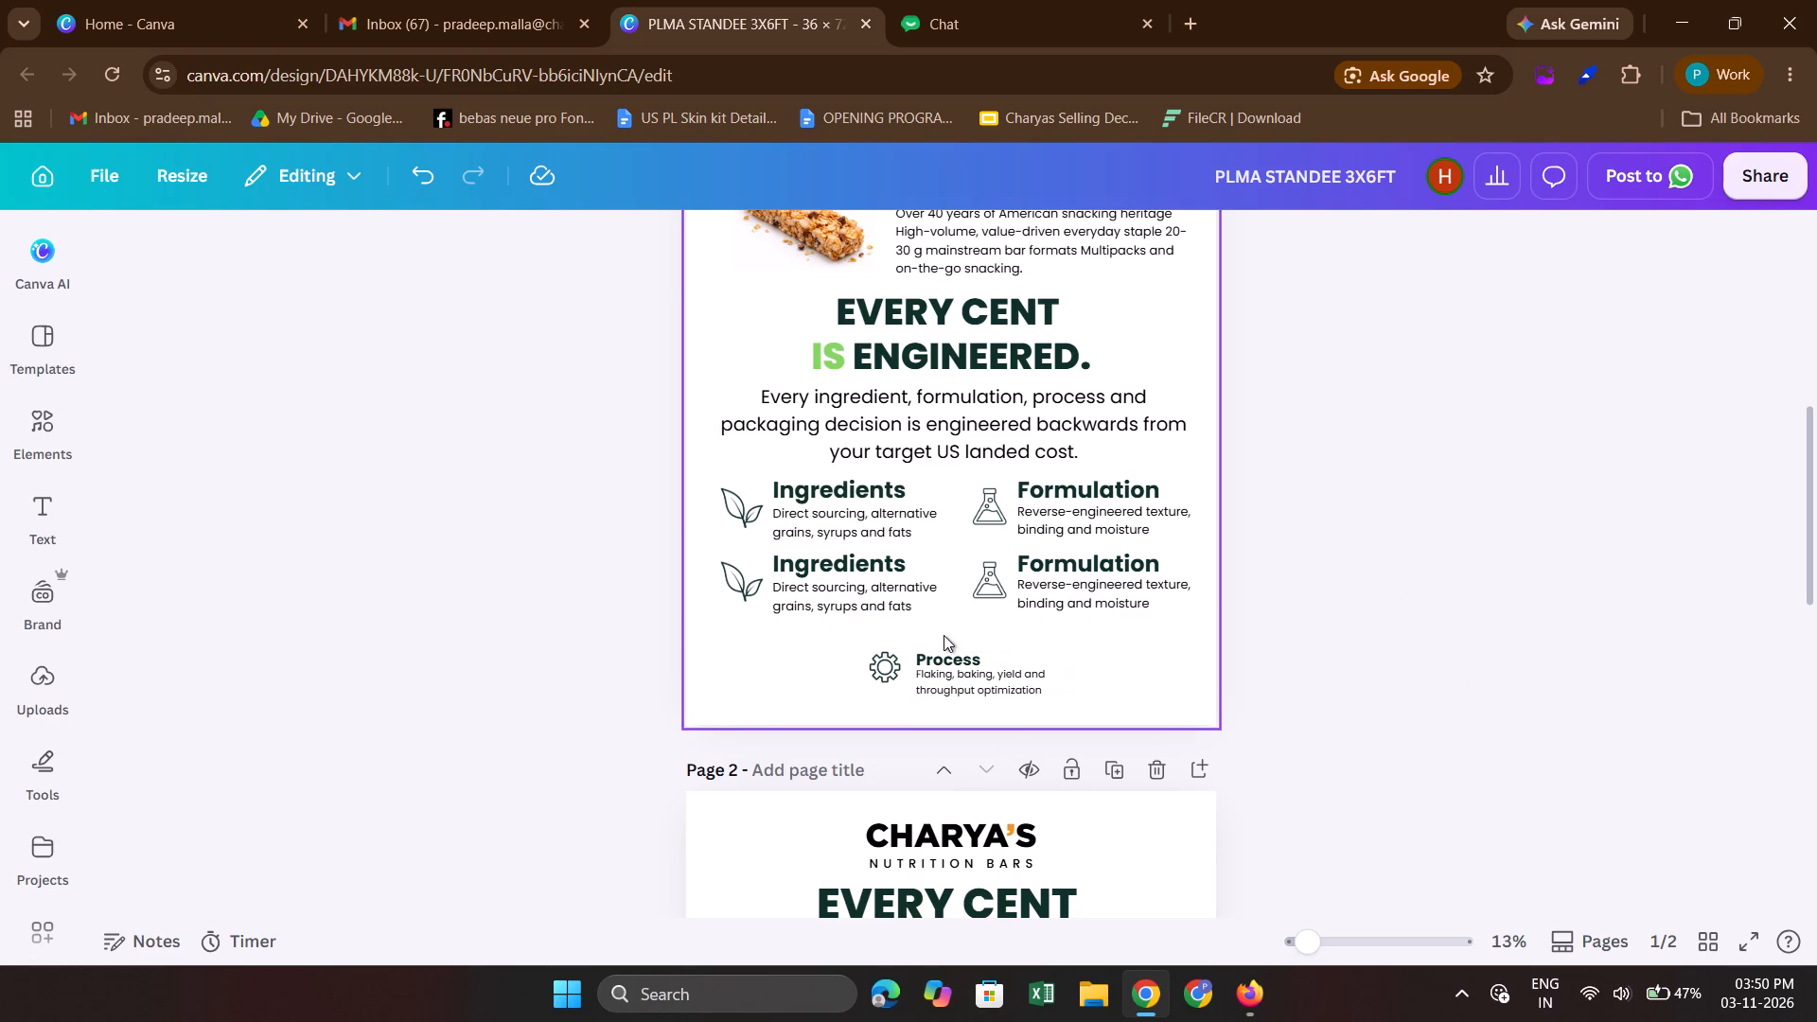
pyautogui.doubleClick(938, 658)
pyautogui.hotkey('ctrl', 'c')
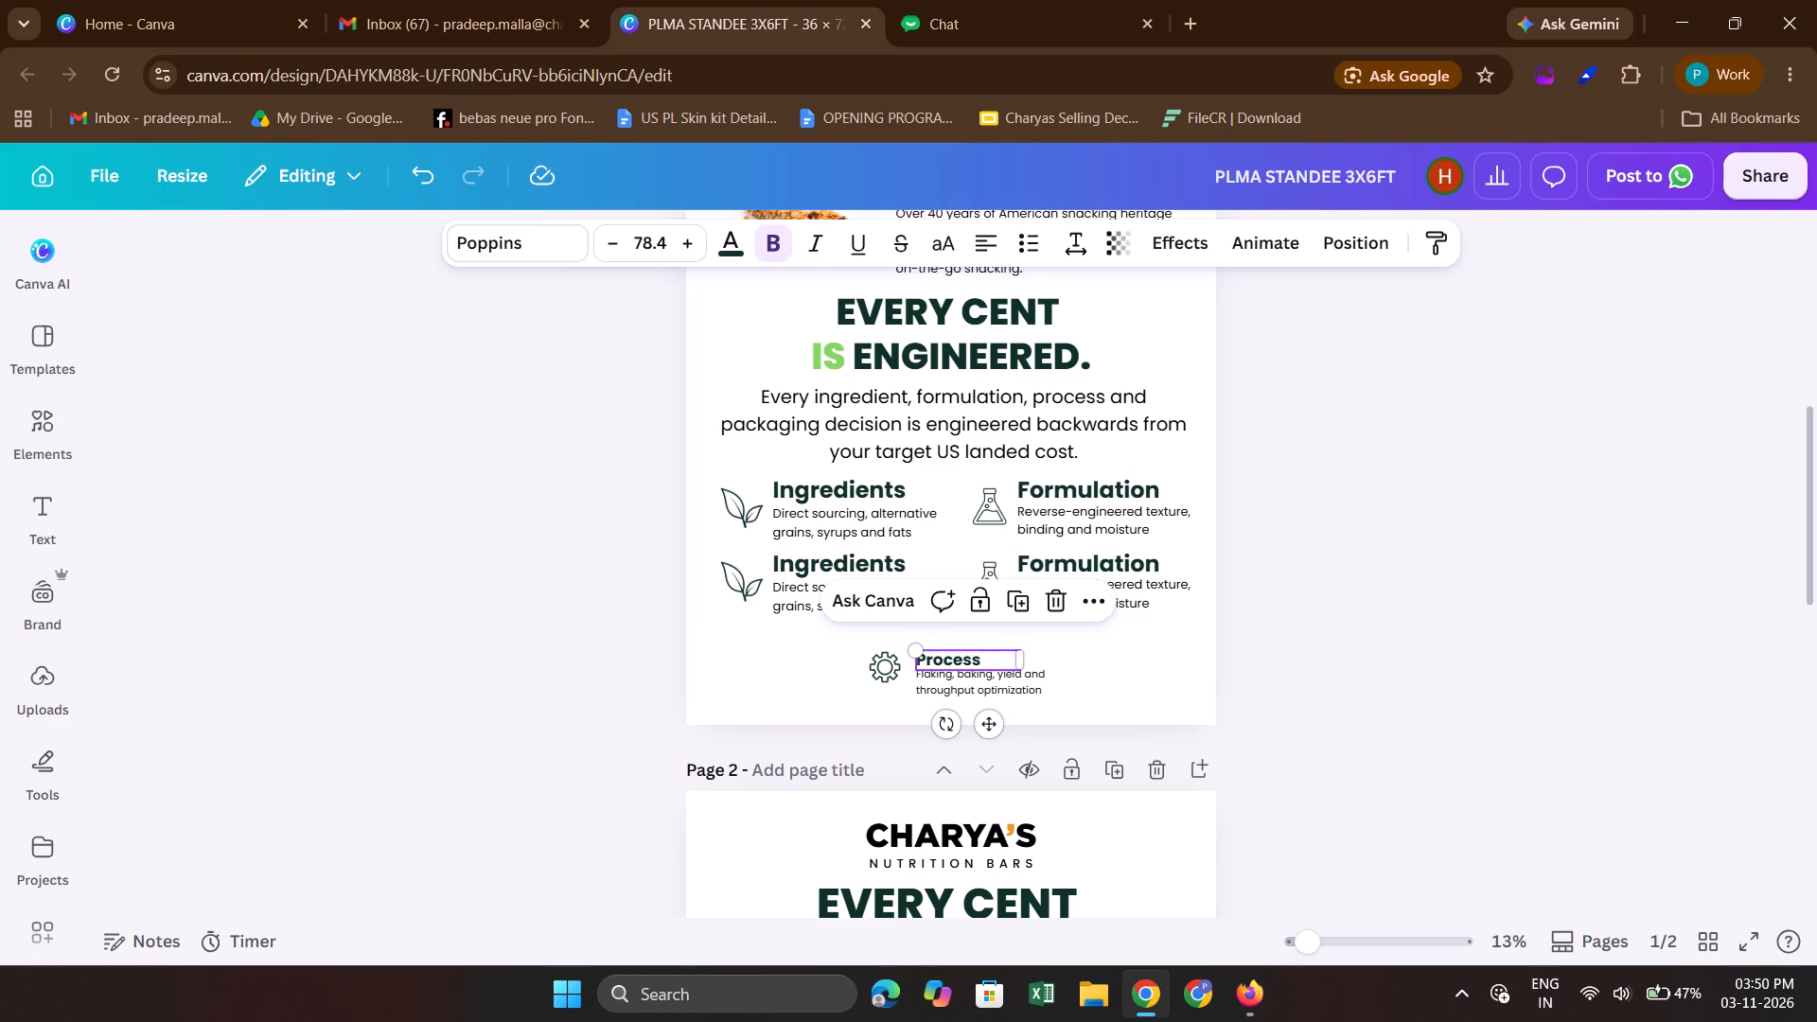
pyautogui.doubleClick(832, 569)
pyautogui.hotkey('ctrl', 'v')
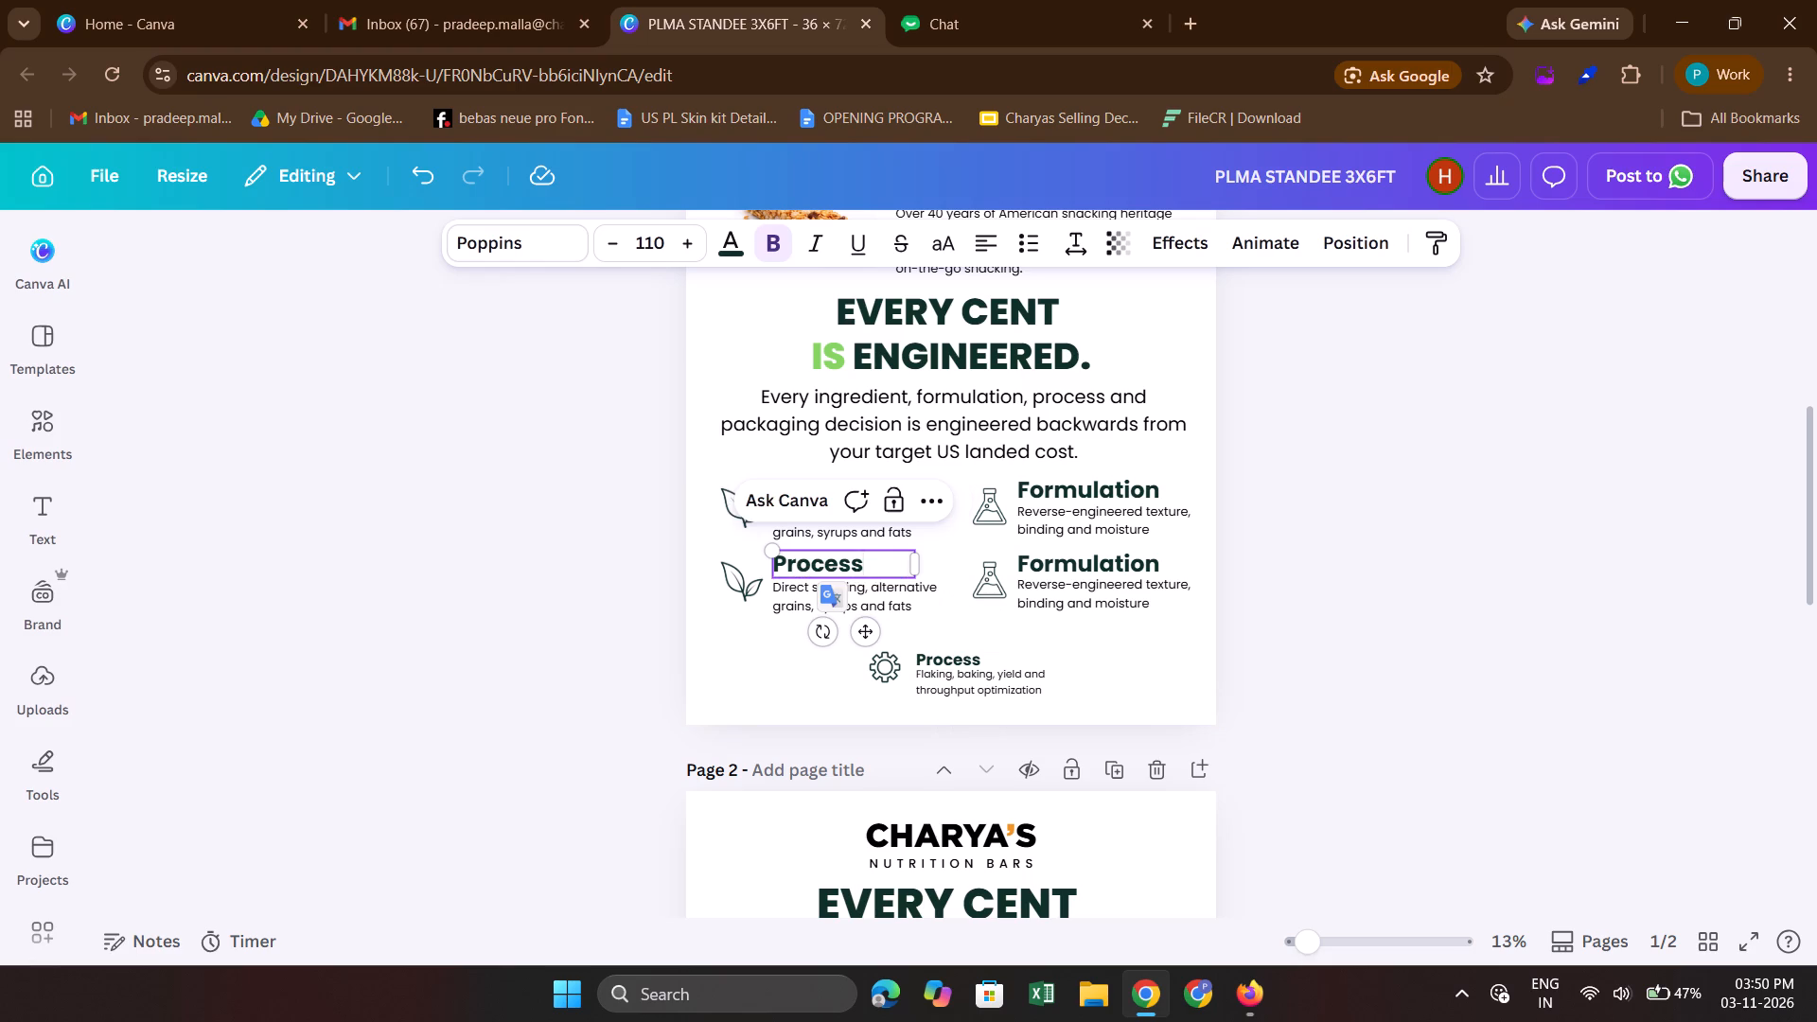
pyautogui.doubleClick(999, 683)
pyautogui.hotkey('ctrl', 'c')
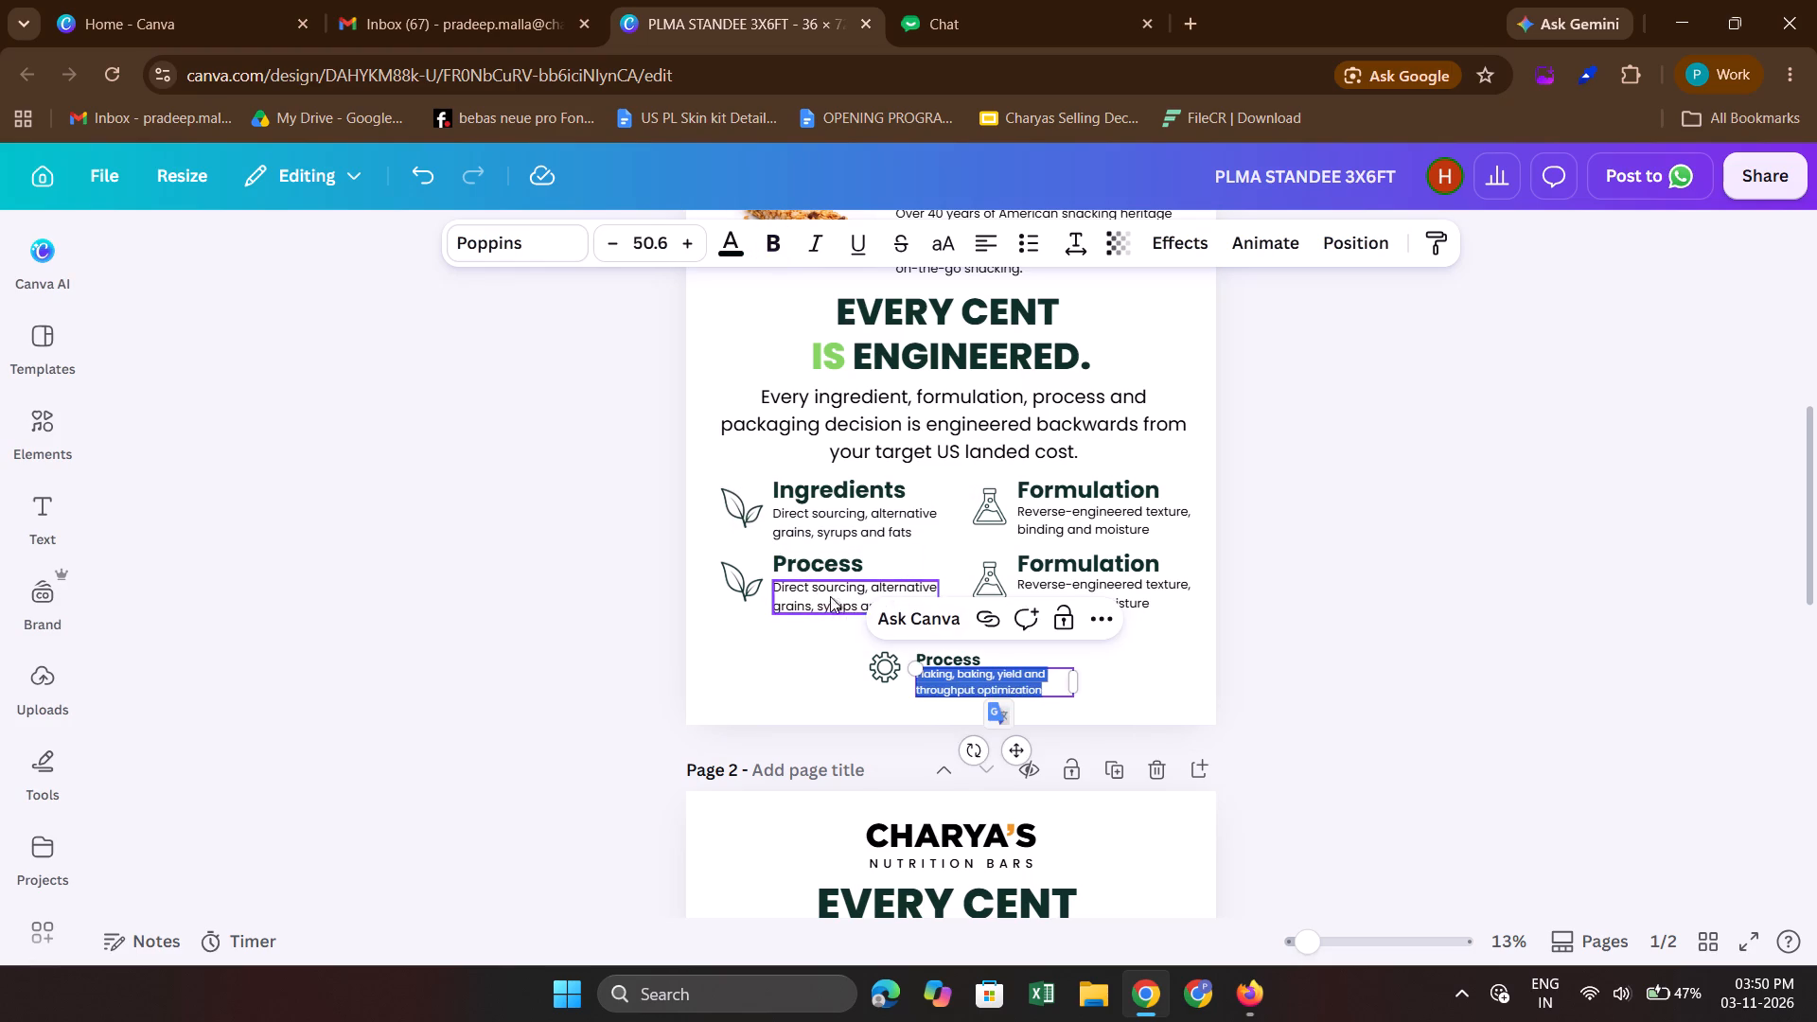
pyautogui.doubleClick(826, 601)
pyautogui.hotkey('ctrl', 'v')
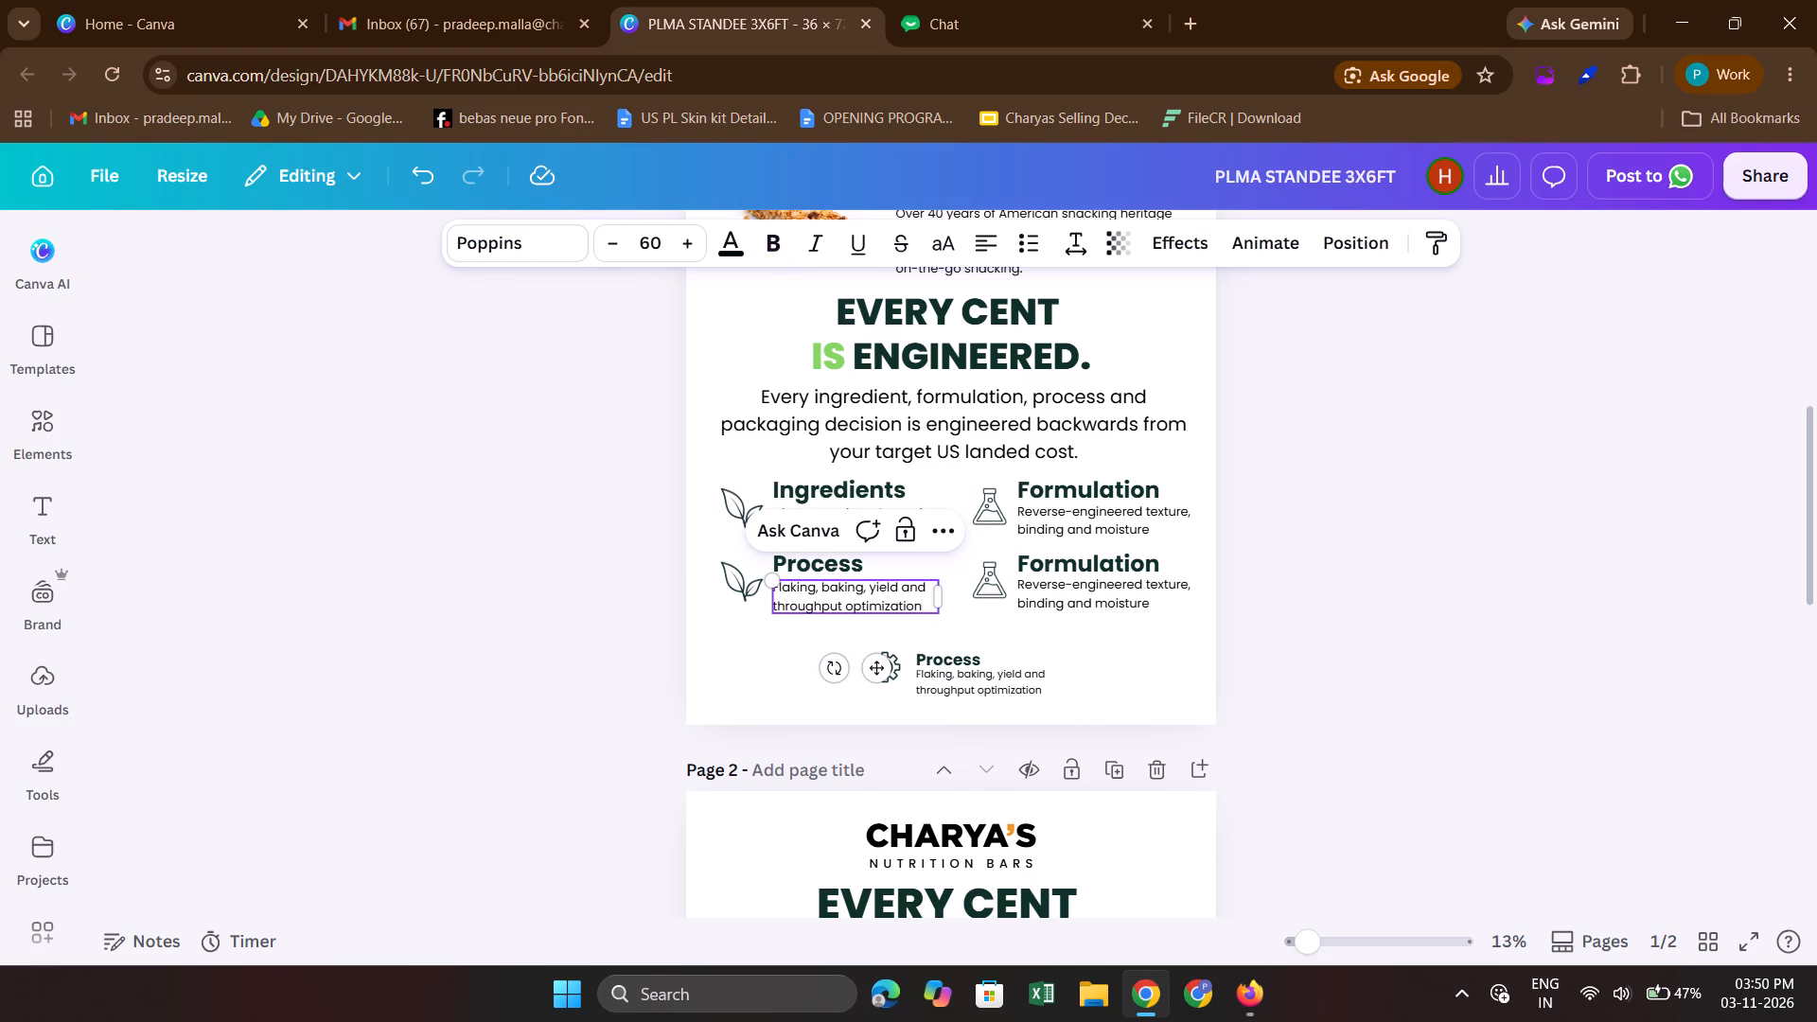
# Delete the leftover Process heading and description at the bottom of page 1, keeping the gear icon.
pyautogui.click(1354, 647)
pyautogui.moveTo(1291, 653); pyautogui.dragTo(973, 702)
pyautogui.press('BackSpace')
# Replace the leaf icon beside the Process heading on page 1 with the gear icon, enlarged slightly to match the other icons.
pyautogui.click(740, 580)
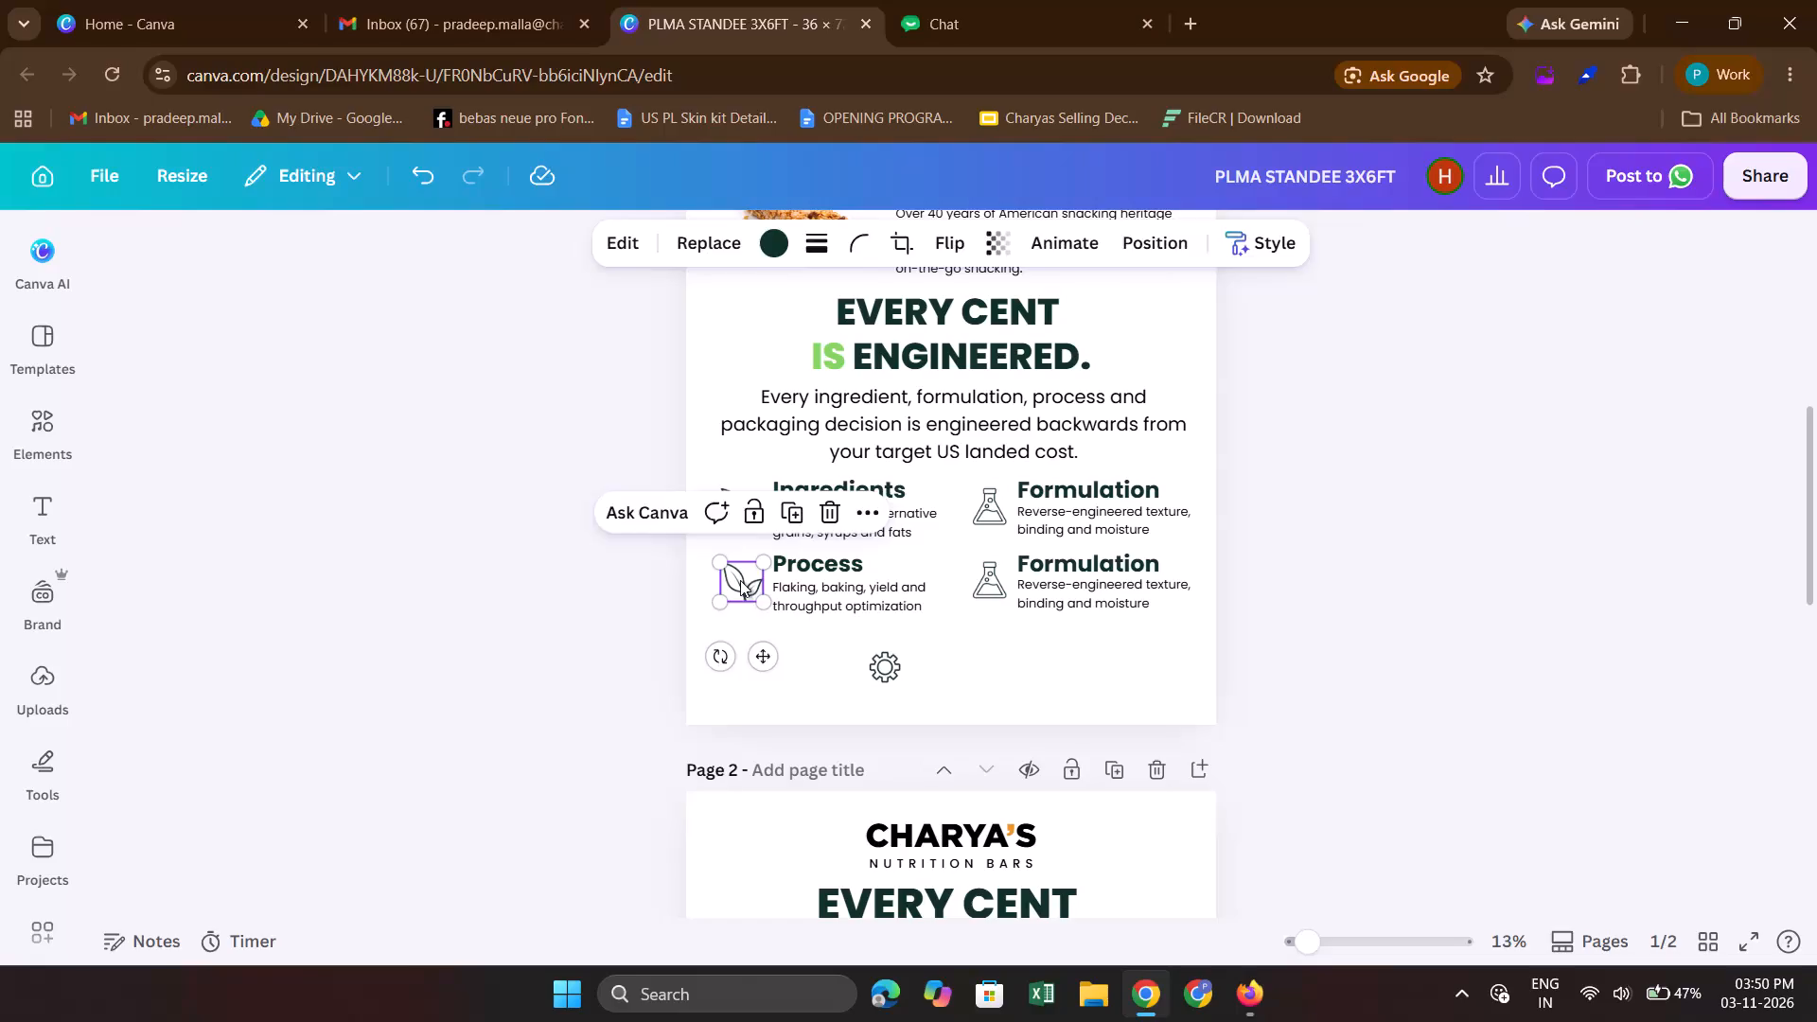
pyautogui.press('BackSpace')
pyautogui.click(887, 673)
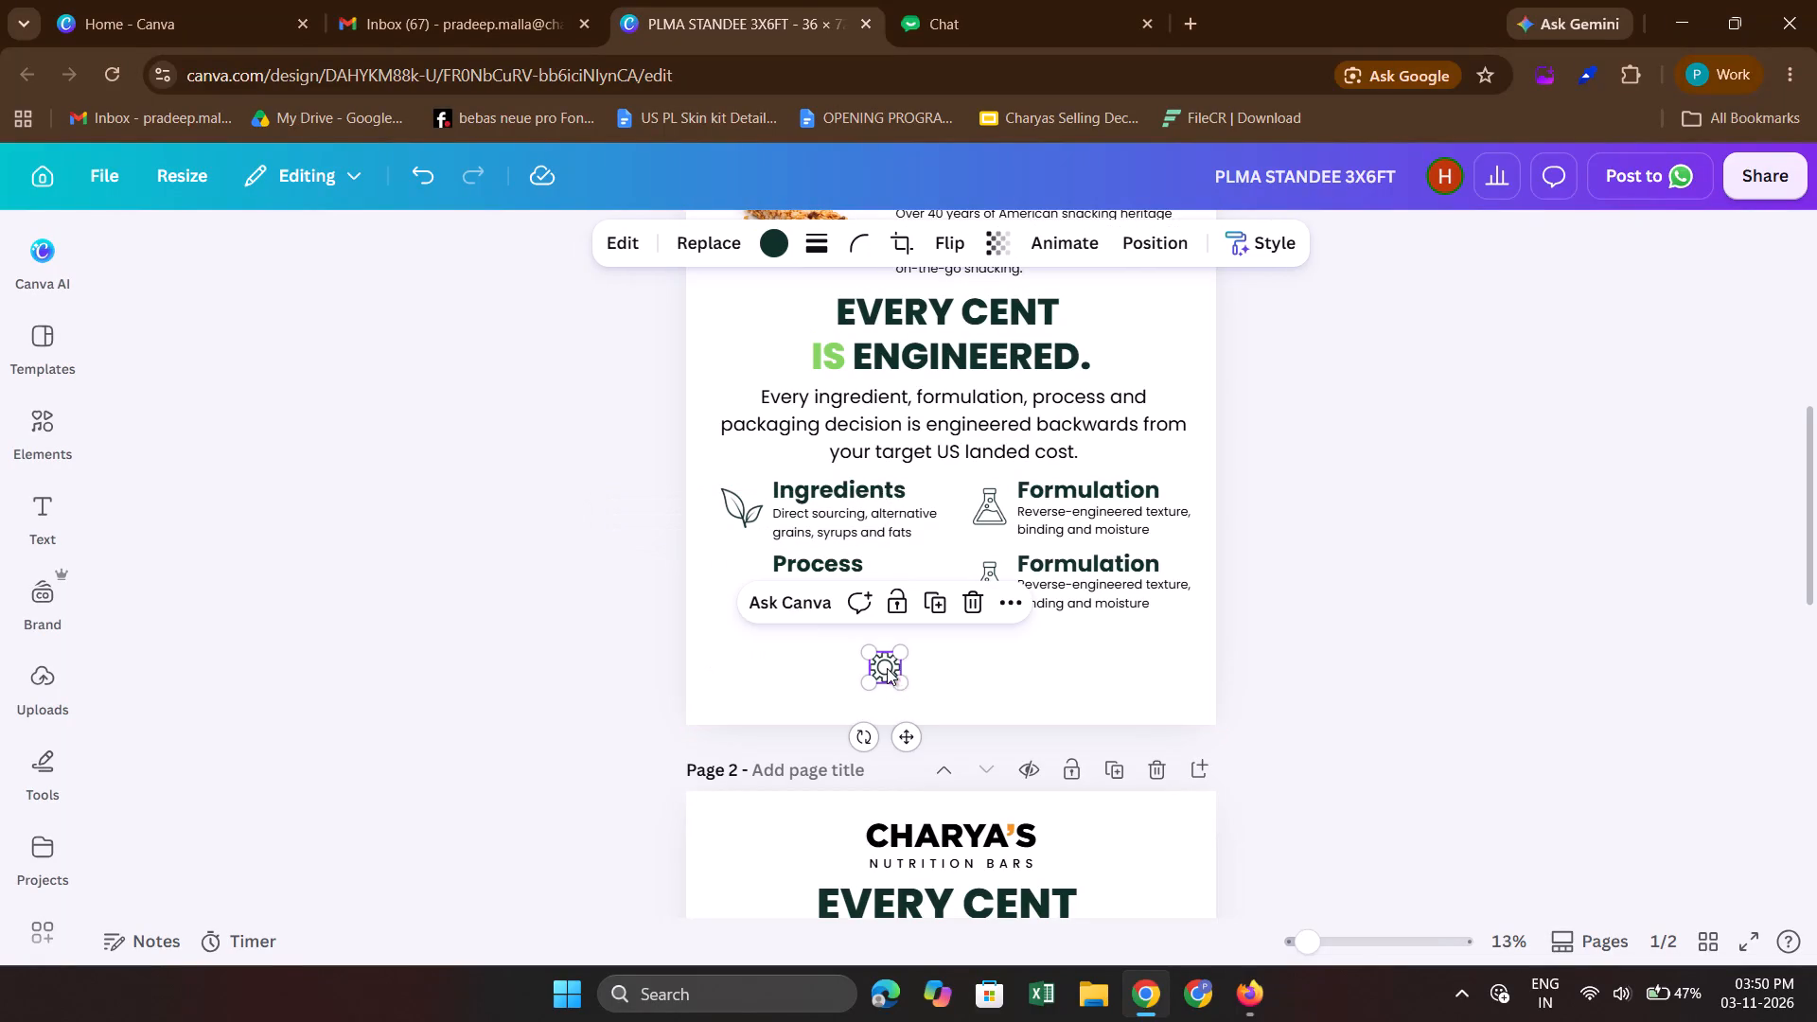
pyautogui.moveTo(911, 740); pyautogui.dragTo(762, 653)
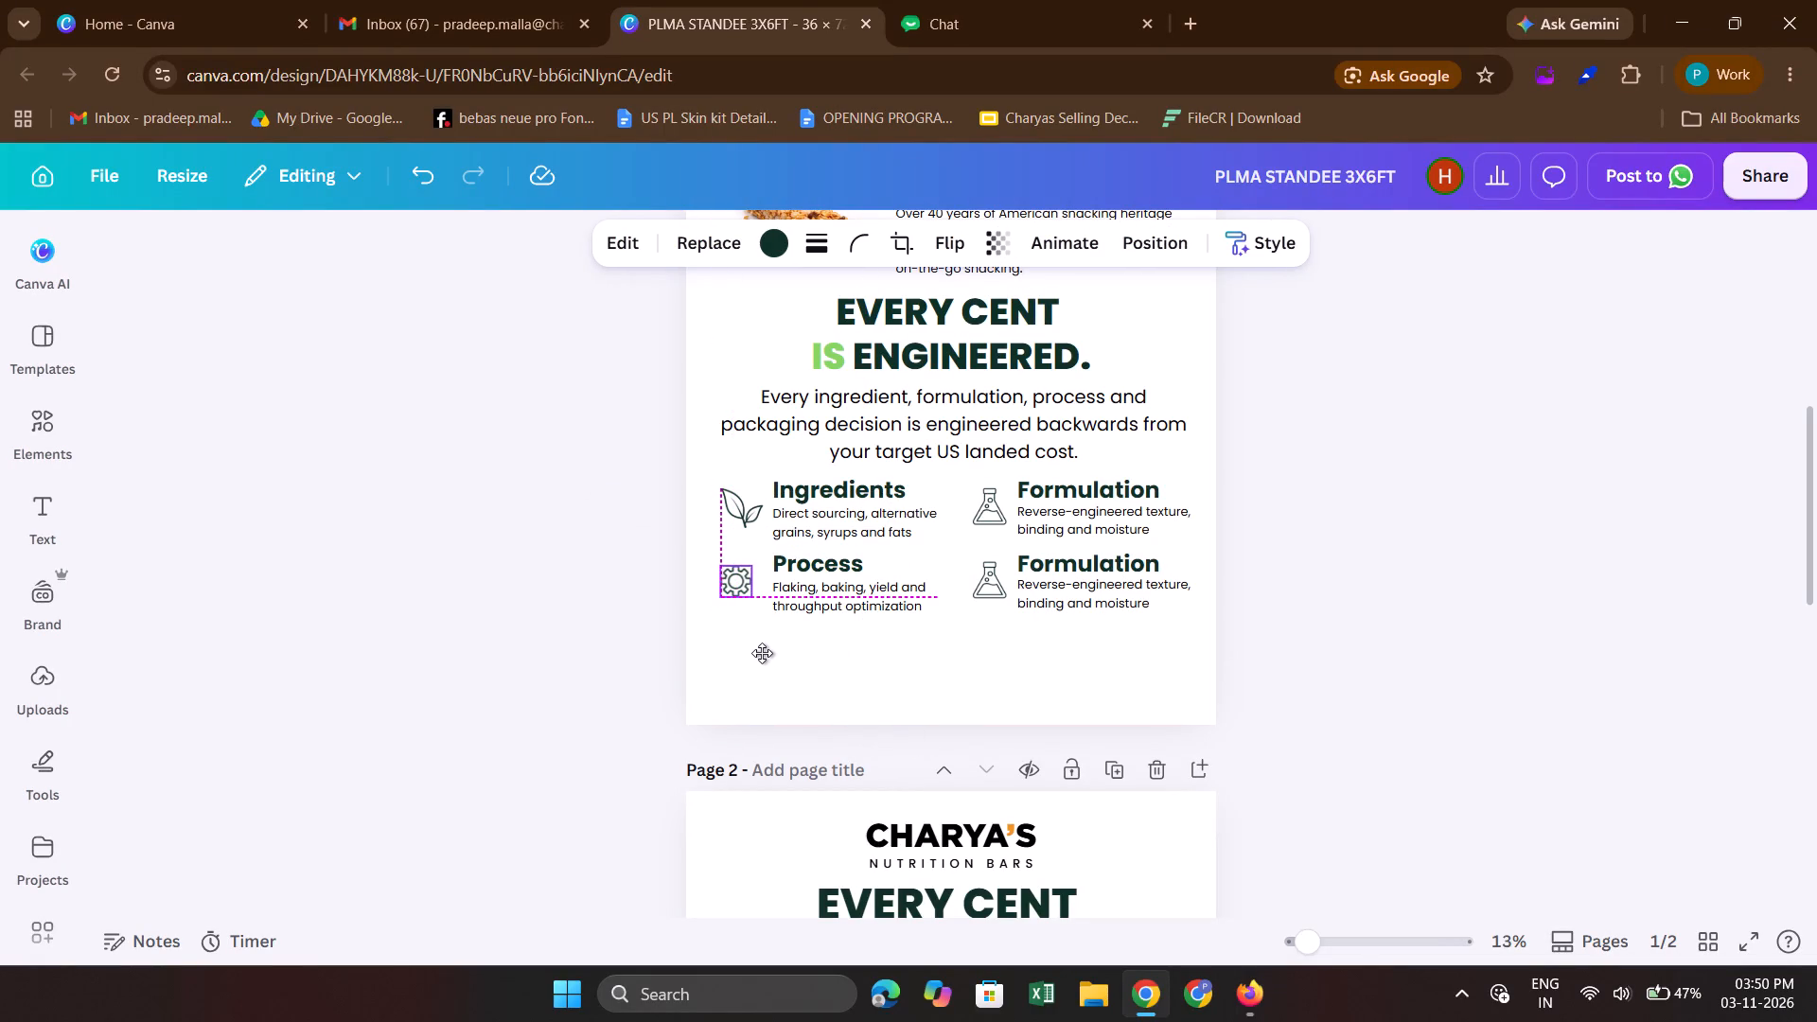
pyautogui.moveTo(762, 653); pyautogui.dragTo(766, 656)
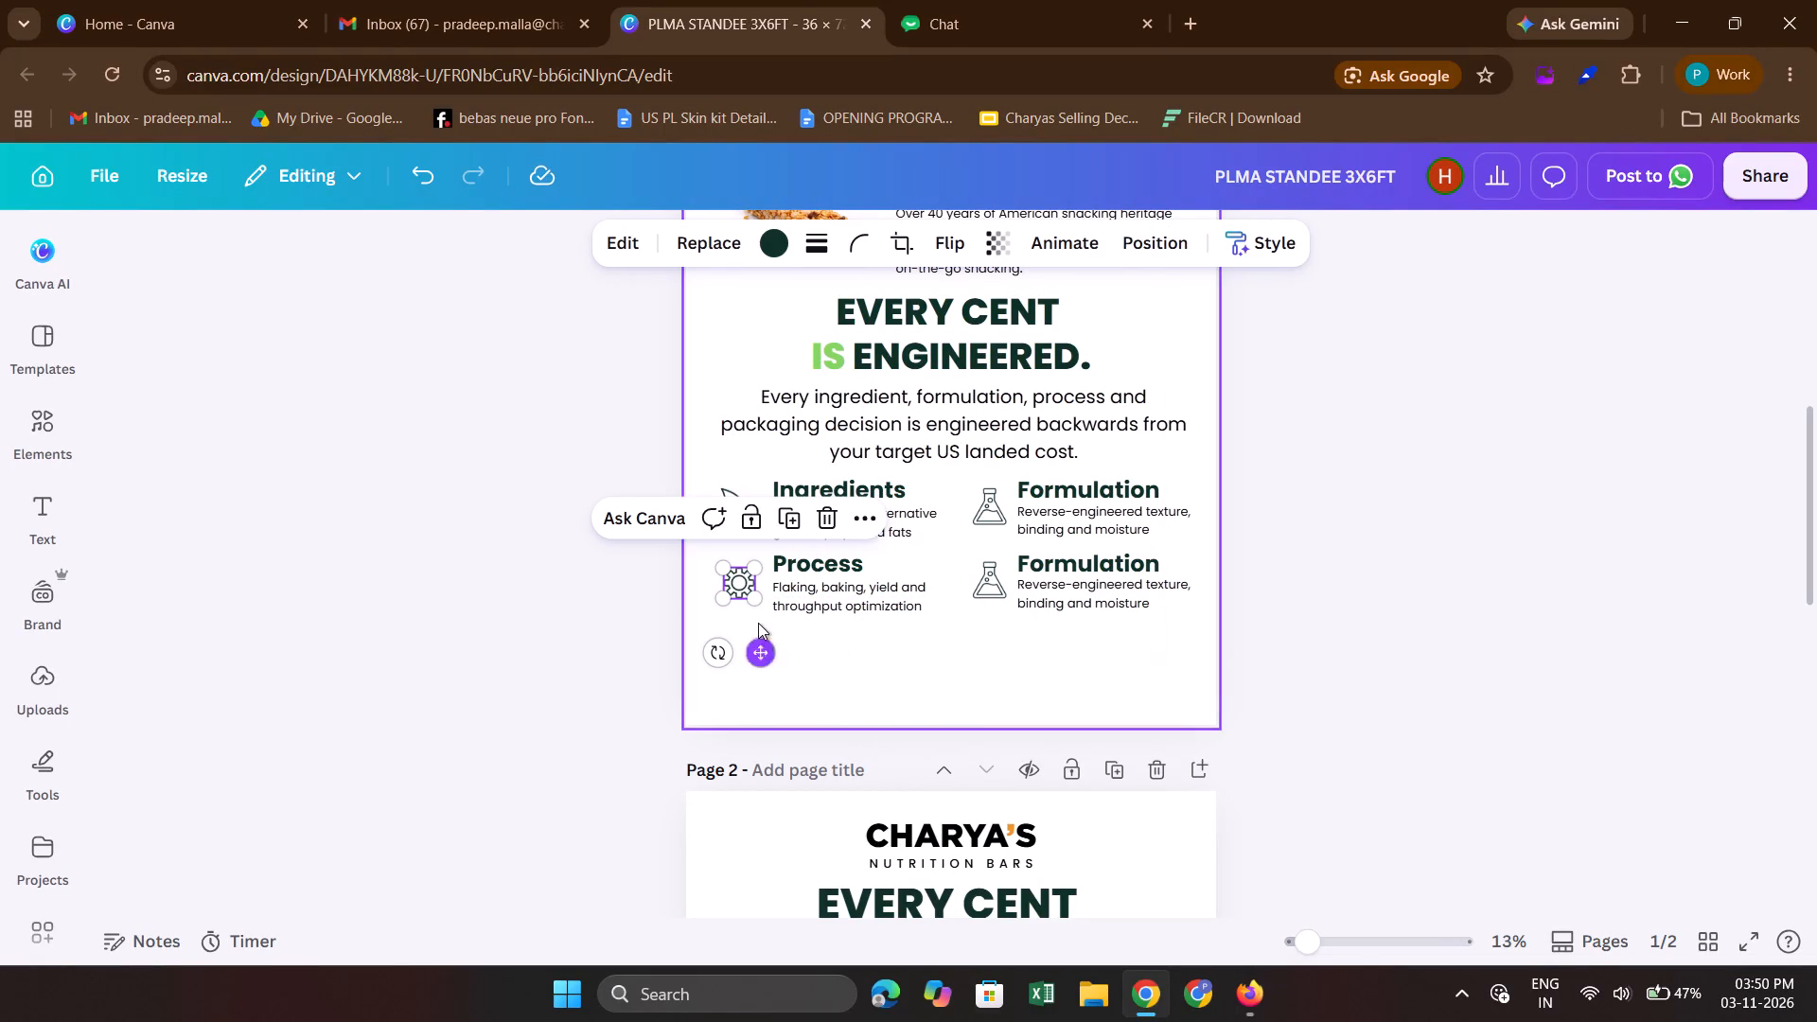
pyautogui.moveTo(754, 596); pyautogui.dragTo(759, 607)
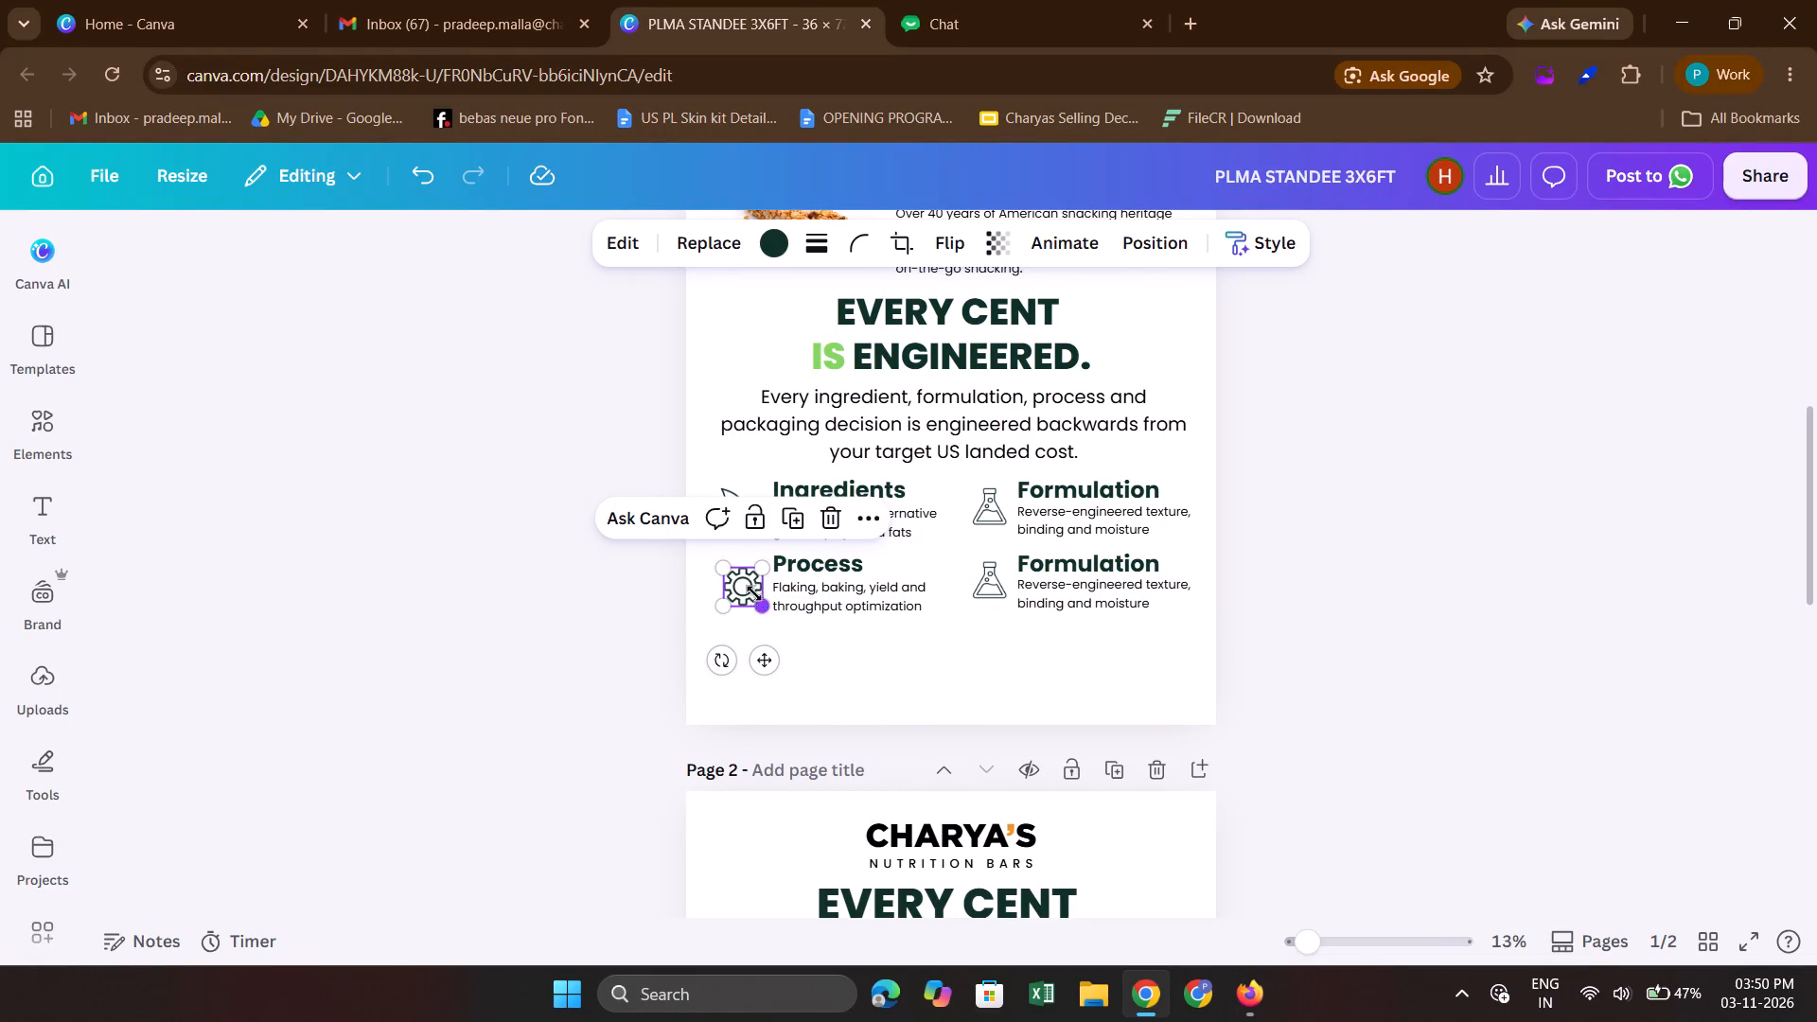
pyautogui.click(740, 576)
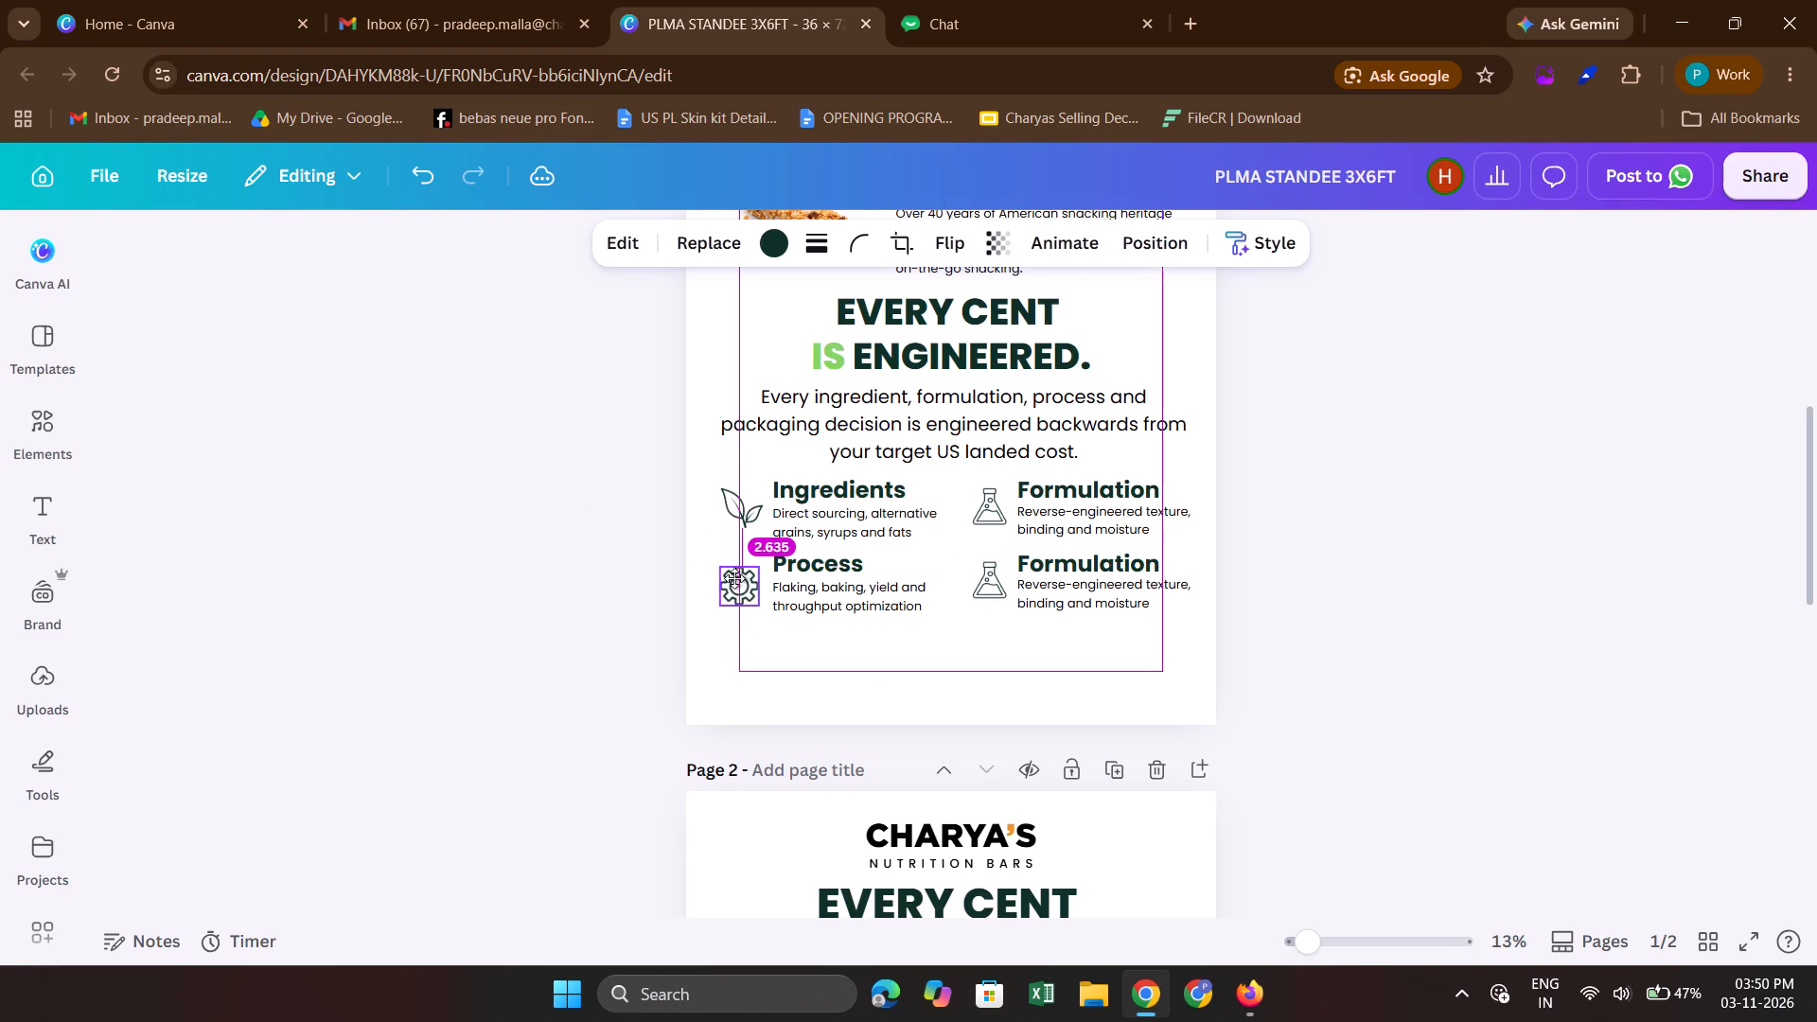
pyautogui.click(925, 664)
# Nudge the gear icon on page 1 slightly toward the Process text and a touch up.
pyautogui.scroll(-2, 925, 664)
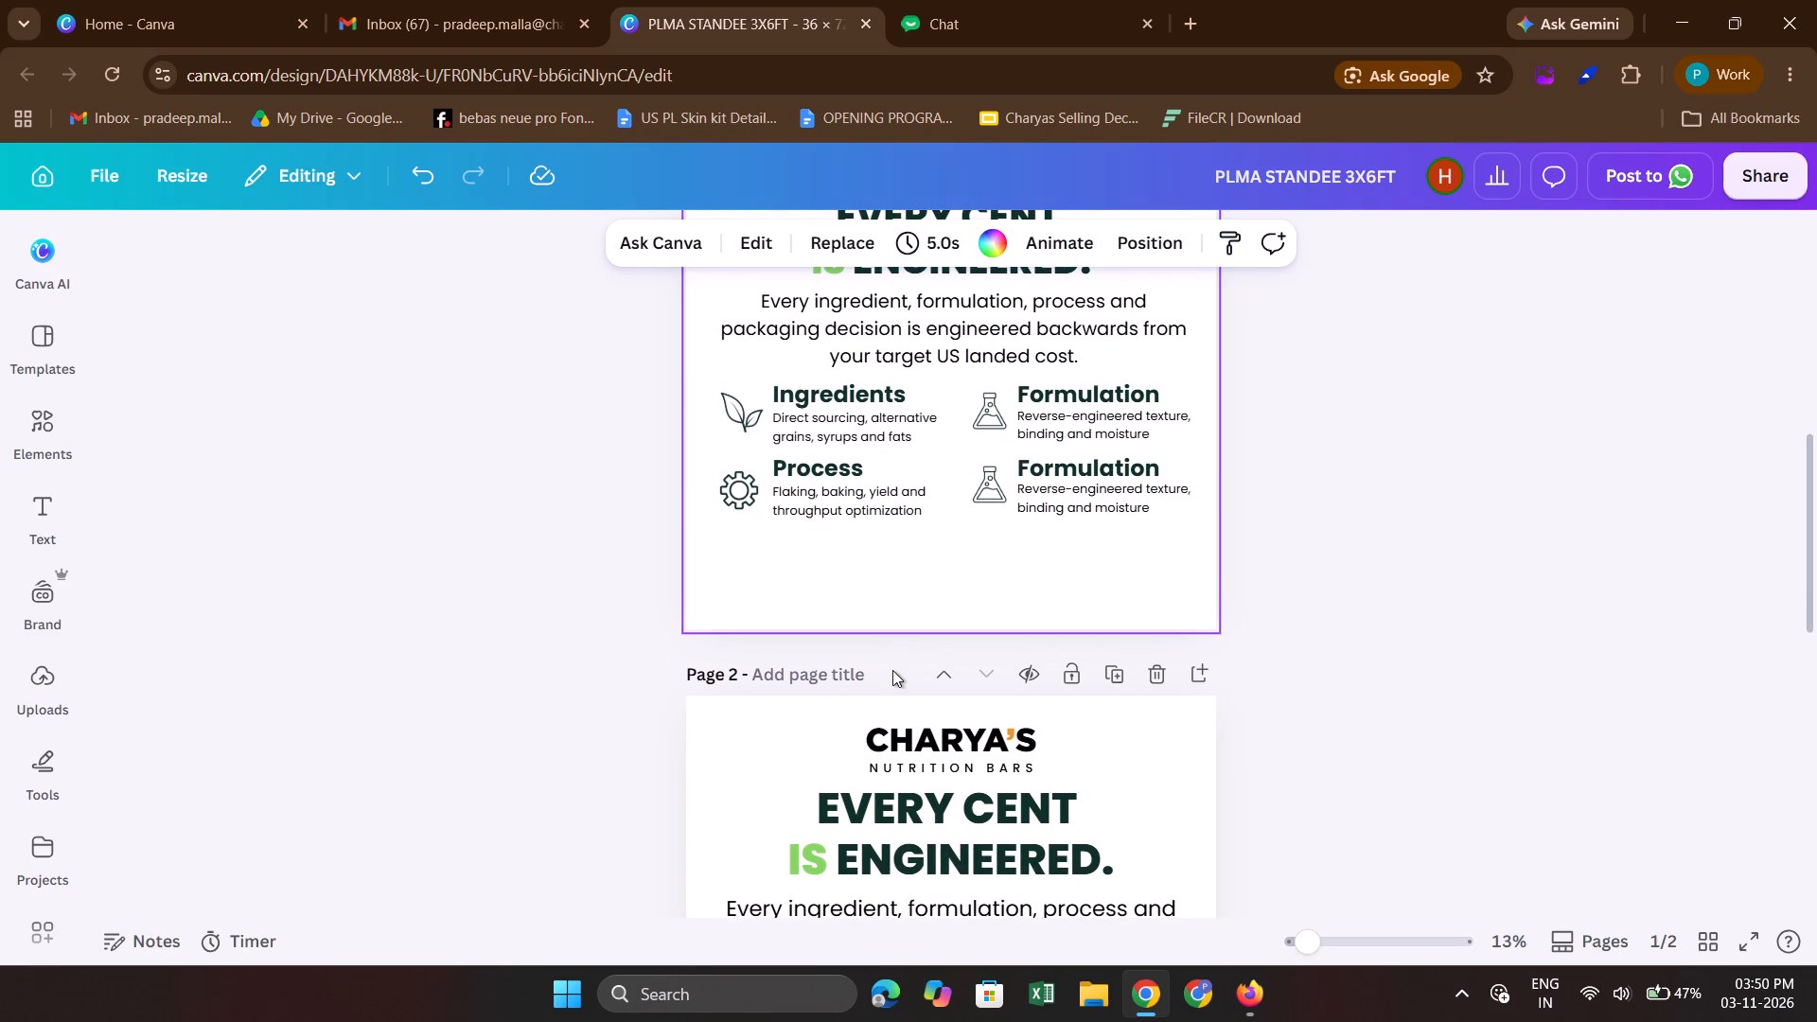
pyautogui.click(737, 502)
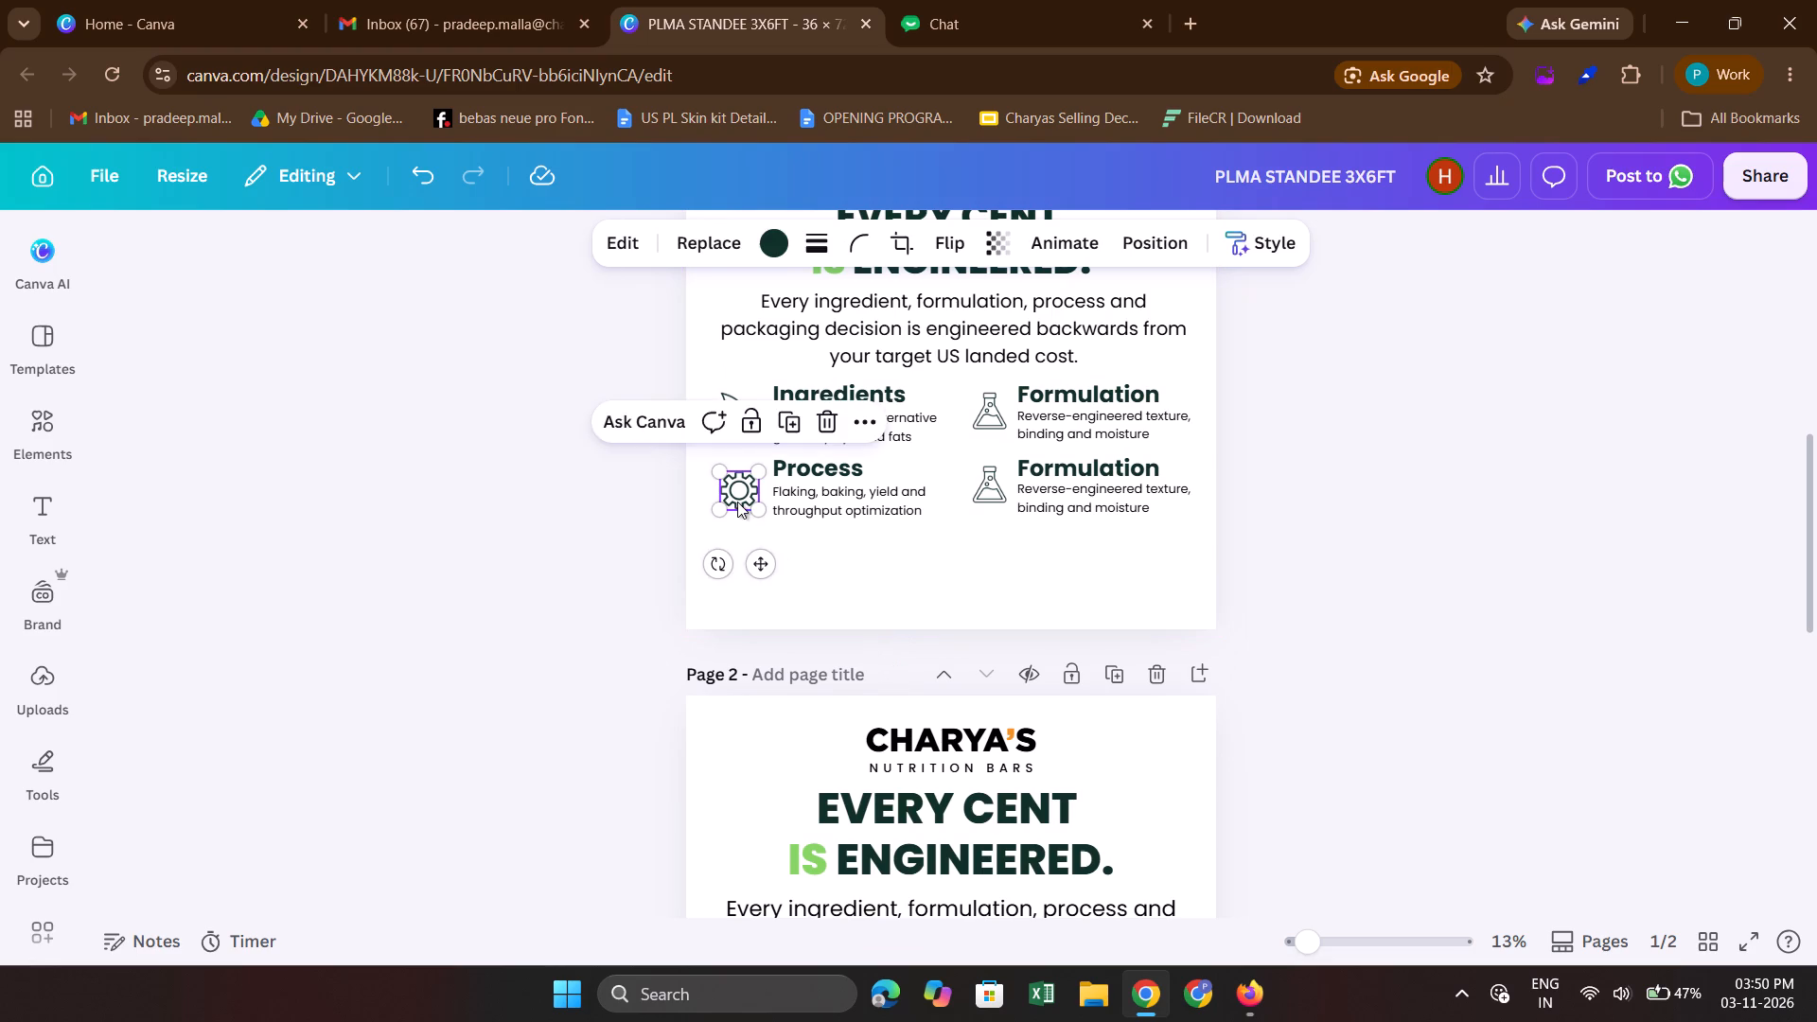
pyautogui.press('Right')
pyautogui.press('Right')
pyautogui.press('Right')
pyautogui.press('Right')
pyautogui.press('Right')
pyautogui.press('Left')
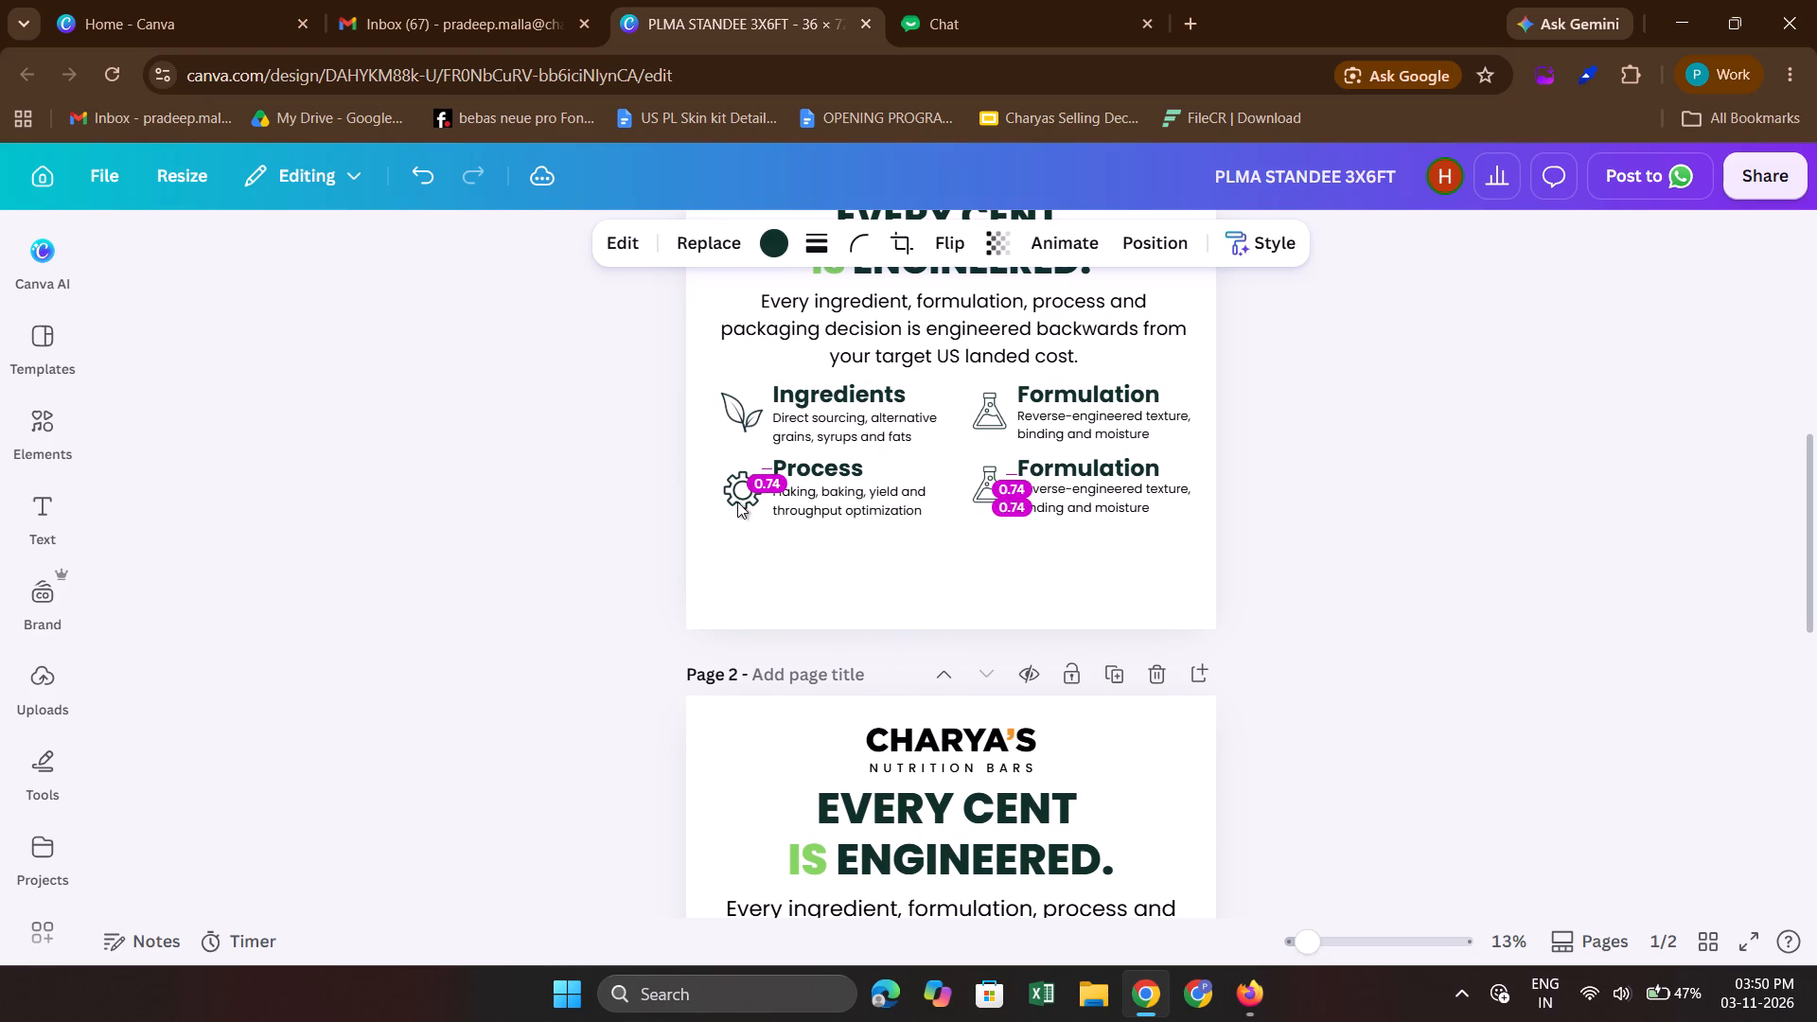
pyautogui.press('Left')
pyautogui.scroll(-1, 737, 502)
pyautogui.click(973, 449)
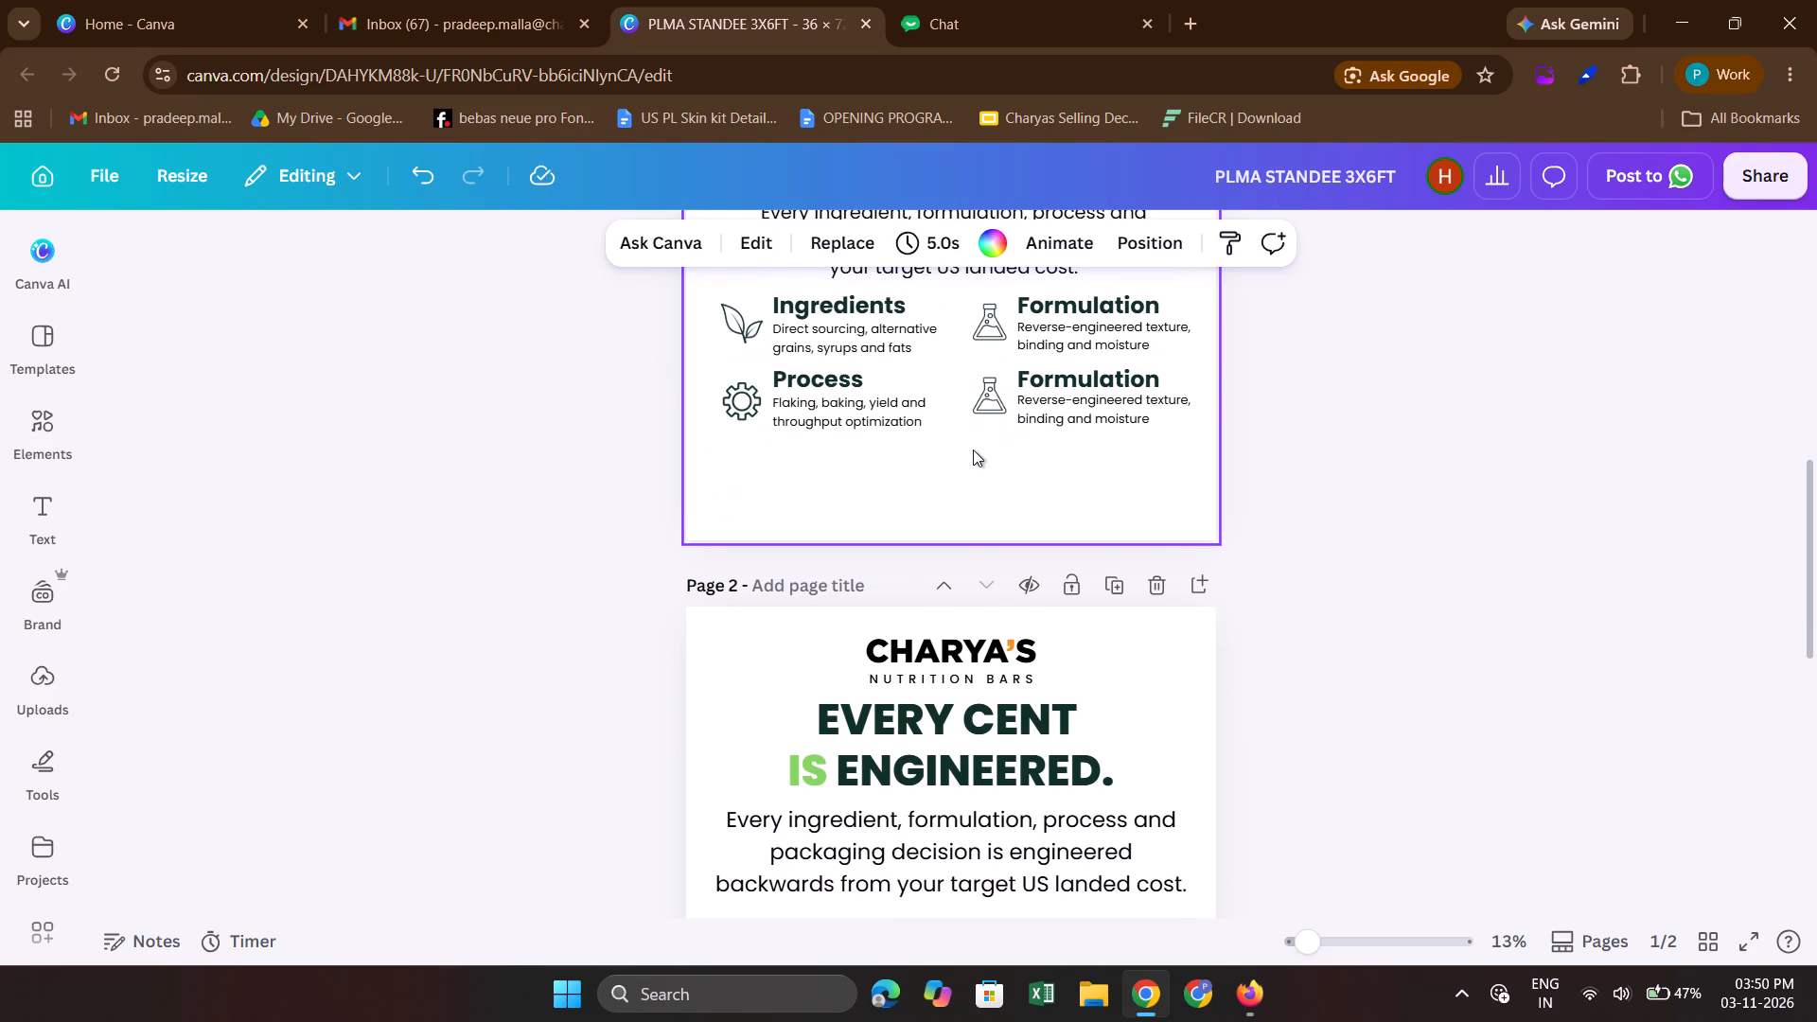
pyautogui.scroll(1, 973, 449)
pyautogui.click(746, 450)
pyautogui.press('Up')
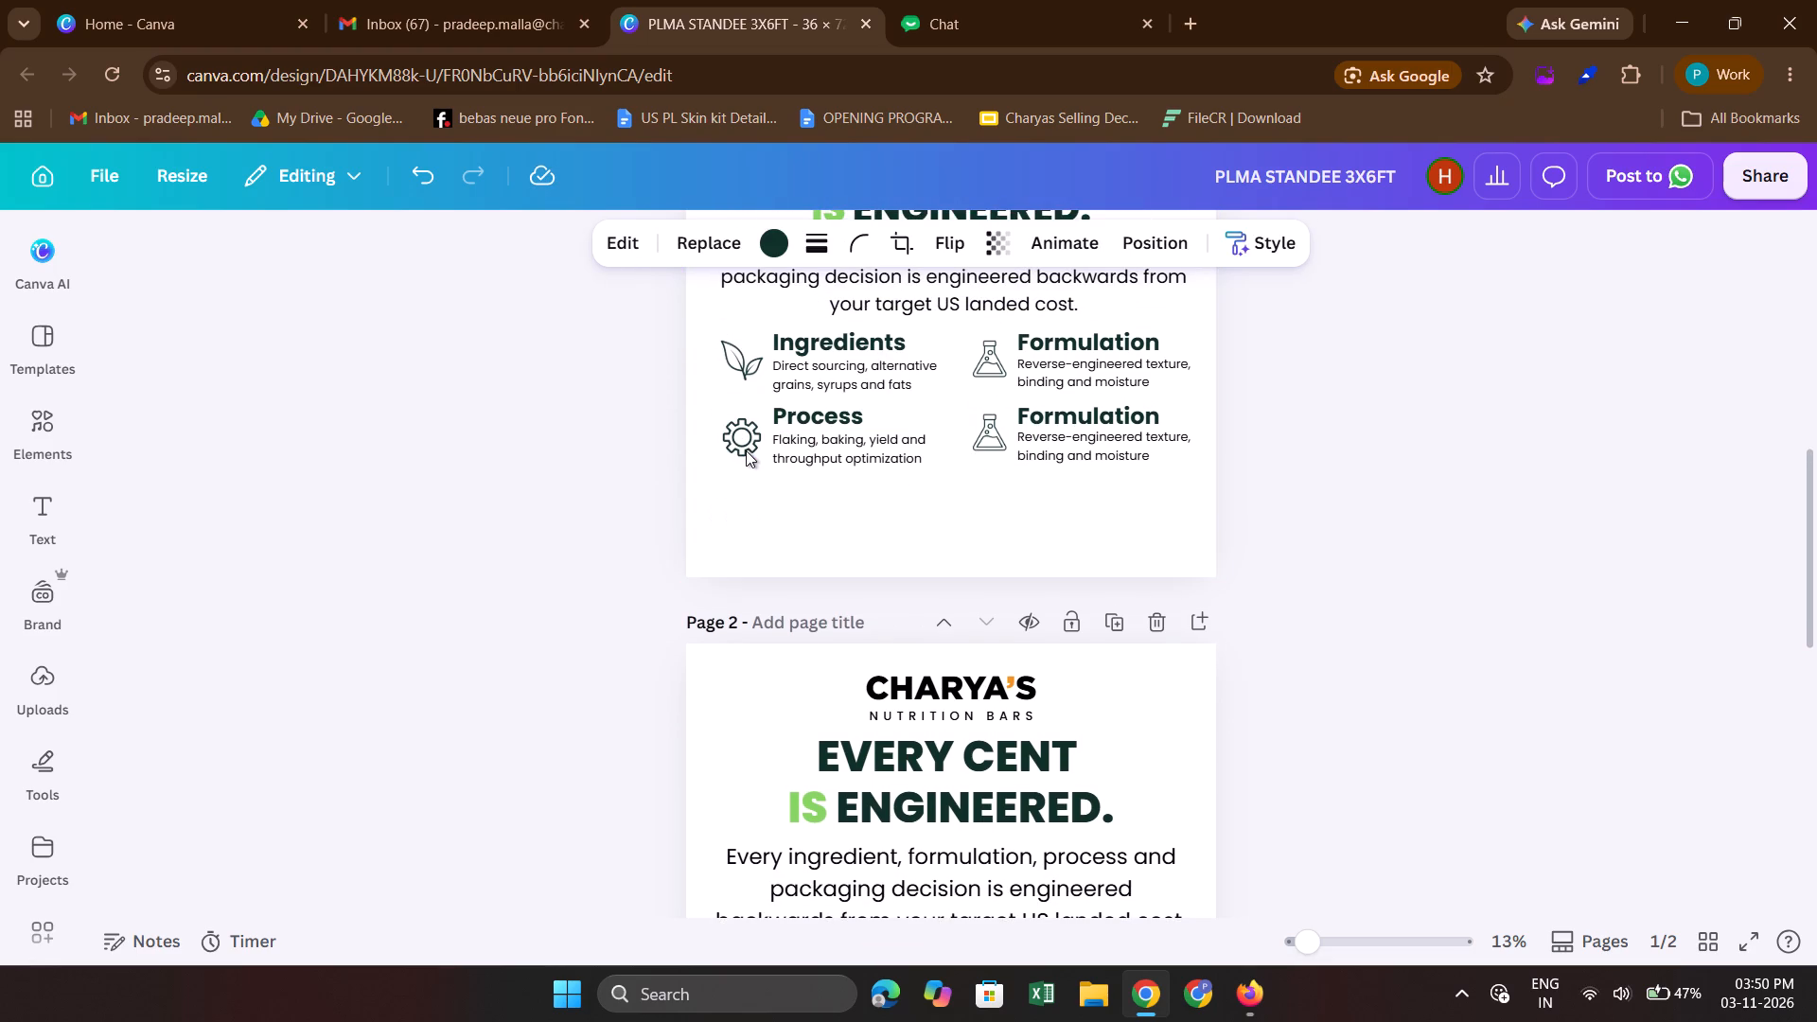
pyautogui.press('Up')
pyautogui.click(959, 498)
# Duplicate page 2's Packaging section and place the copy, scaled down, in the empty area at the bottom of page 1.
pyautogui.scroll(-2, 959, 498)
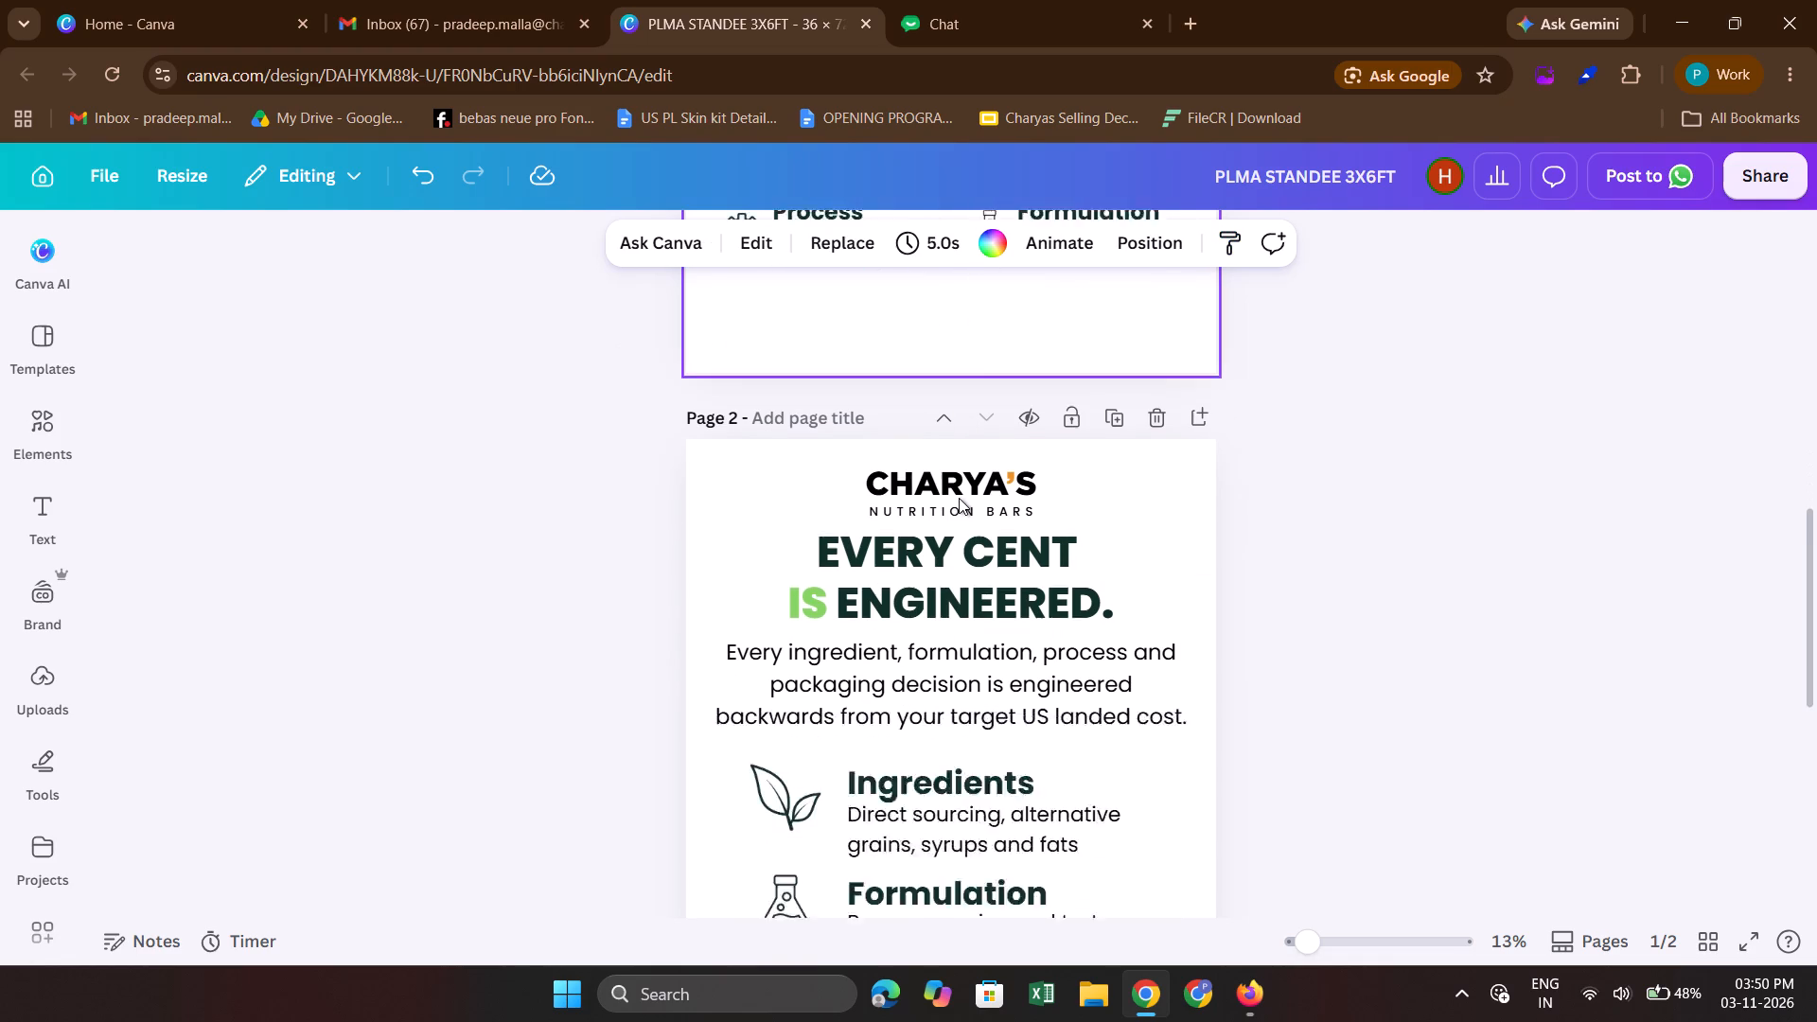
pyautogui.scroll(-2, 959, 498)
pyautogui.scroll(1, 959, 498)
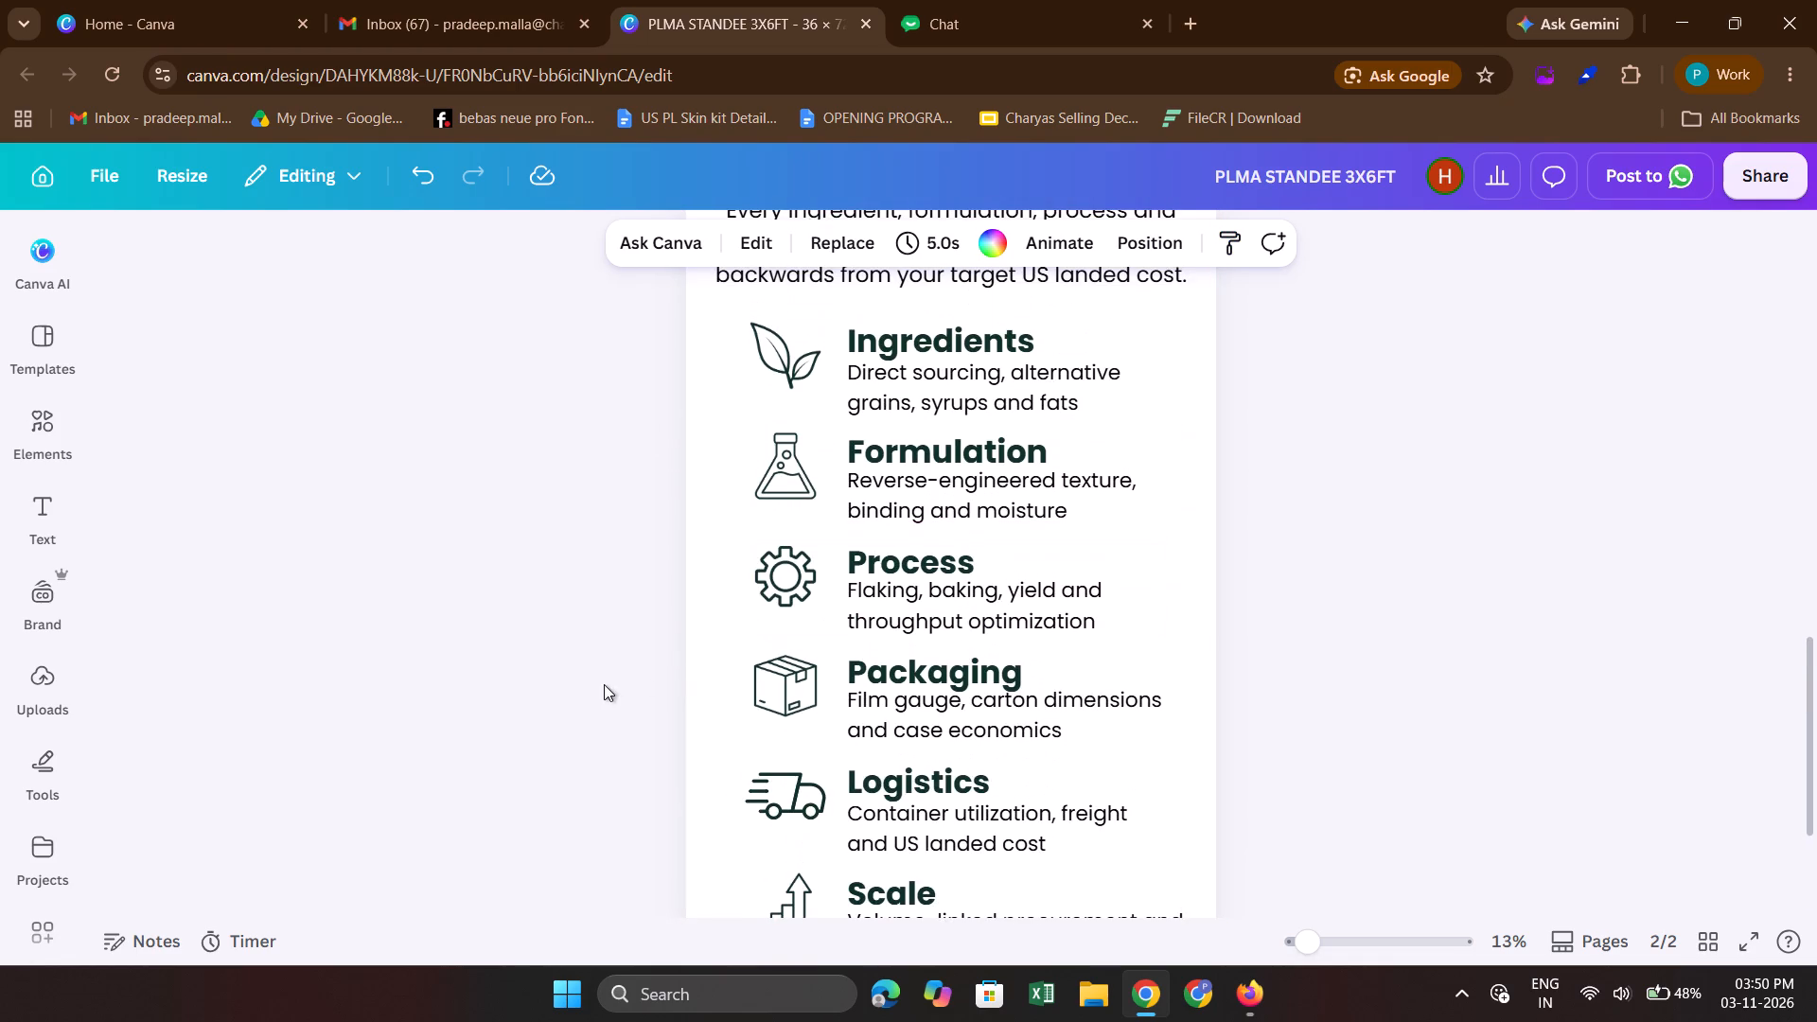
pyautogui.moveTo(631, 655); pyautogui.dragTo(1126, 736)
pyautogui.scroll(1, 1126, 736)
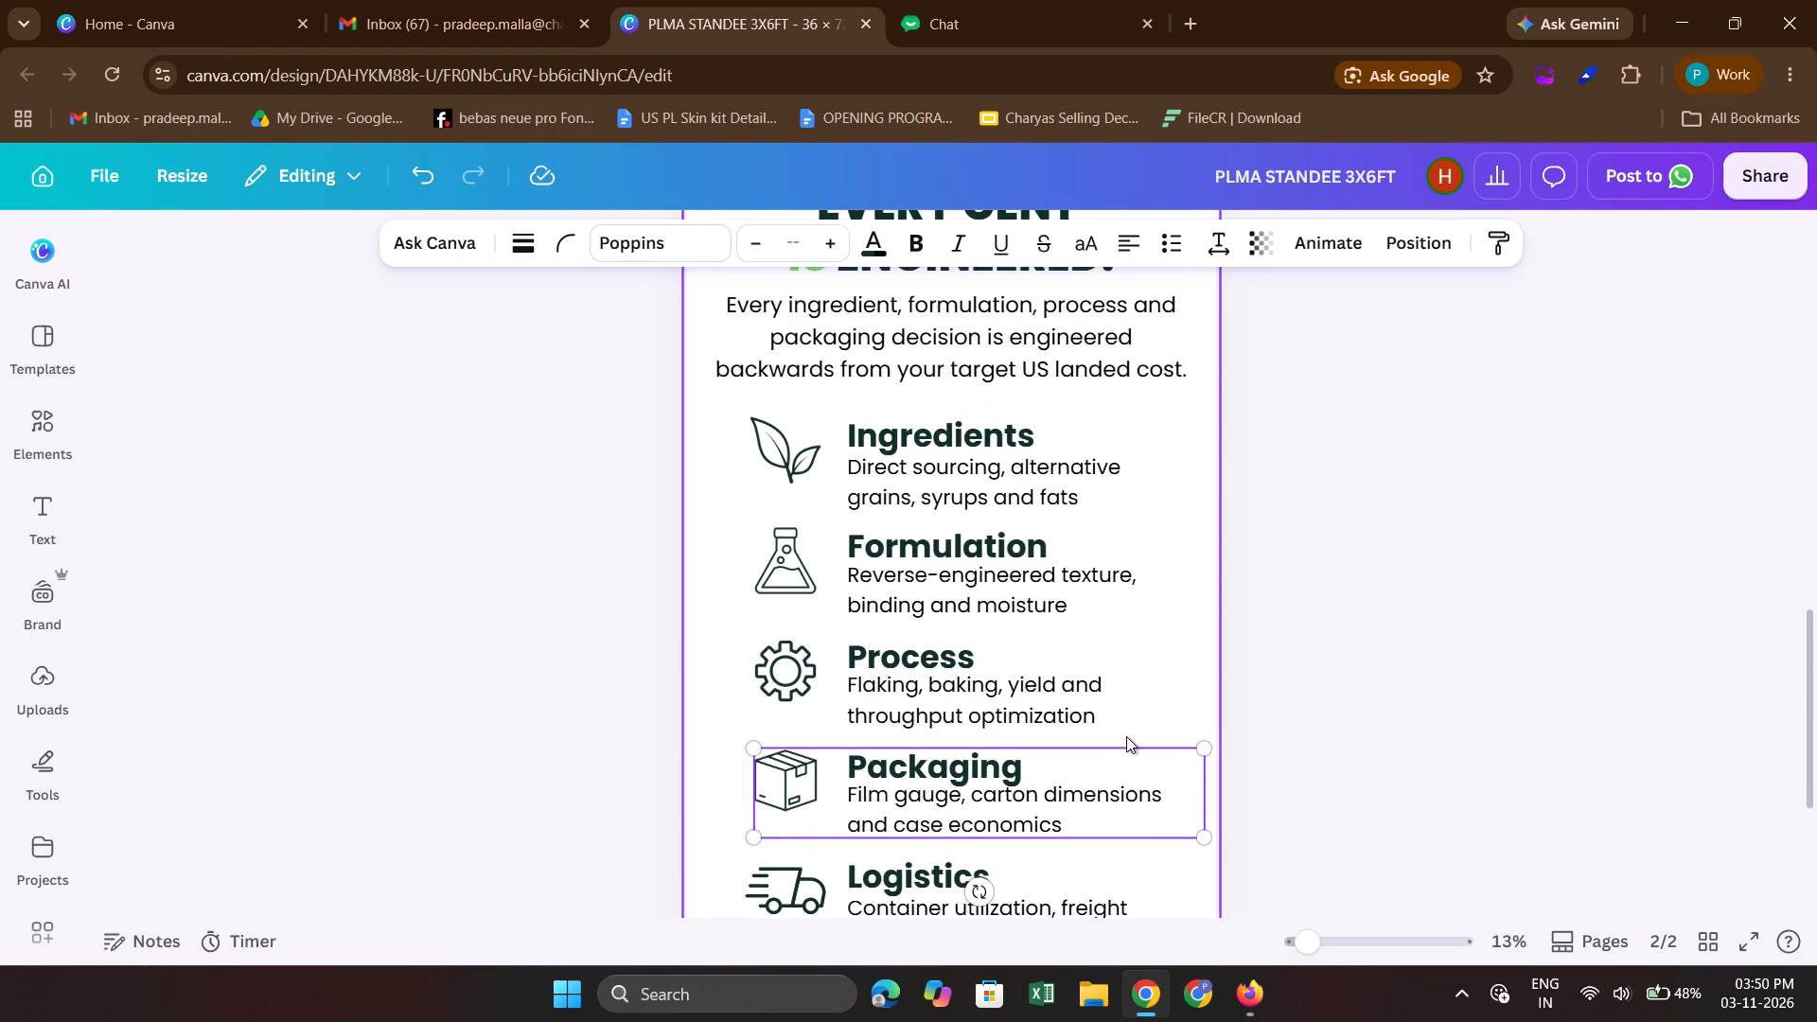
pyautogui.hotkey('ctrl', 'd')
pyautogui.moveTo(1024, 764); pyautogui.dragTo(1067, 318)
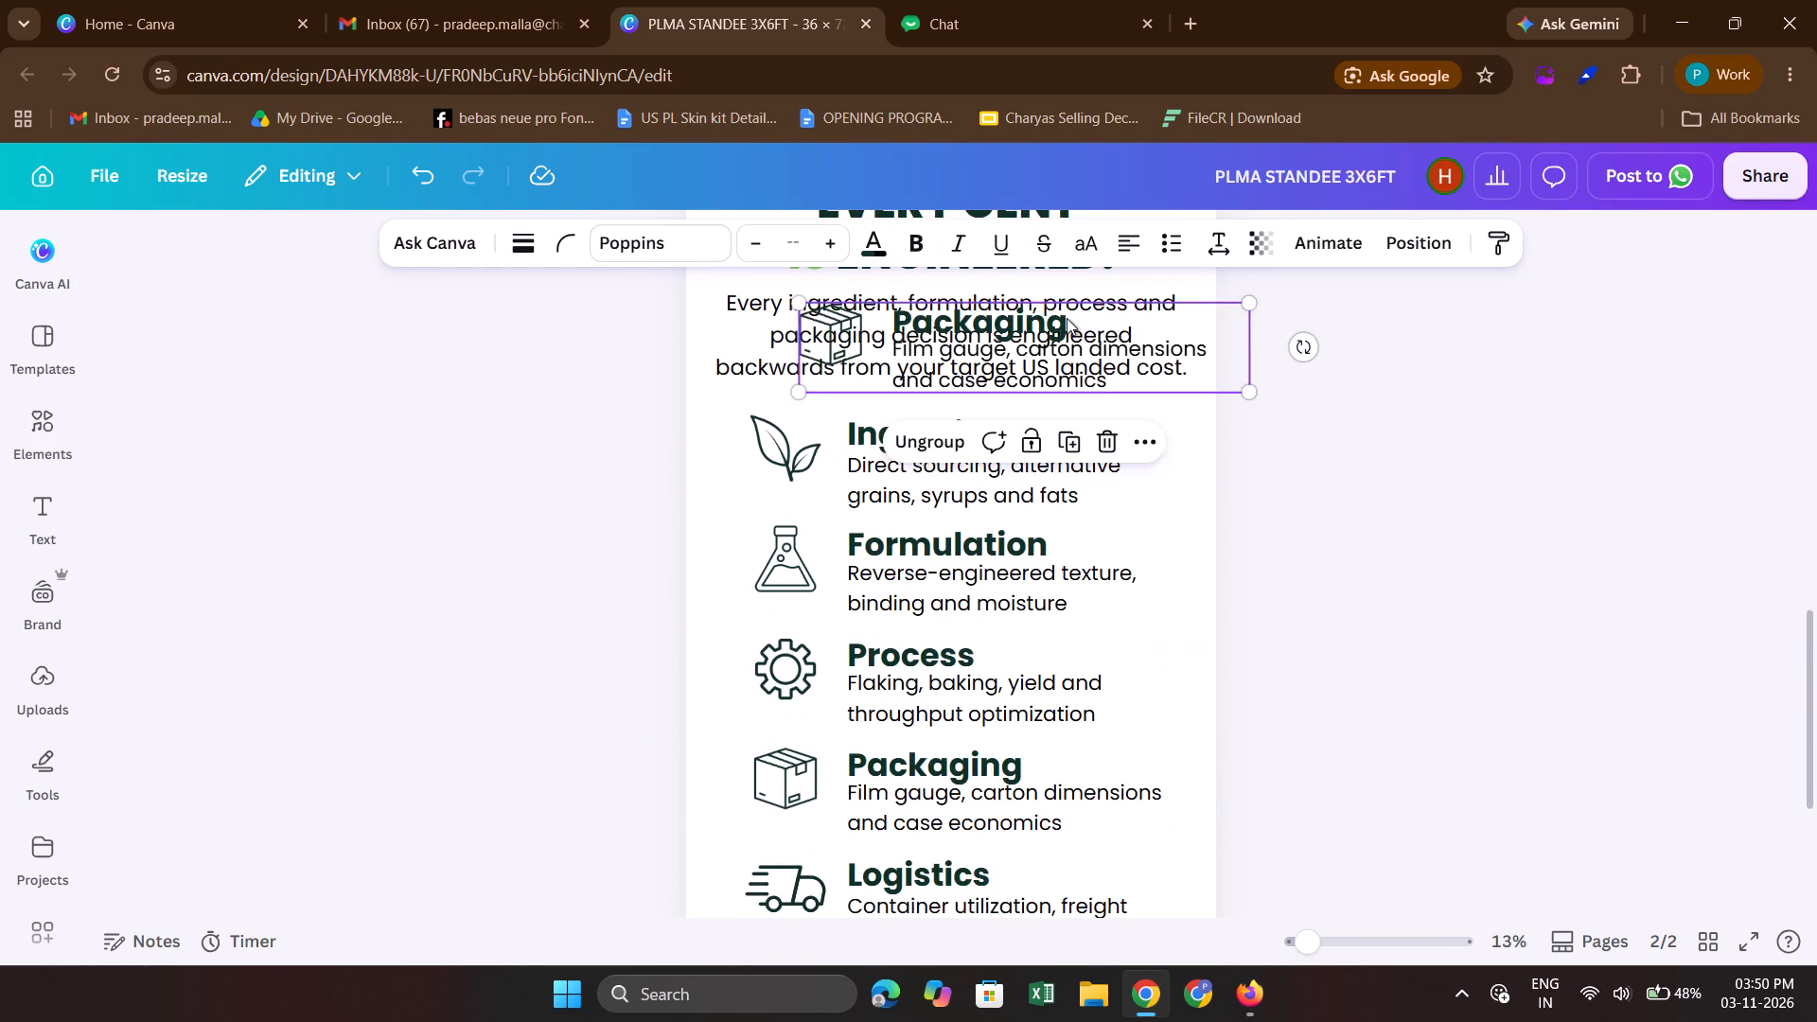
pyautogui.scroll(3, 1067, 318)
pyautogui.scroll(-2, 1013, 687)
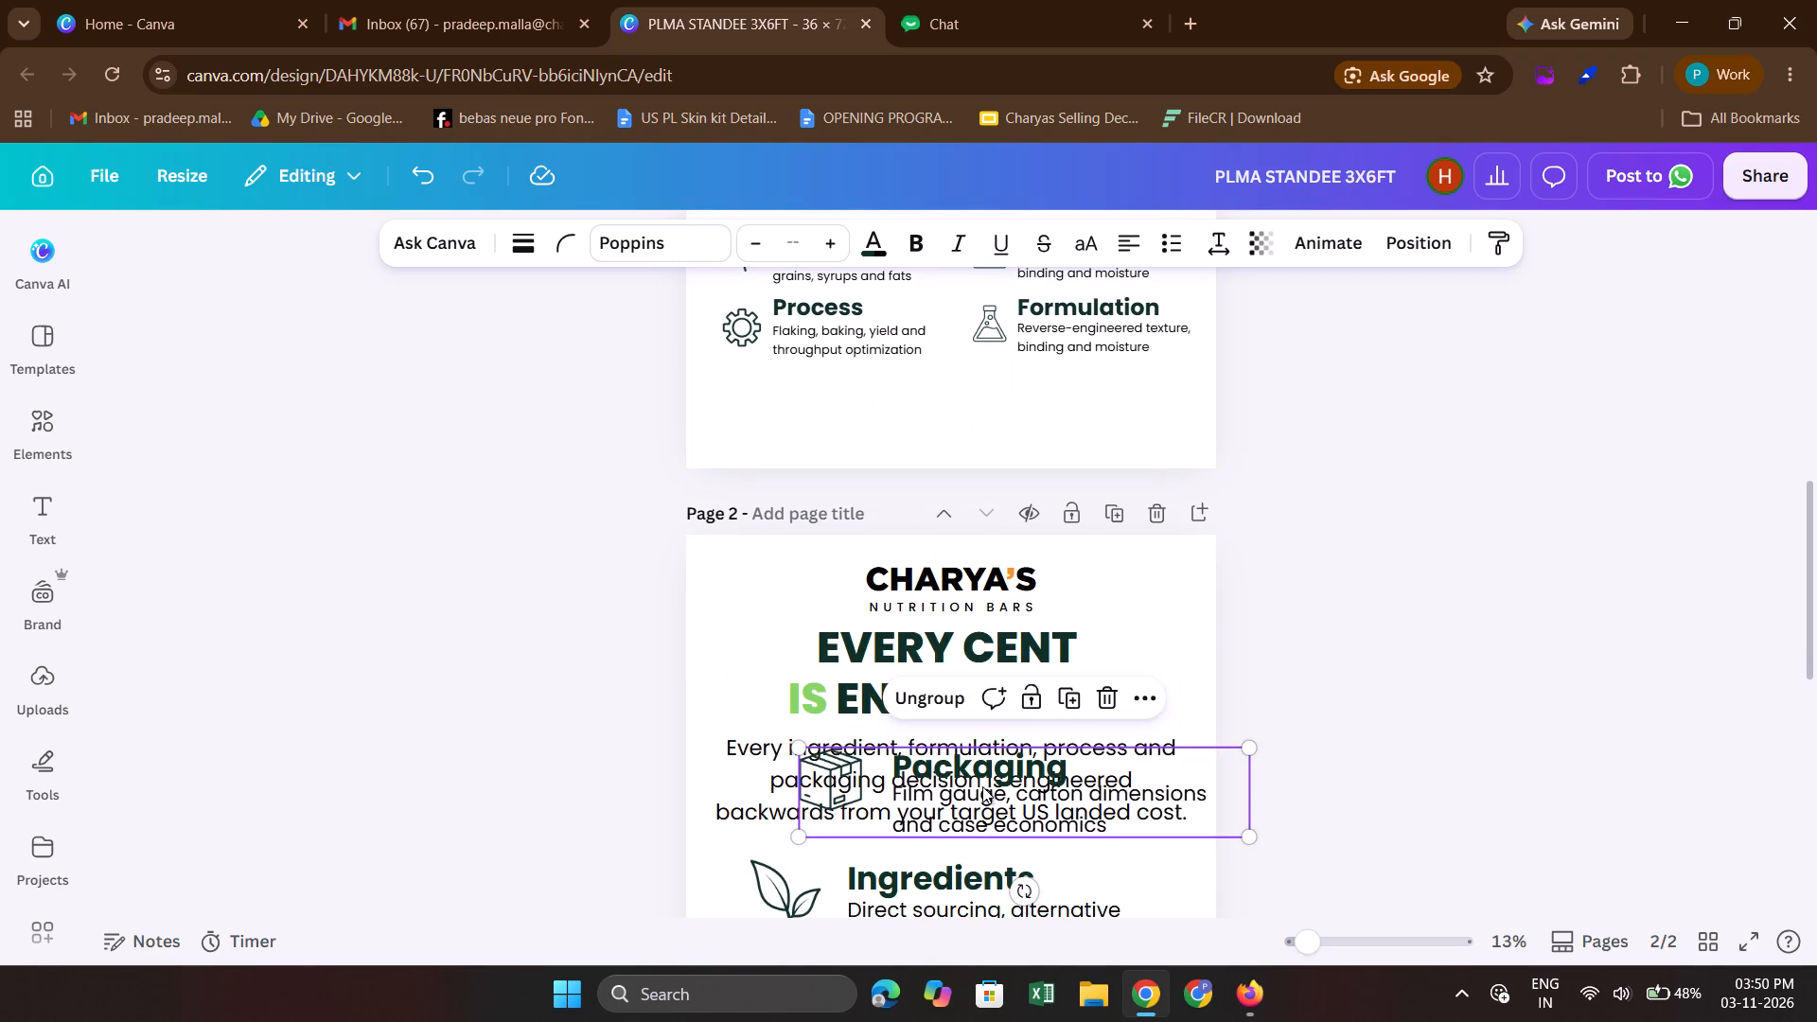
pyautogui.moveTo(986, 777); pyautogui.dragTo(1035, 408)
pyautogui.scroll(1, 1035, 408)
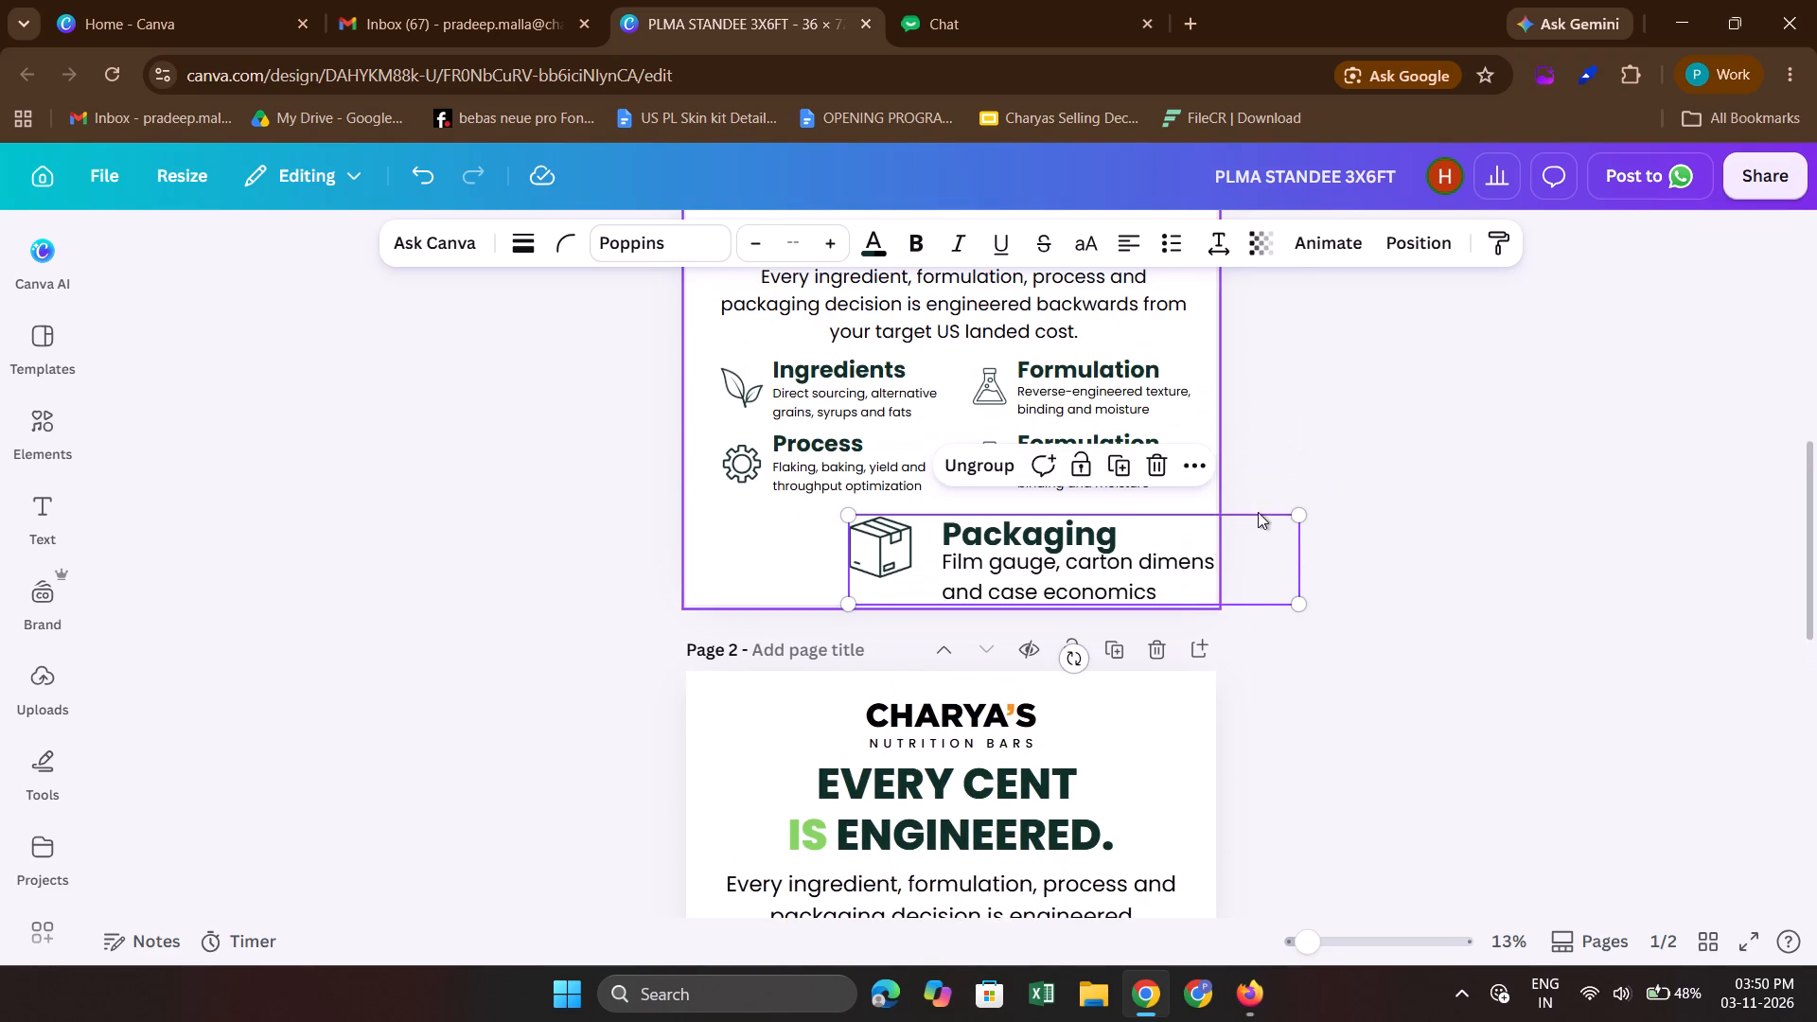
pyautogui.moveTo(1299, 511); pyautogui.dragTo(1018, 522)
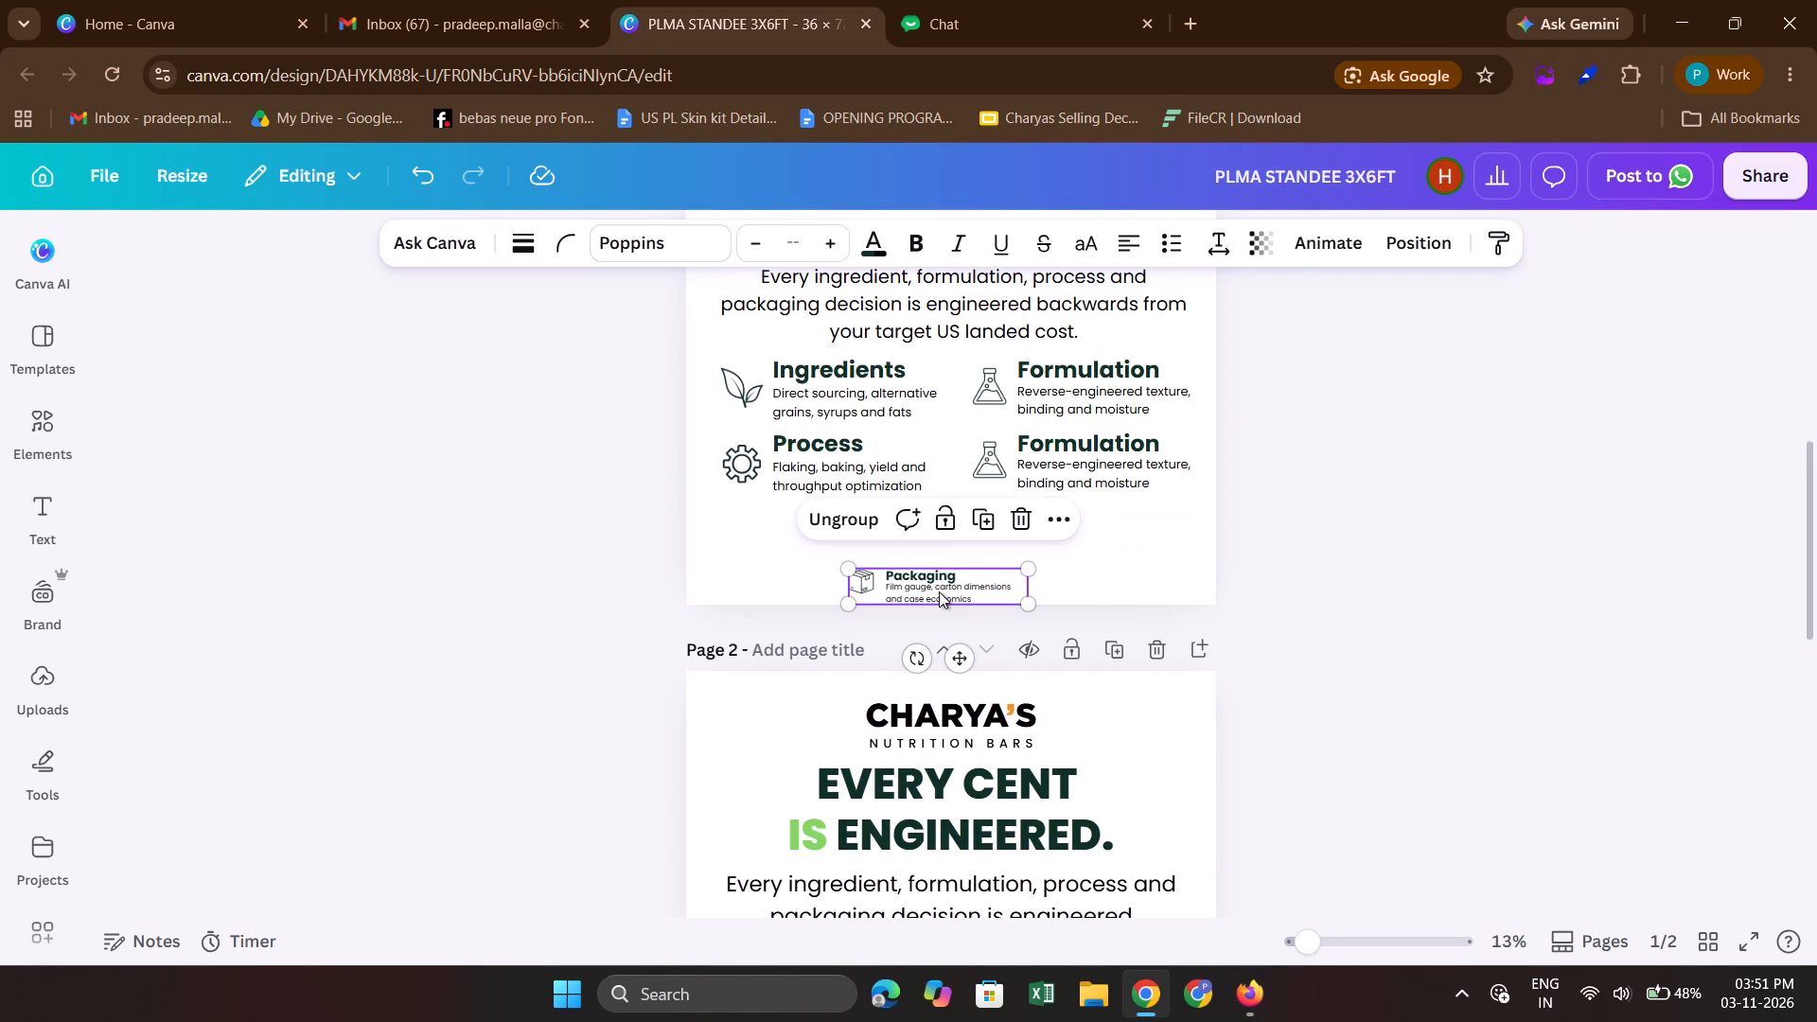
pyautogui.moveTo(939, 591); pyautogui.dragTo(1057, 583)
pyautogui.click(1344, 541)
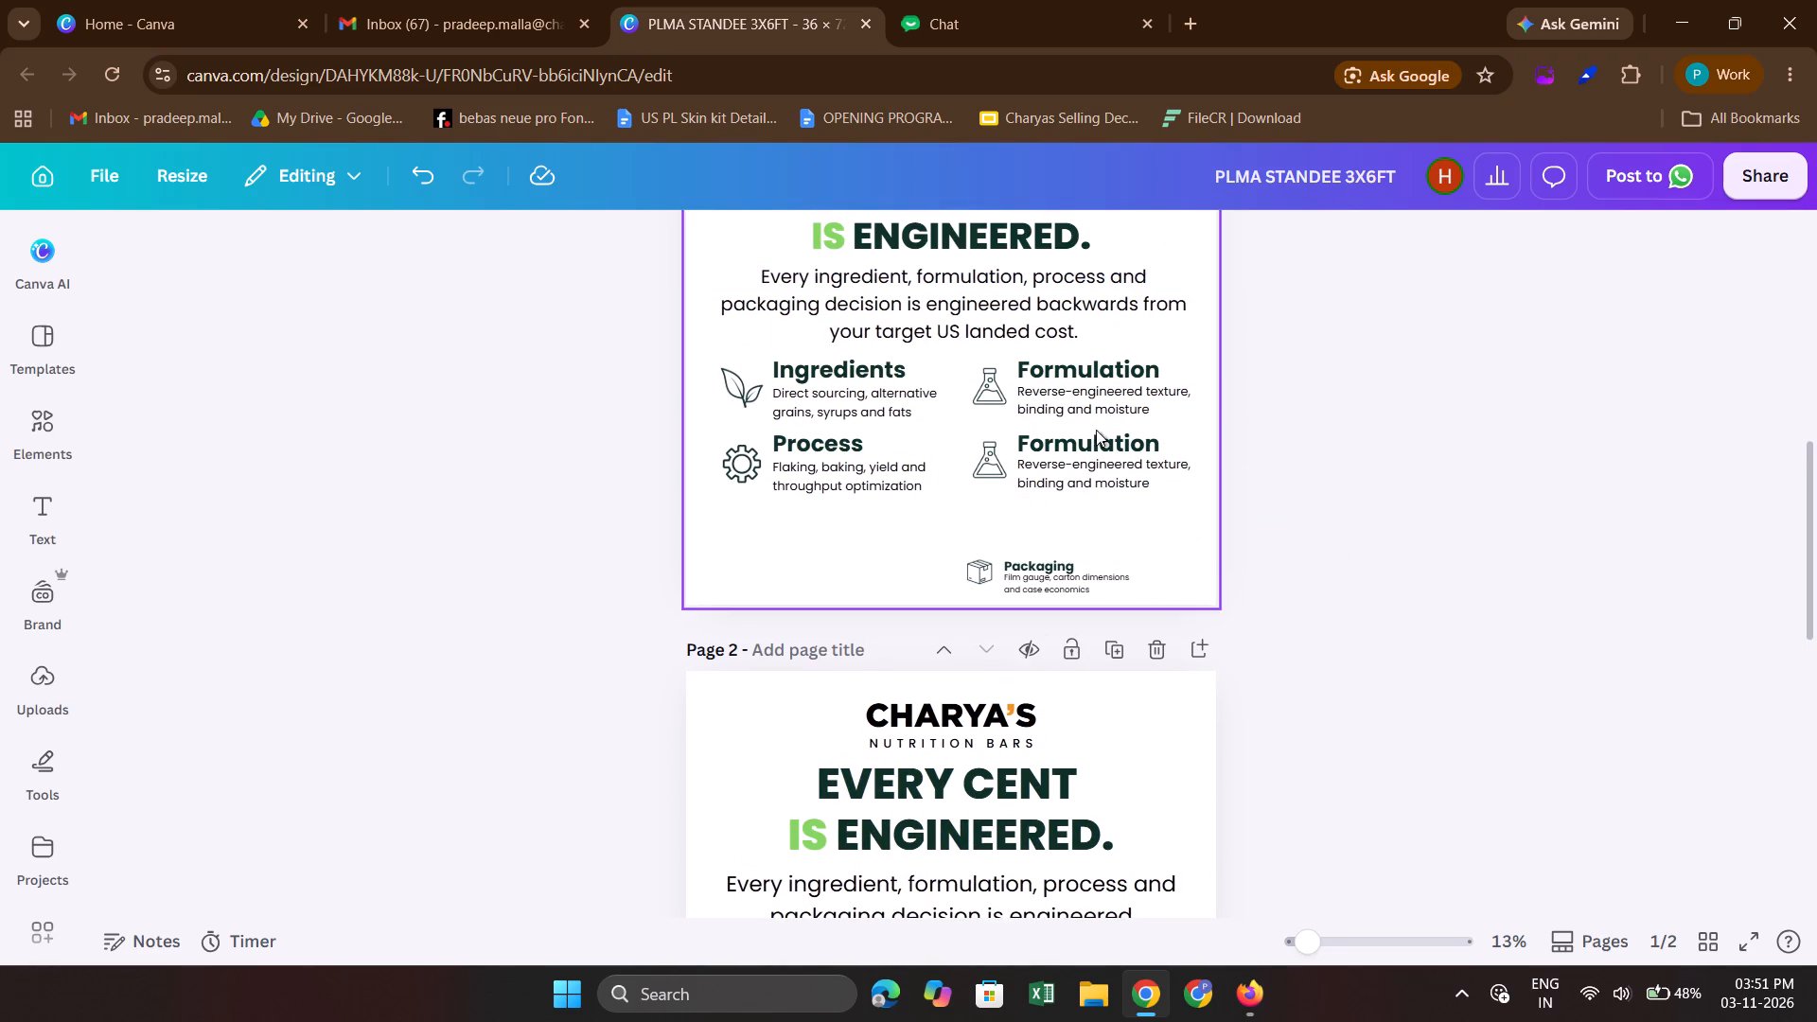
# Change the second-row Formulation heading on page 1 to "Packaging".
pyautogui.doubleClick(1082, 447)
pyautogui.write('Pack')
pyautogui.write('aging')
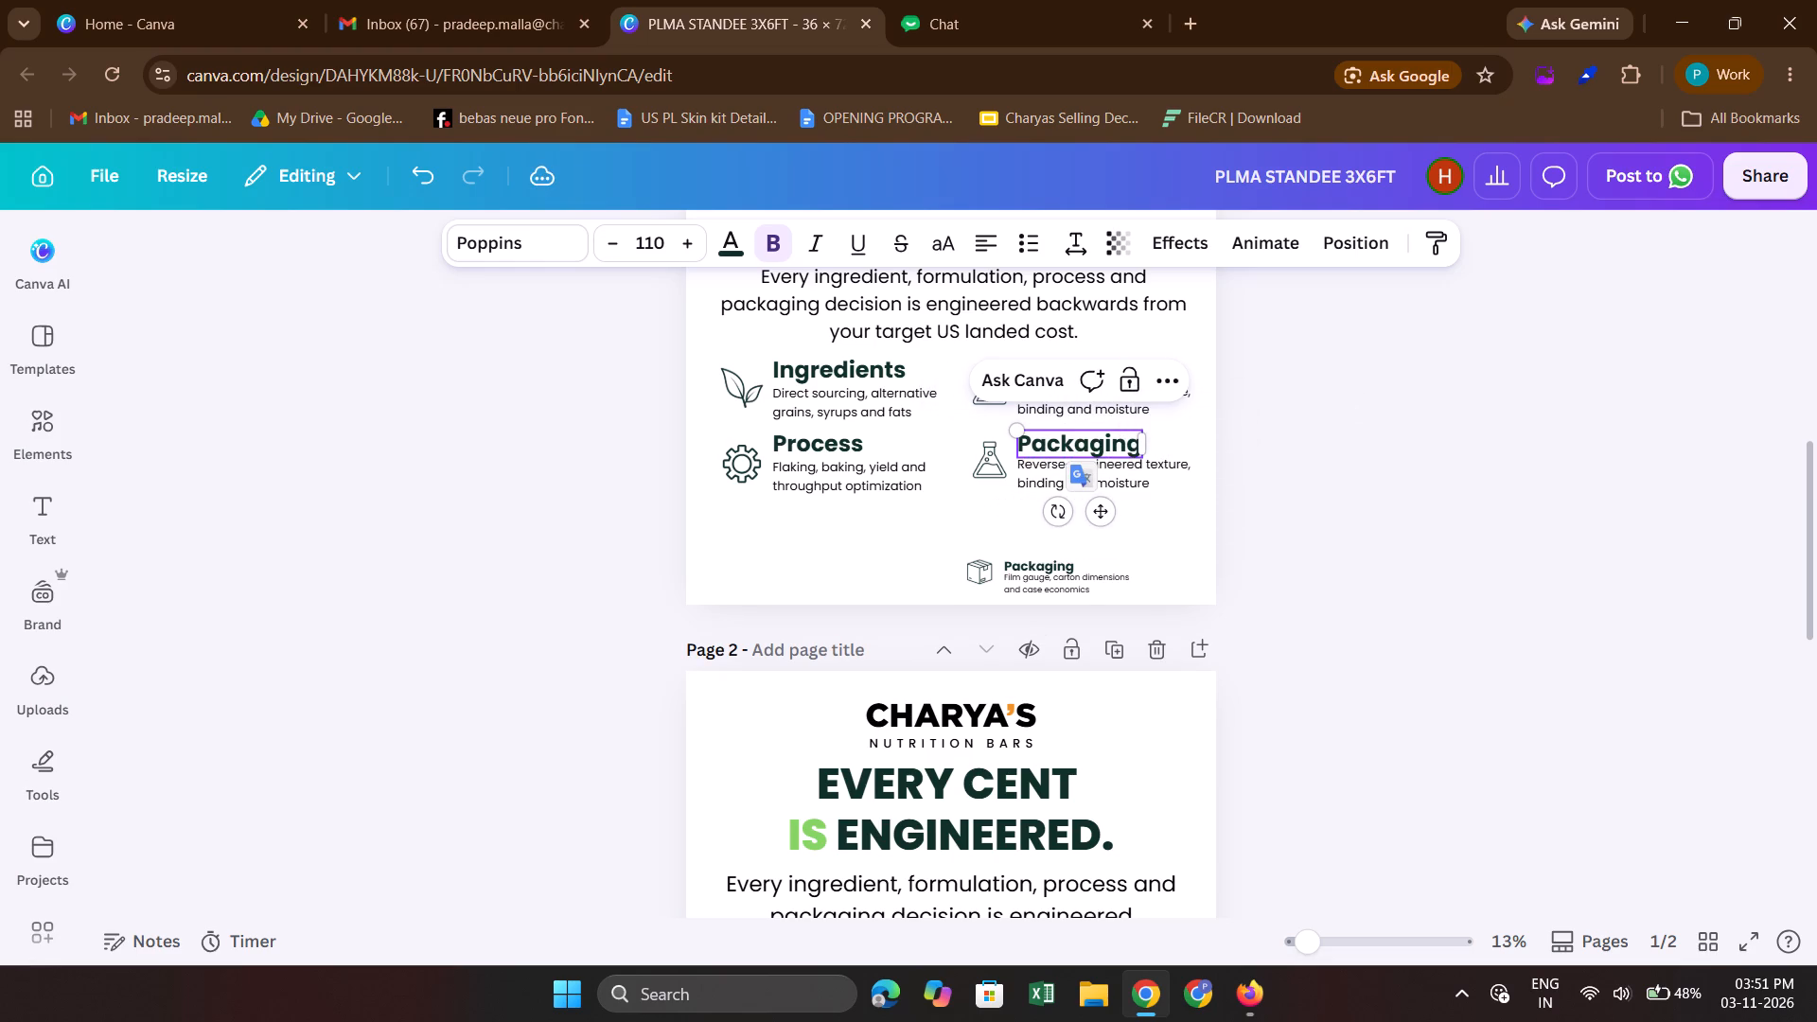
pyautogui.click(1344, 485)
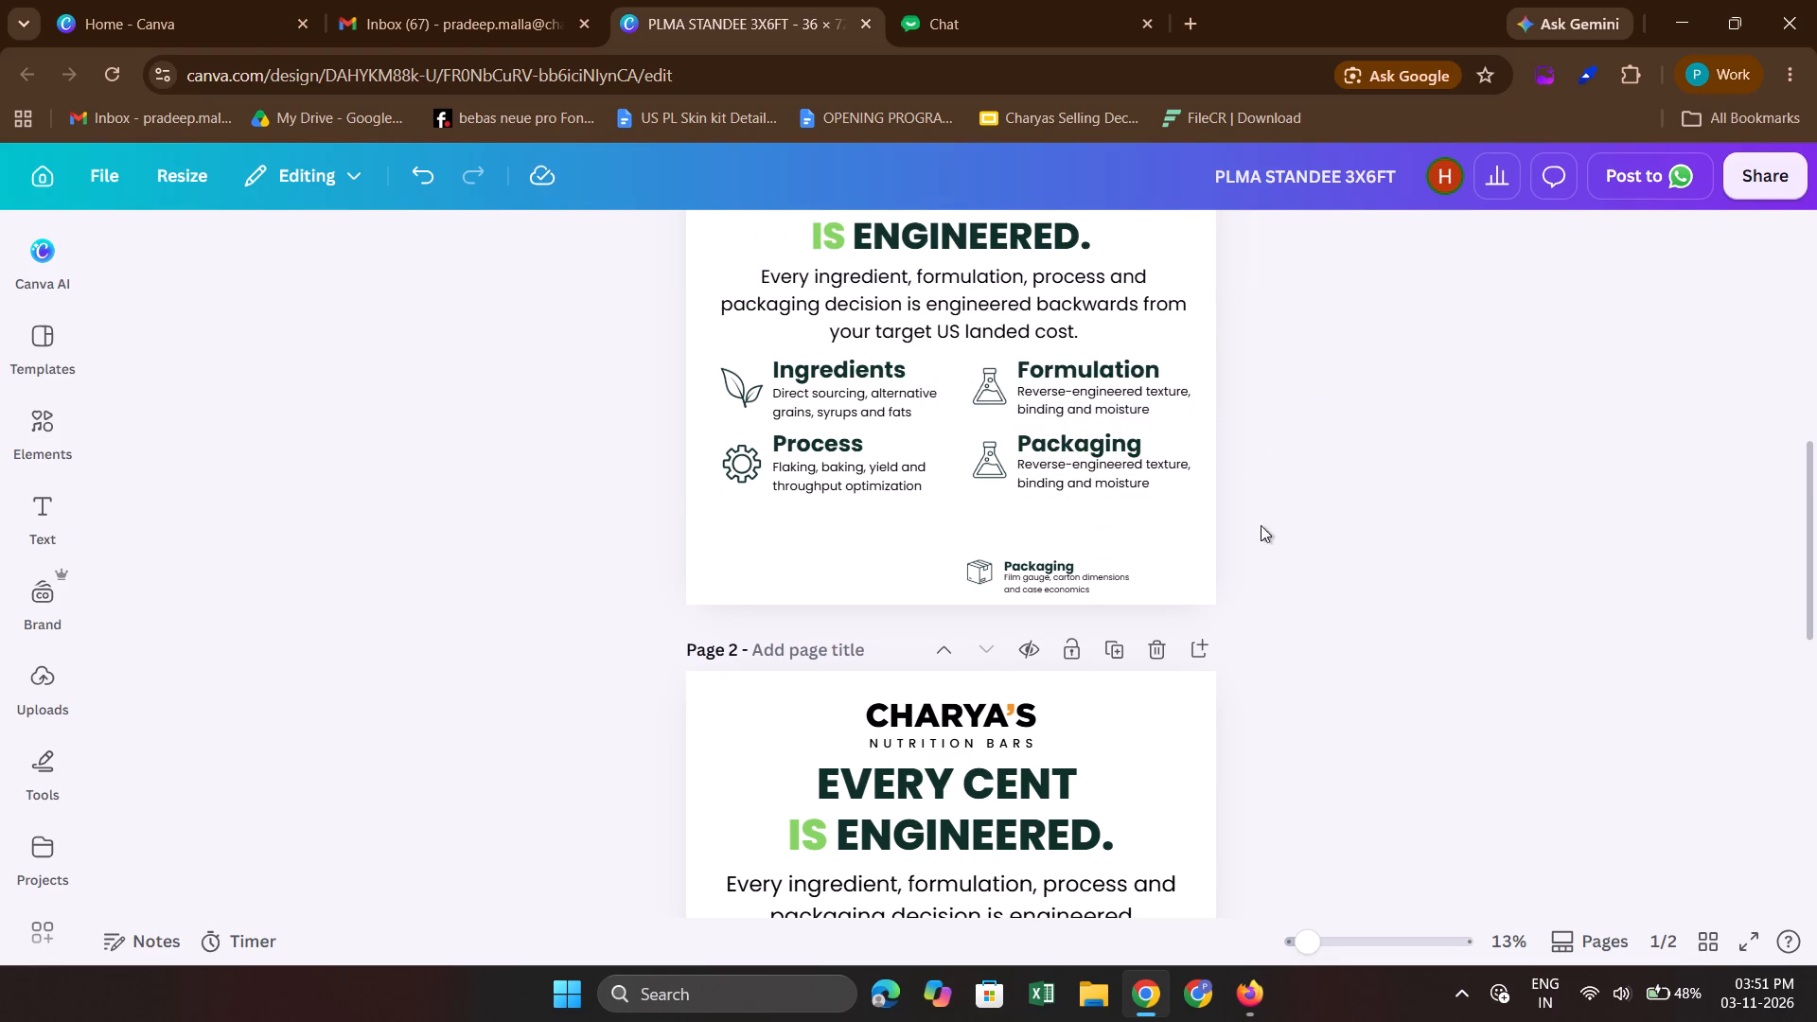
# Ungroup the small Packaging copy at the bottom of page 1 and delete its heading and box icon.
pyautogui.click(1082, 587)
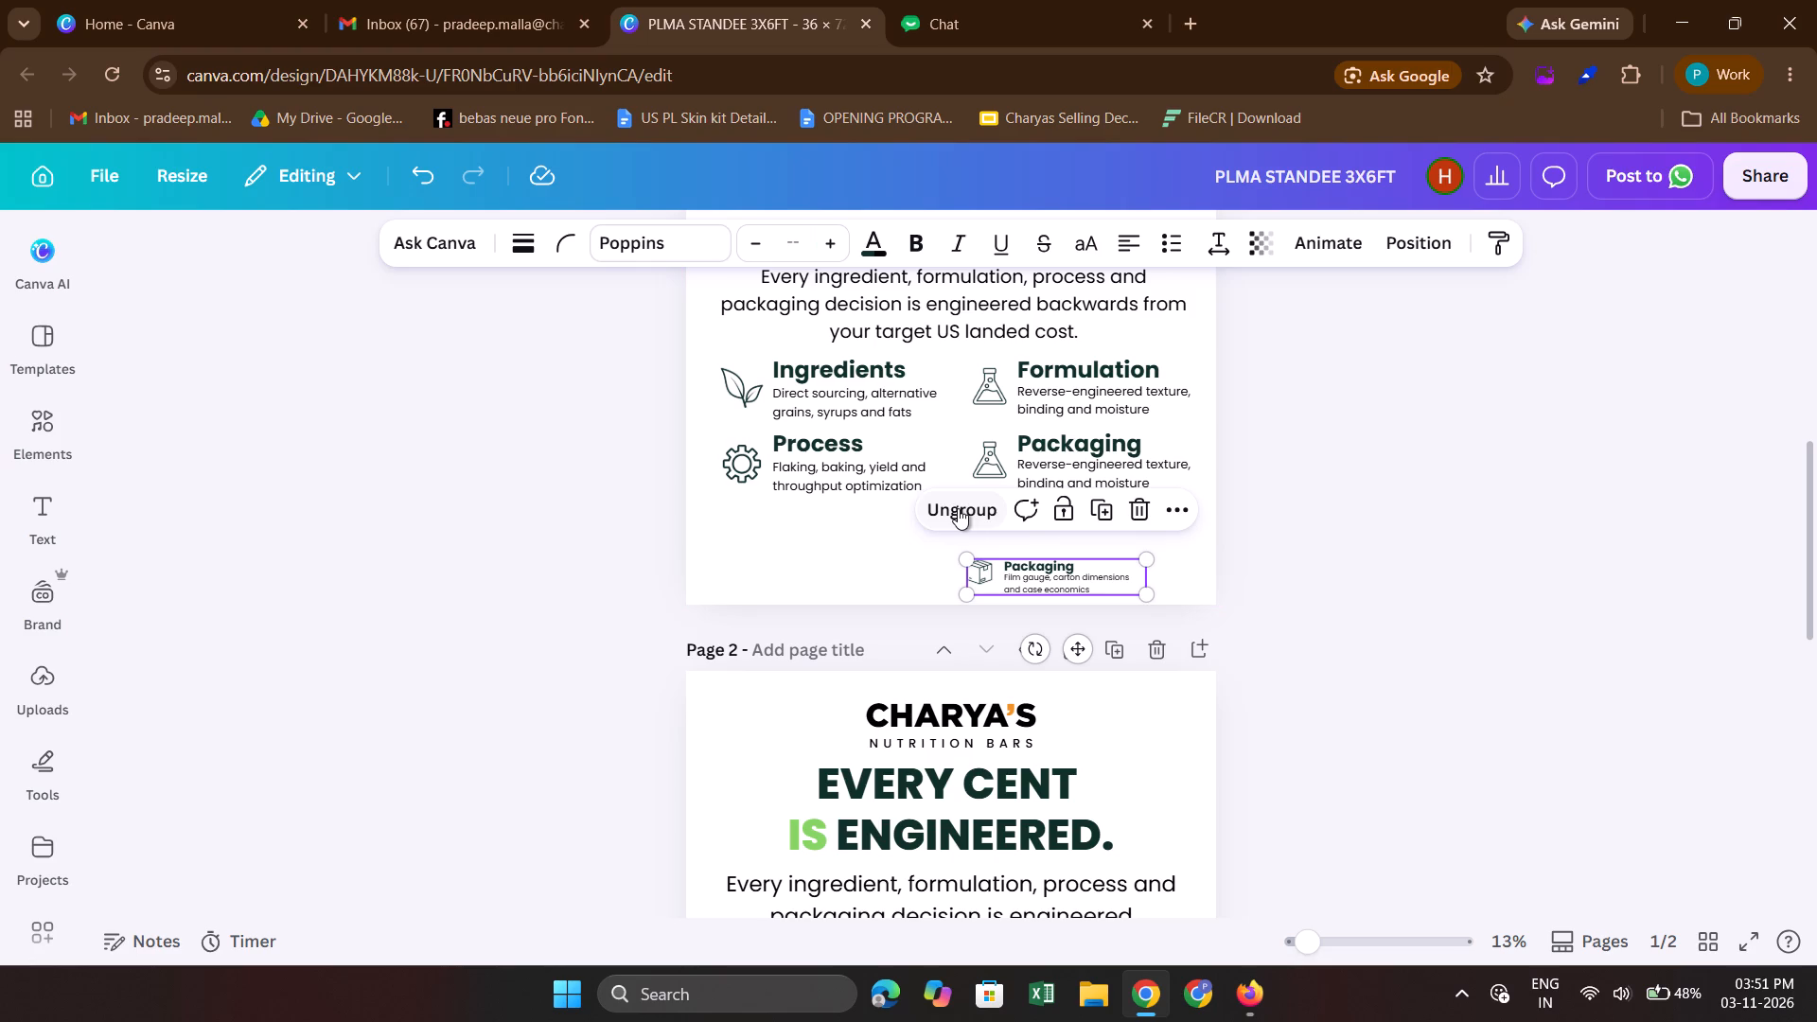
pyautogui.click(958, 508)
pyautogui.click(1291, 576)
pyautogui.click(1062, 560)
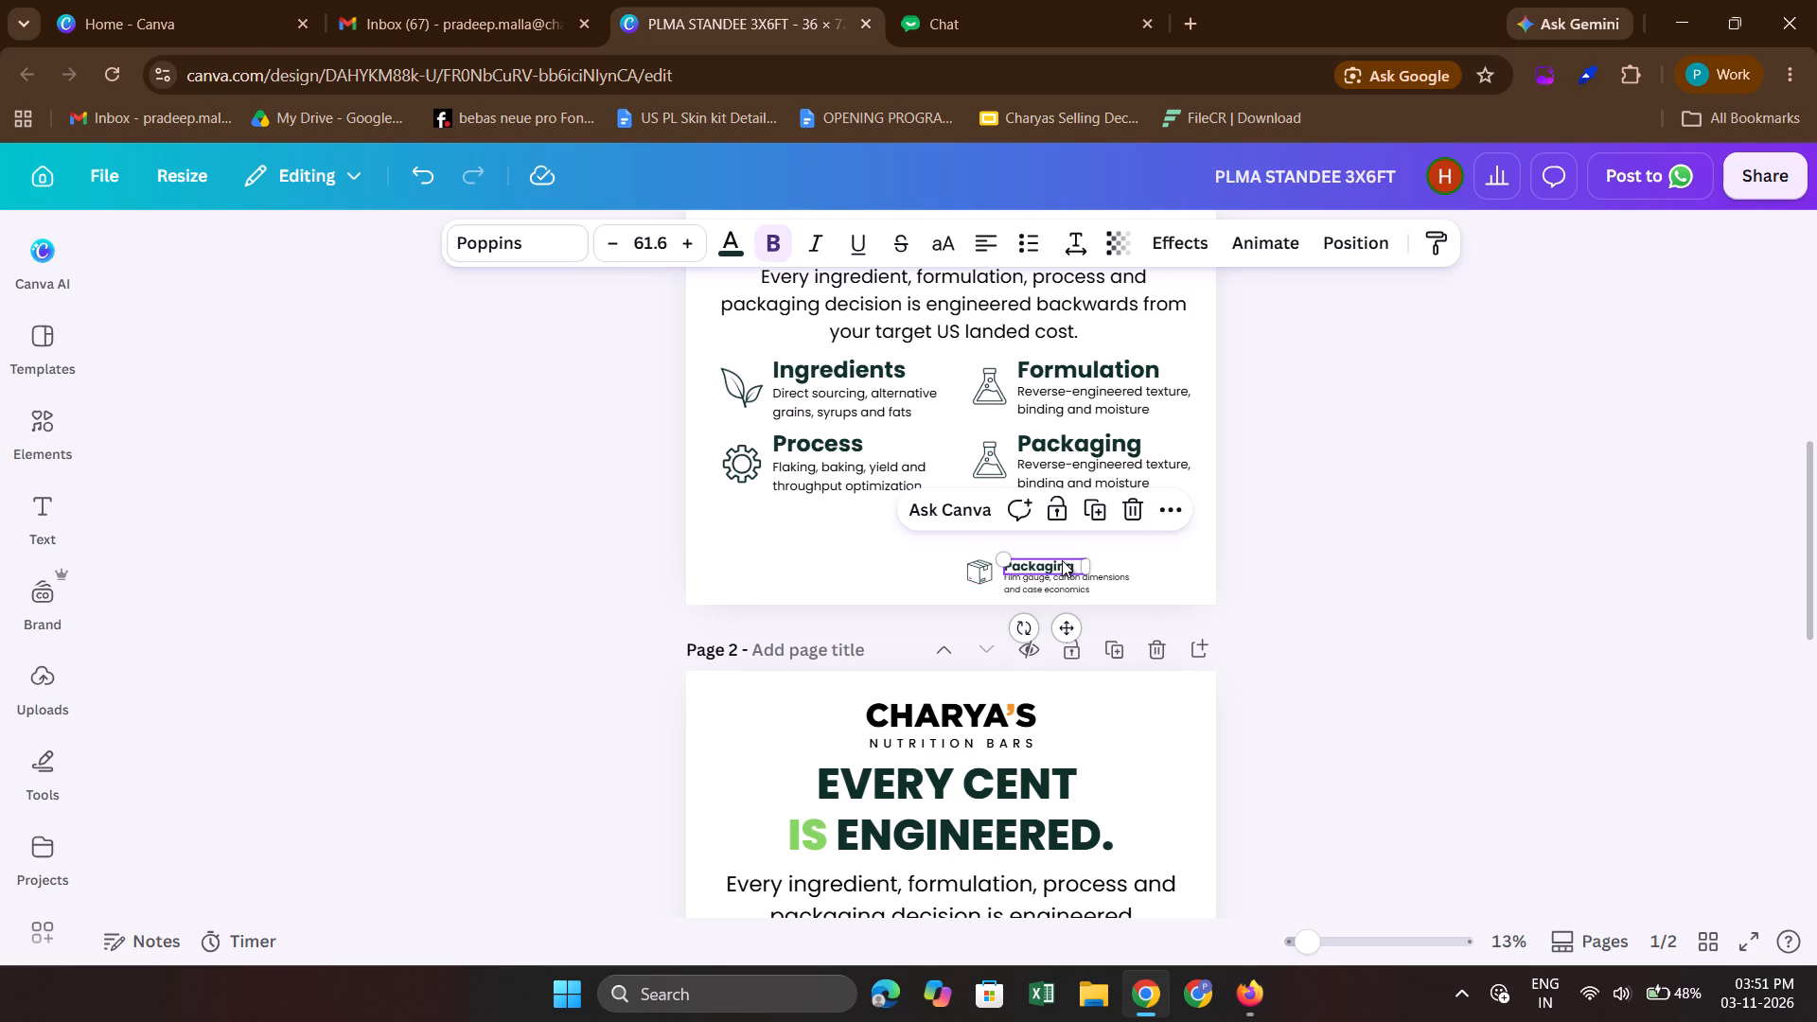
pyautogui.press('BackSpace')
pyautogui.click(972, 570)
pyautogui.press('BackSpace')
pyautogui.press('Delete')
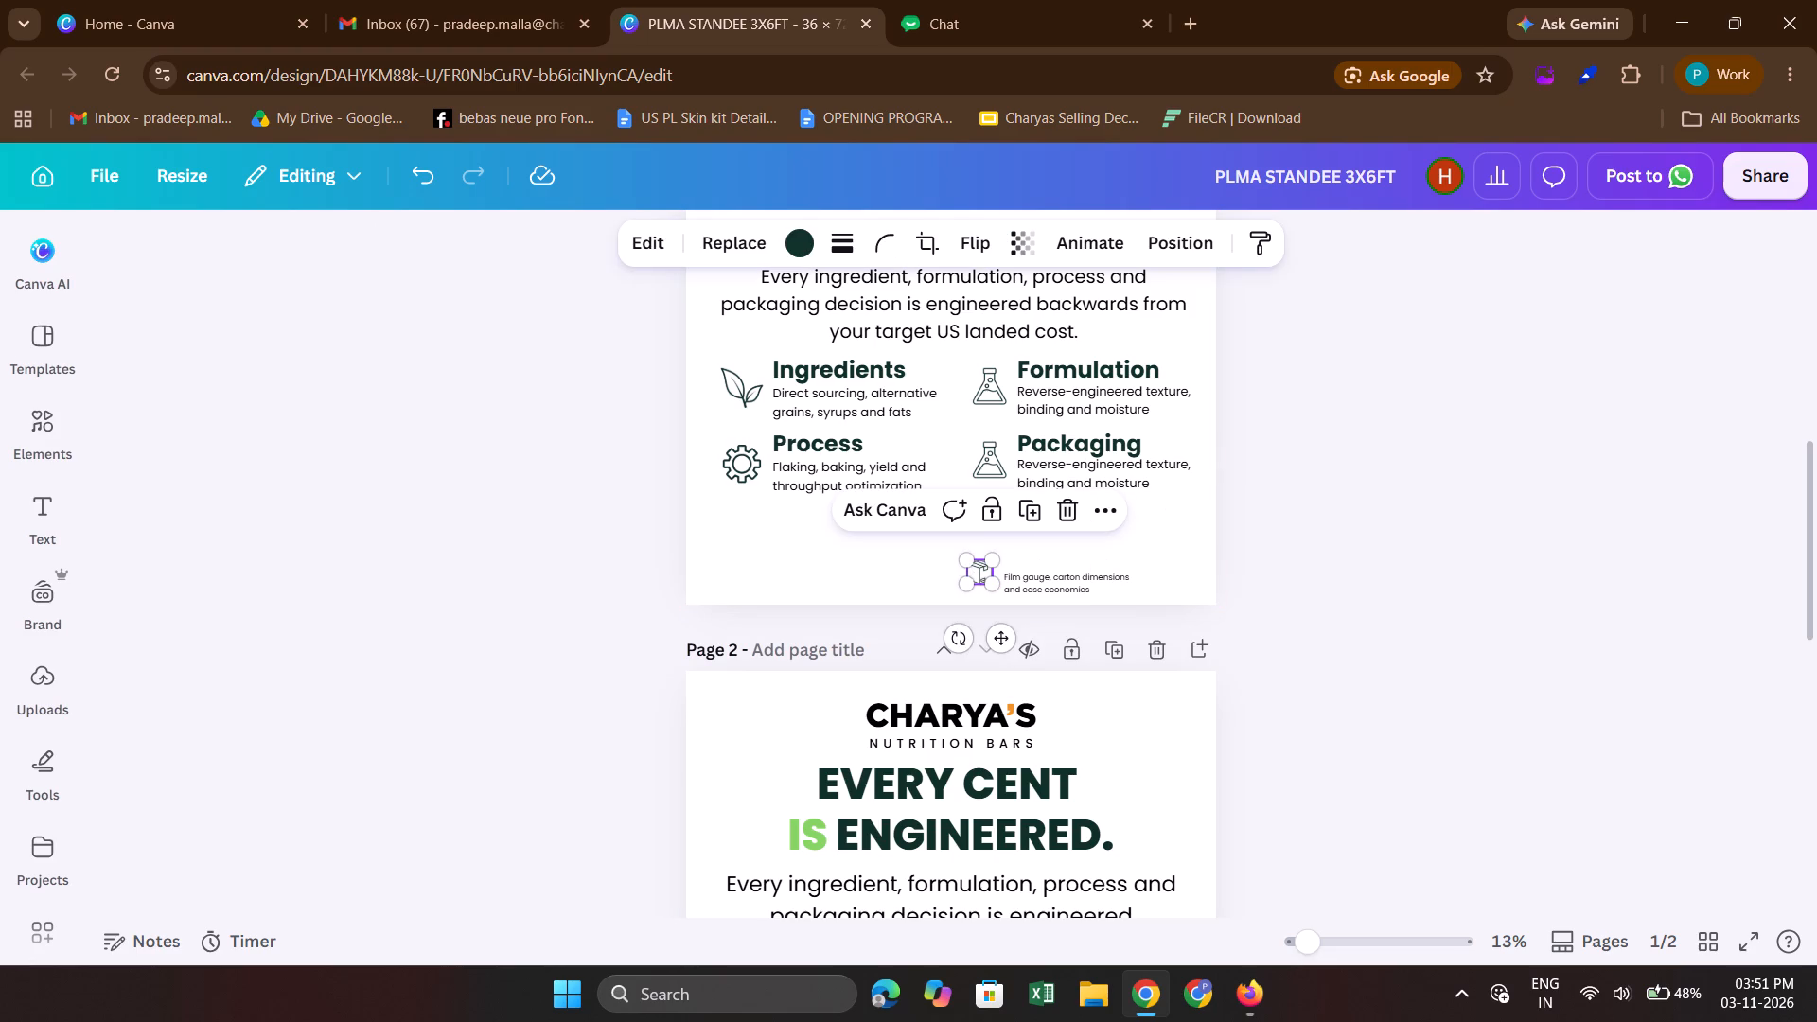
# Replace the description under page 1's Packaging heading with "Film gauge, carton dimensions and case economics" from the small copy, then delete the copy.
pyautogui.doubleClick(1043, 572)
pyautogui.hotkey('ctrl', 'c')
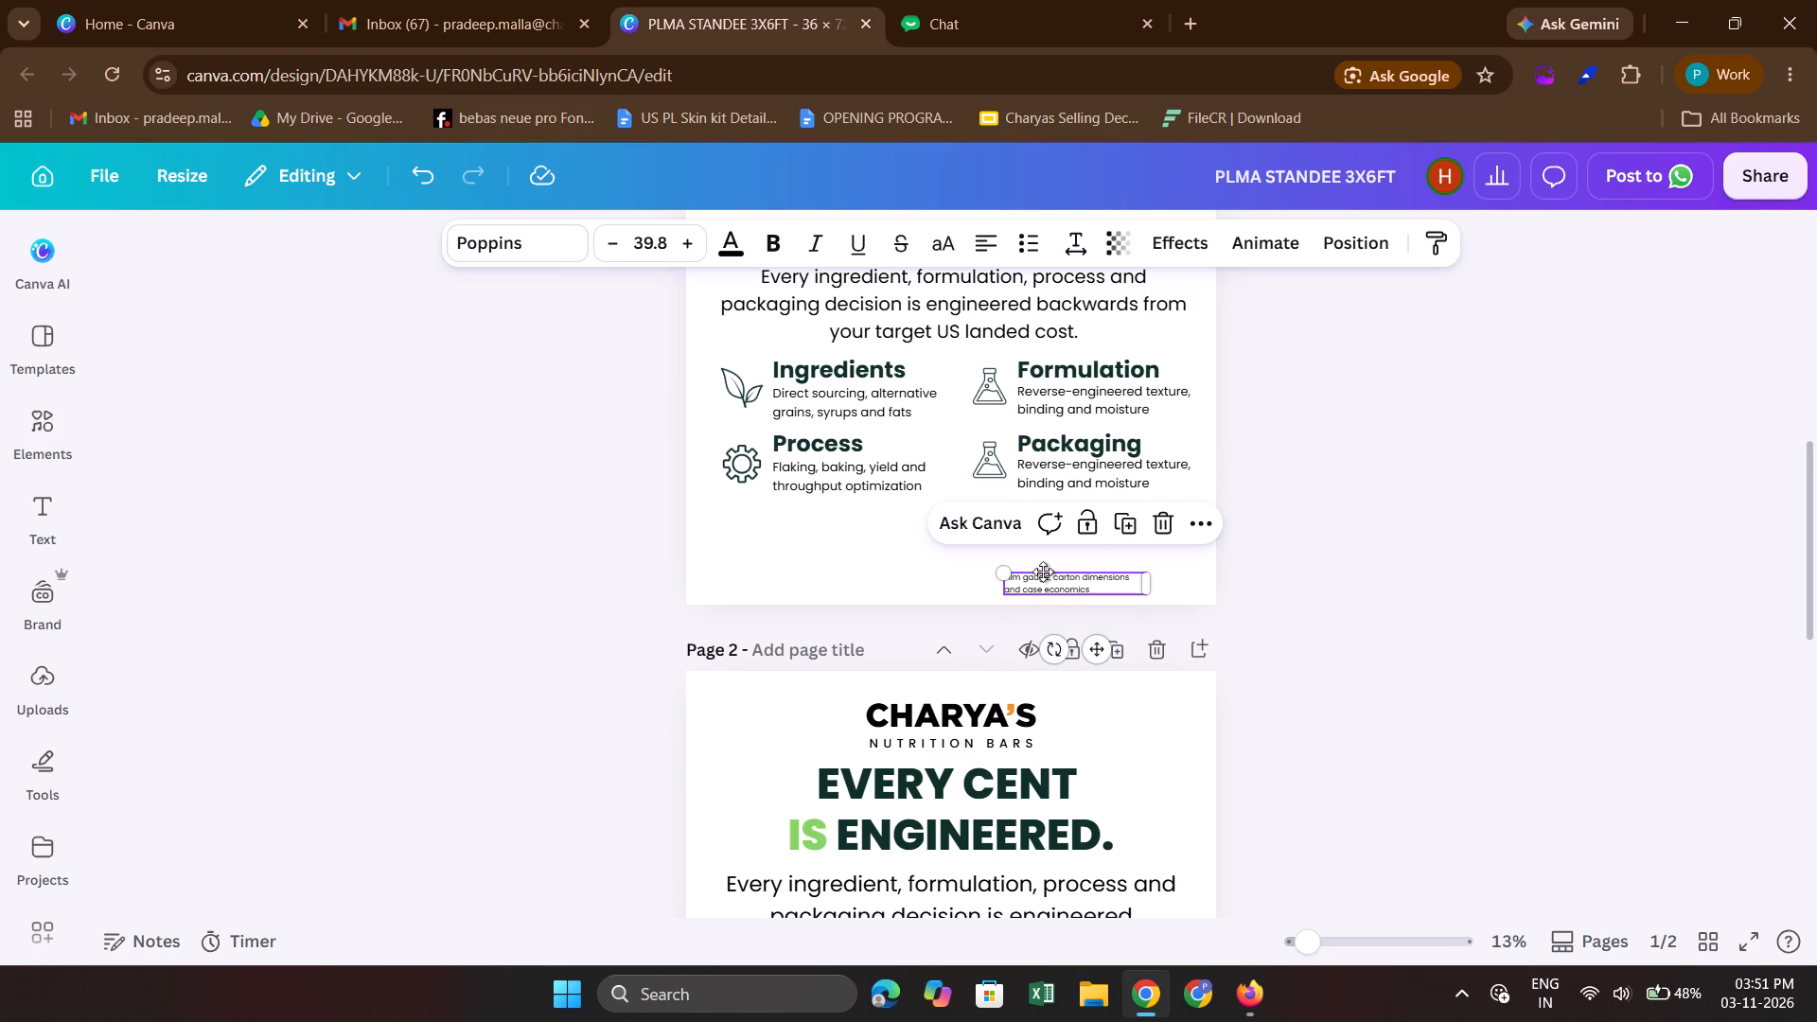
pyautogui.hotkey('ctrl', 'c')
pyautogui.doubleClick(1138, 473)
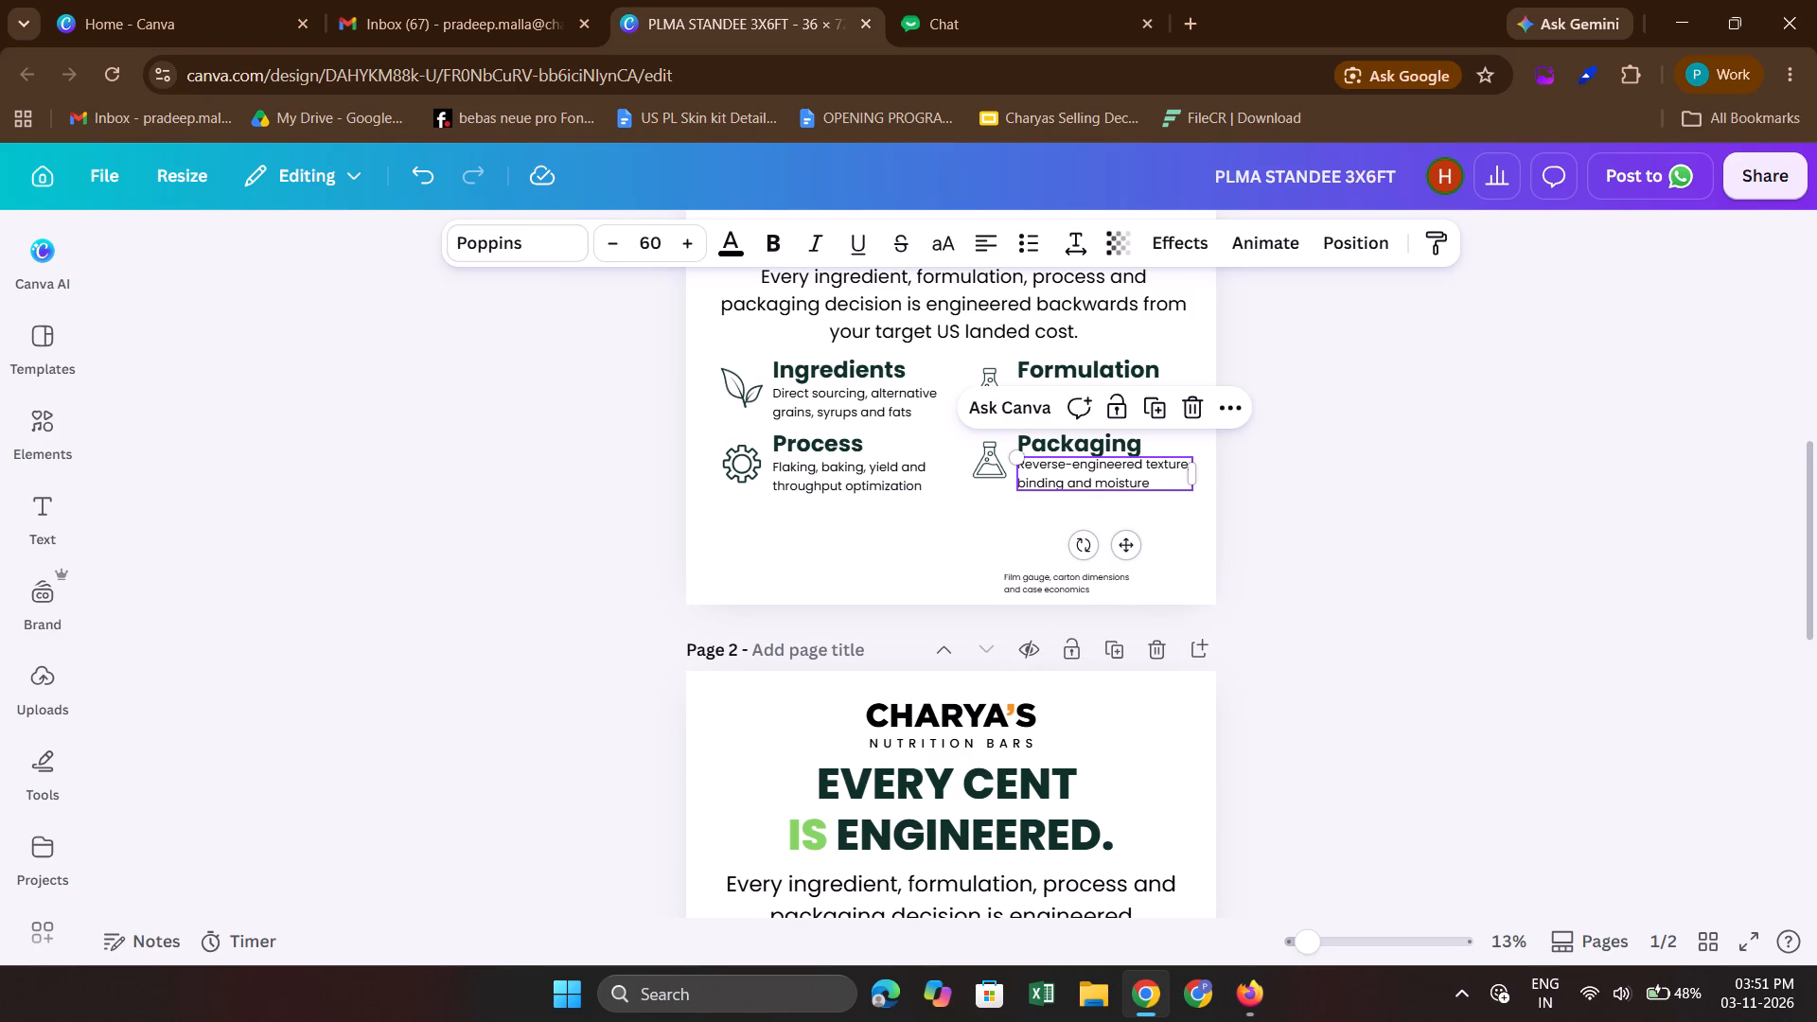
pyautogui.hotkey('ctrl', 'v')
pyautogui.click(1382, 540)
pyautogui.click(1095, 578)
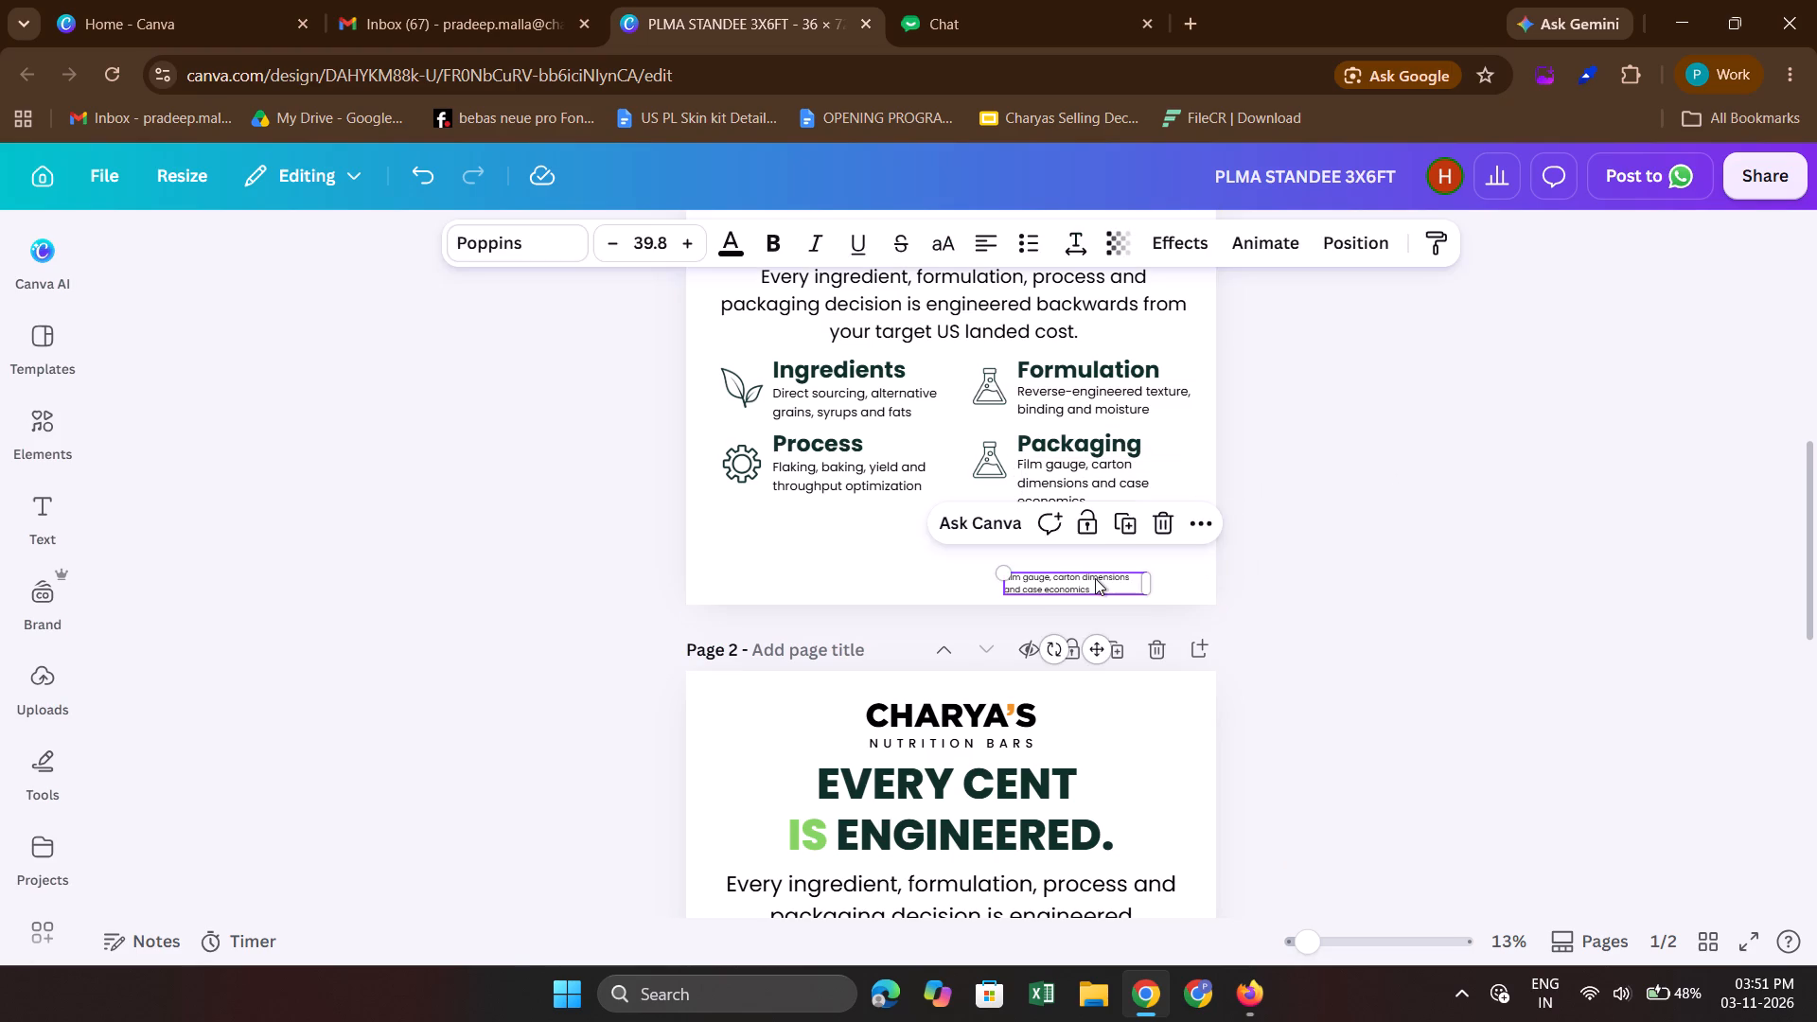
pyautogui.press('BackSpace')
# Widen the Packaging description's text box on page 1 so its text wraps onto two lines.
pyautogui.click(1102, 469)
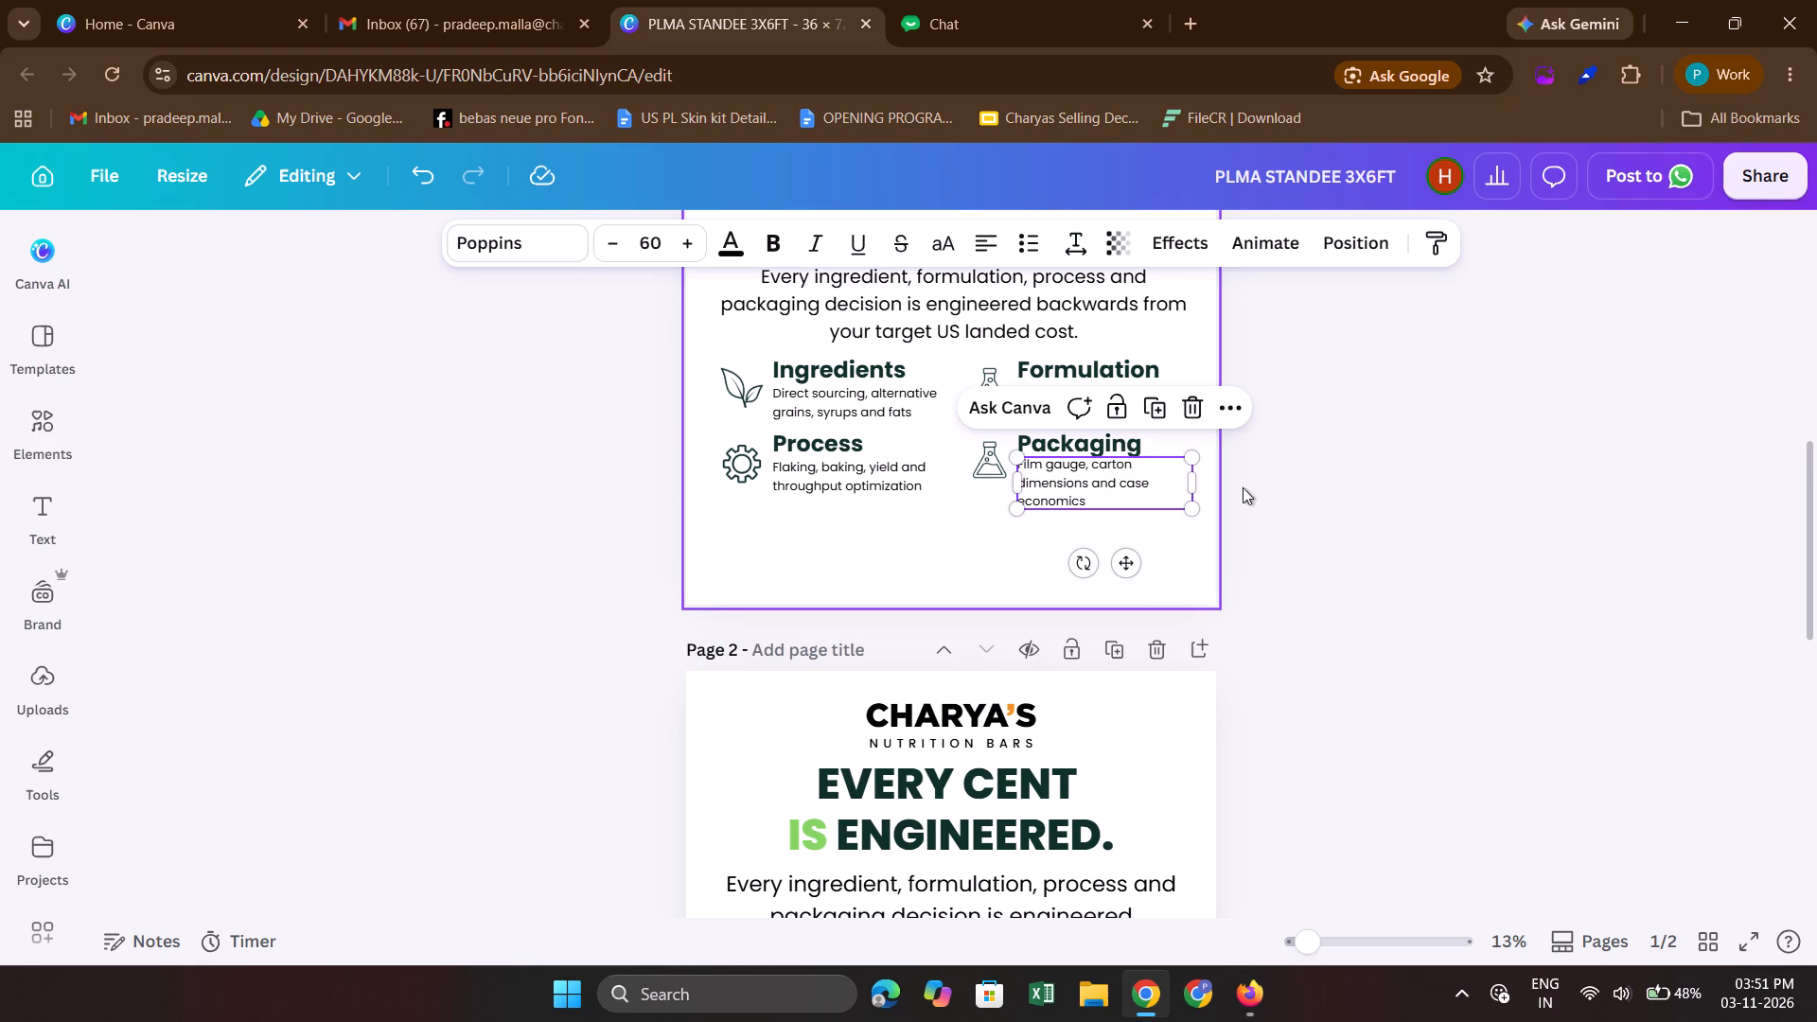
pyautogui.moveTo(1200, 488); pyautogui.dragTo(1212, 493)
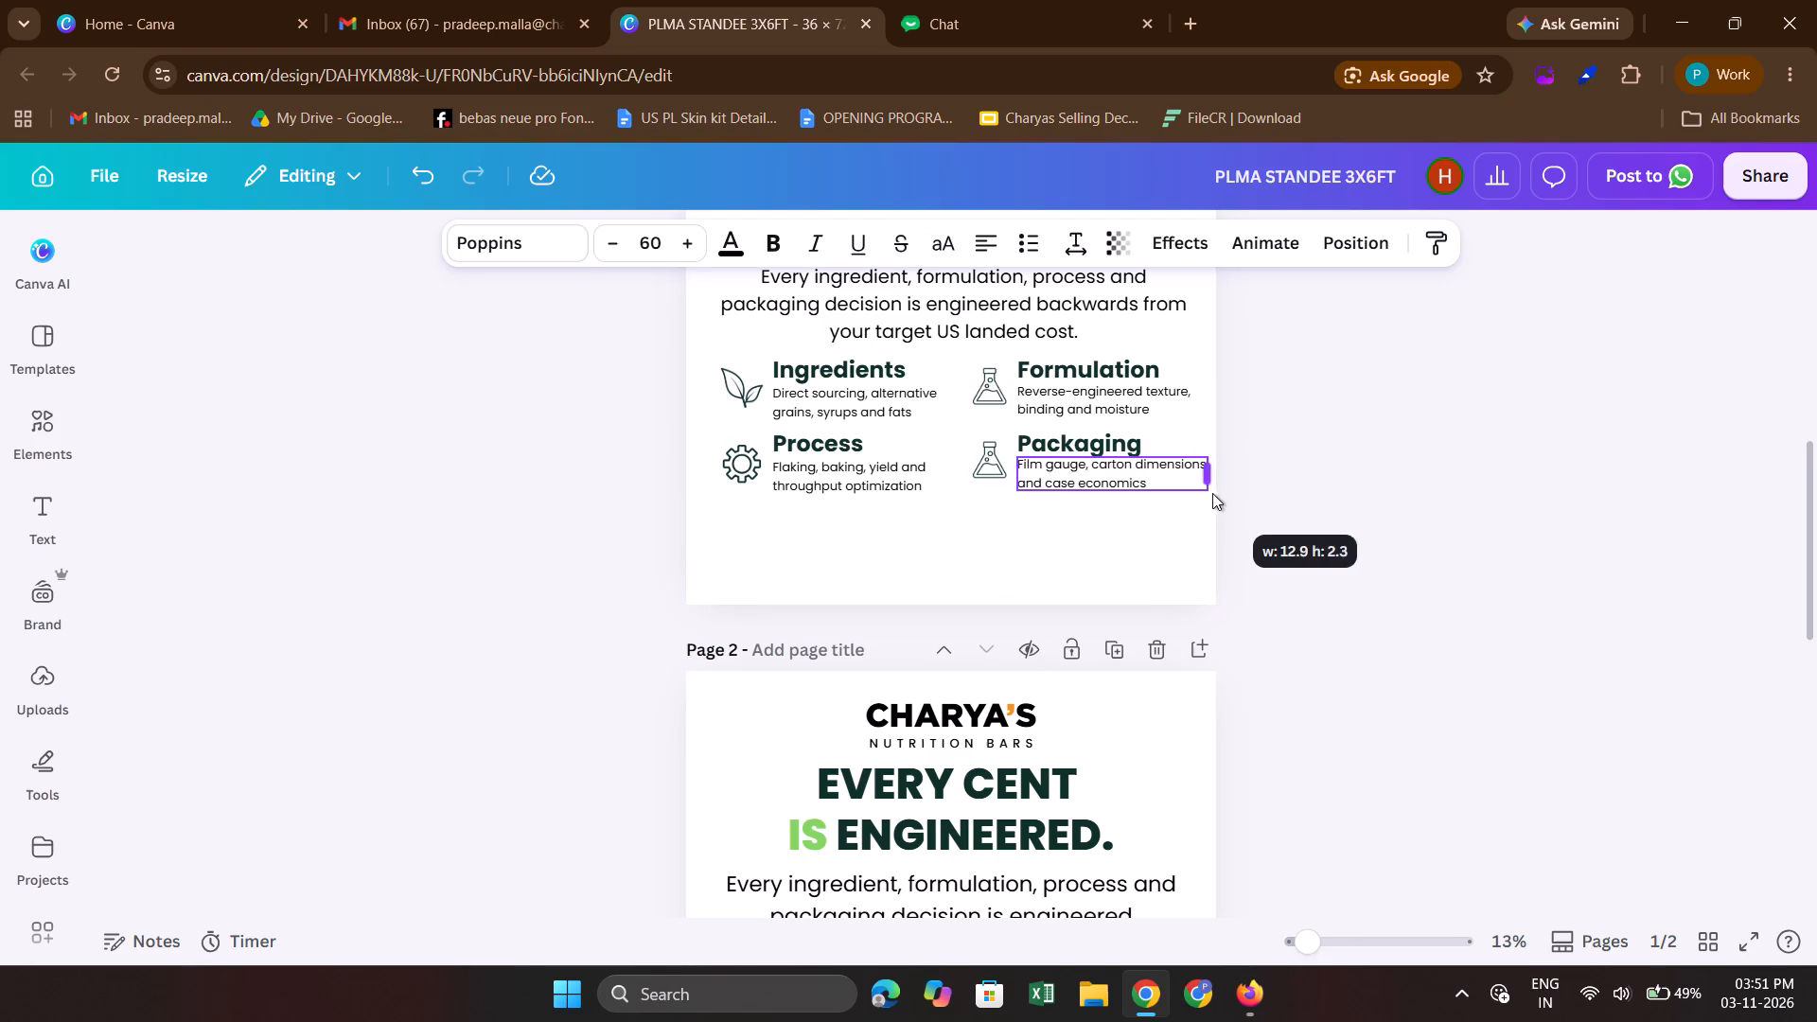
pyautogui.moveTo(1212, 493); pyautogui.dragTo(1207, 492)
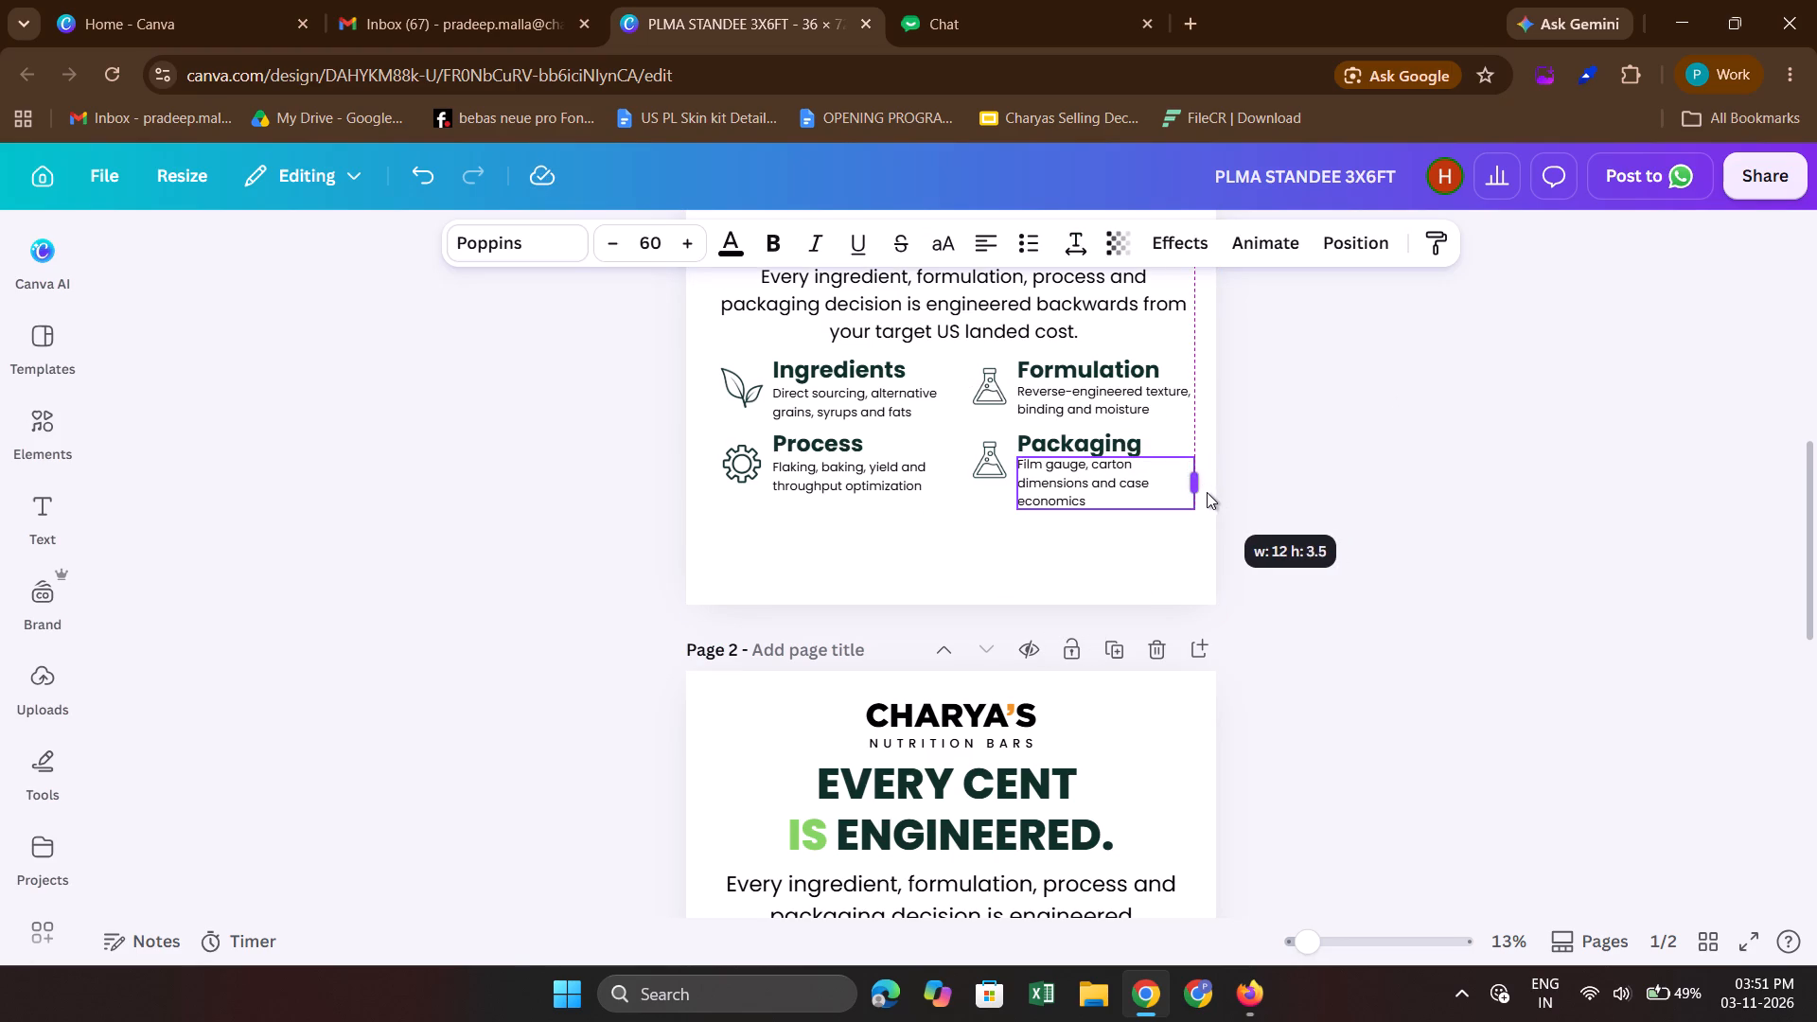
pyautogui.moveTo(1207, 492); pyautogui.dragTo(1217, 495)
pyautogui.click(1284, 486)
# Delete the flask icon beside the Packaging heading on page 1.
pyautogui.scroll(1, 1284, 486)
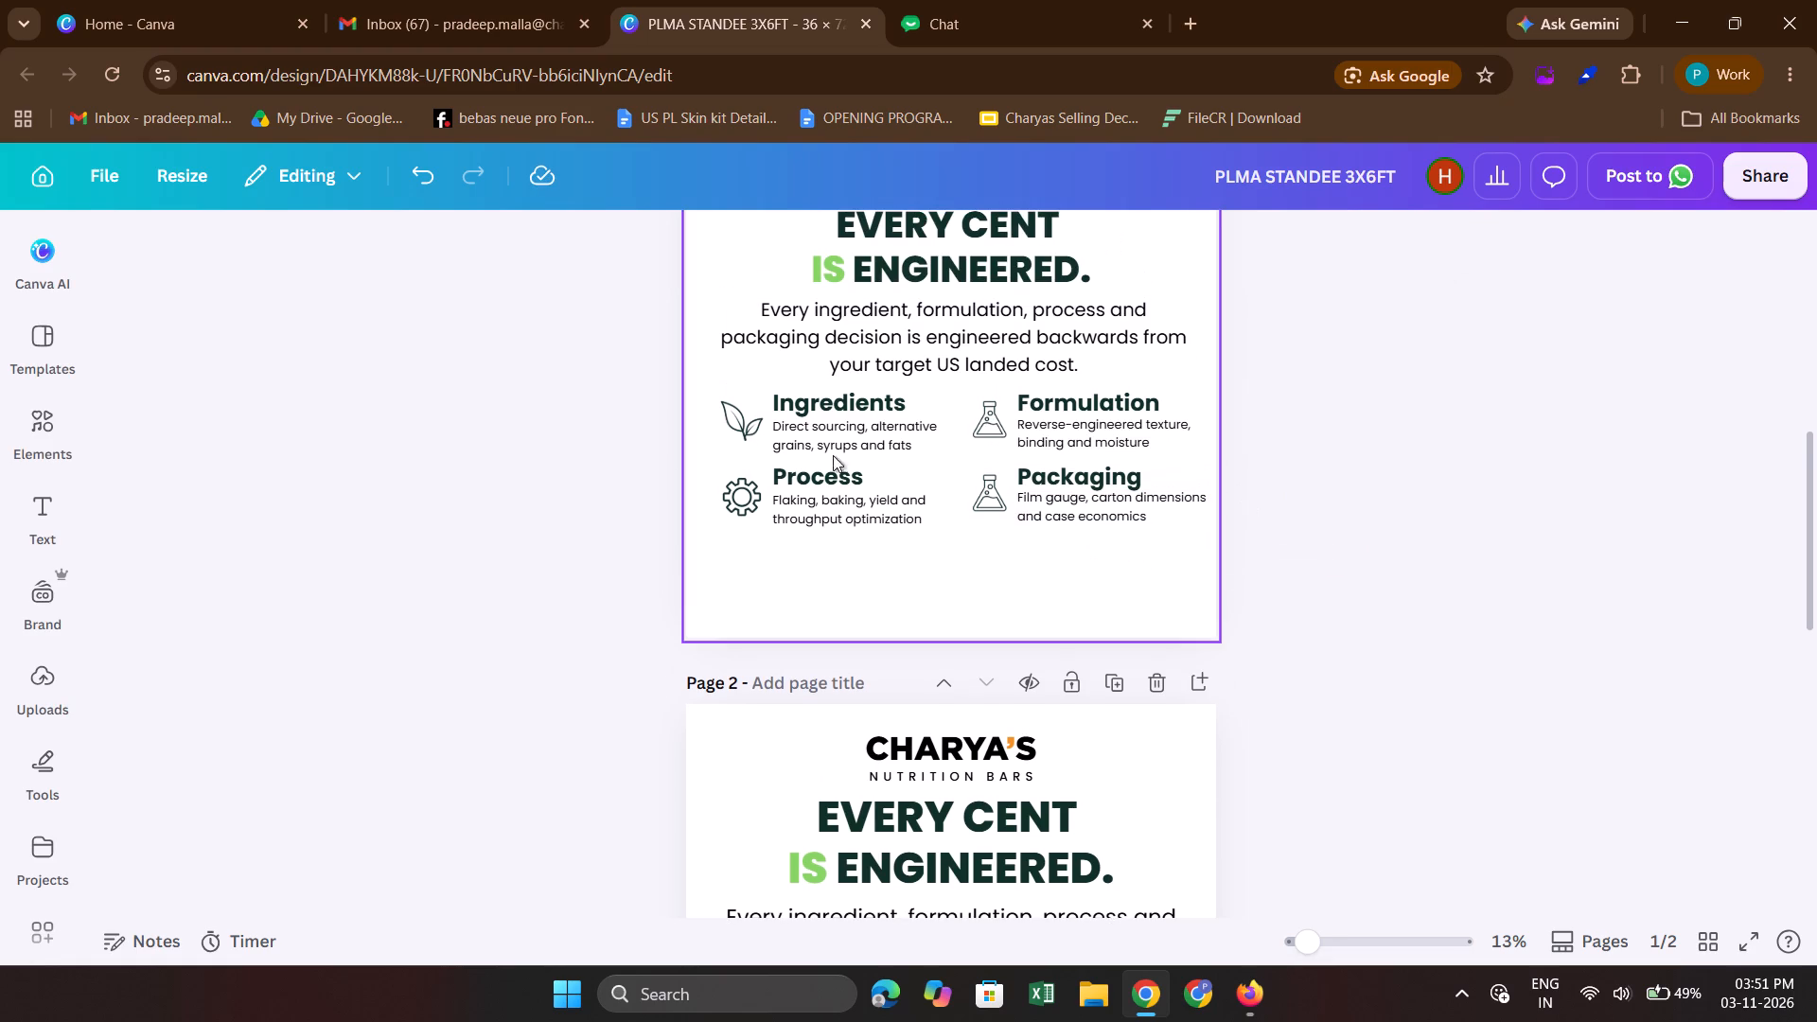
pyautogui.click(980, 496)
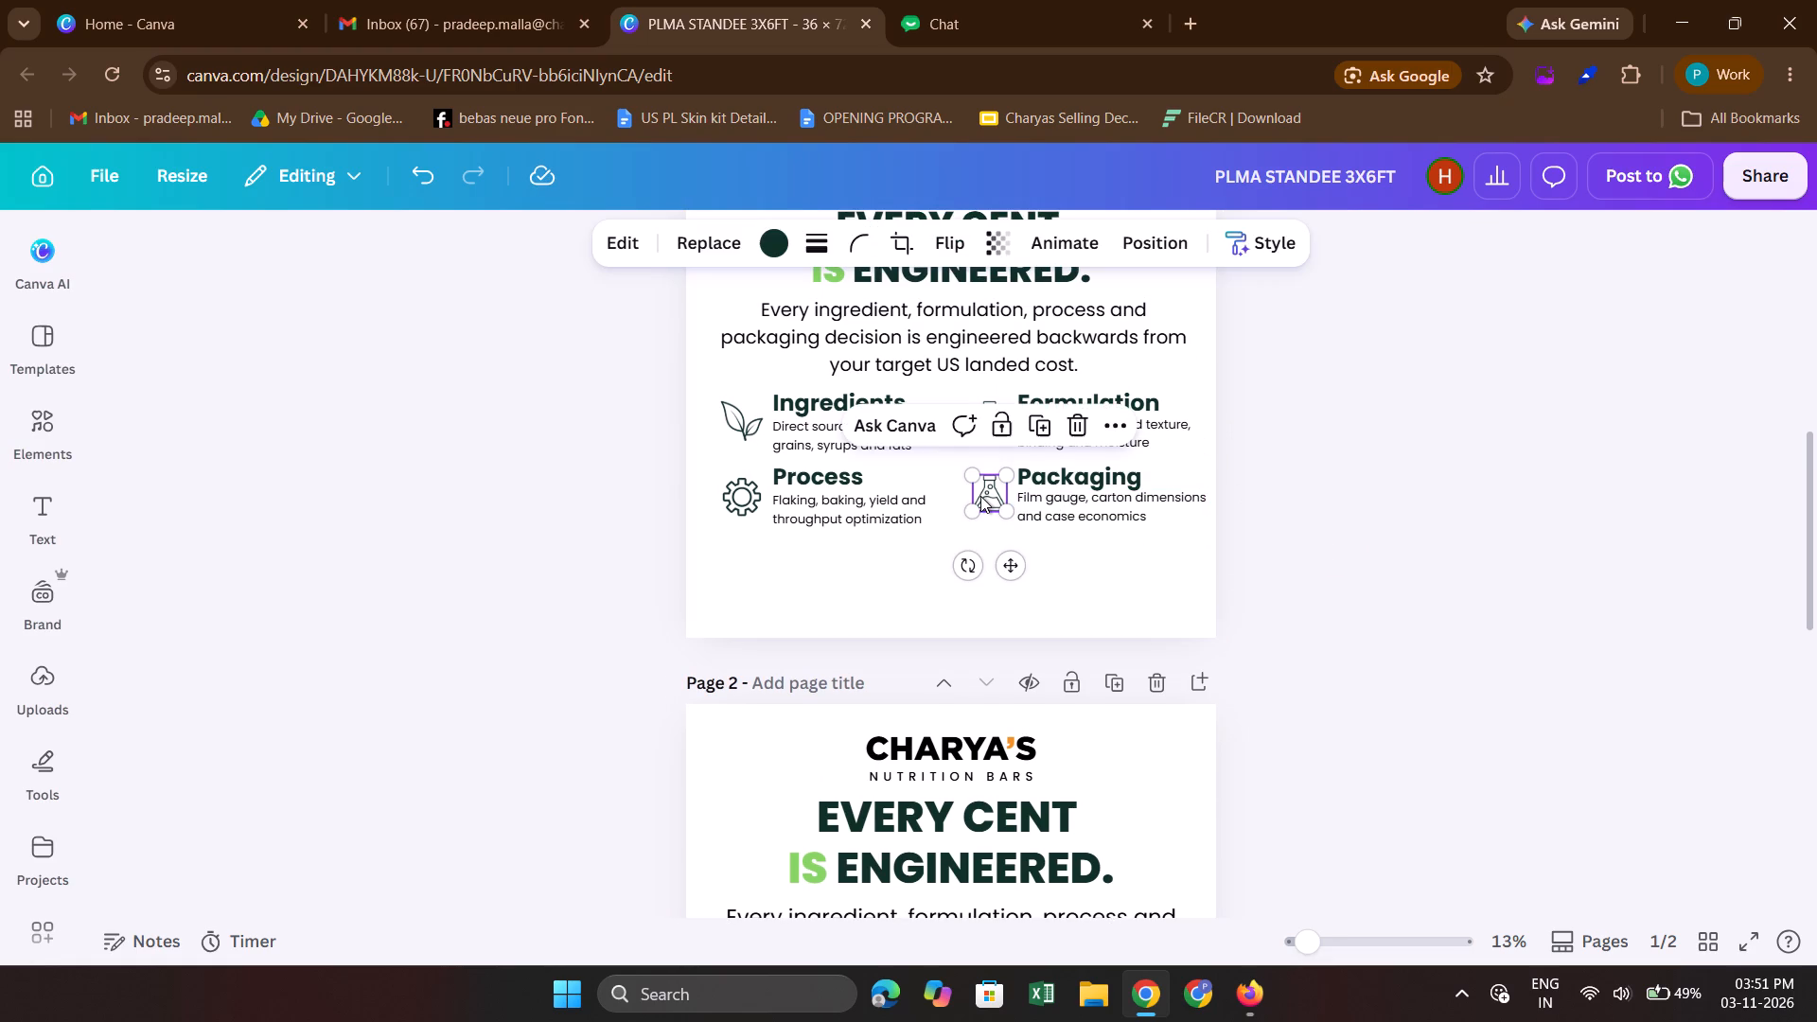
pyautogui.press('BackSpace')
# Ungroup the Packaging section on page 2 into separate icon, heading and description.
pyautogui.scroll(-1, 1348, 400)
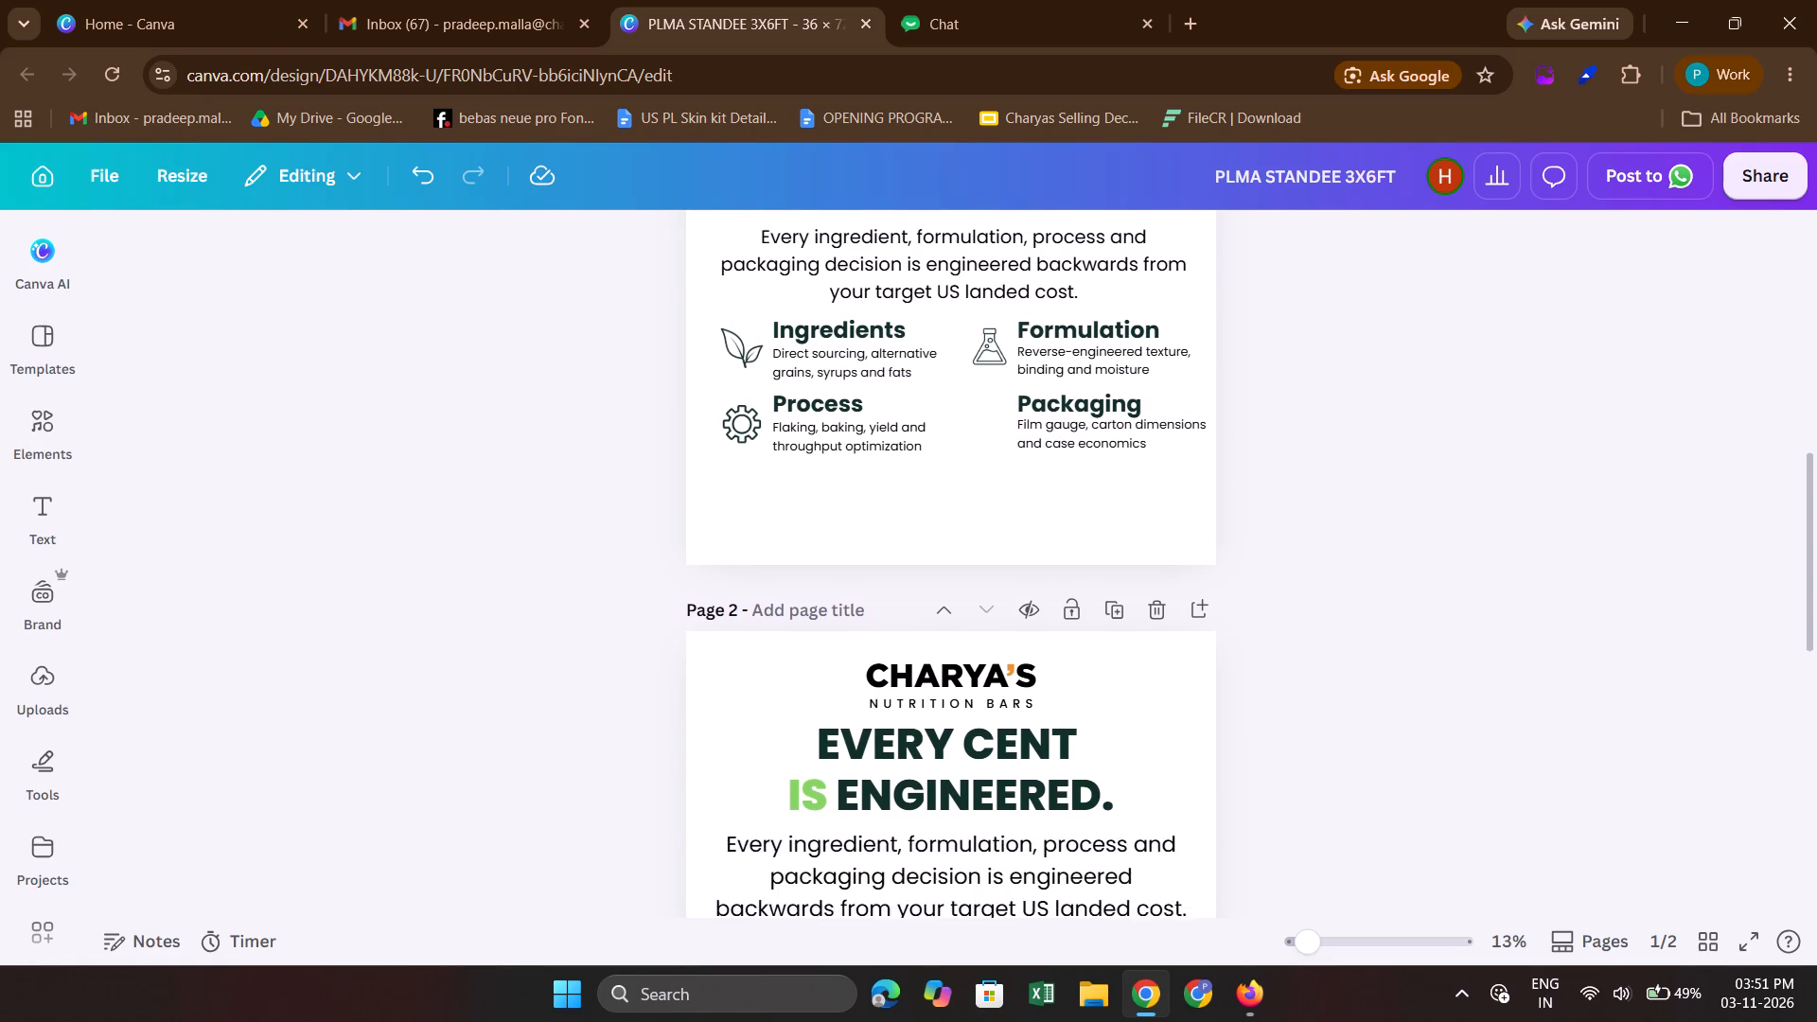
pyautogui.scroll(-1, 1348, 400)
pyautogui.click(803, 865)
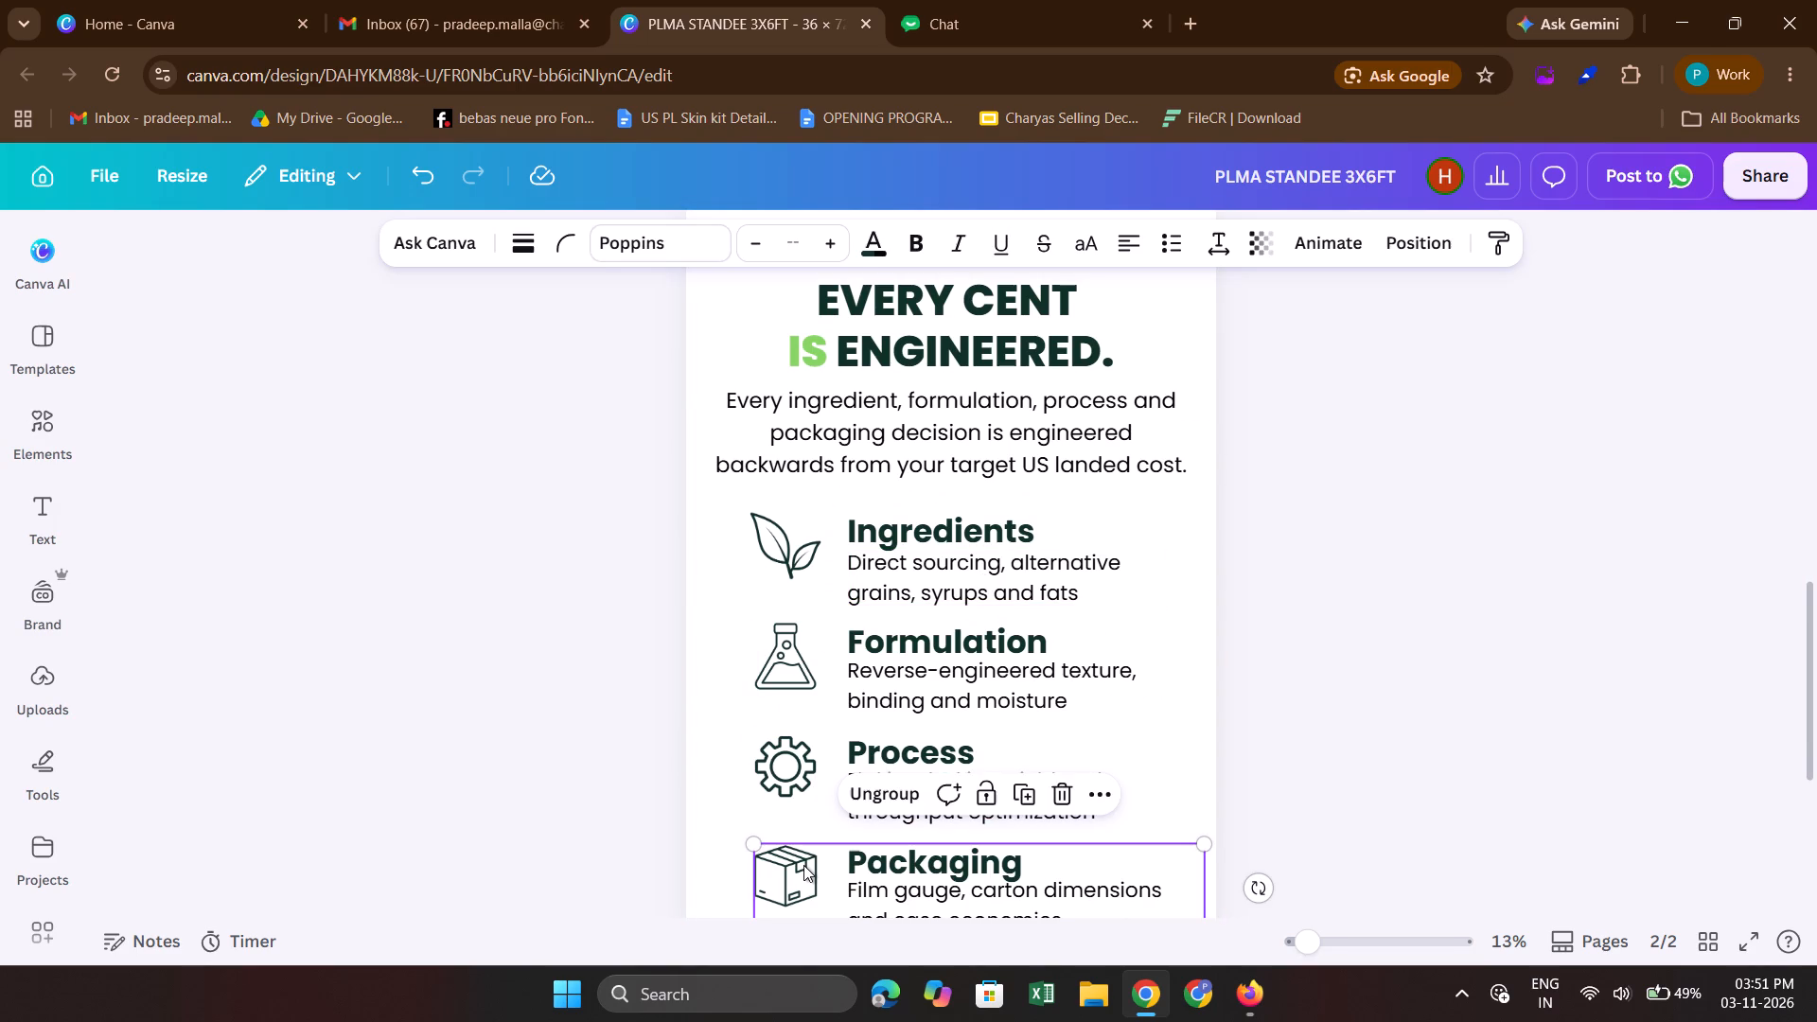
pyautogui.scroll(1, 832, 745)
pyautogui.scroll(-1, 832, 745)
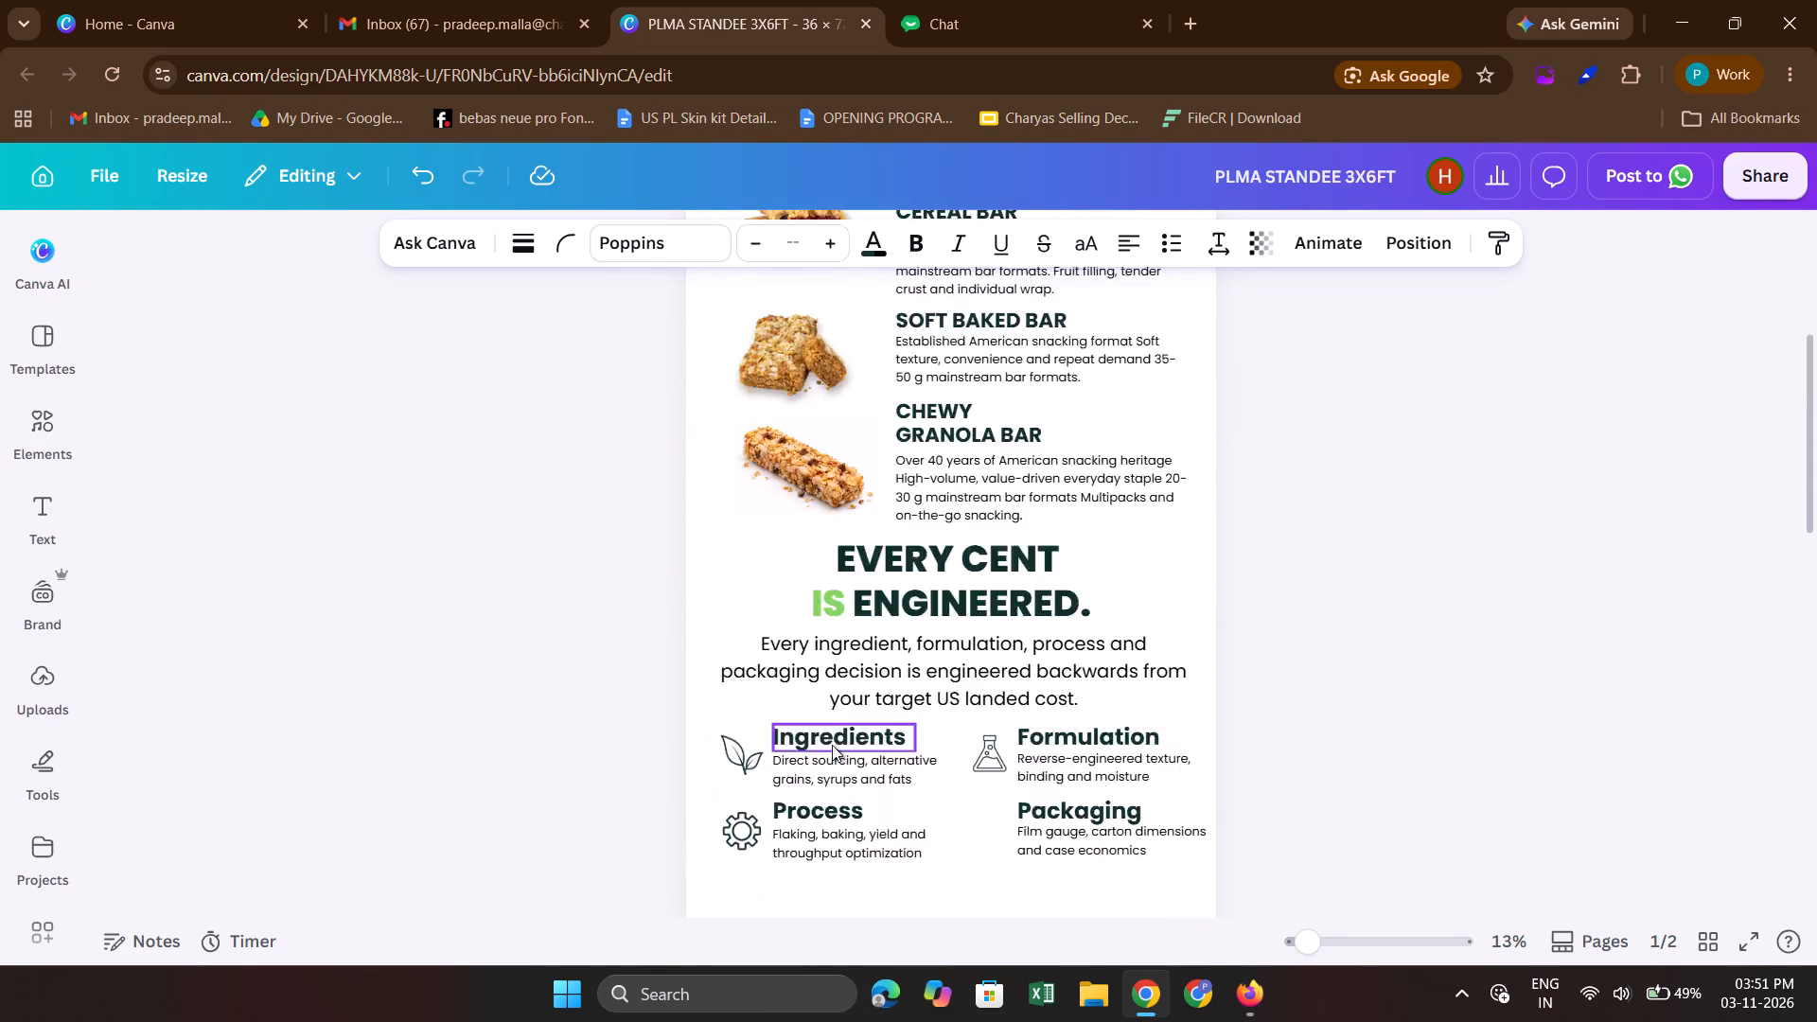
pyautogui.scroll(-1, 832, 745)
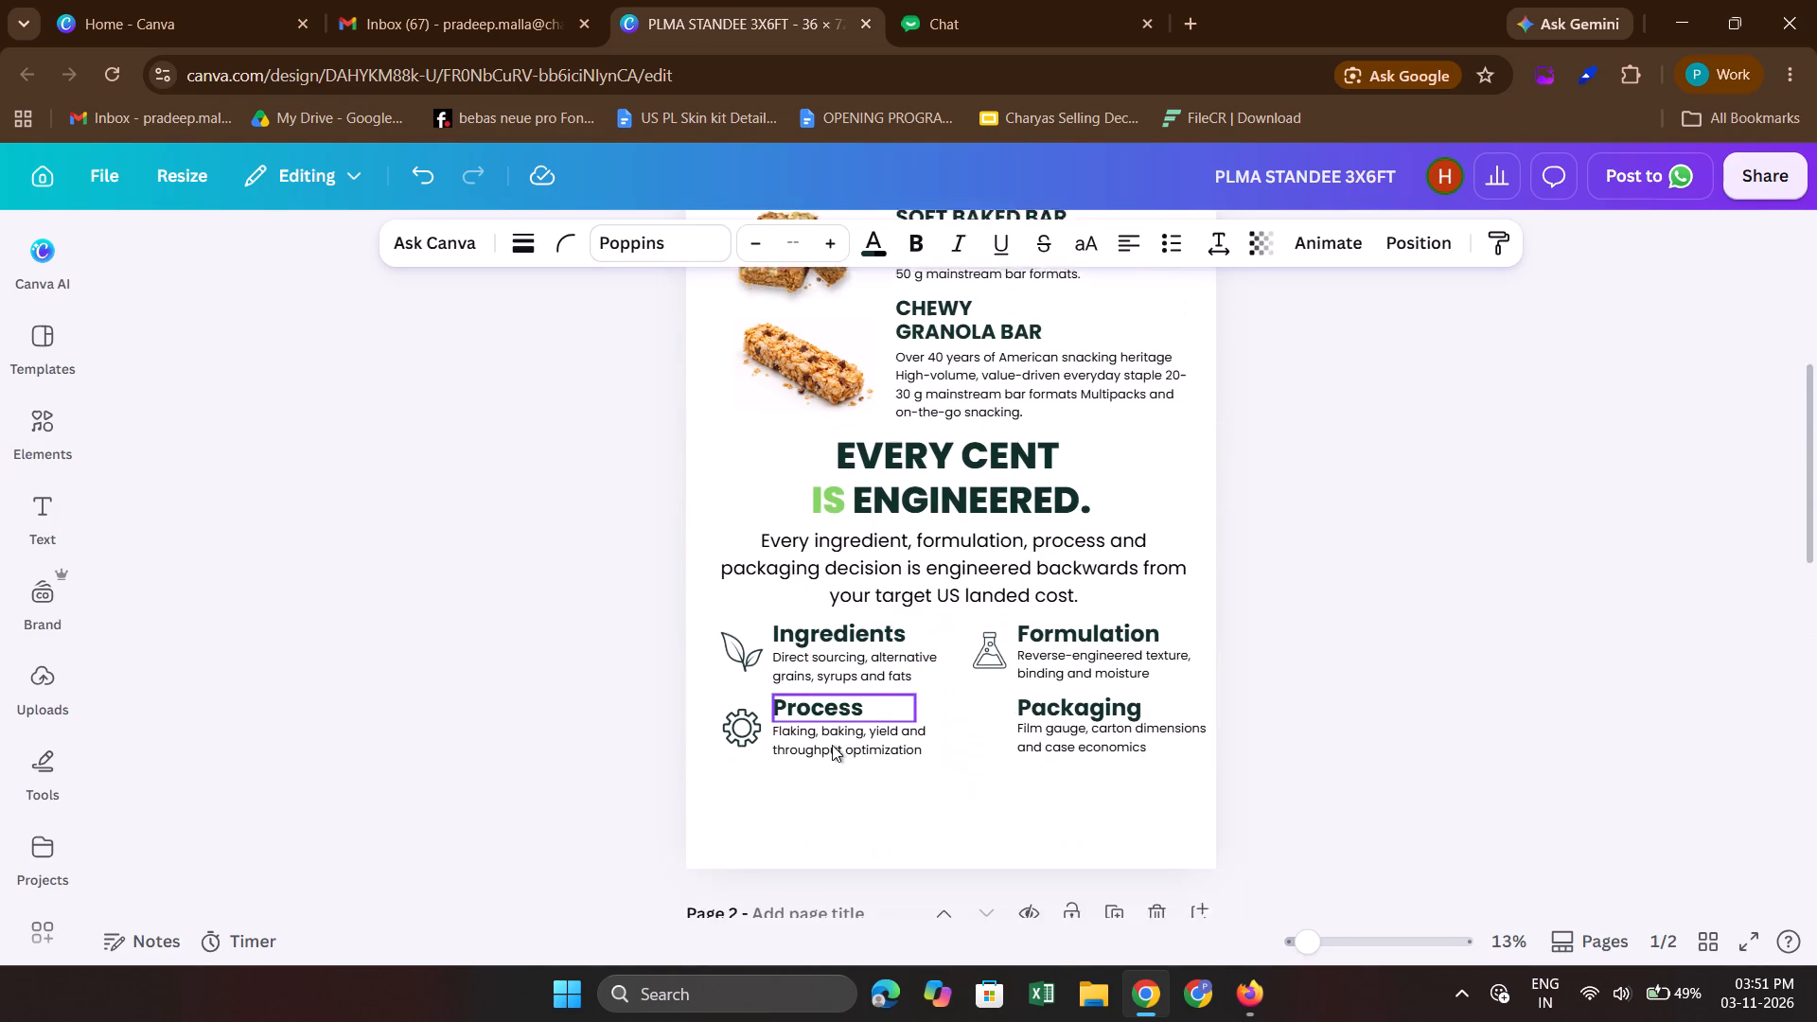
pyautogui.scroll(-1, 832, 745)
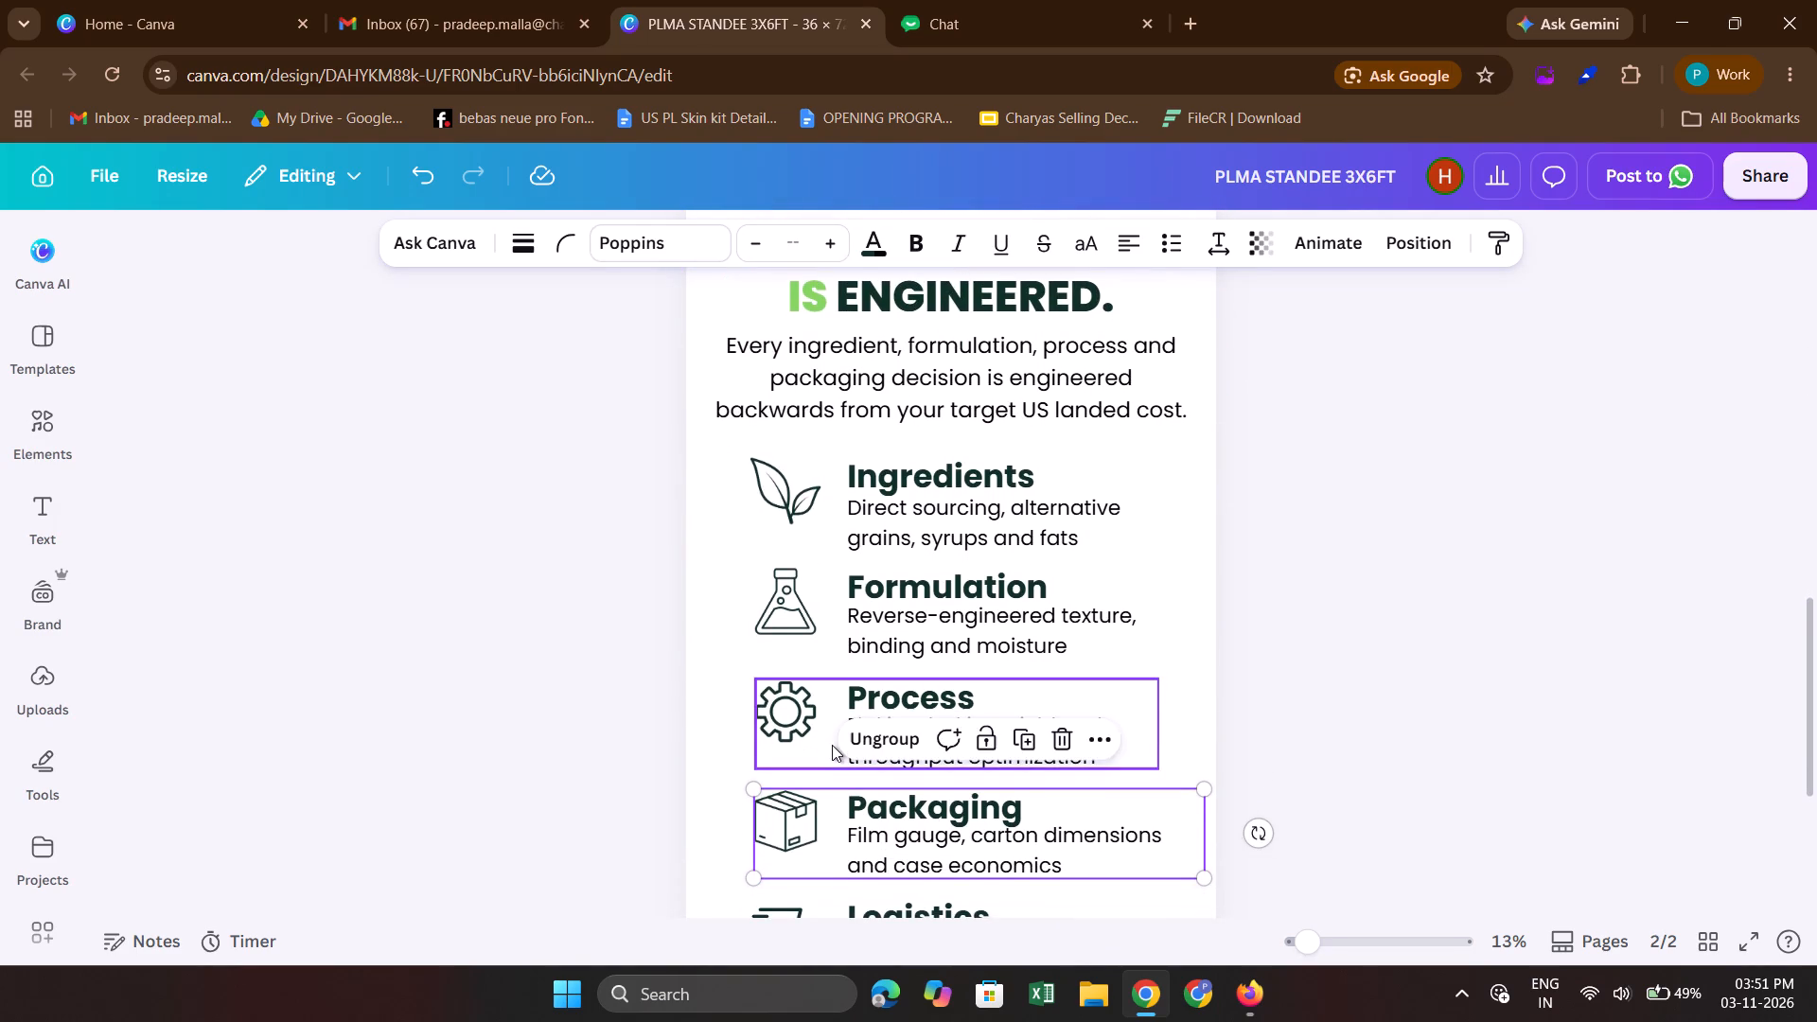
pyautogui.scroll(2, 832, 745)
pyautogui.scroll(-1, 738, 797)
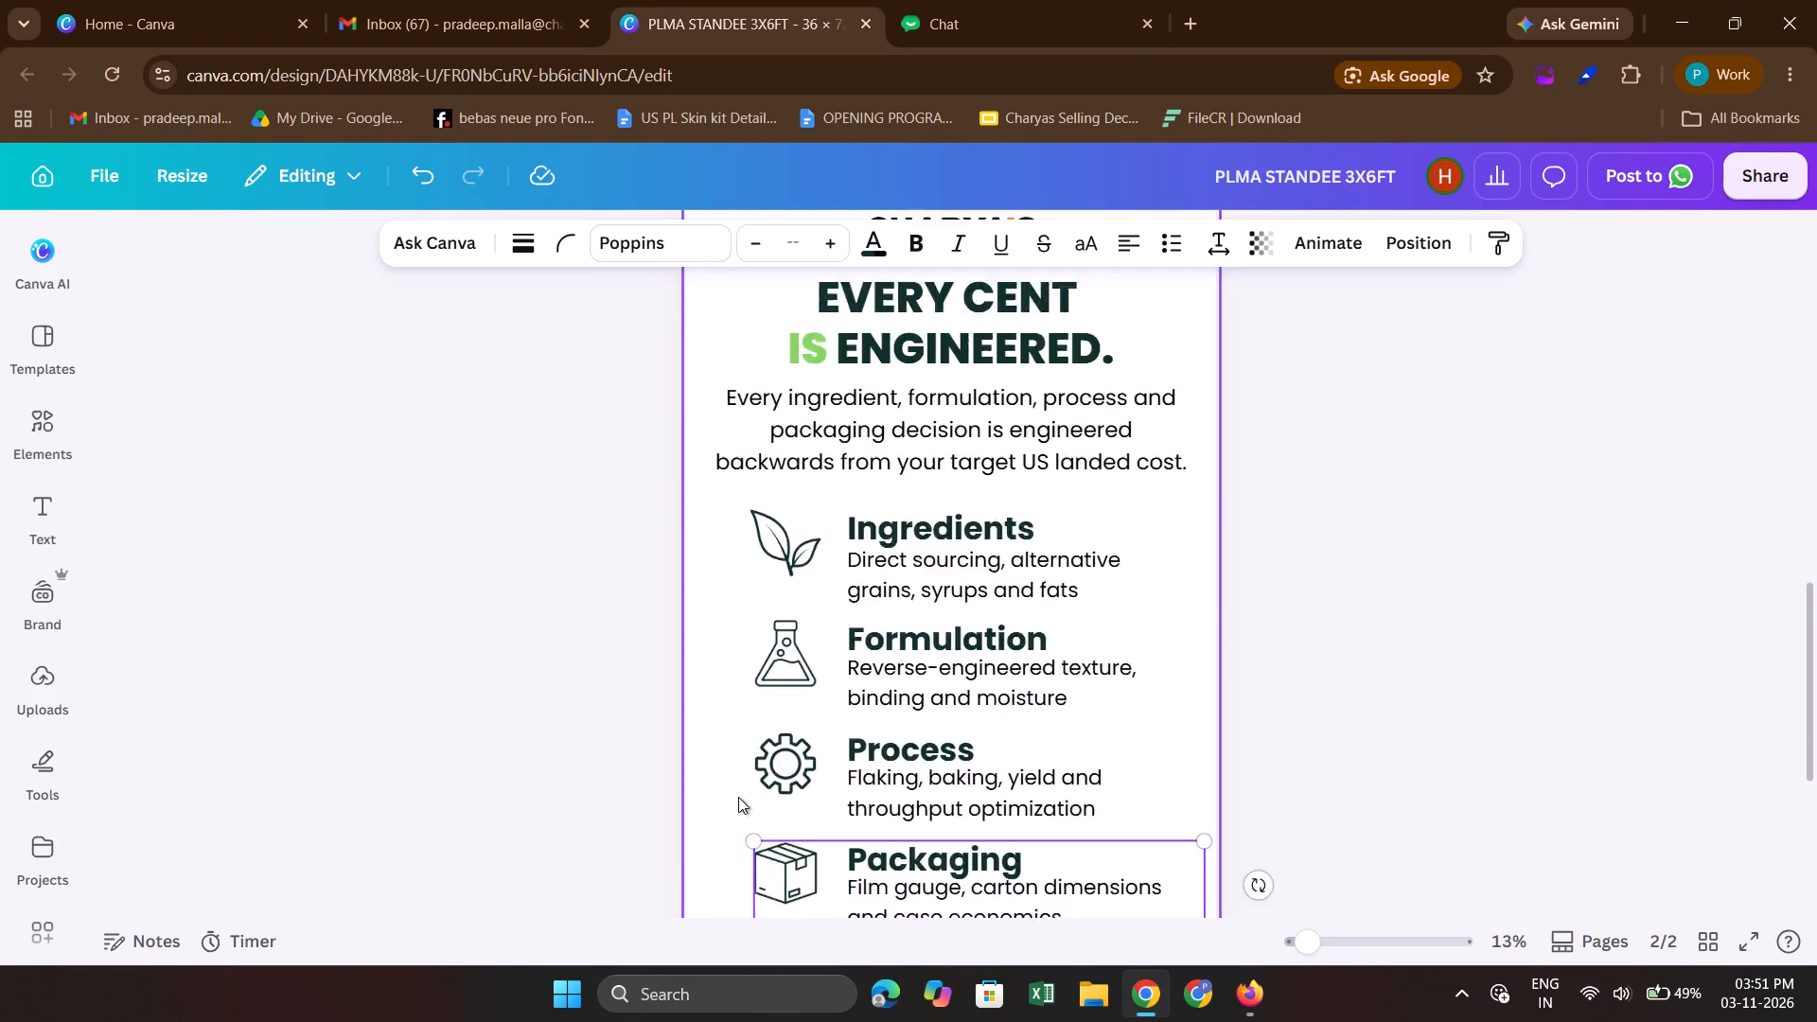
pyautogui.scroll(-1, 738, 797)
pyautogui.click(855, 672)
pyautogui.click(478, 720)
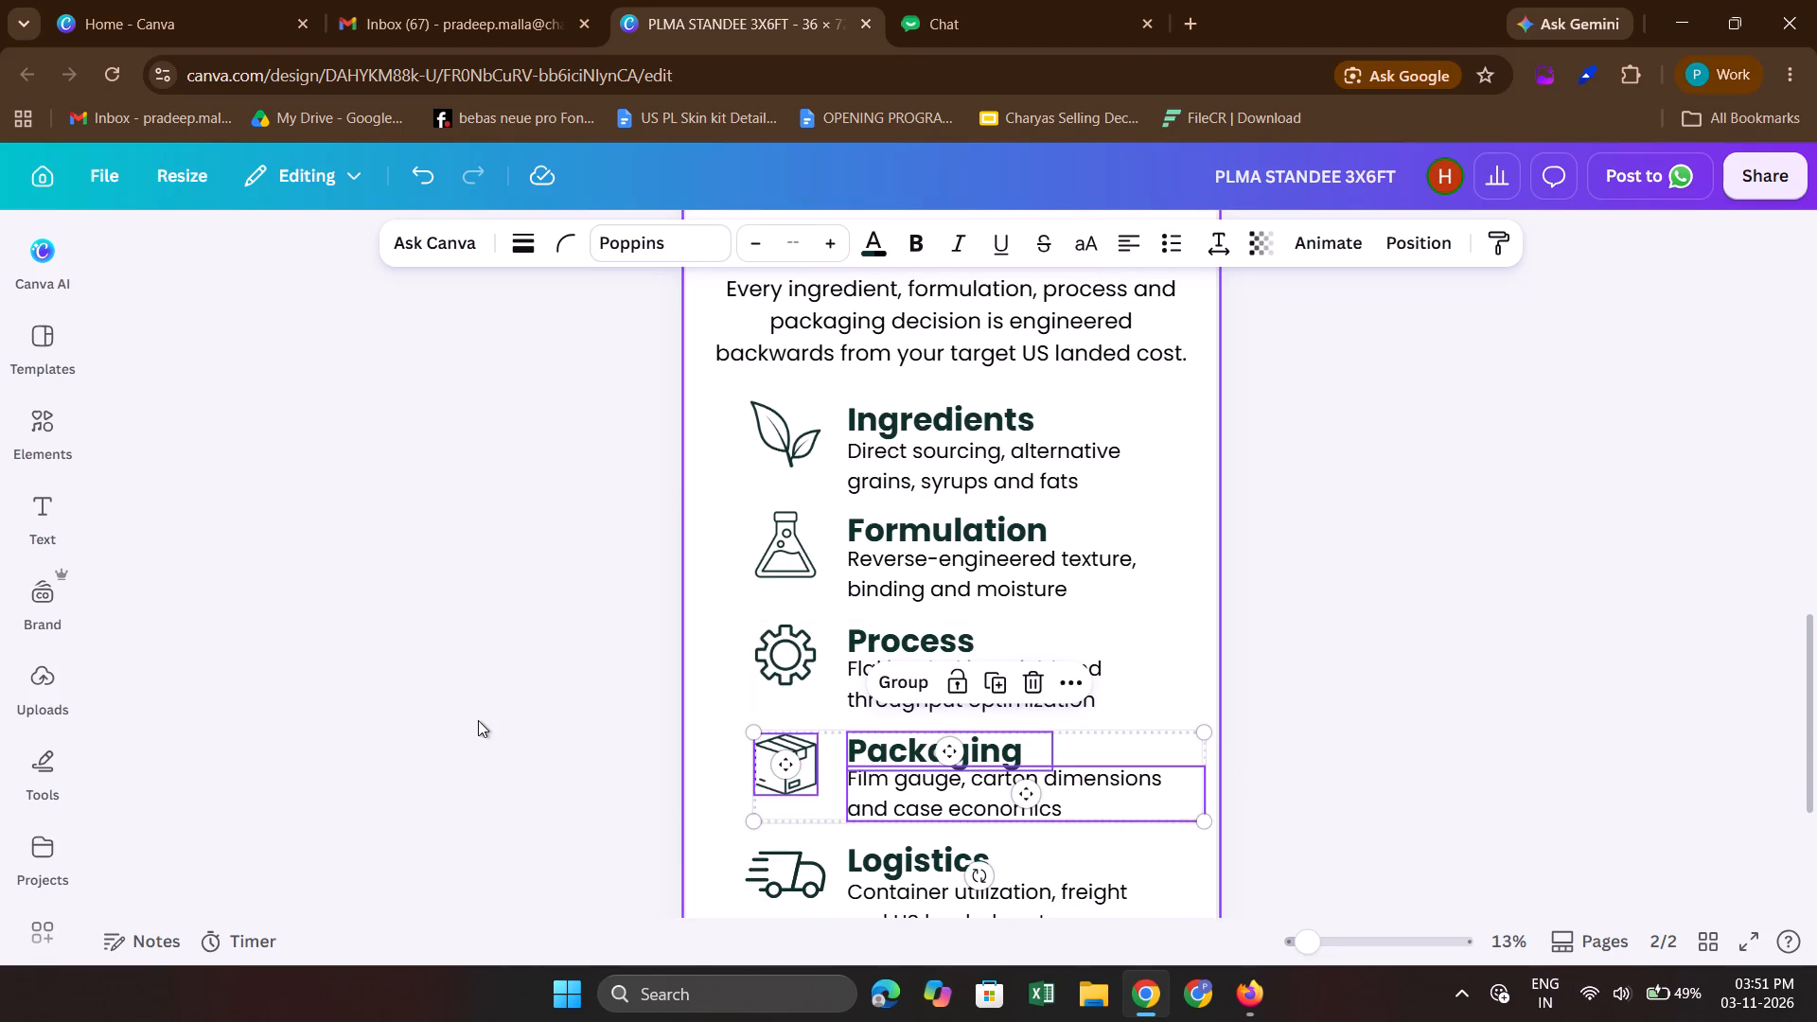
# Duplicate page 2's box icon and move the copy beside the Packaging heading on page 1.
pyautogui.click(779, 759)
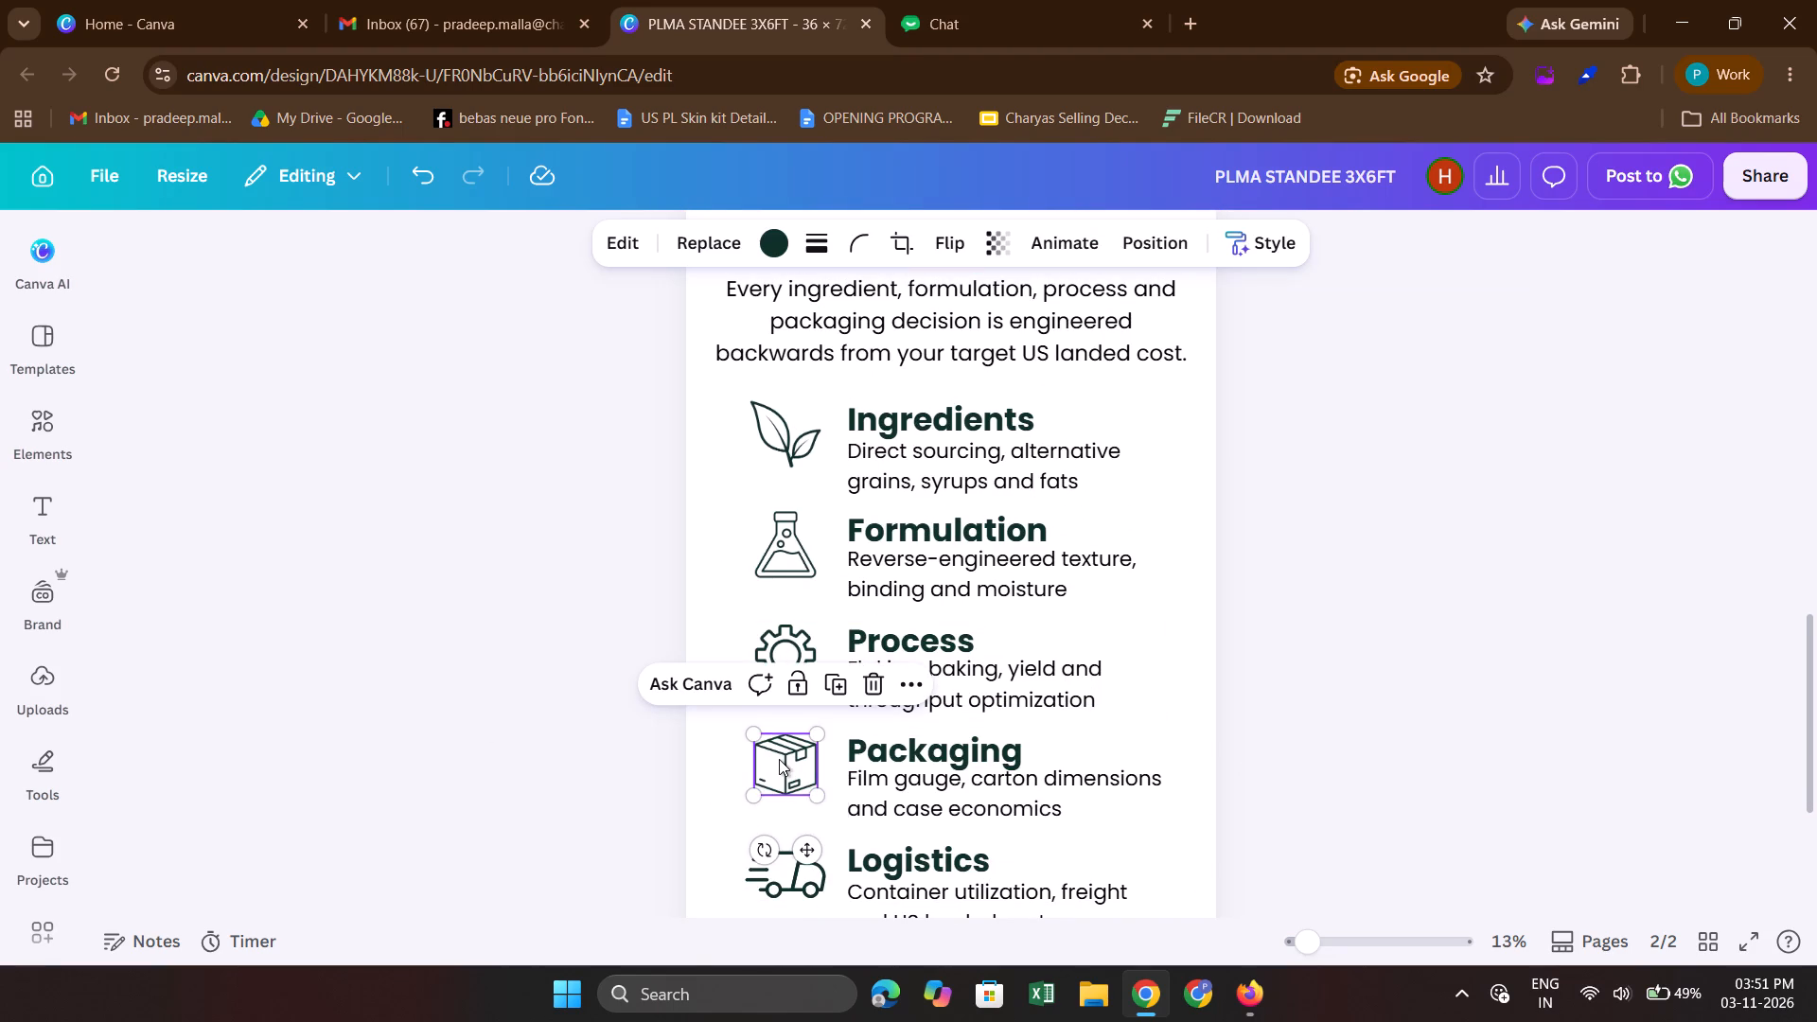
pyautogui.hotkey('ctrl', 'd')
pyautogui.moveTo(790, 759); pyautogui.dragTo(921, 325)
pyautogui.scroll(2, 921, 325)
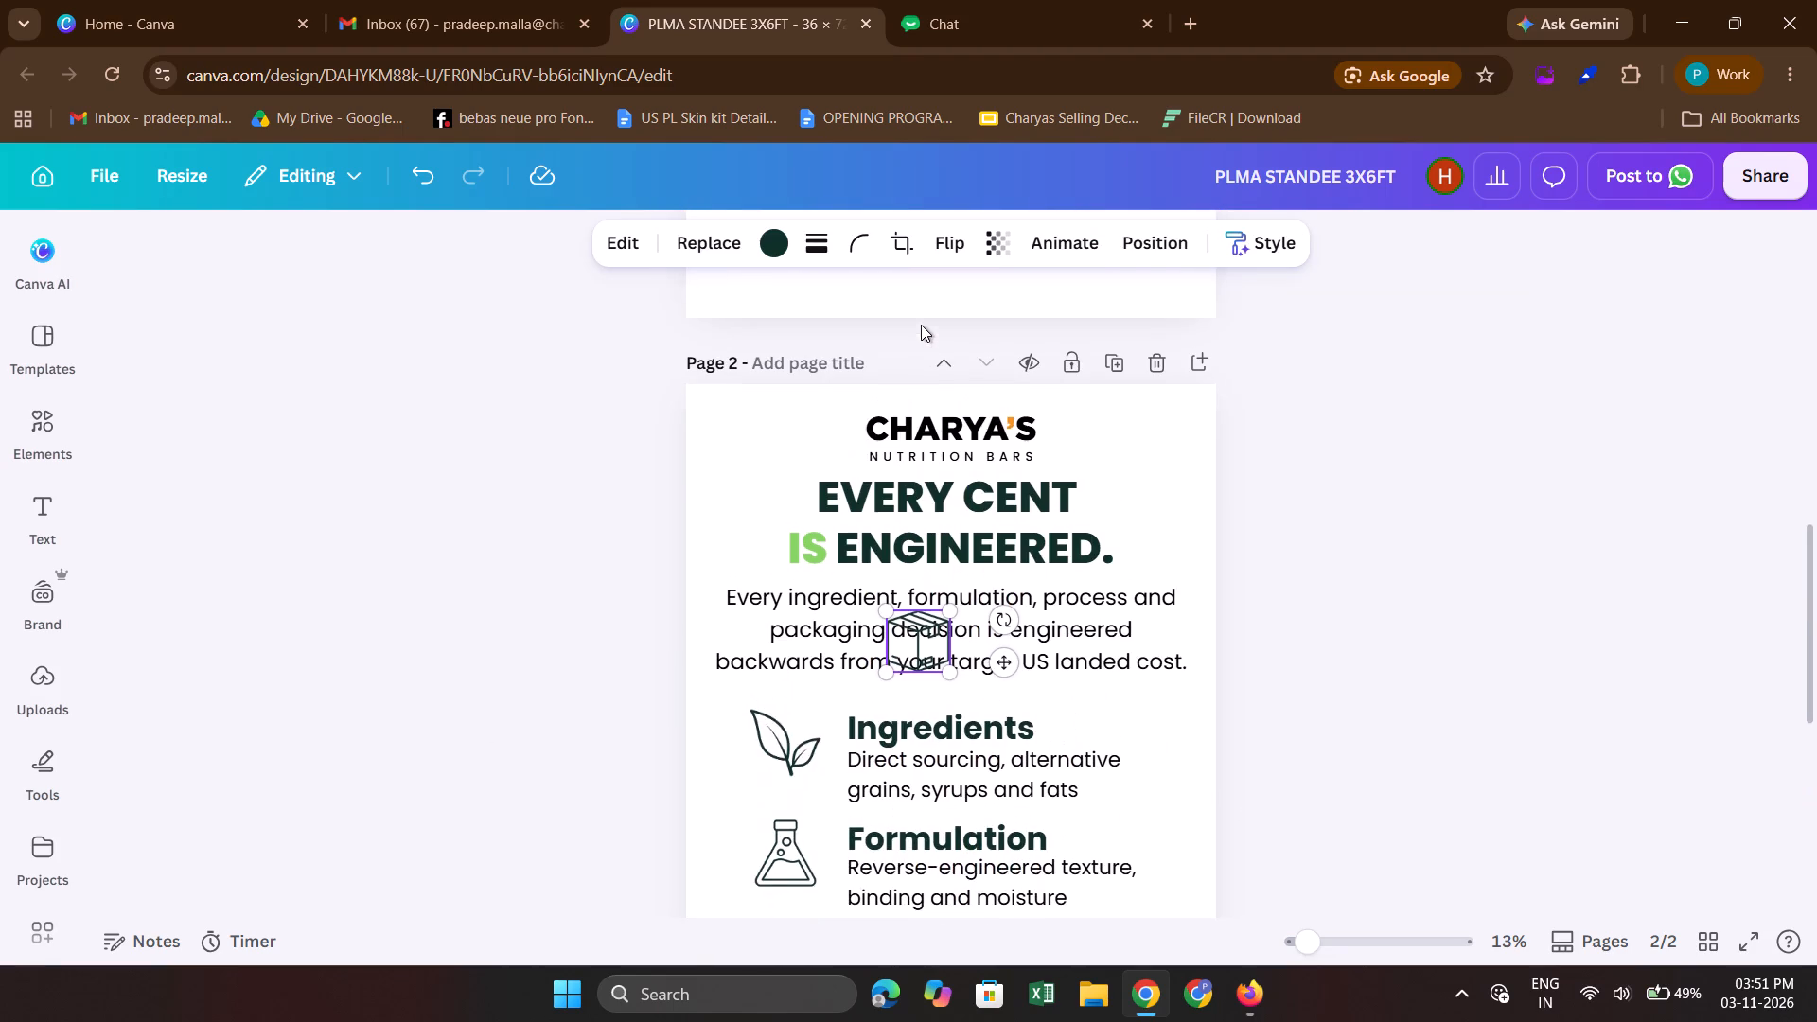
pyautogui.moveTo(918, 637); pyautogui.dragTo(982, 322)
pyautogui.scroll(1, 982, 322)
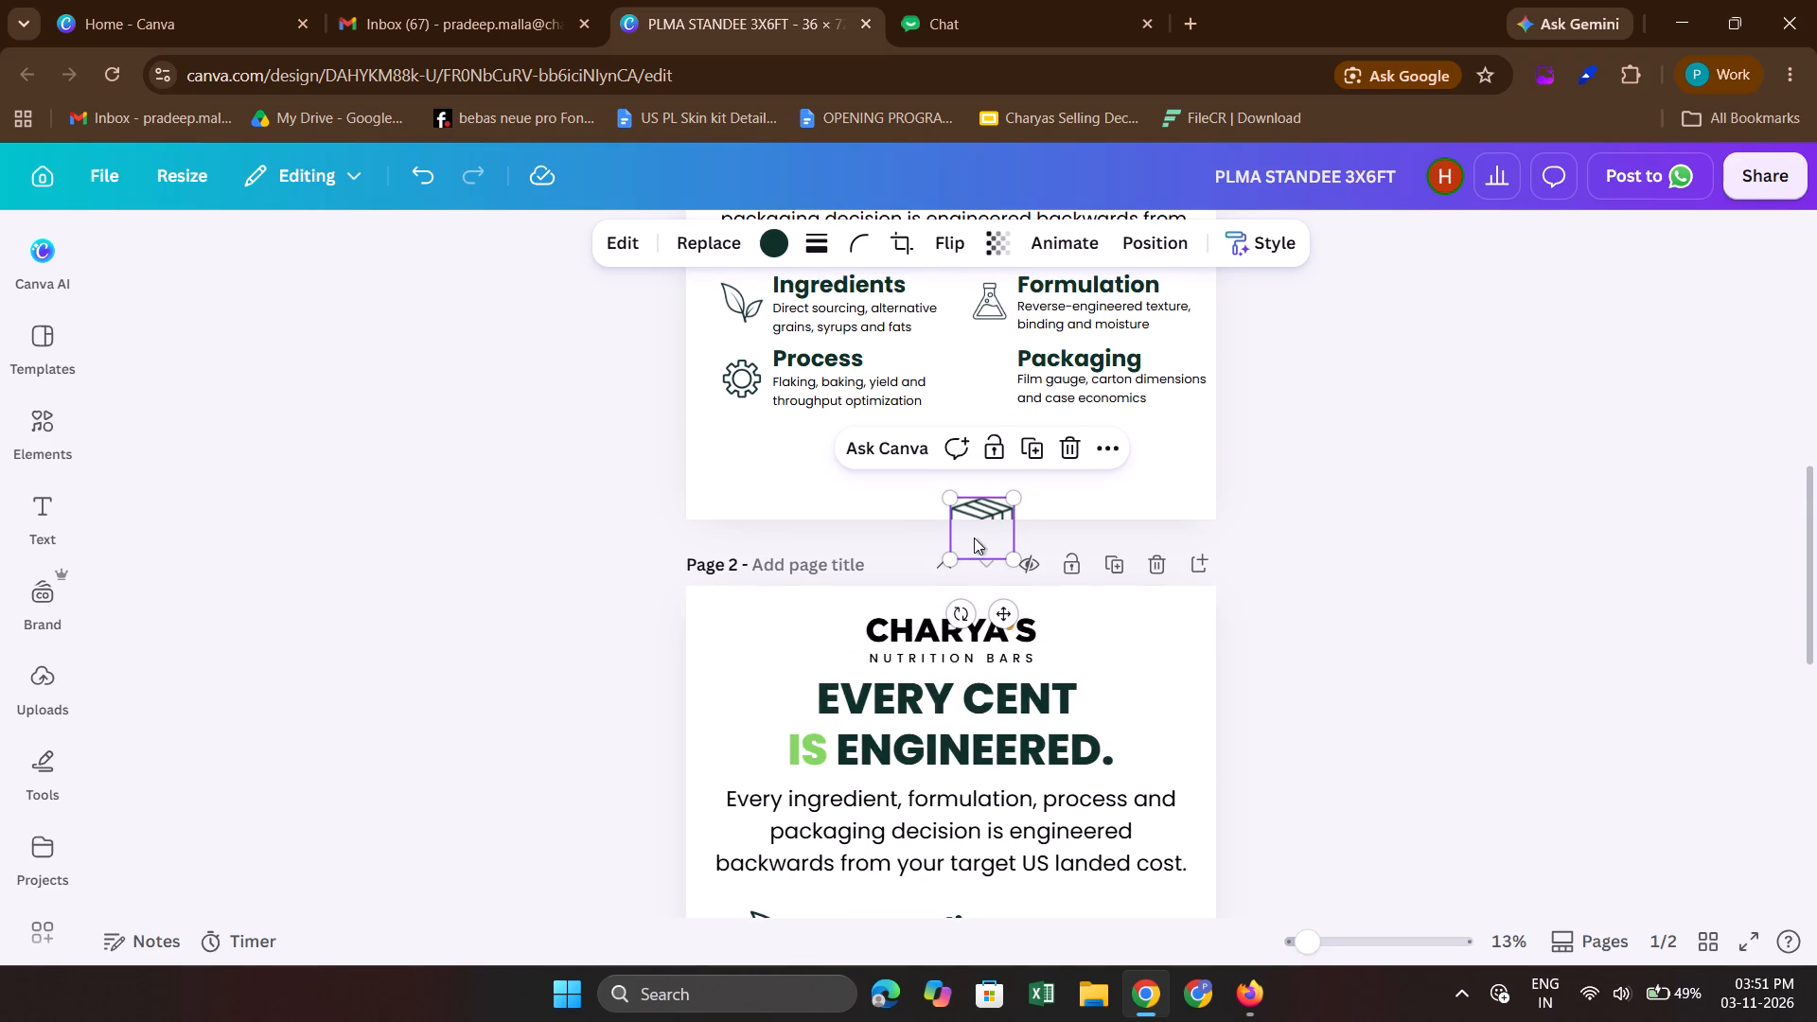
pyautogui.moveTo(982, 518); pyautogui.dragTo(979, 367)
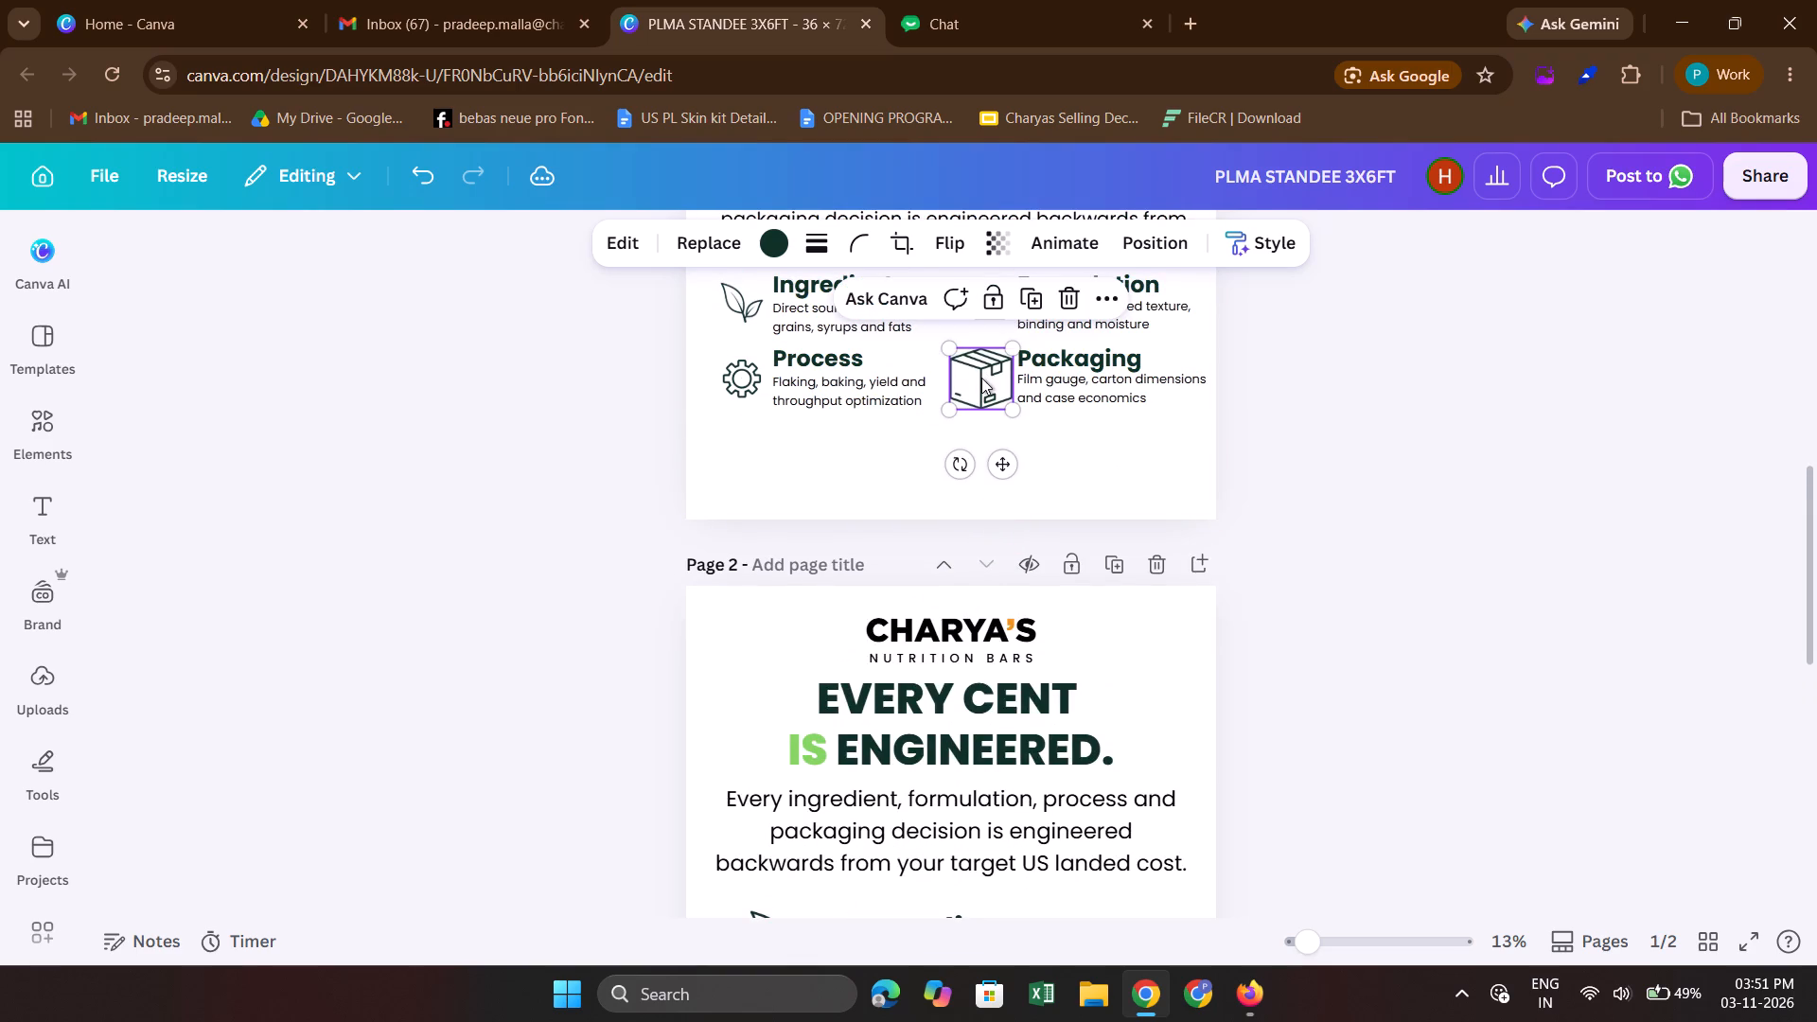
# Shrink the box icon on page 1 to match the other icons and align it under the flask icon beside the Packaging text.
pyautogui.moveTo(1030, 344); pyautogui.dragTo(997, 366)
pyautogui.moveTo(972, 384); pyautogui.dragTo(992, 361)
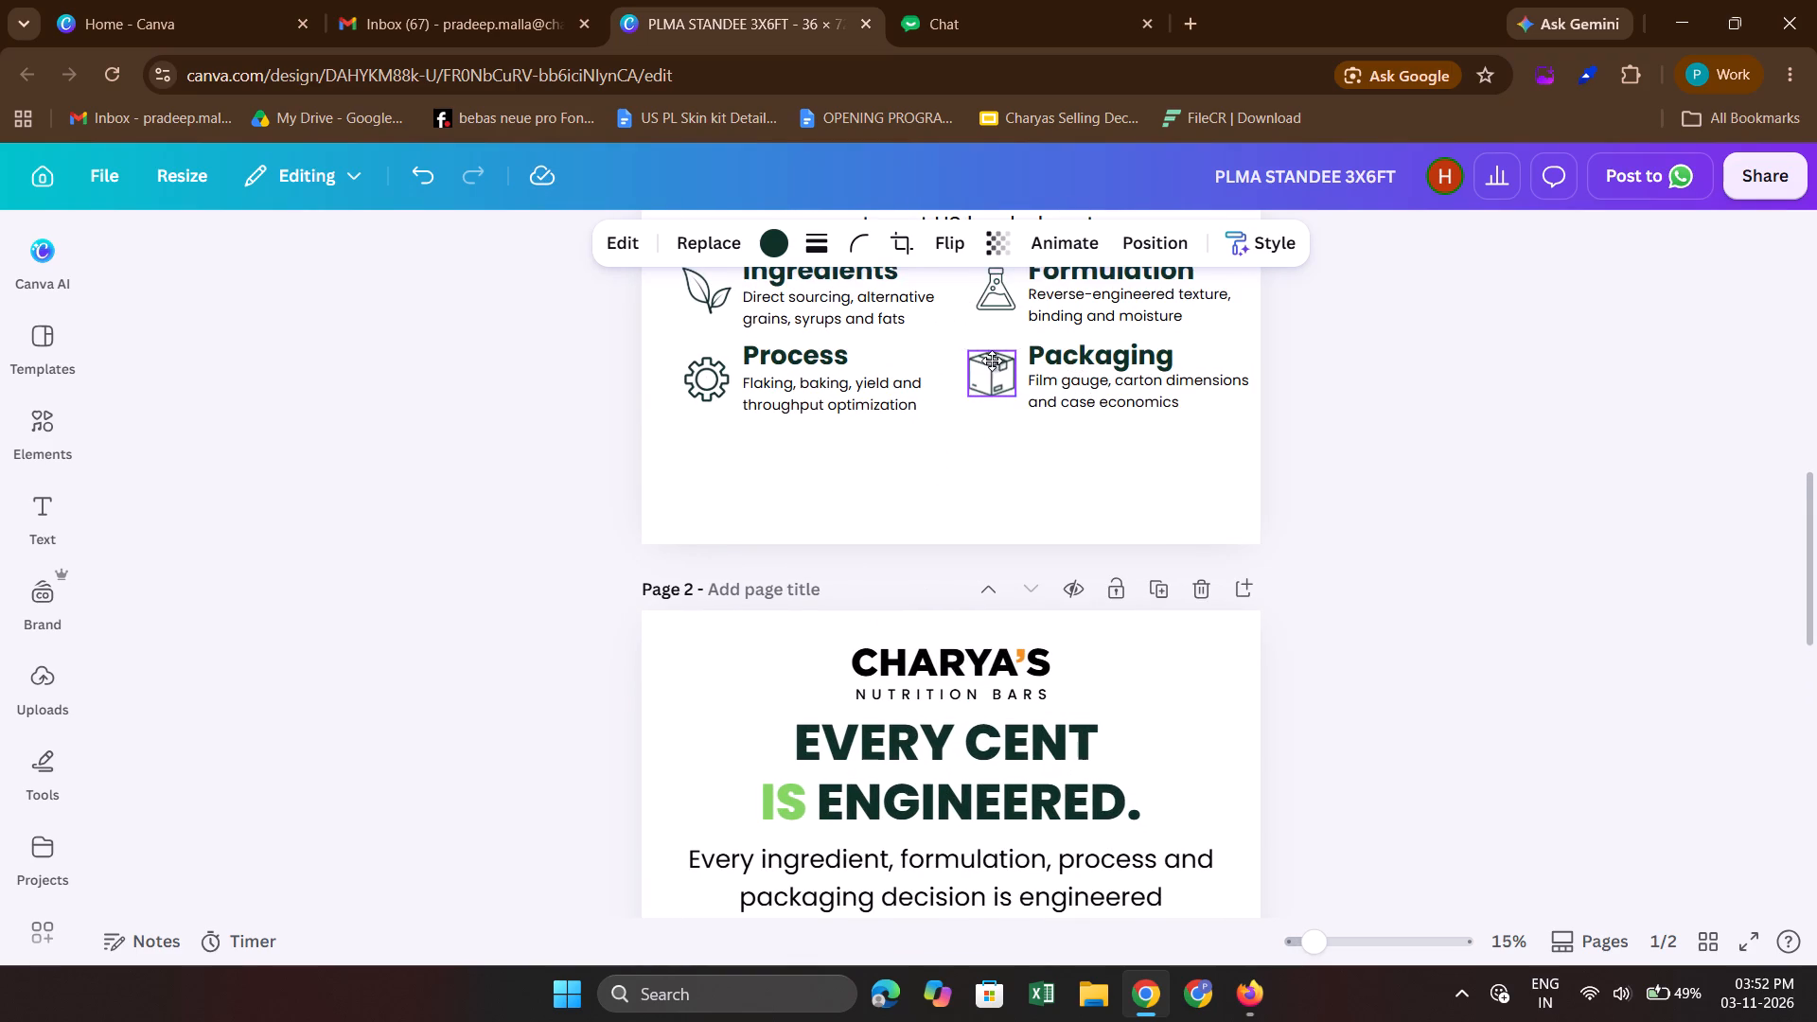
pyautogui.moveTo(992, 361); pyautogui.dragTo(997, 368)
pyautogui.click(974, 353)
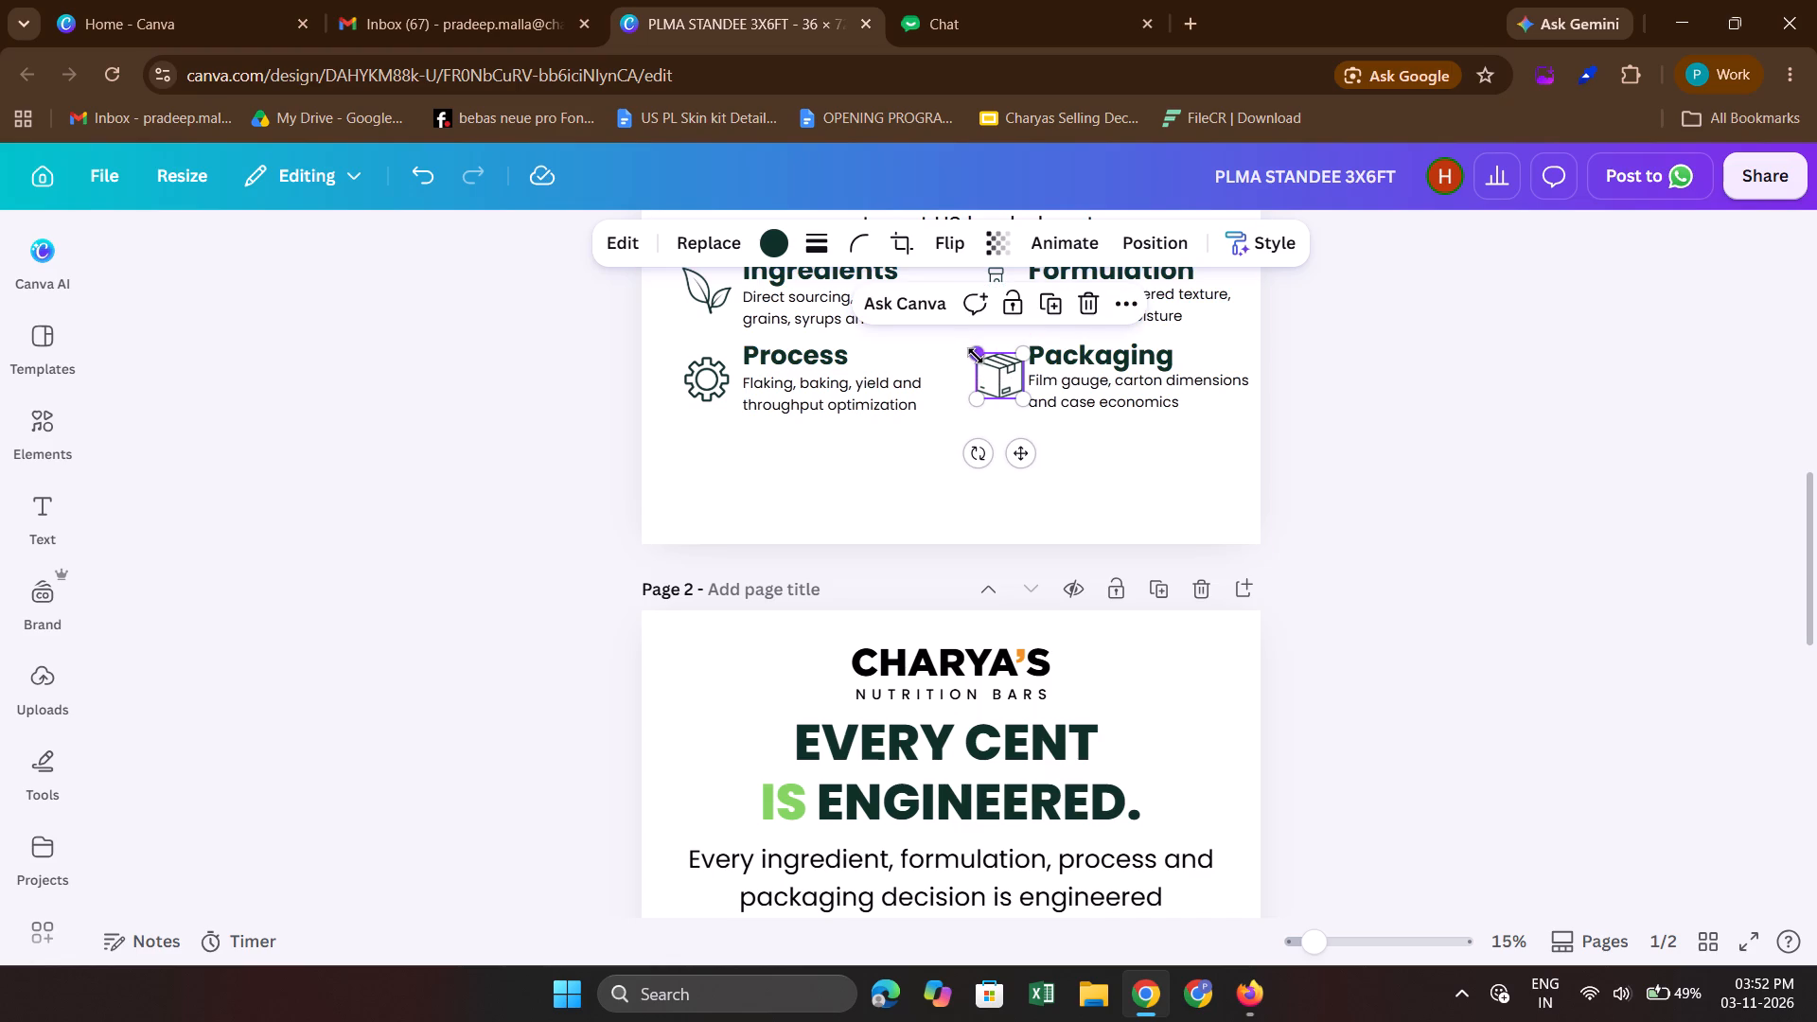
pyautogui.click(997, 378)
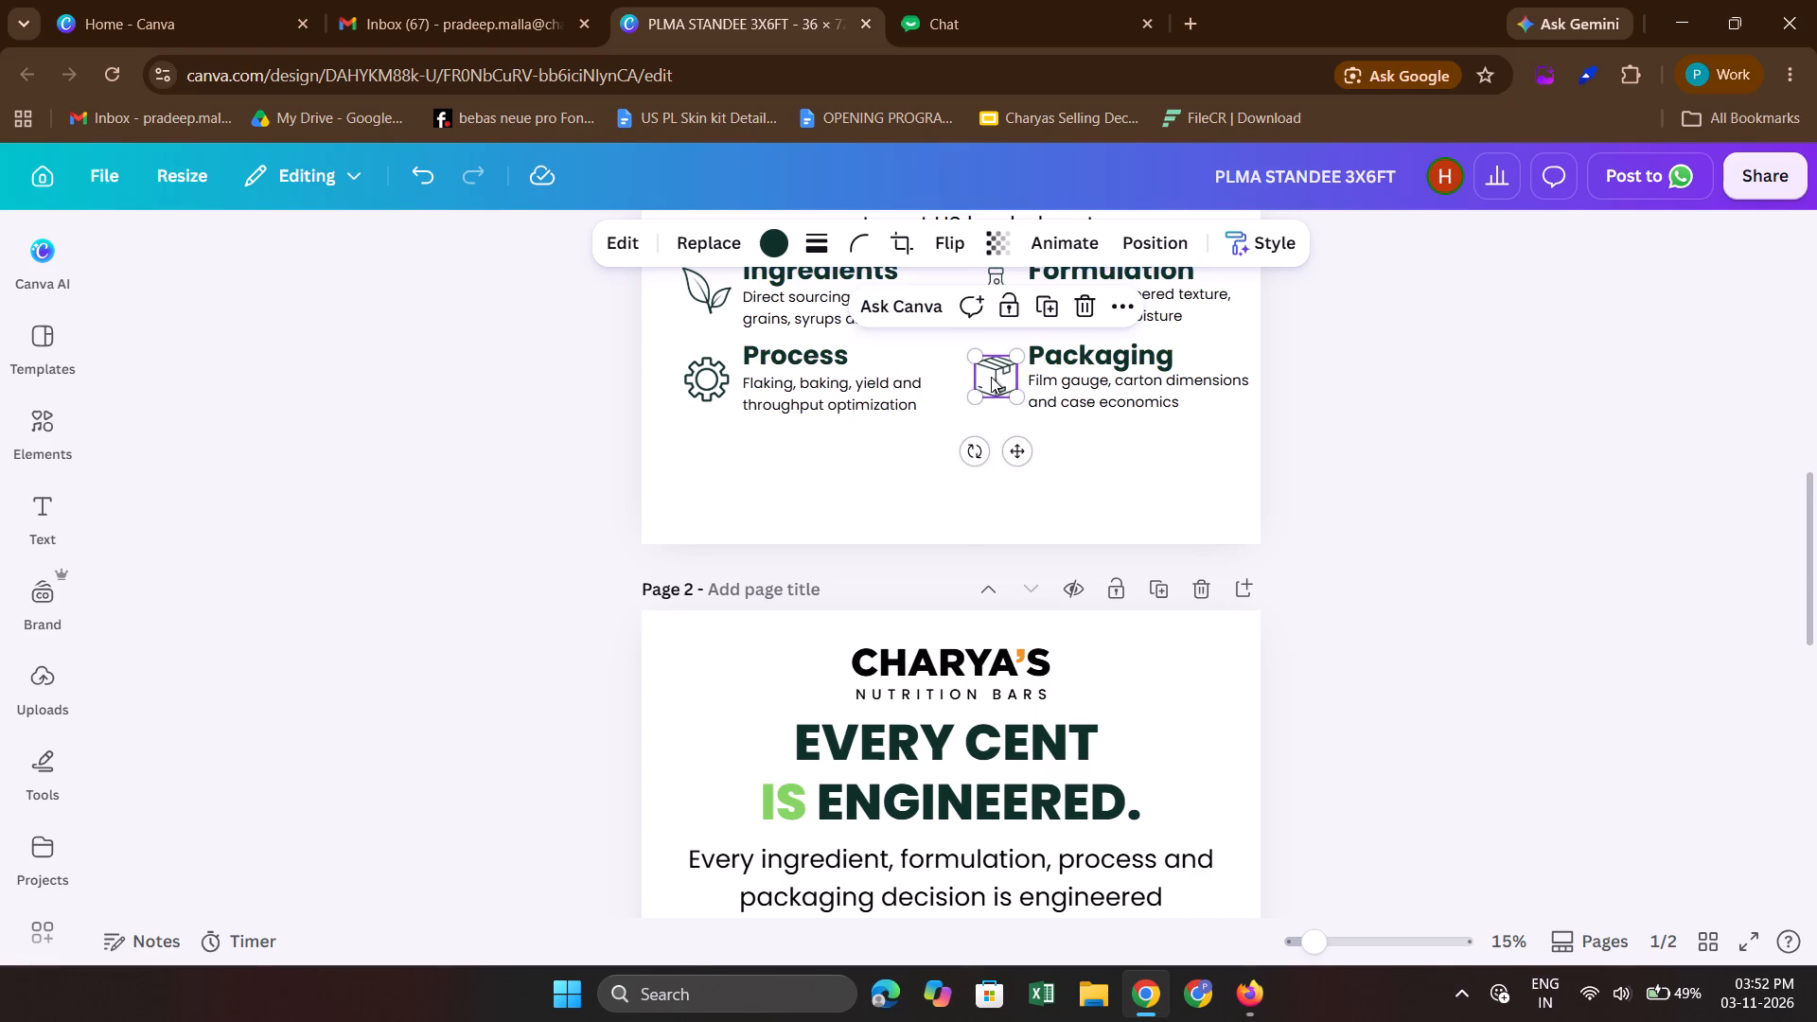
# Review the compact icon sections on page 1 against the original sections on page 2.
pyautogui.scroll(1, 991, 377)
pyautogui.click(1393, 413)
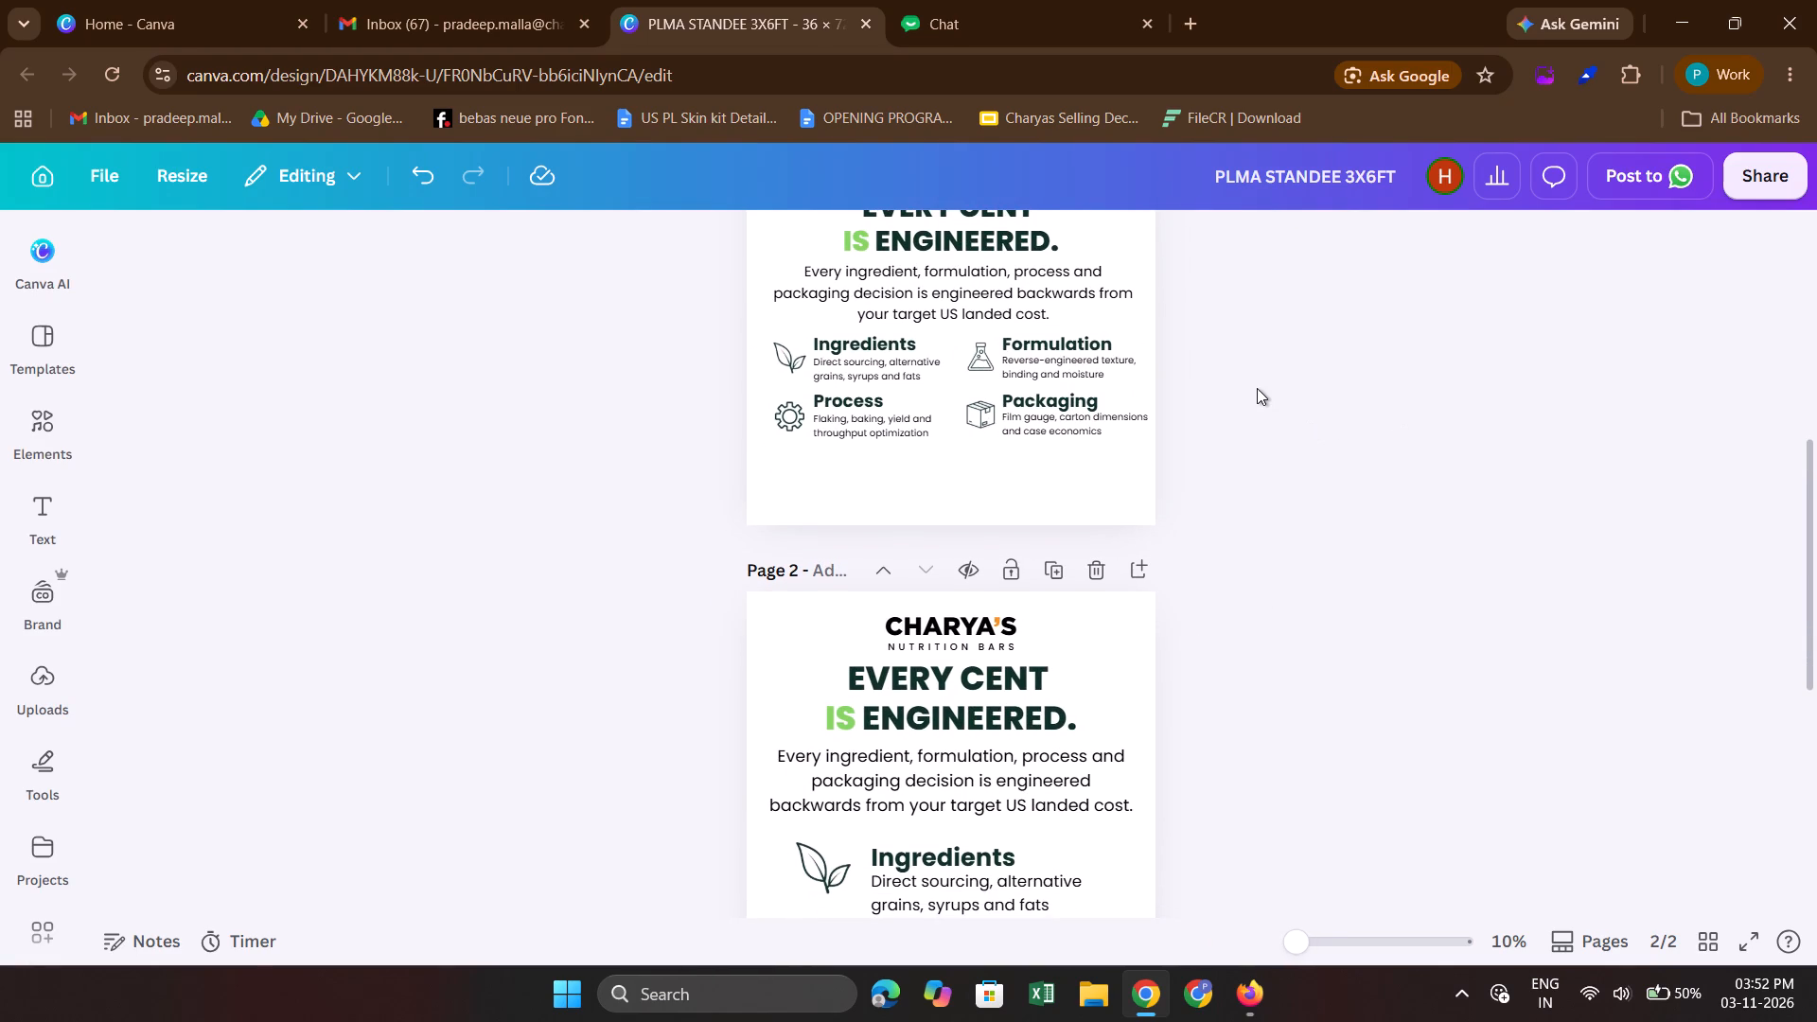
pyautogui.scroll(-2, 1257, 388)
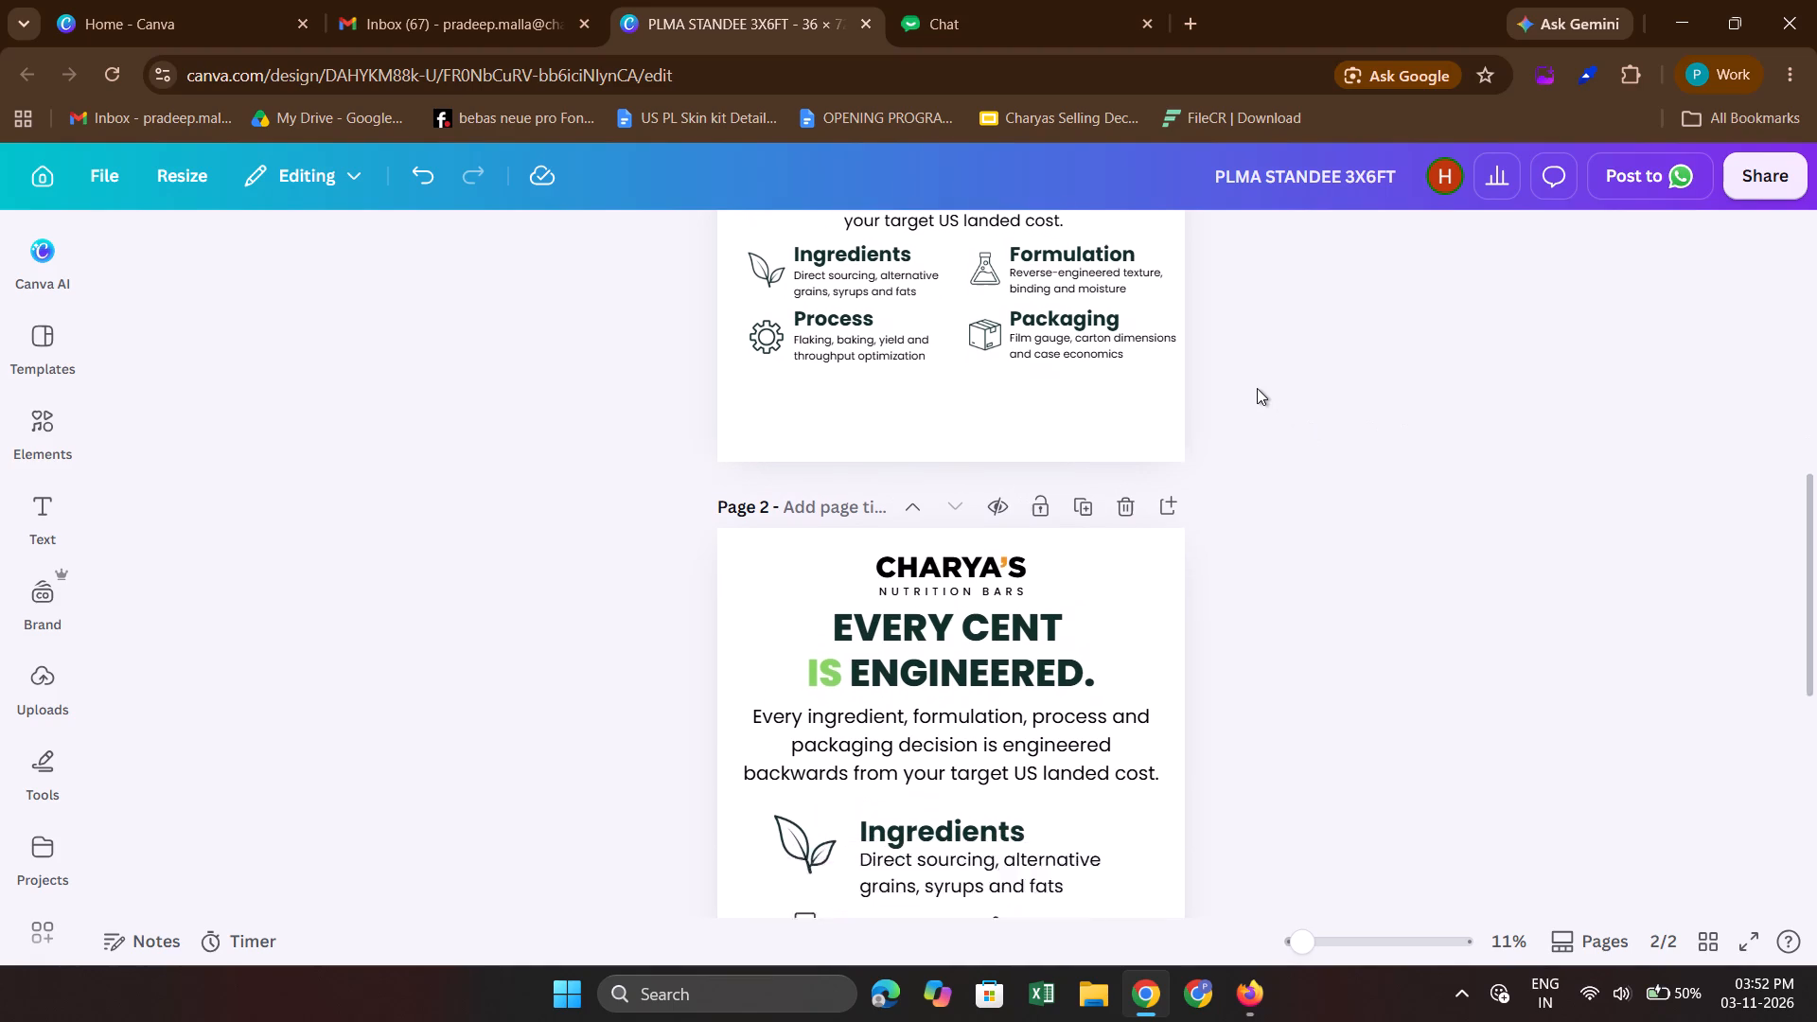
pyautogui.scroll(-2, 1257, 388)
pyautogui.scroll(3, 1257, 388)
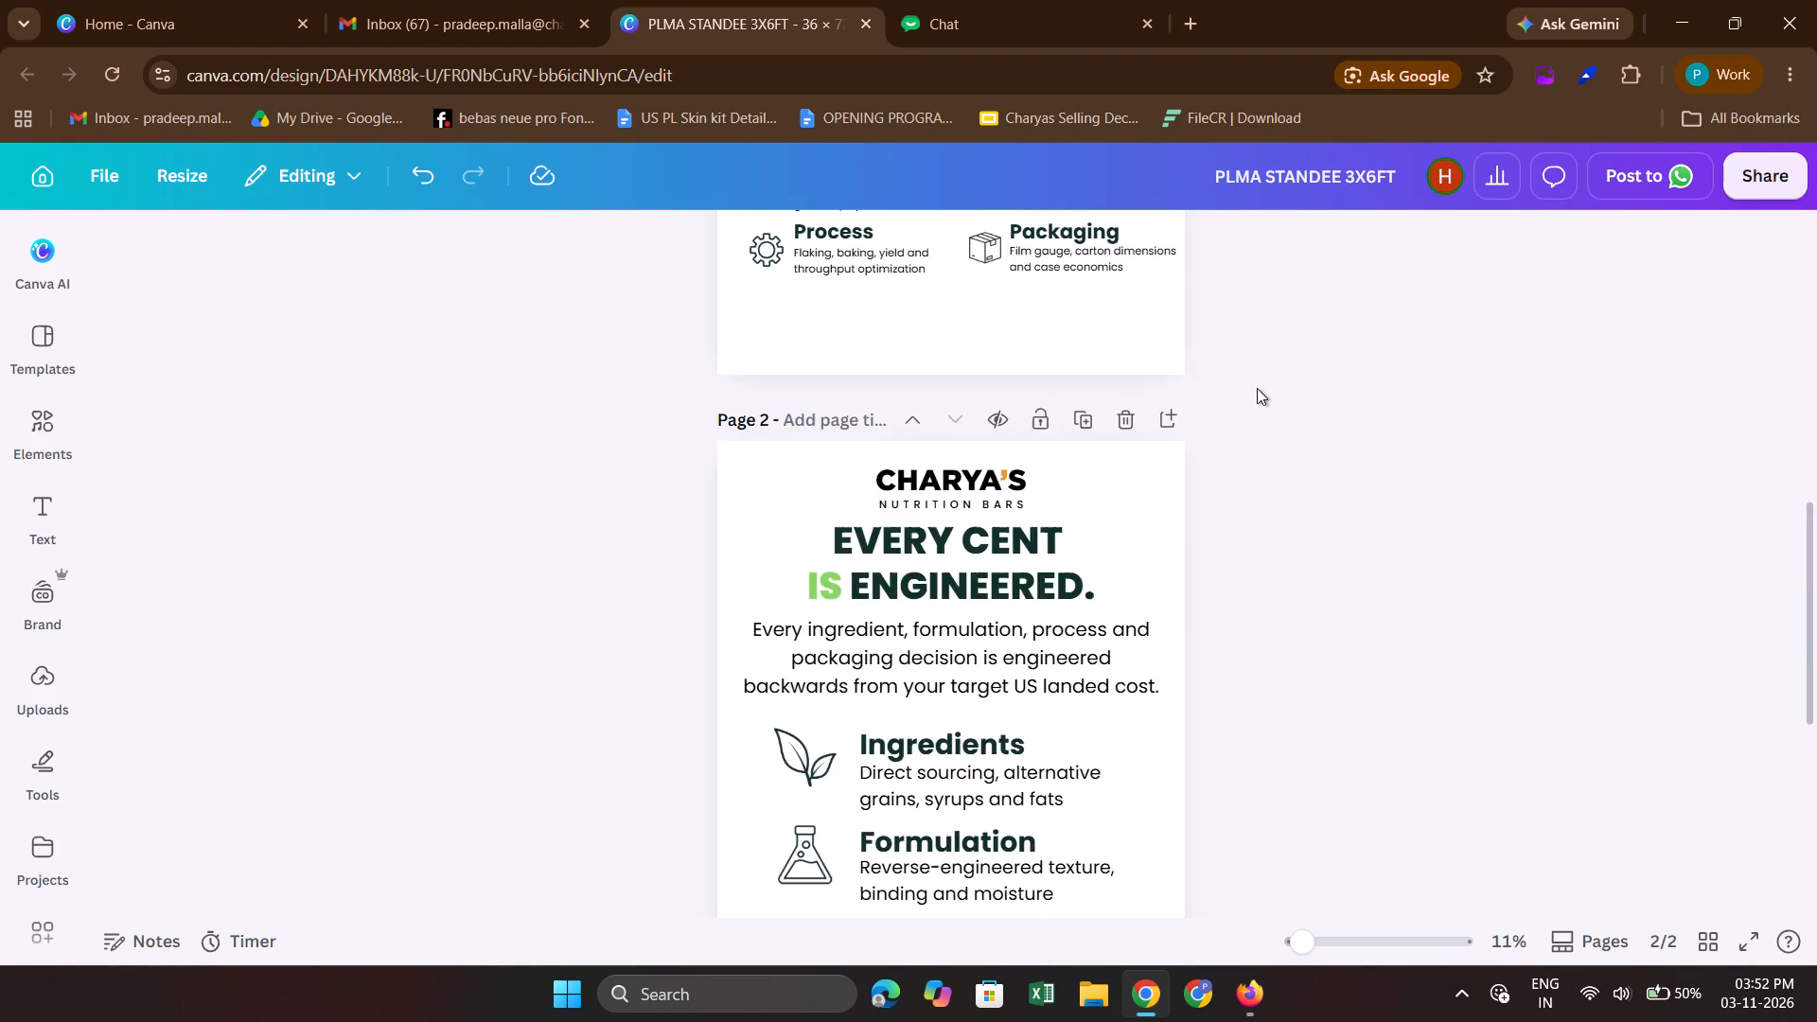
pyautogui.scroll(3, 1257, 388)
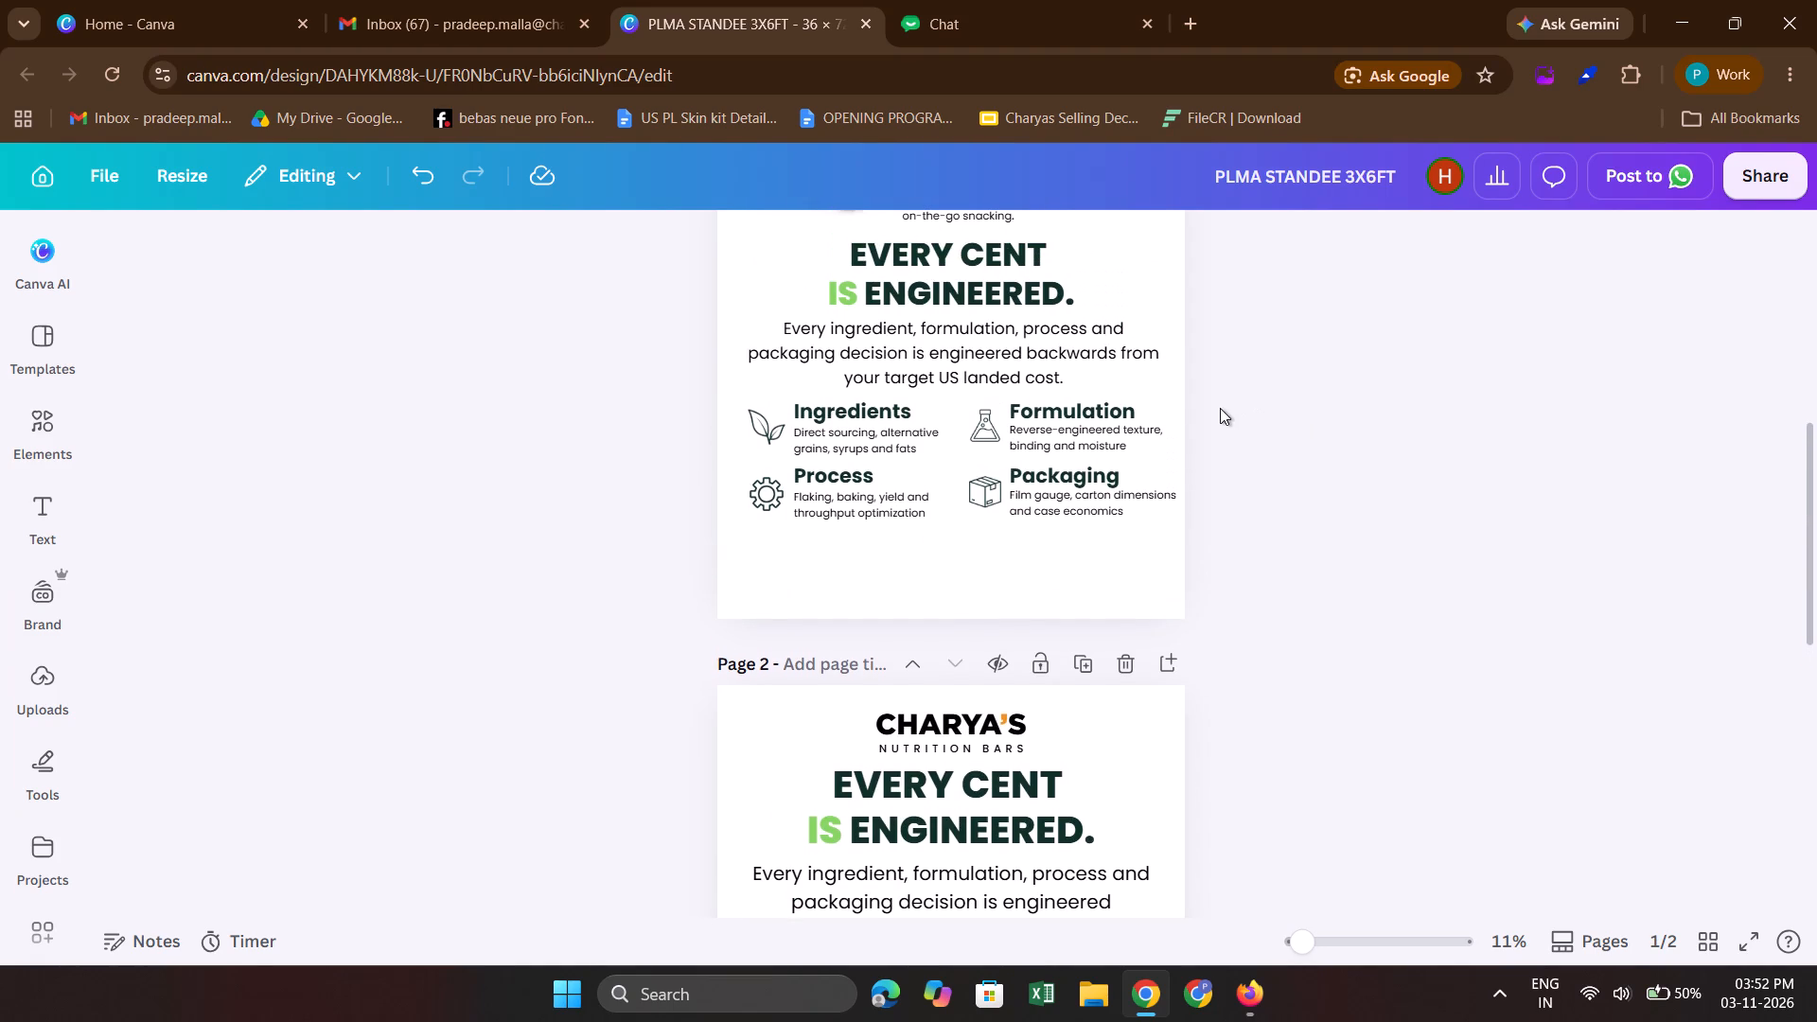
pyautogui.scroll(2, 1220, 408)
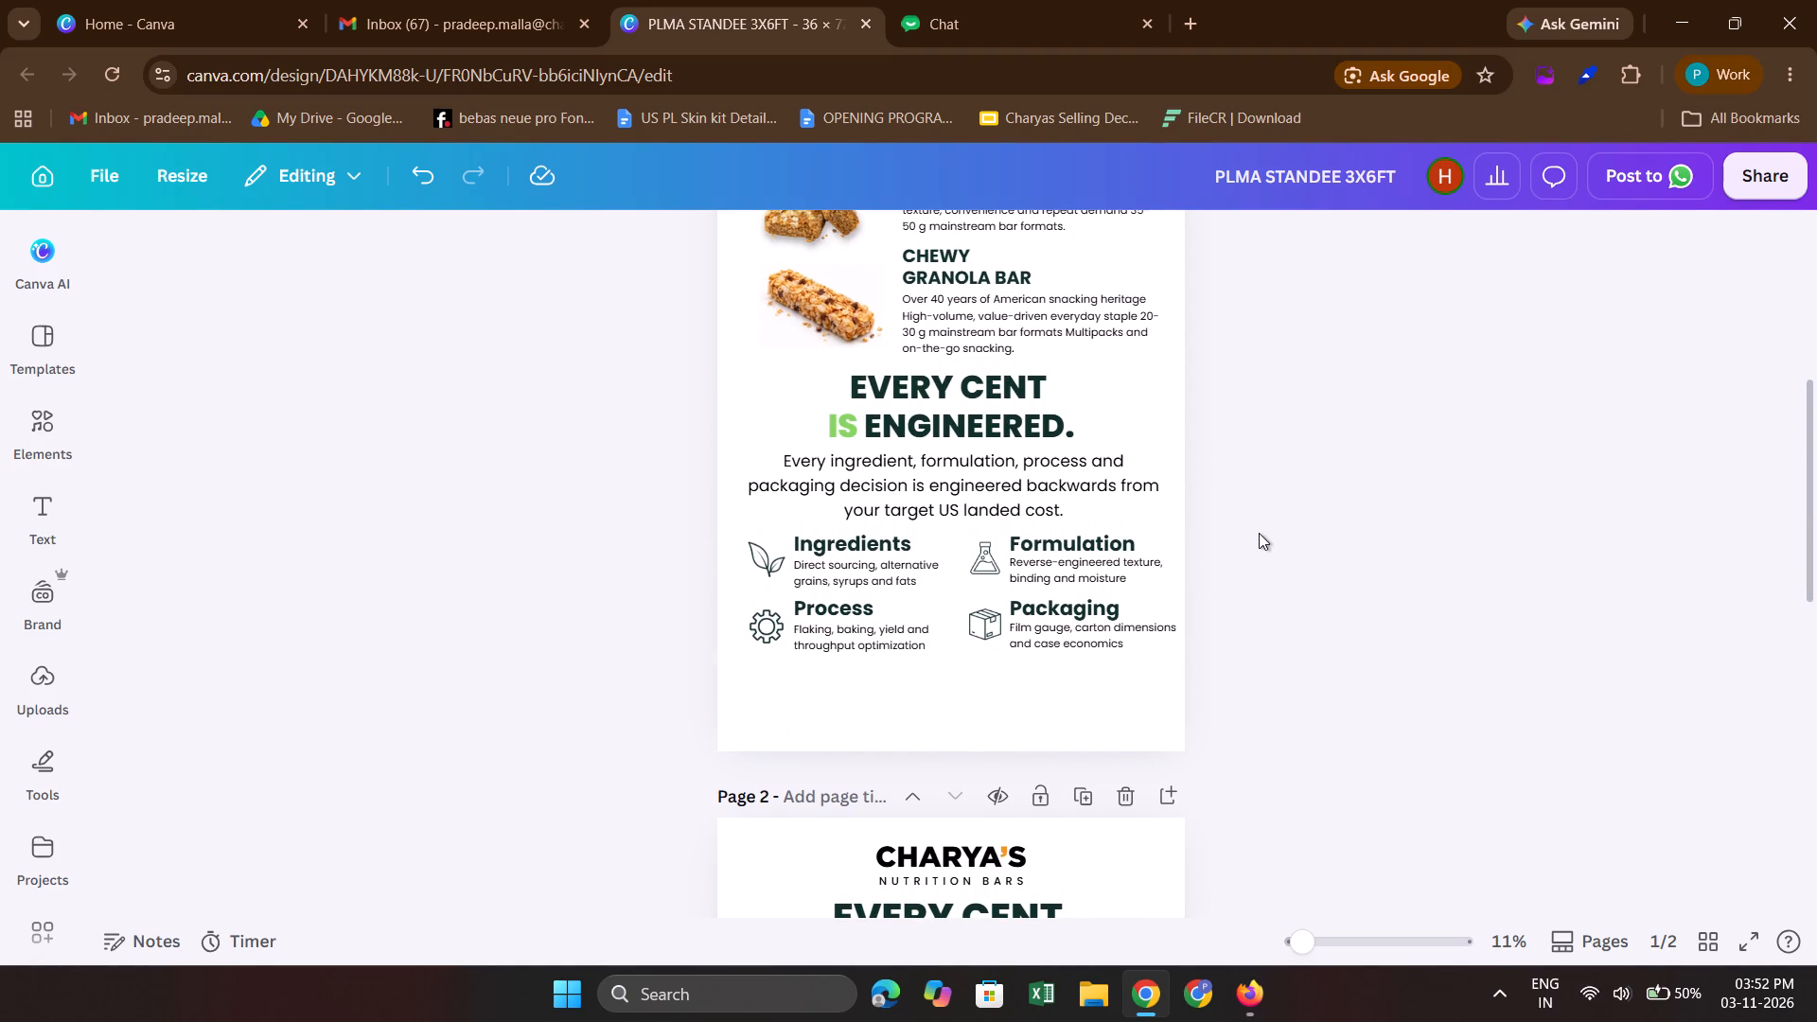
# Group page 1's Formulation and Packaging sections as one column and the Ingredients and Process sections as another.
pyautogui.moveTo(1259, 533); pyautogui.dragTo(989, 656)
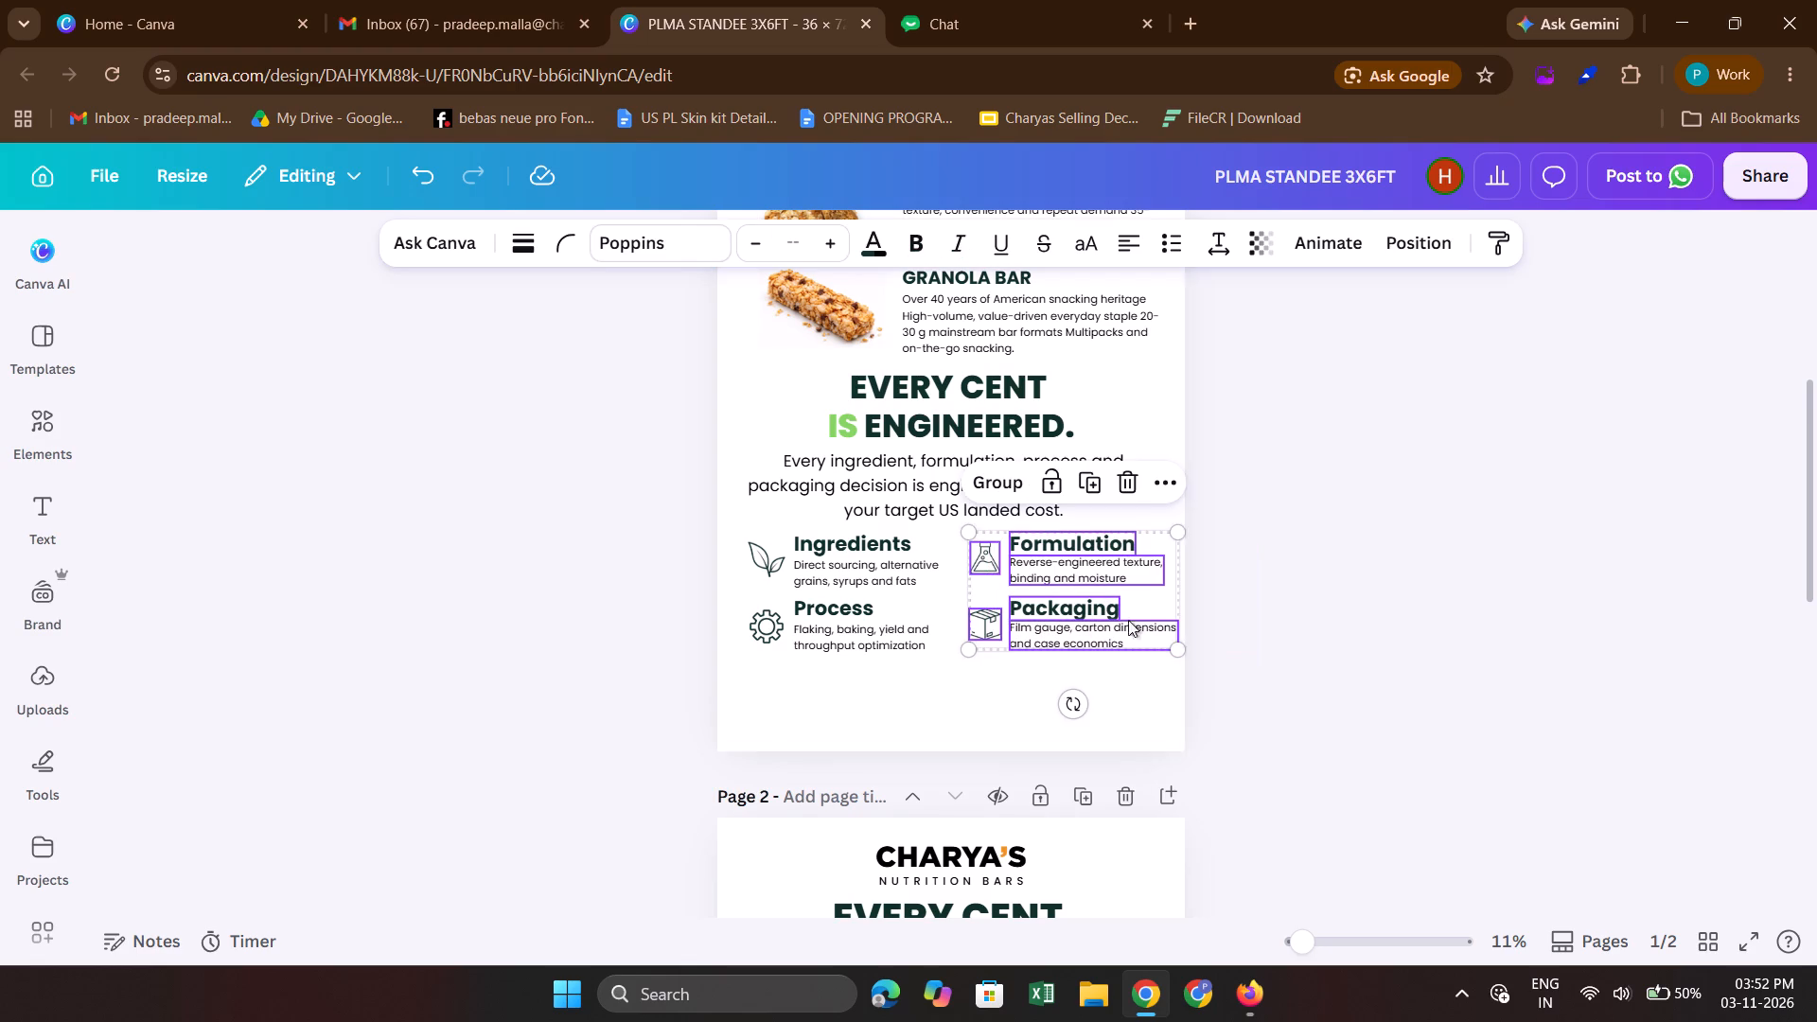
pyautogui.hotkey('ctrl', 'g')
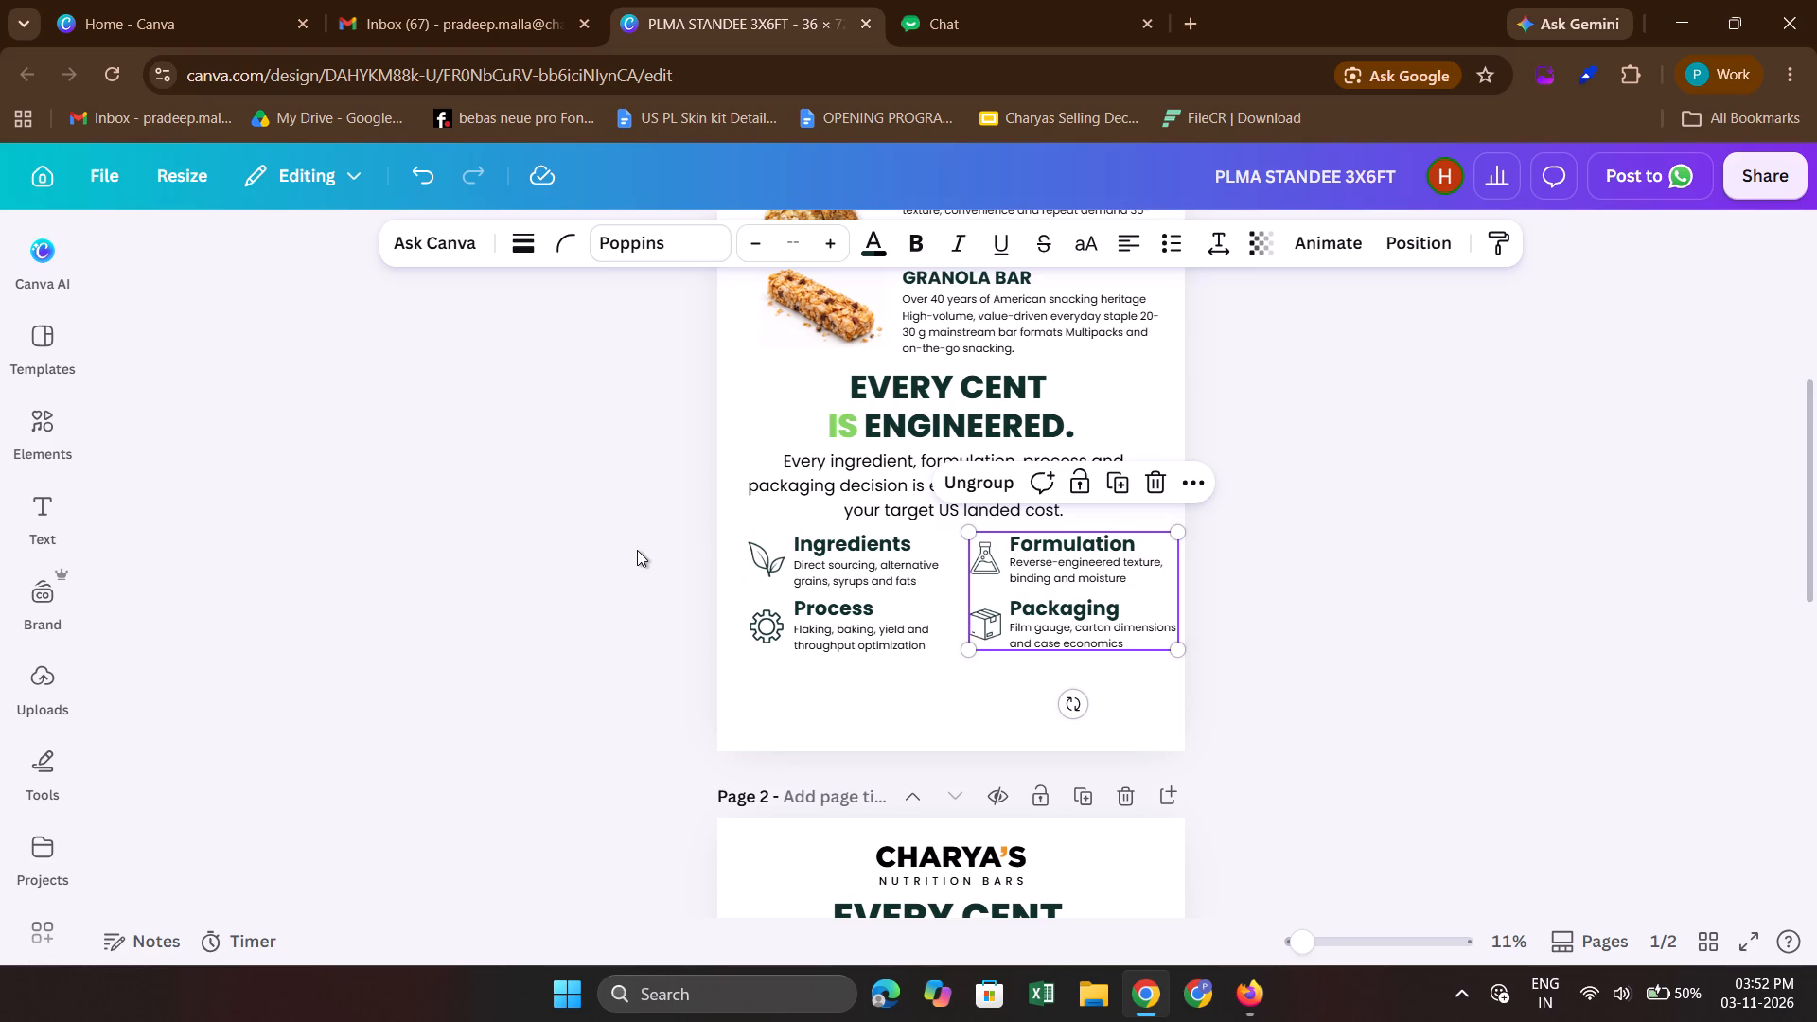
pyautogui.click(637, 550)
pyautogui.moveTo(637, 550); pyautogui.dragTo(916, 693)
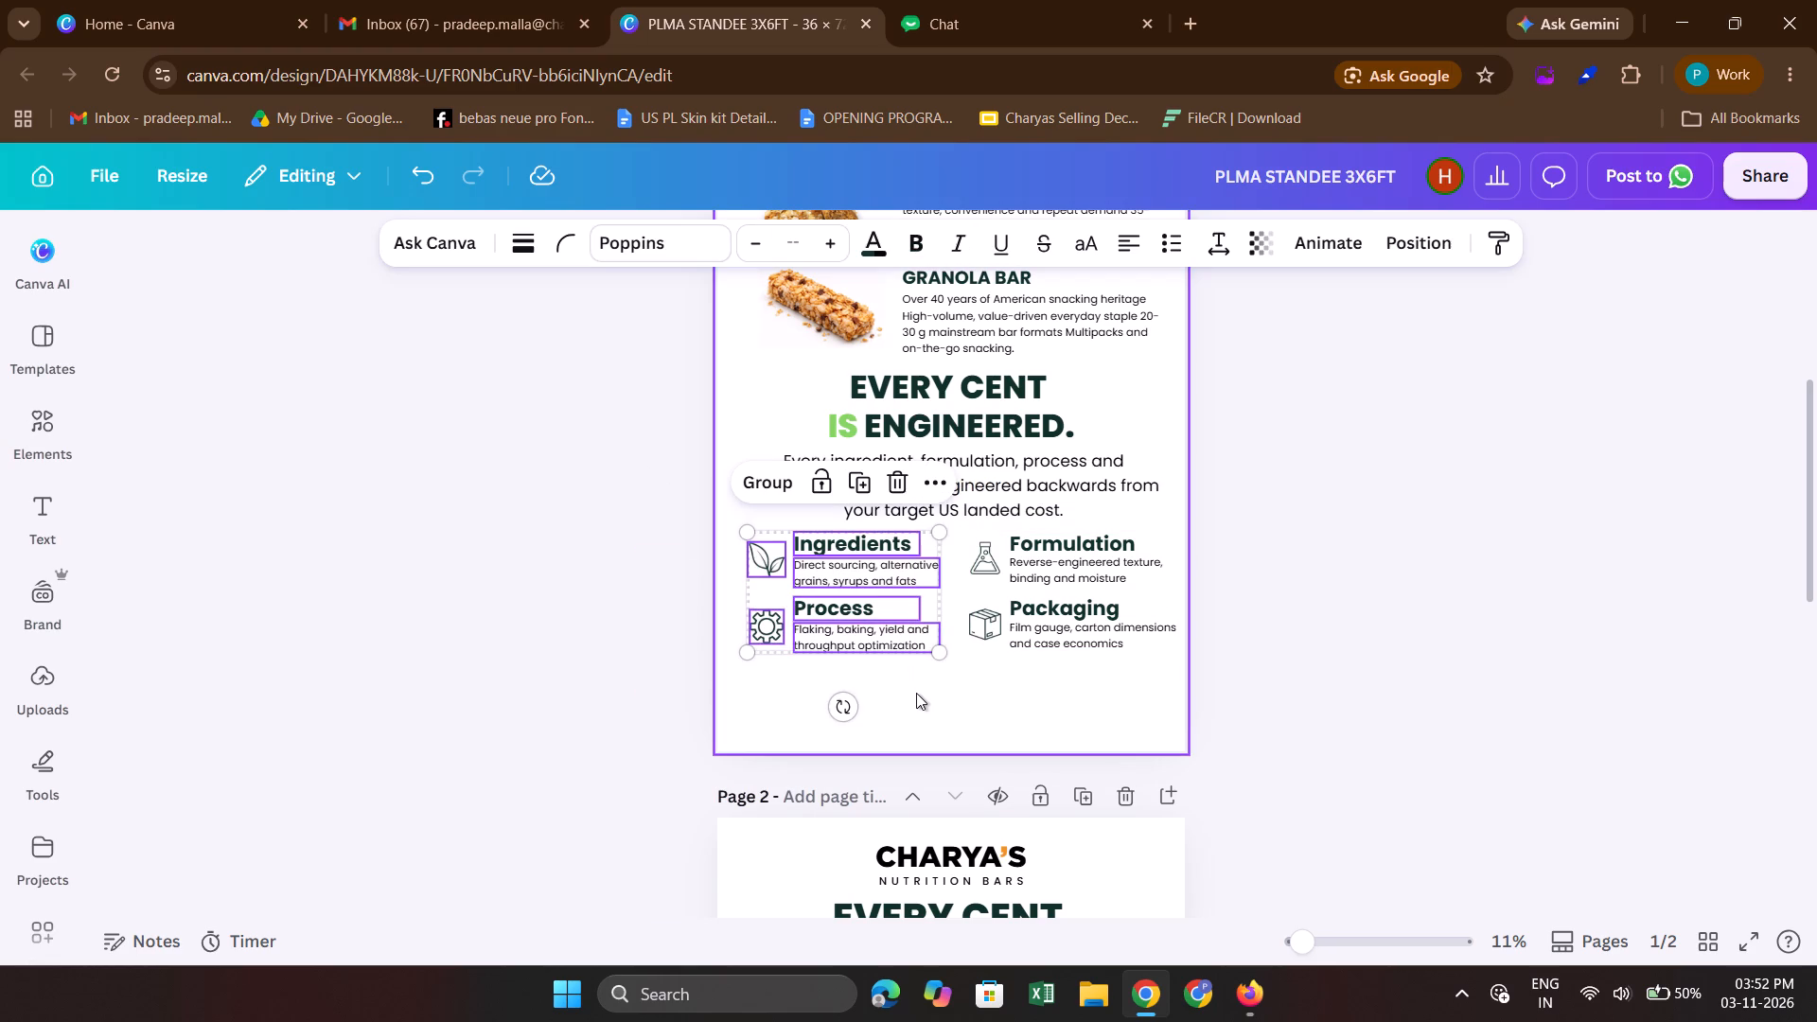
pyautogui.click(769, 487)
# Align the Ingredients and Process column to page 1's left edge and nudge it inward to leave a margin.
pyautogui.click(1420, 236)
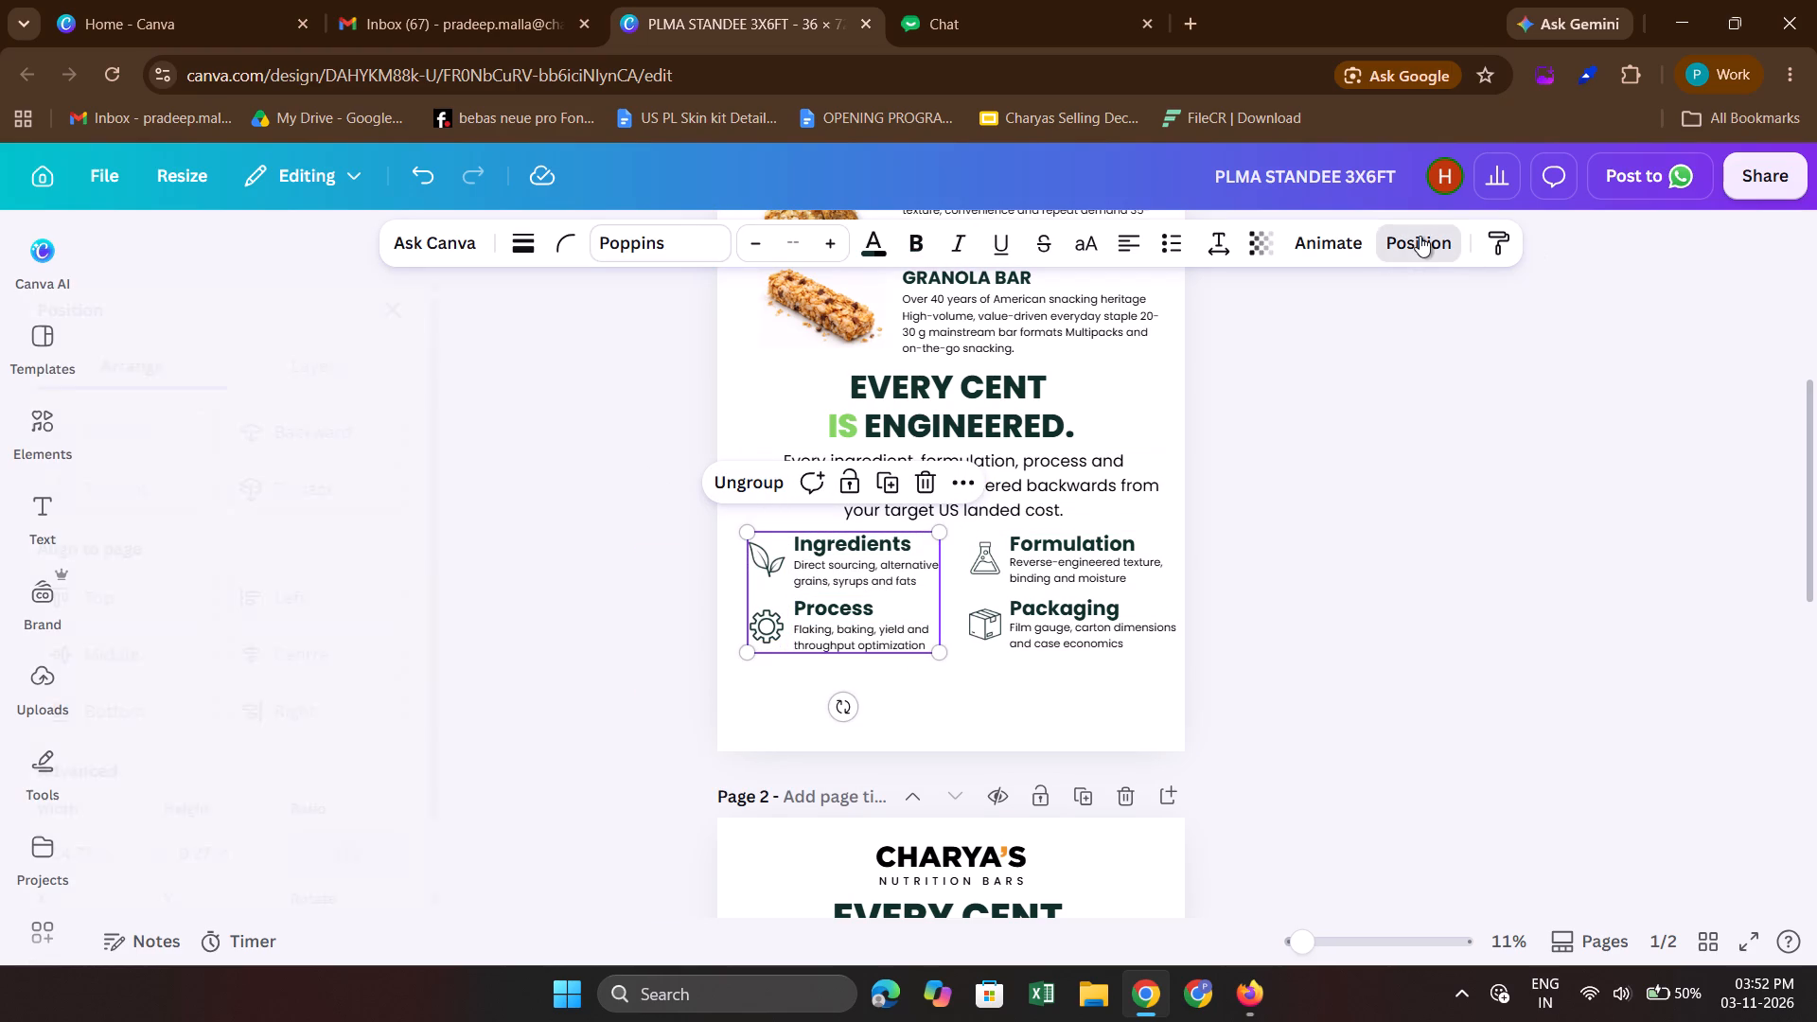
pyautogui.click(332, 612)
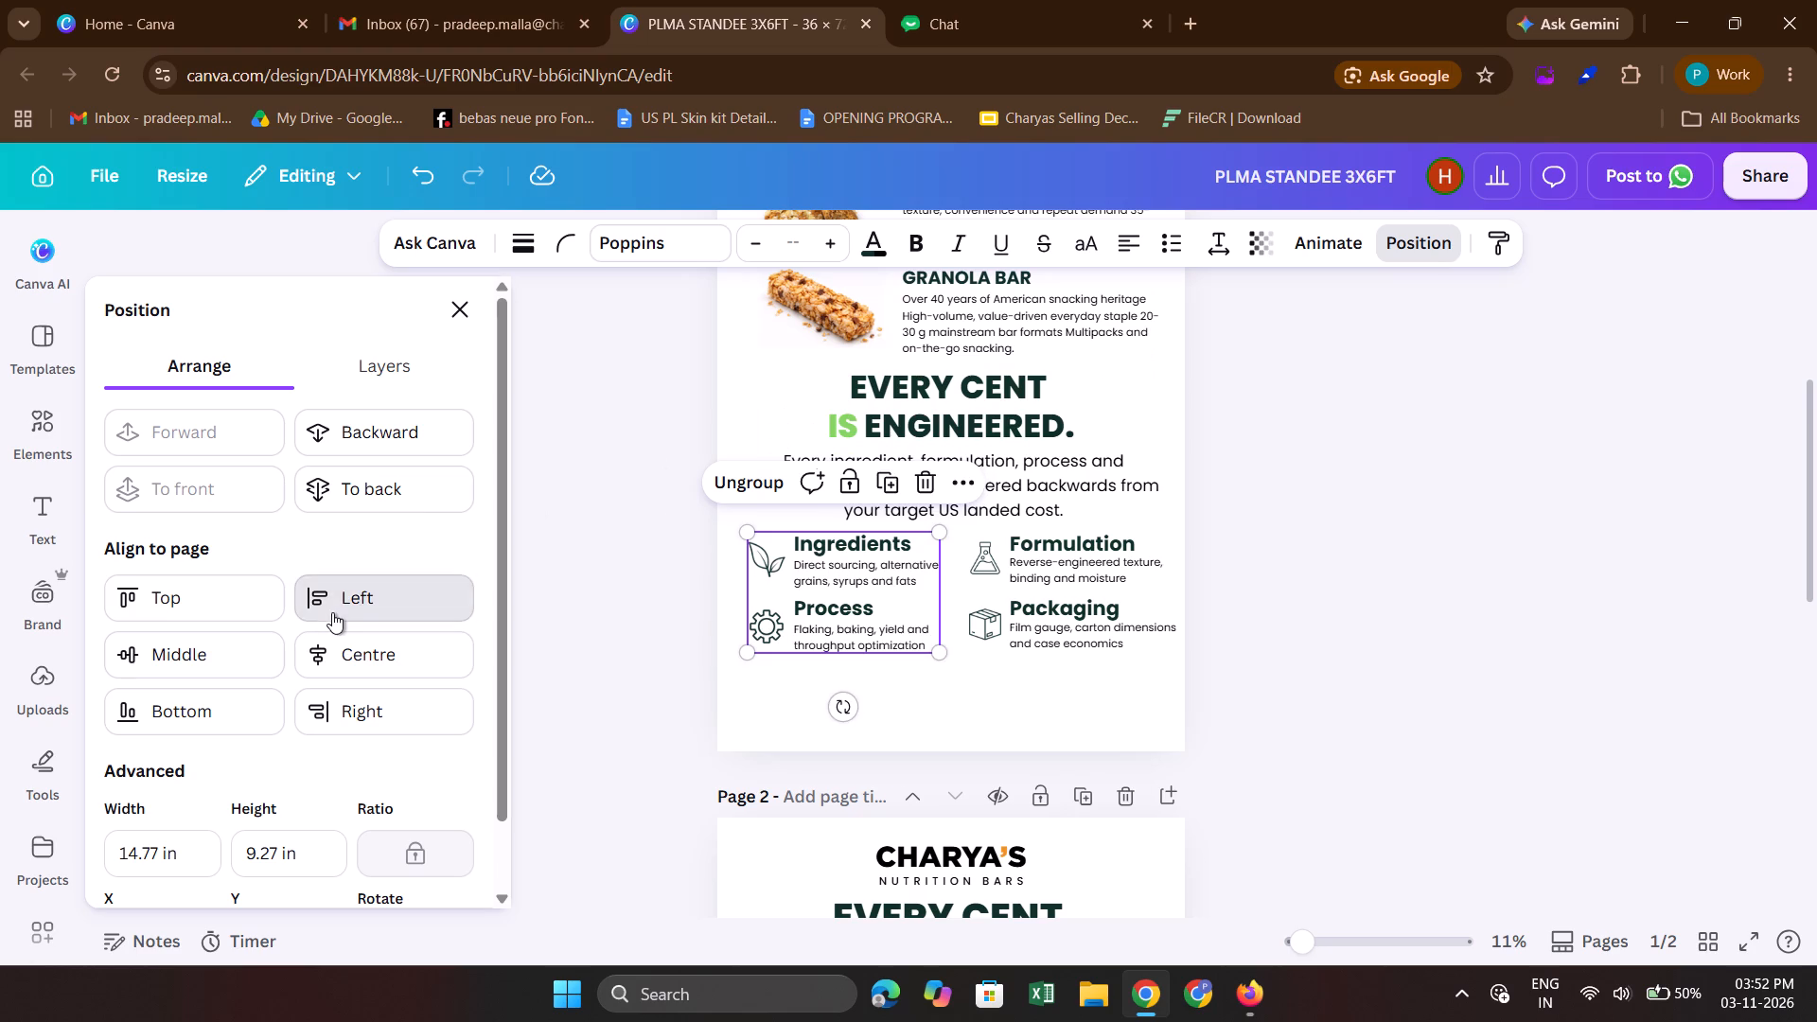
pyautogui.click(466, 324)
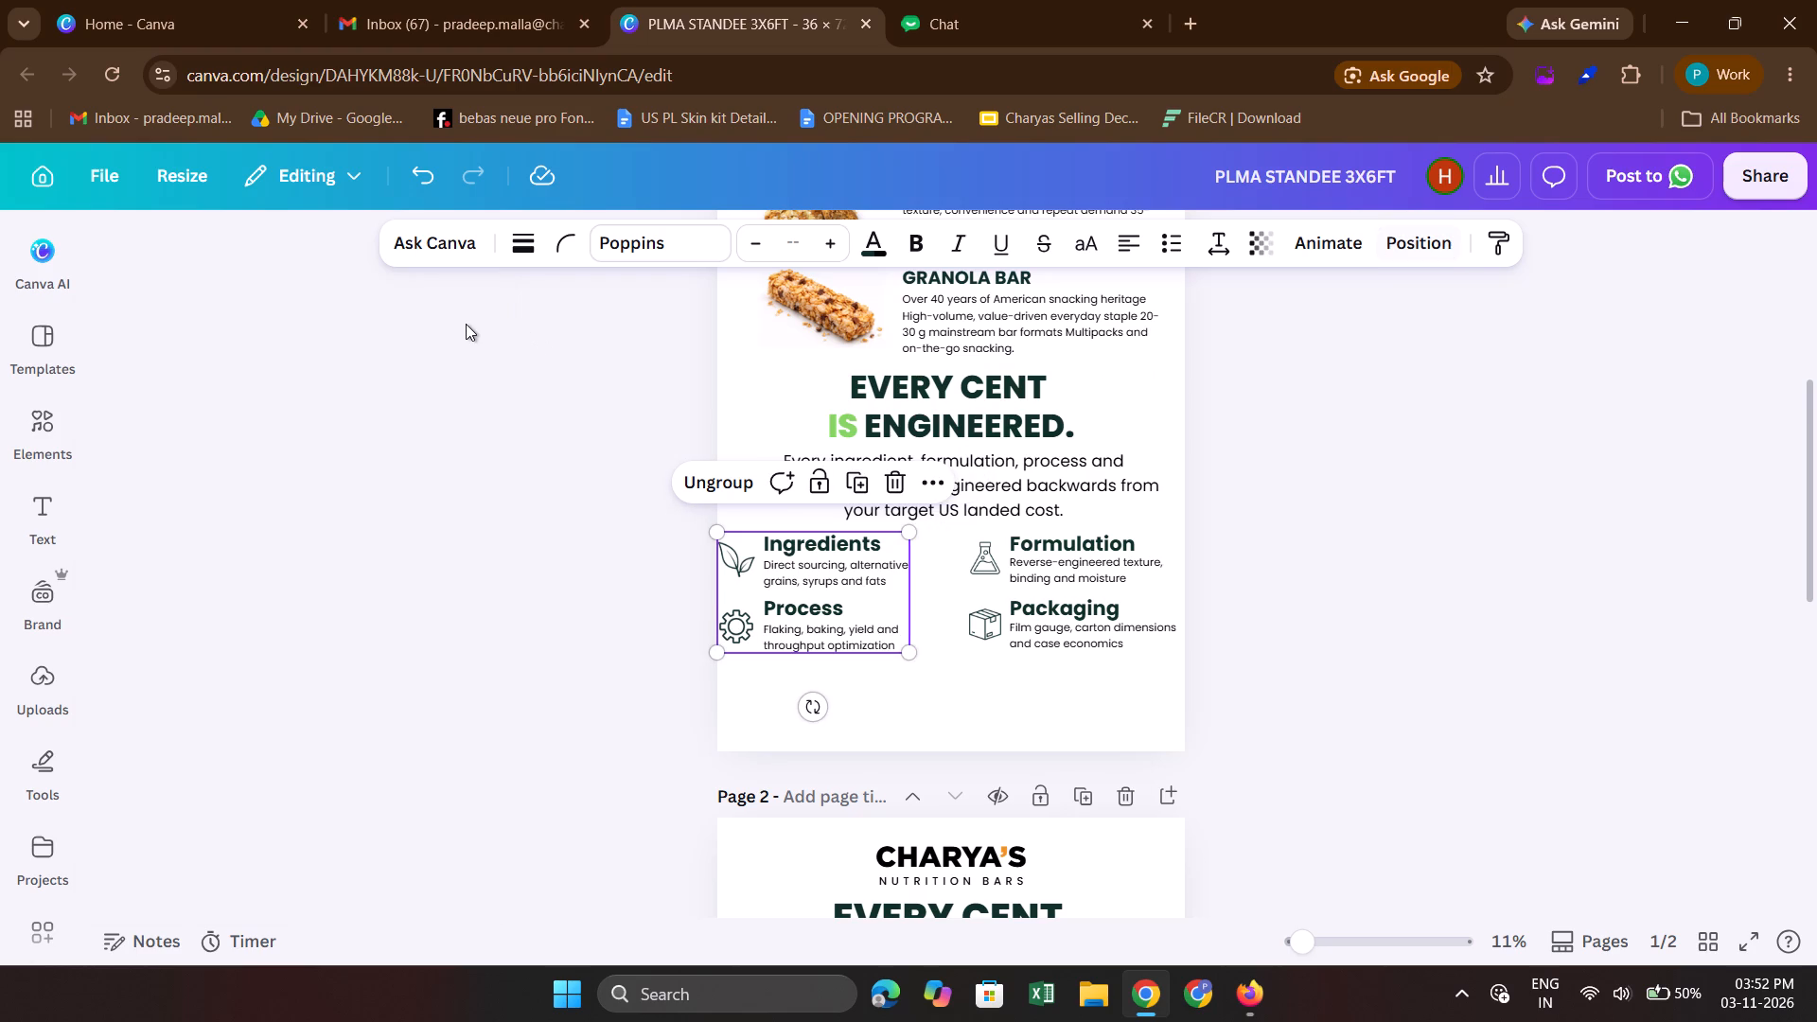
pyautogui.hotkey('shift', 'Right')
pyautogui.click(543, 555)
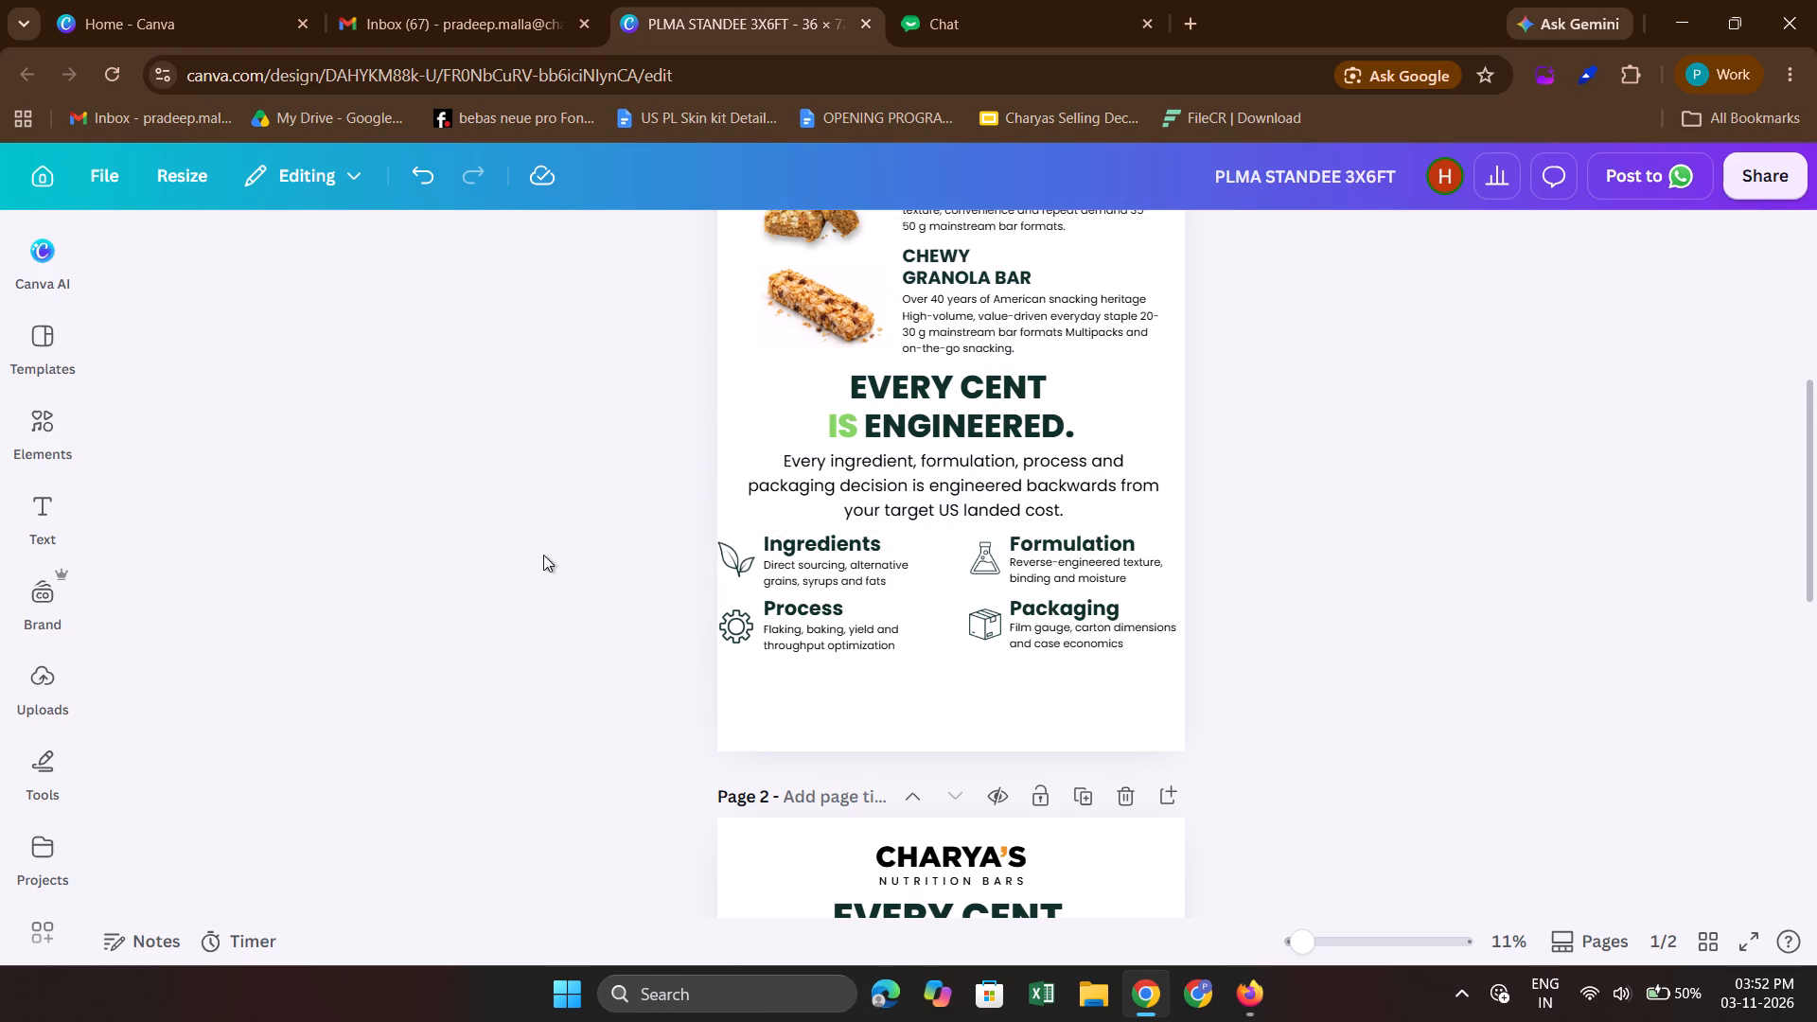
pyautogui.click(807, 616)
pyautogui.hotkey('shift', 'Right')
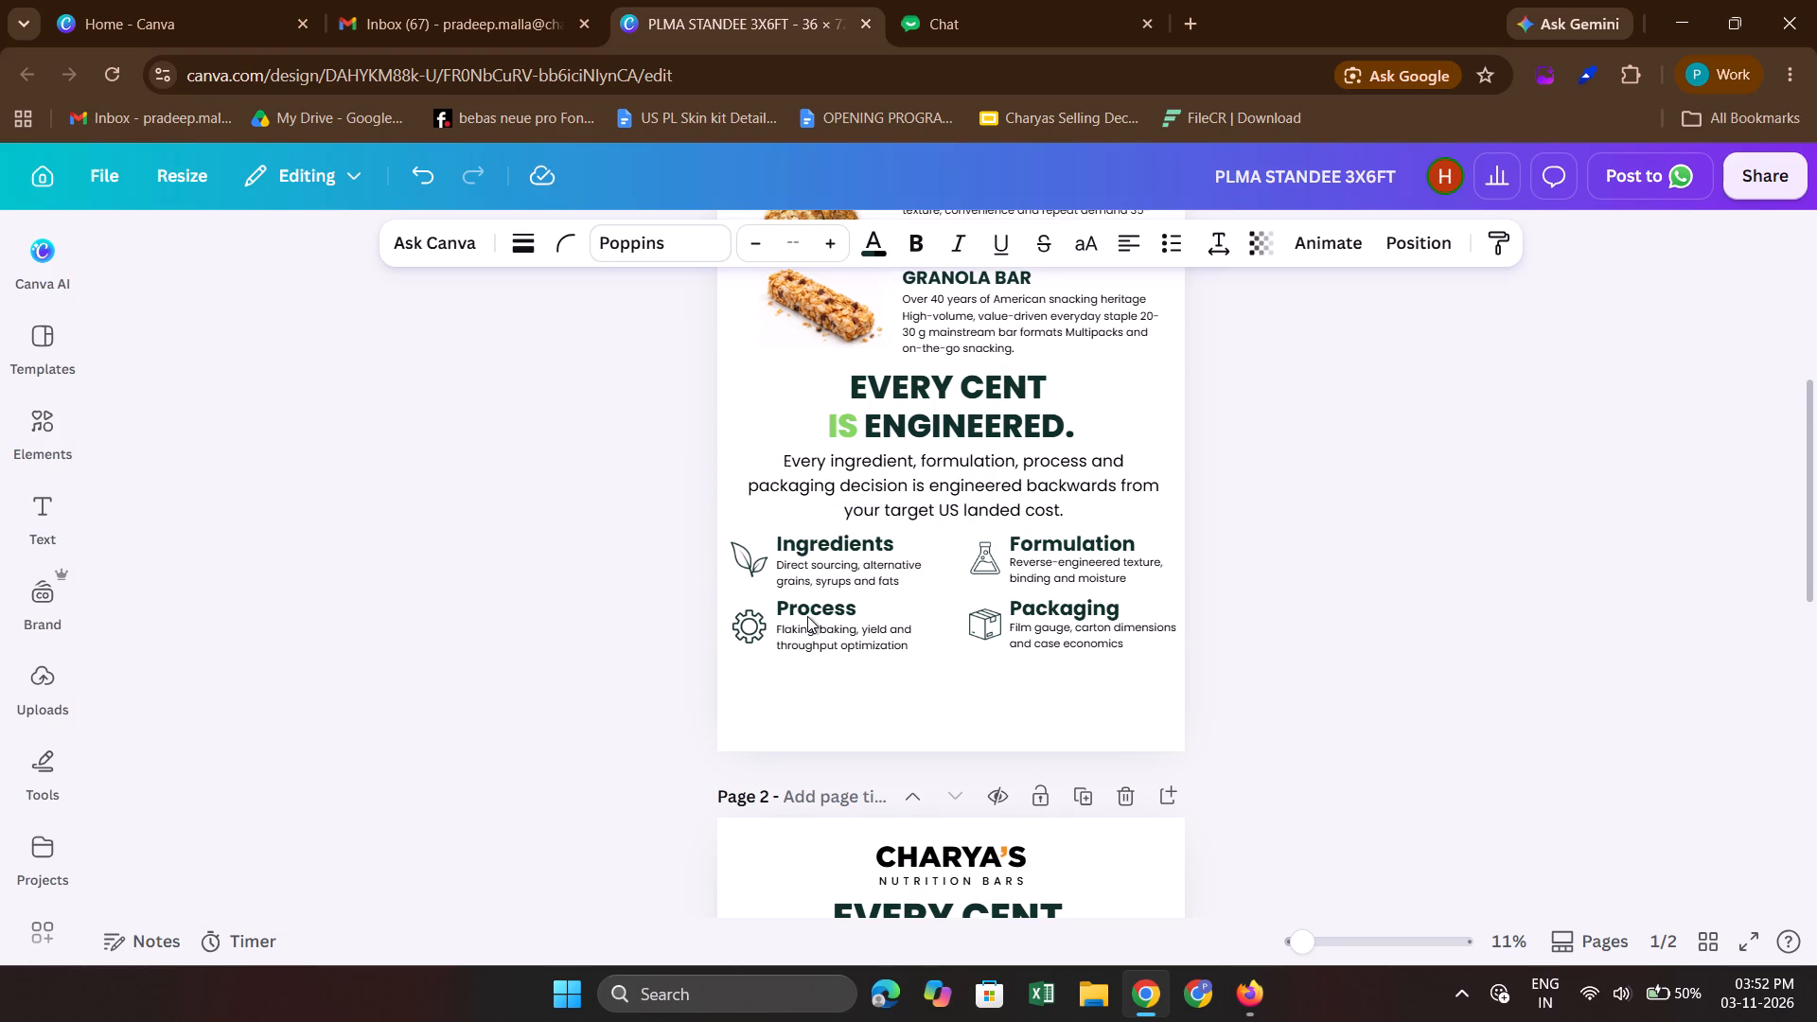
pyautogui.hotkey('shift', 'Right')
# Align the Formulation and Packaging column to page 1's right edge and nudge it inward to leave a matching margin.
pyautogui.click(1030, 560)
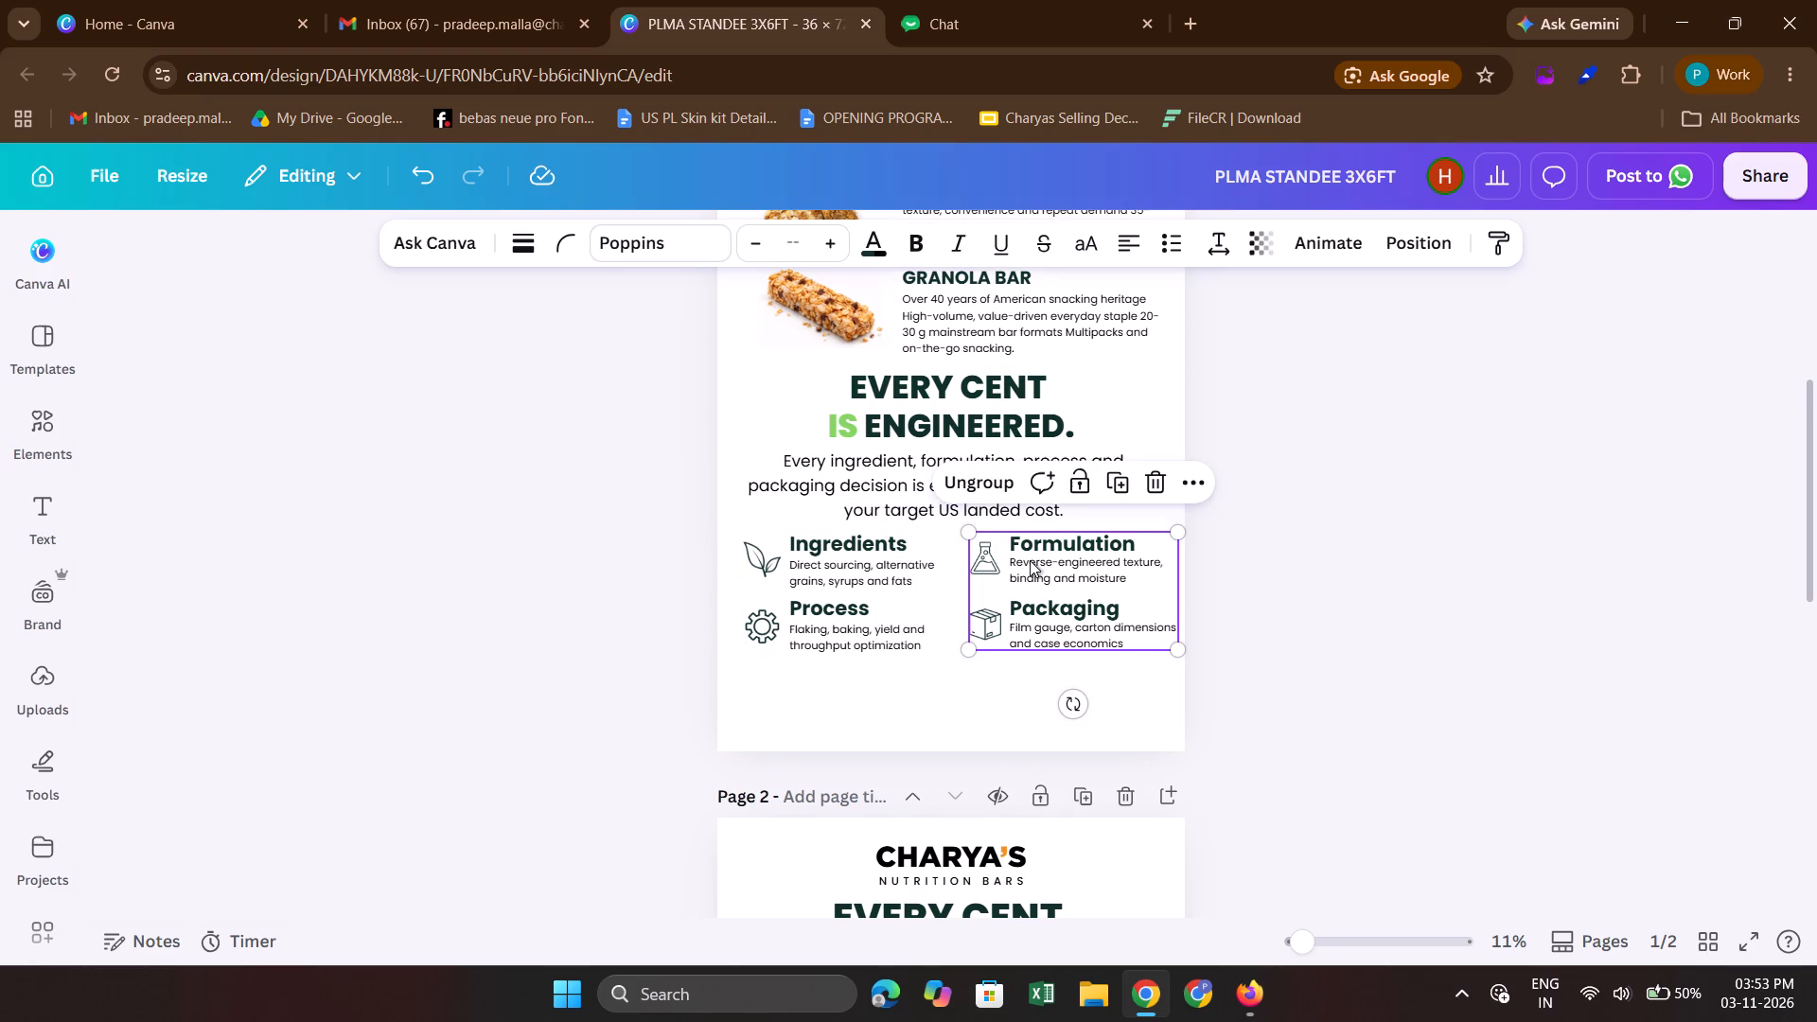
pyautogui.click(1415, 248)
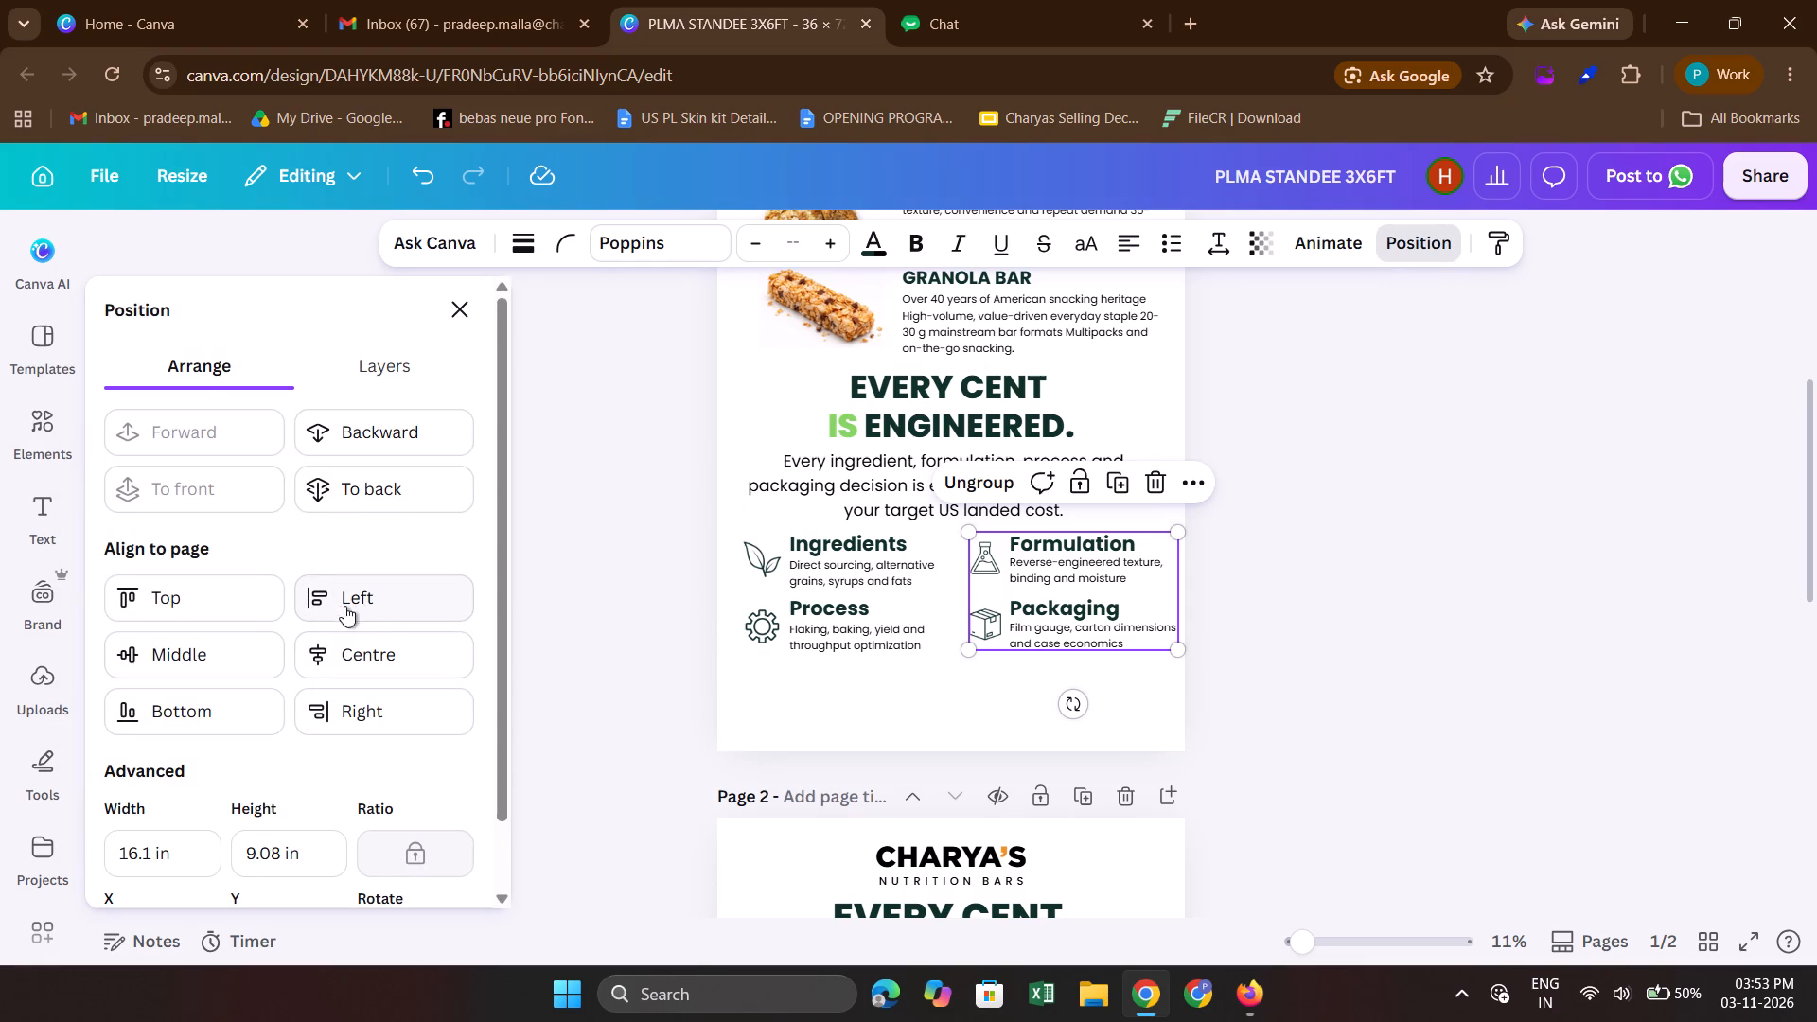
pyautogui.click(369, 594)
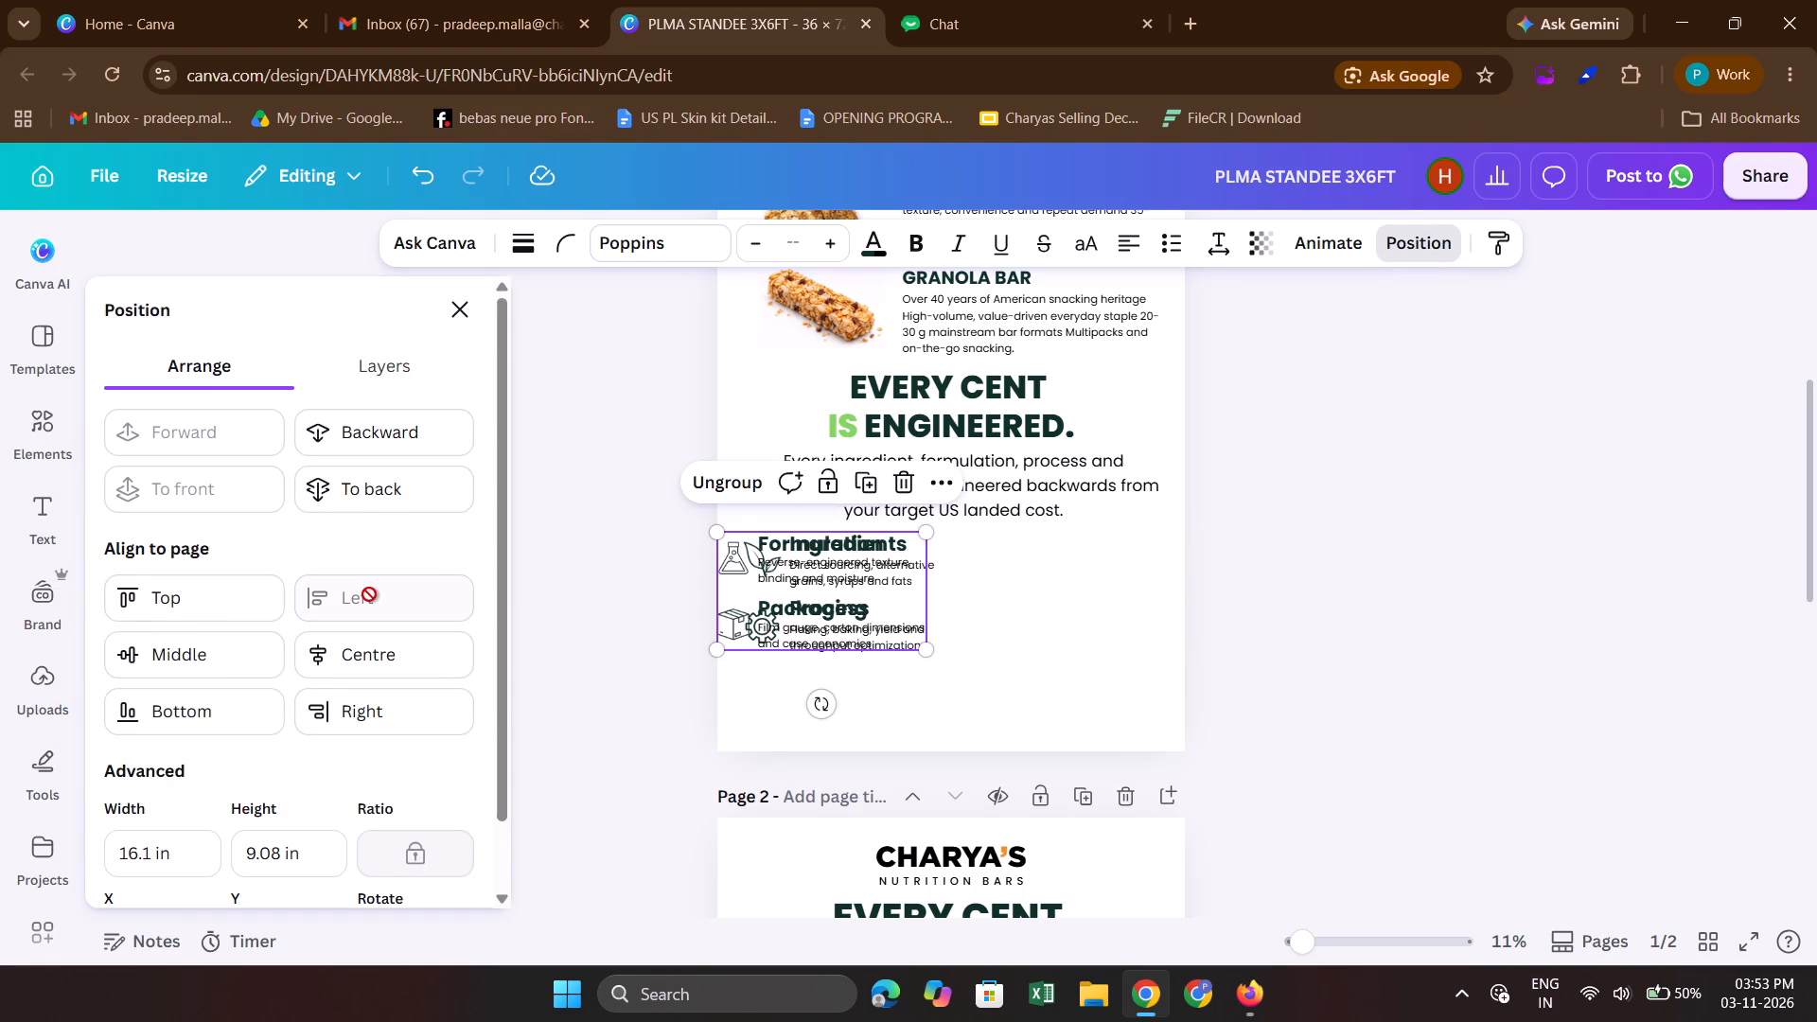
pyautogui.hotkey('ctrl', 'z')
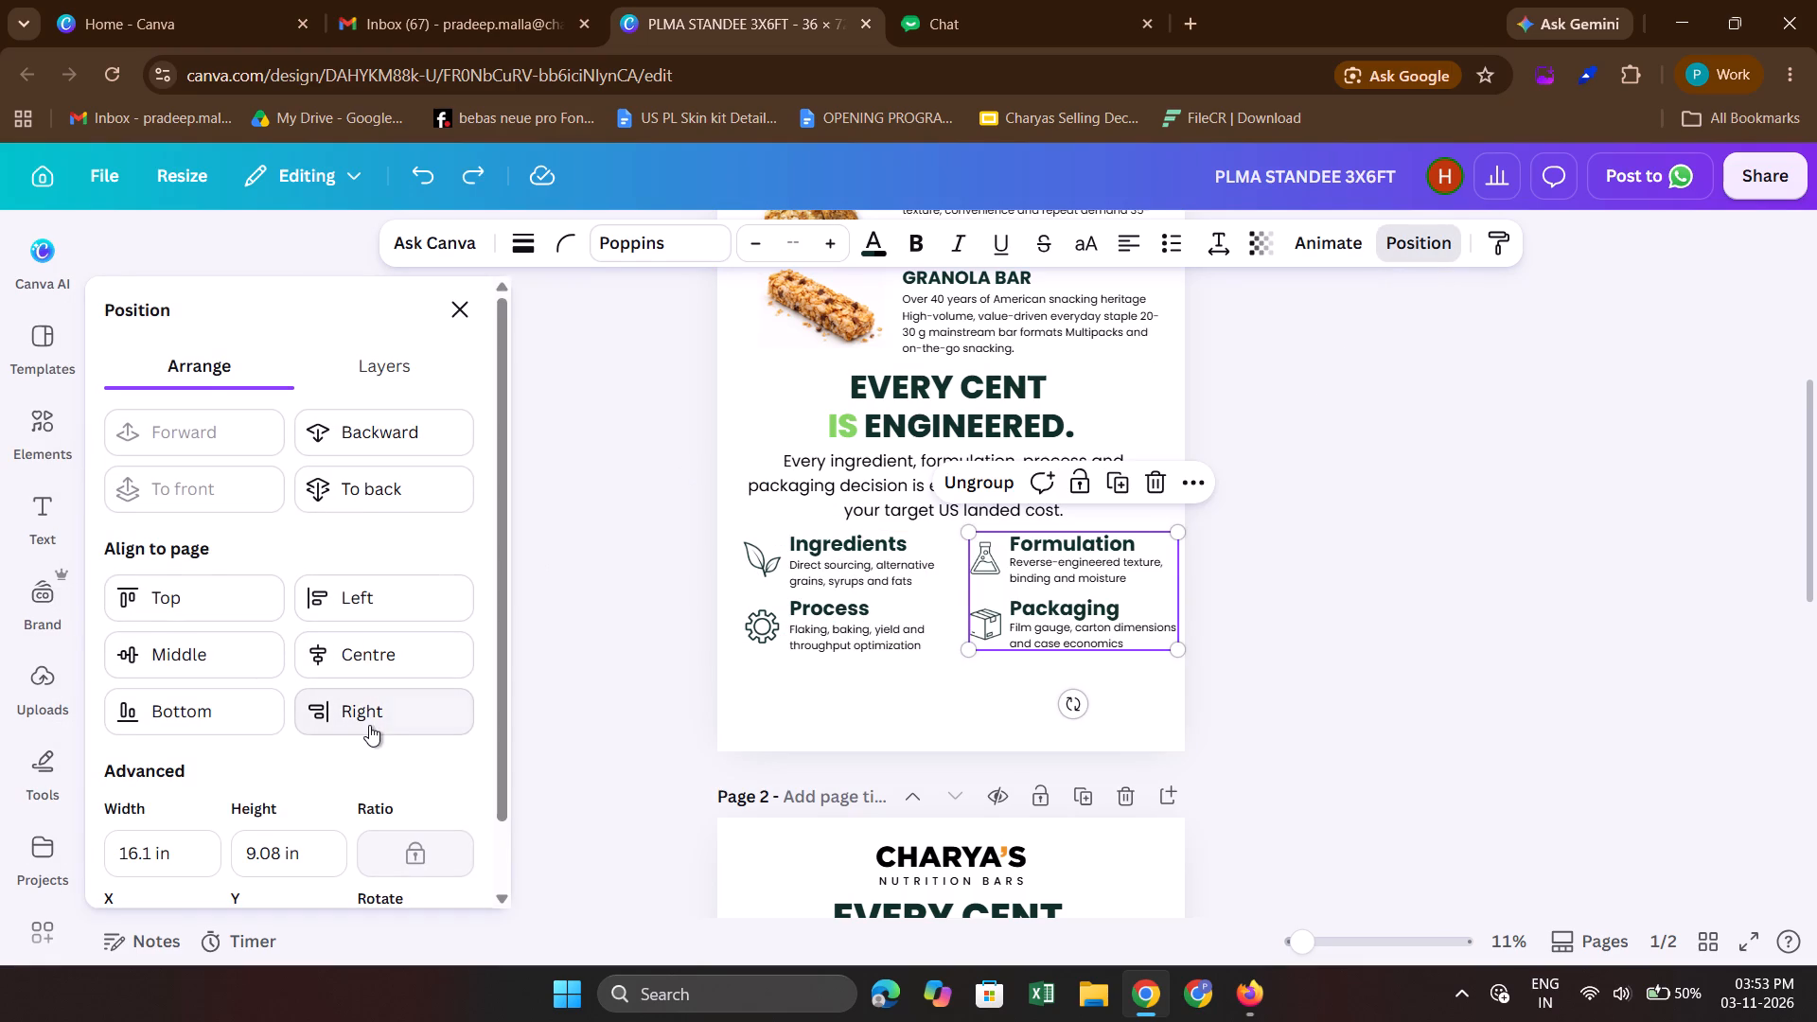
pyautogui.click(369, 725)
pyautogui.click(457, 319)
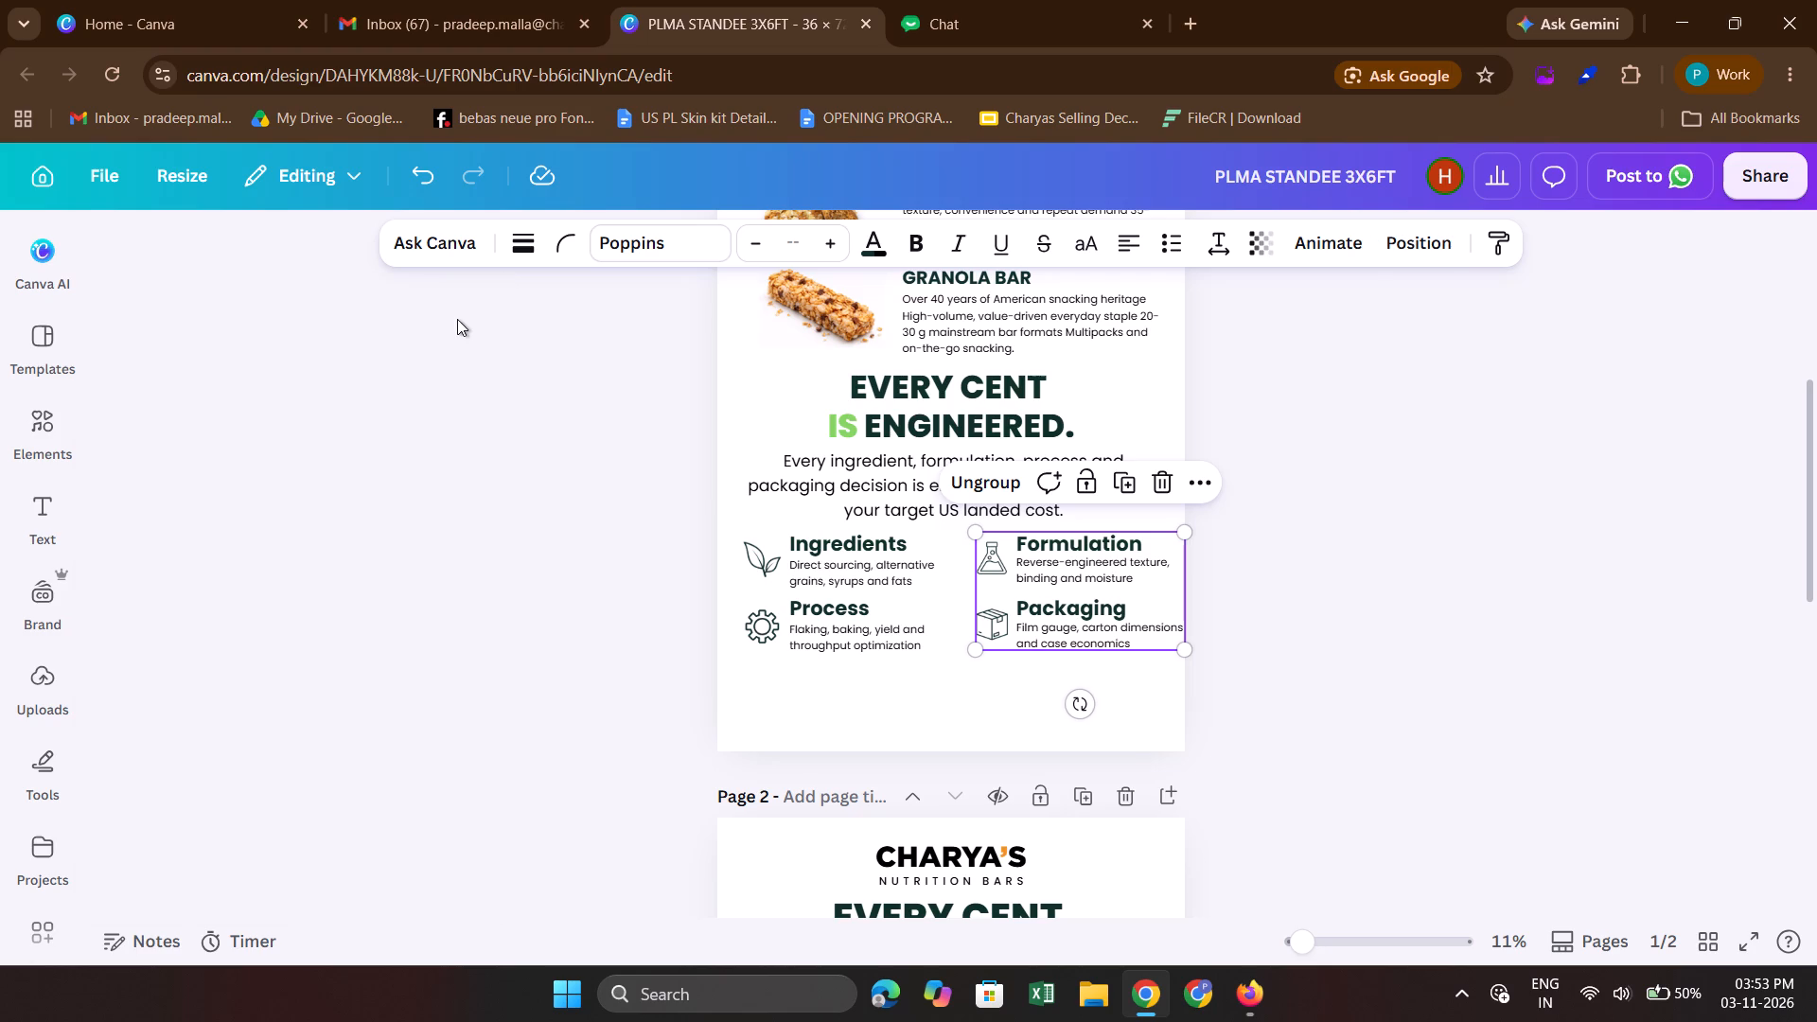
pyautogui.hotkey('shift', 'Left')
pyautogui.click(1294, 543)
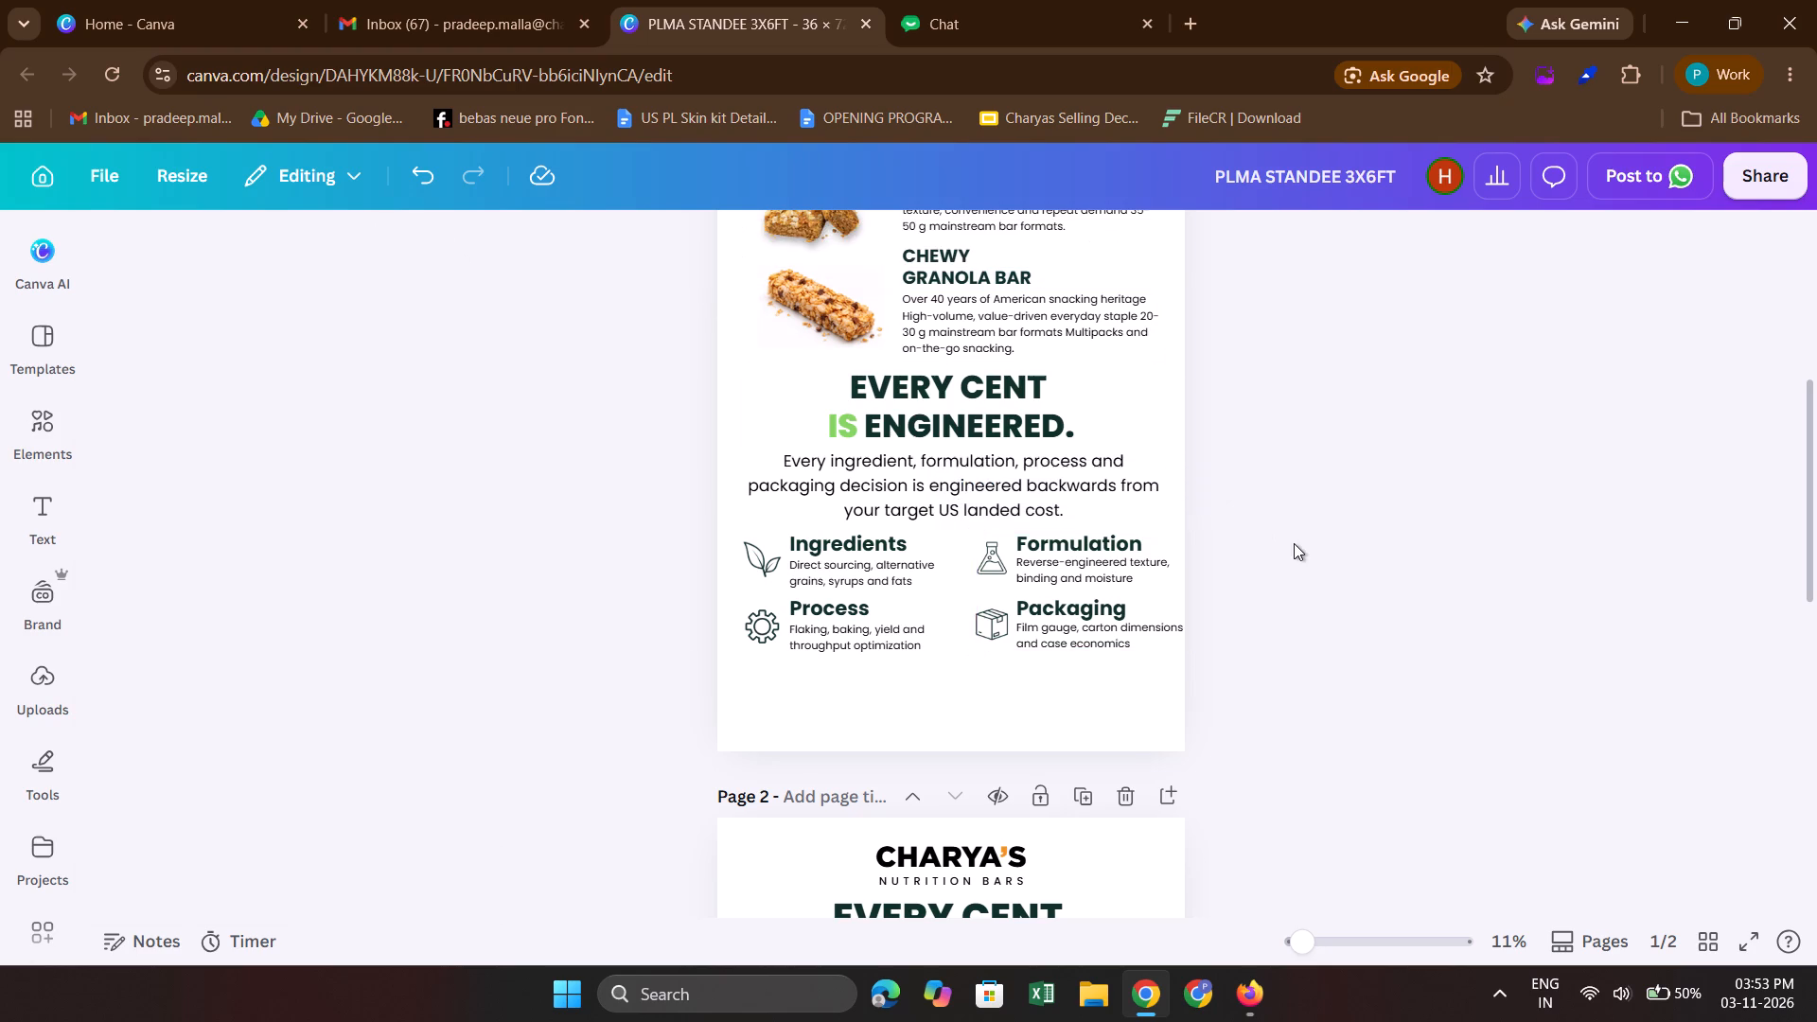
pyautogui.click(1111, 555)
pyautogui.hotkey('shift', 'Left')
pyautogui.hotkey('shift', 'Left')
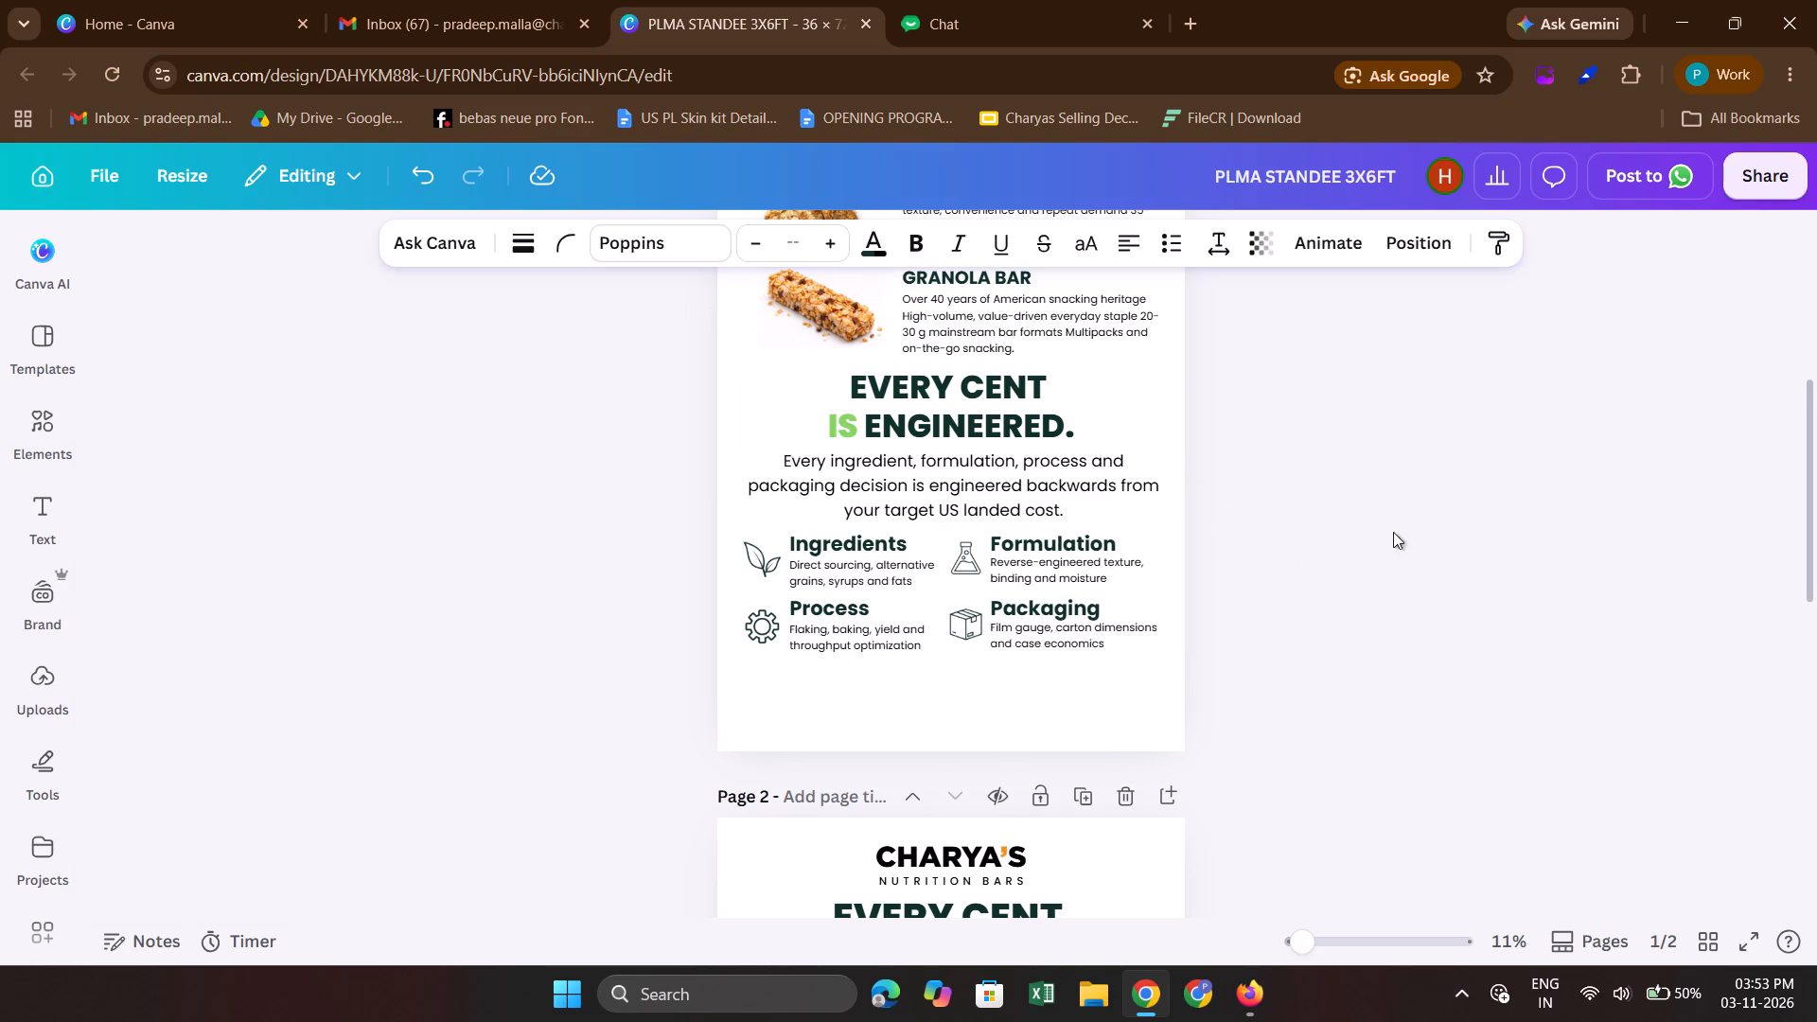
pyautogui.click(1404, 530)
# Ungroup both section columns on page 1 into their separate icons, headings and descriptions.
pyautogui.scroll(-1, 1404, 530)
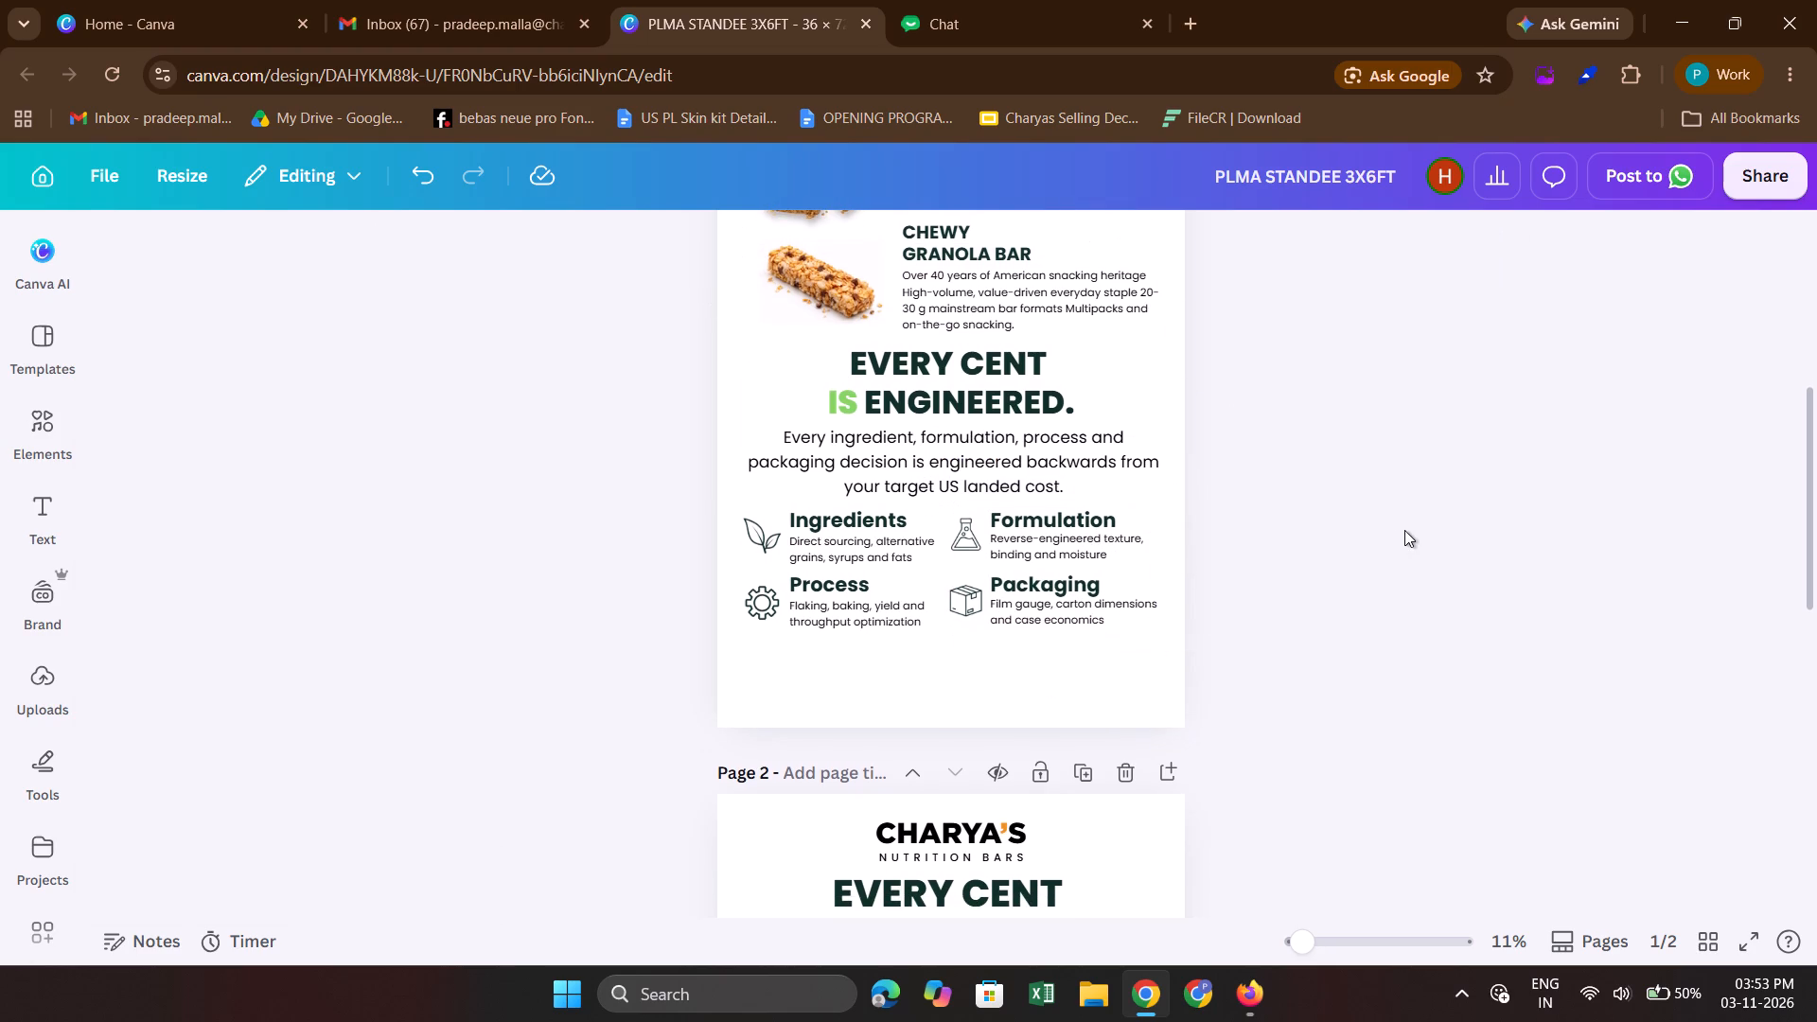
pyautogui.scroll(1, 1404, 530)
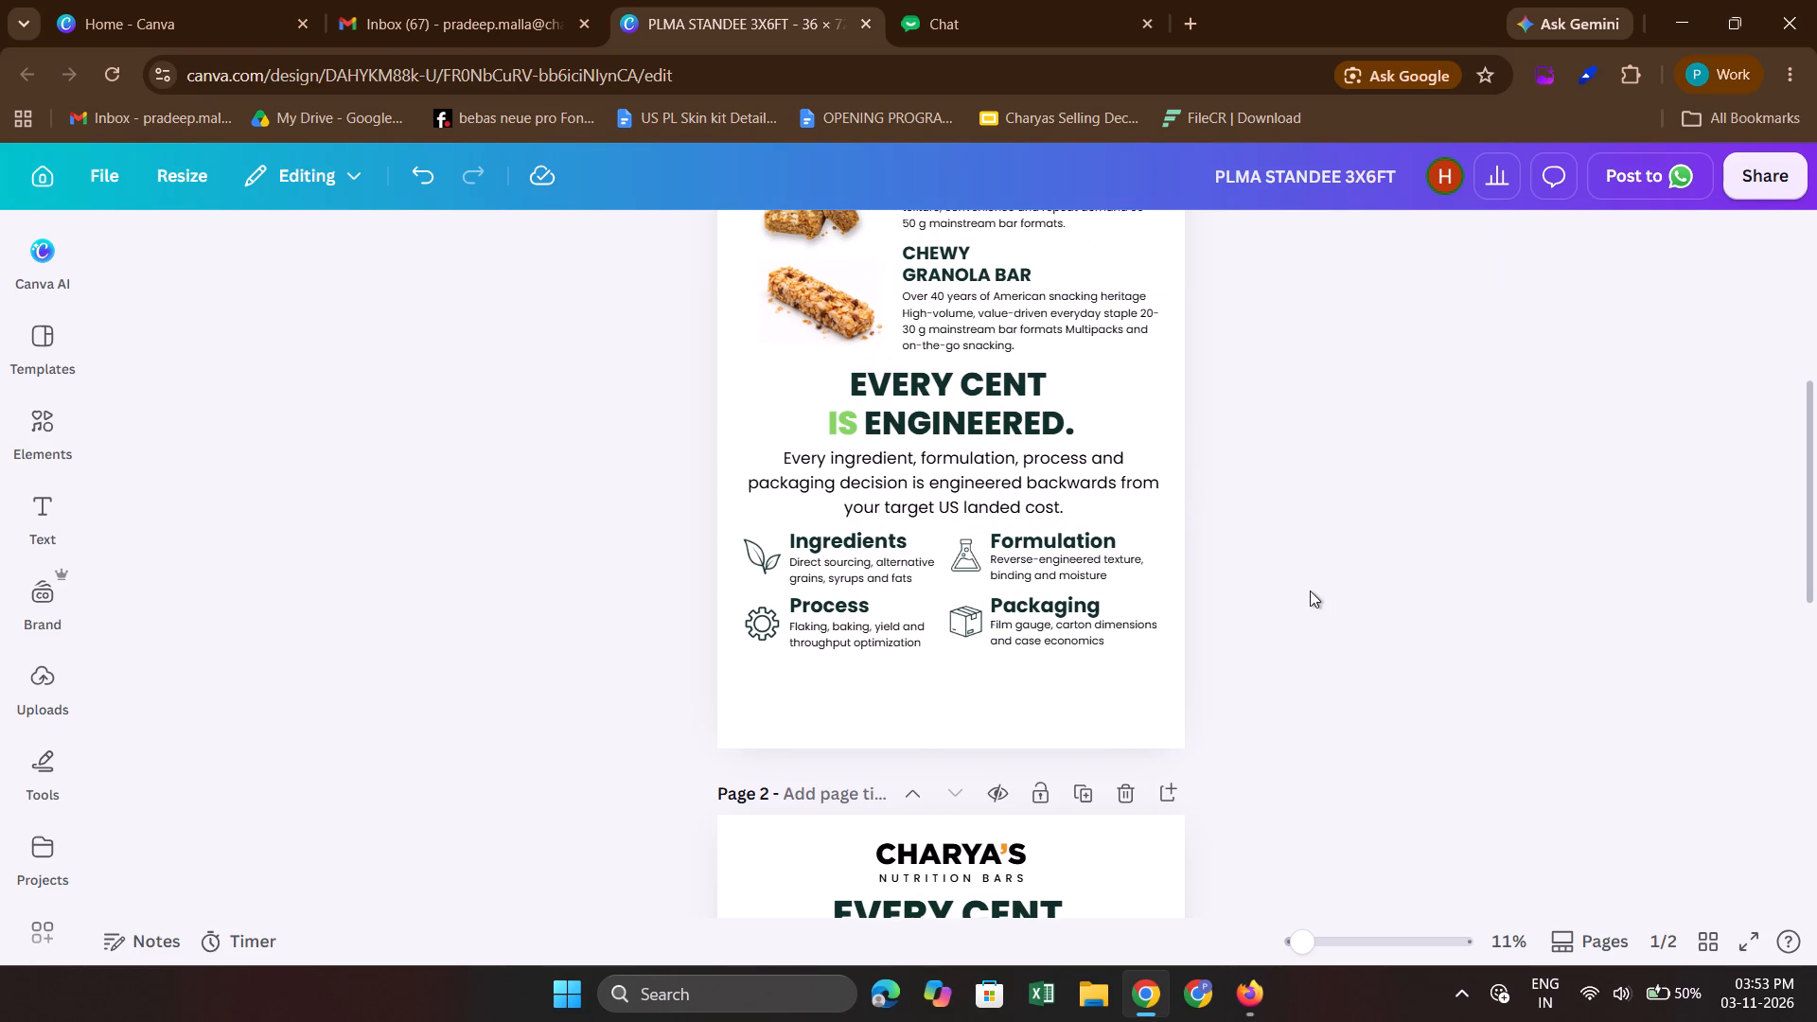
pyautogui.scroll(-1, 1310, 590)
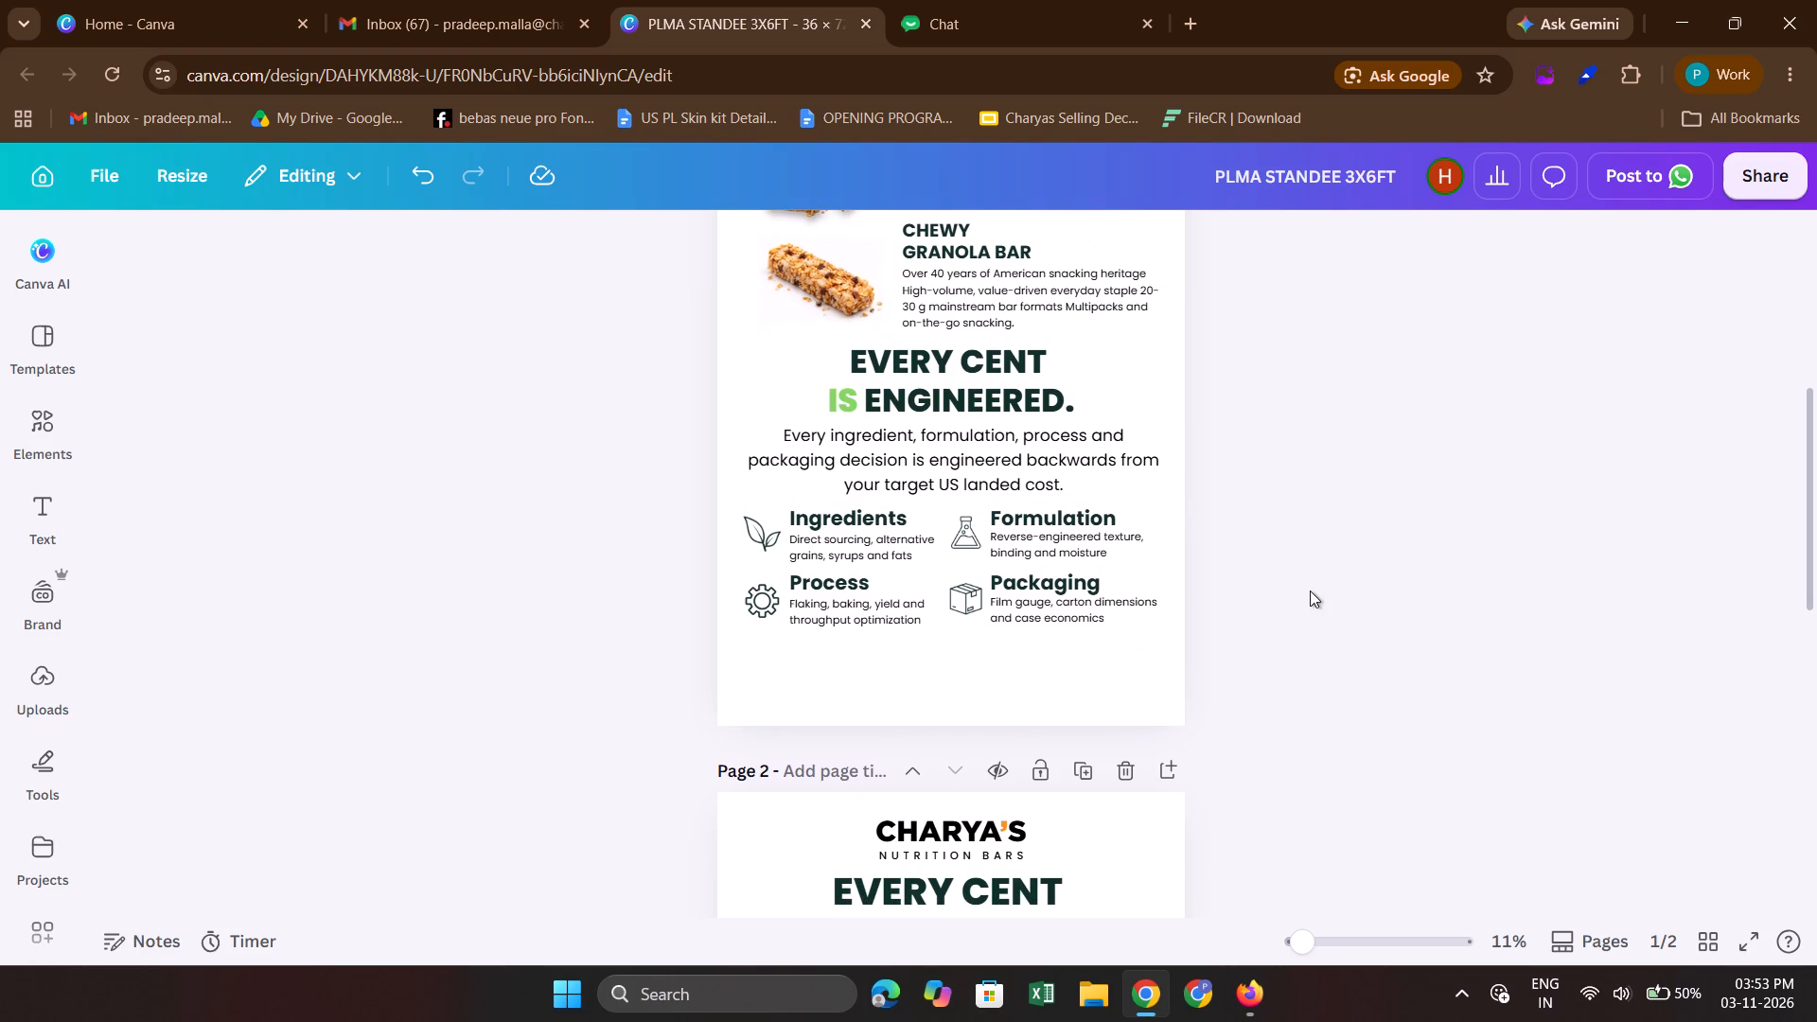
pyautogui.click(901, 551)
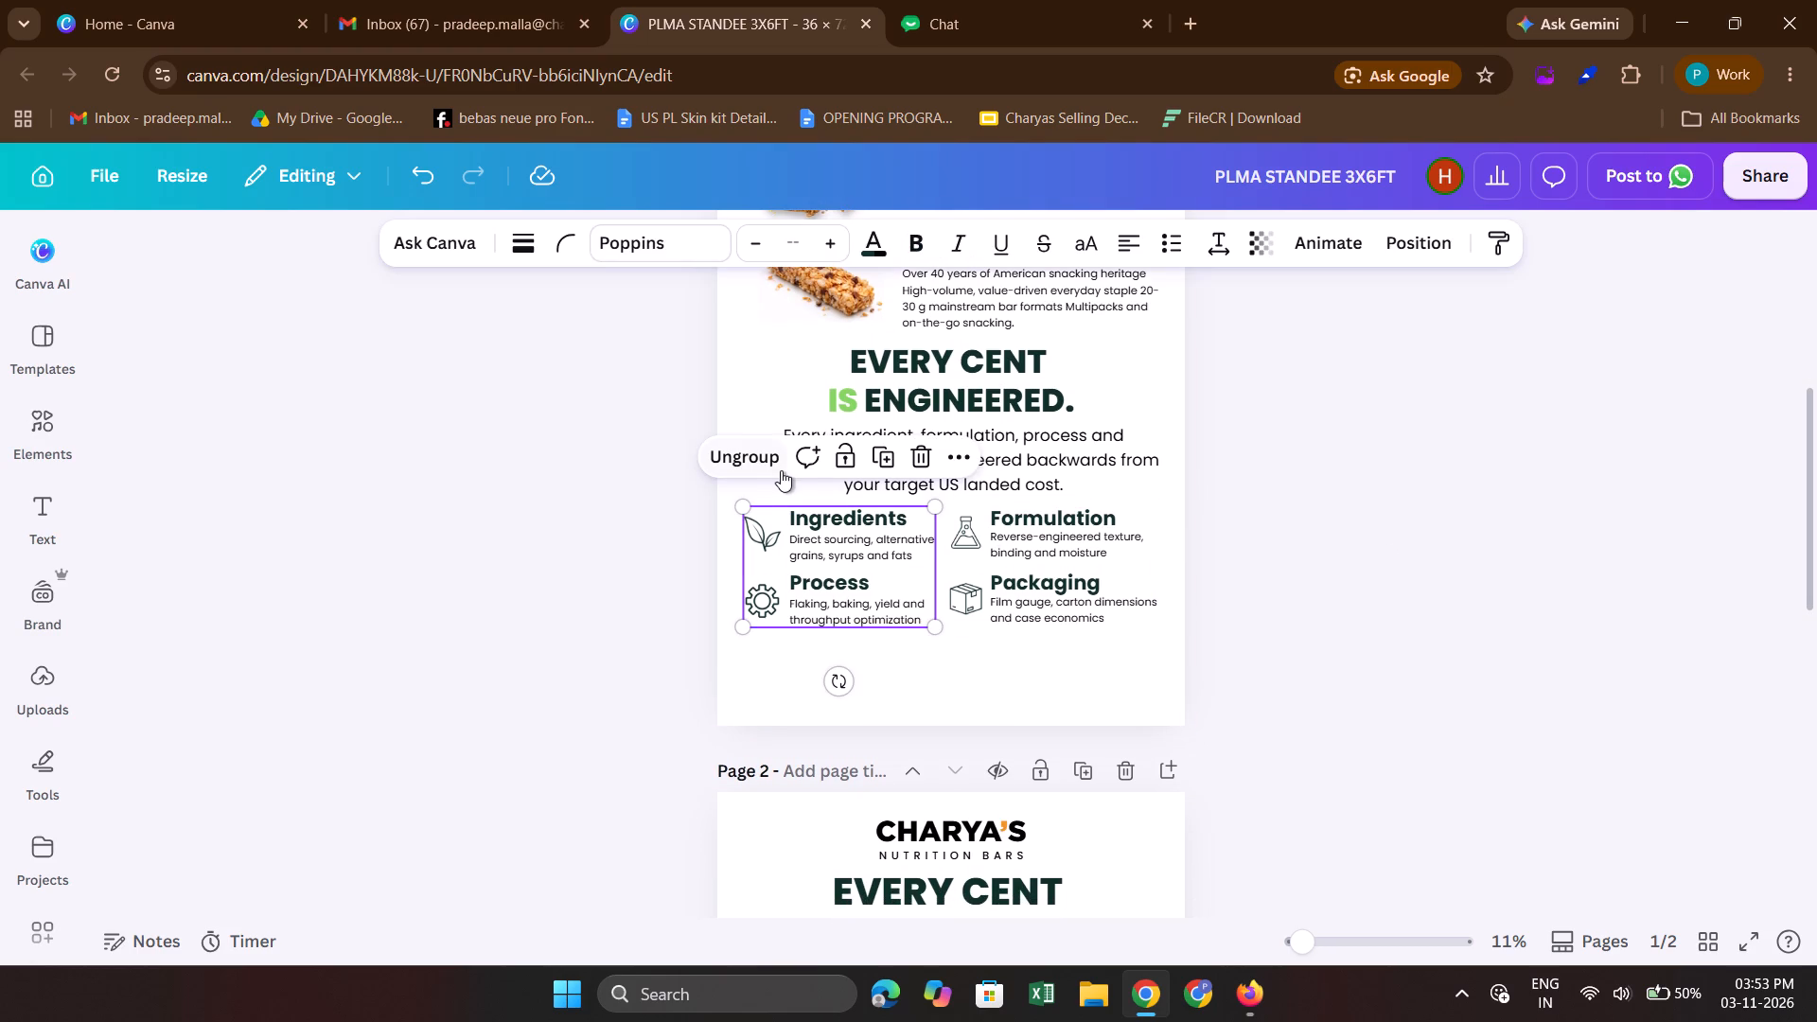
pyautogui.click(771, 464)
pyautogui.click(1042, 539)
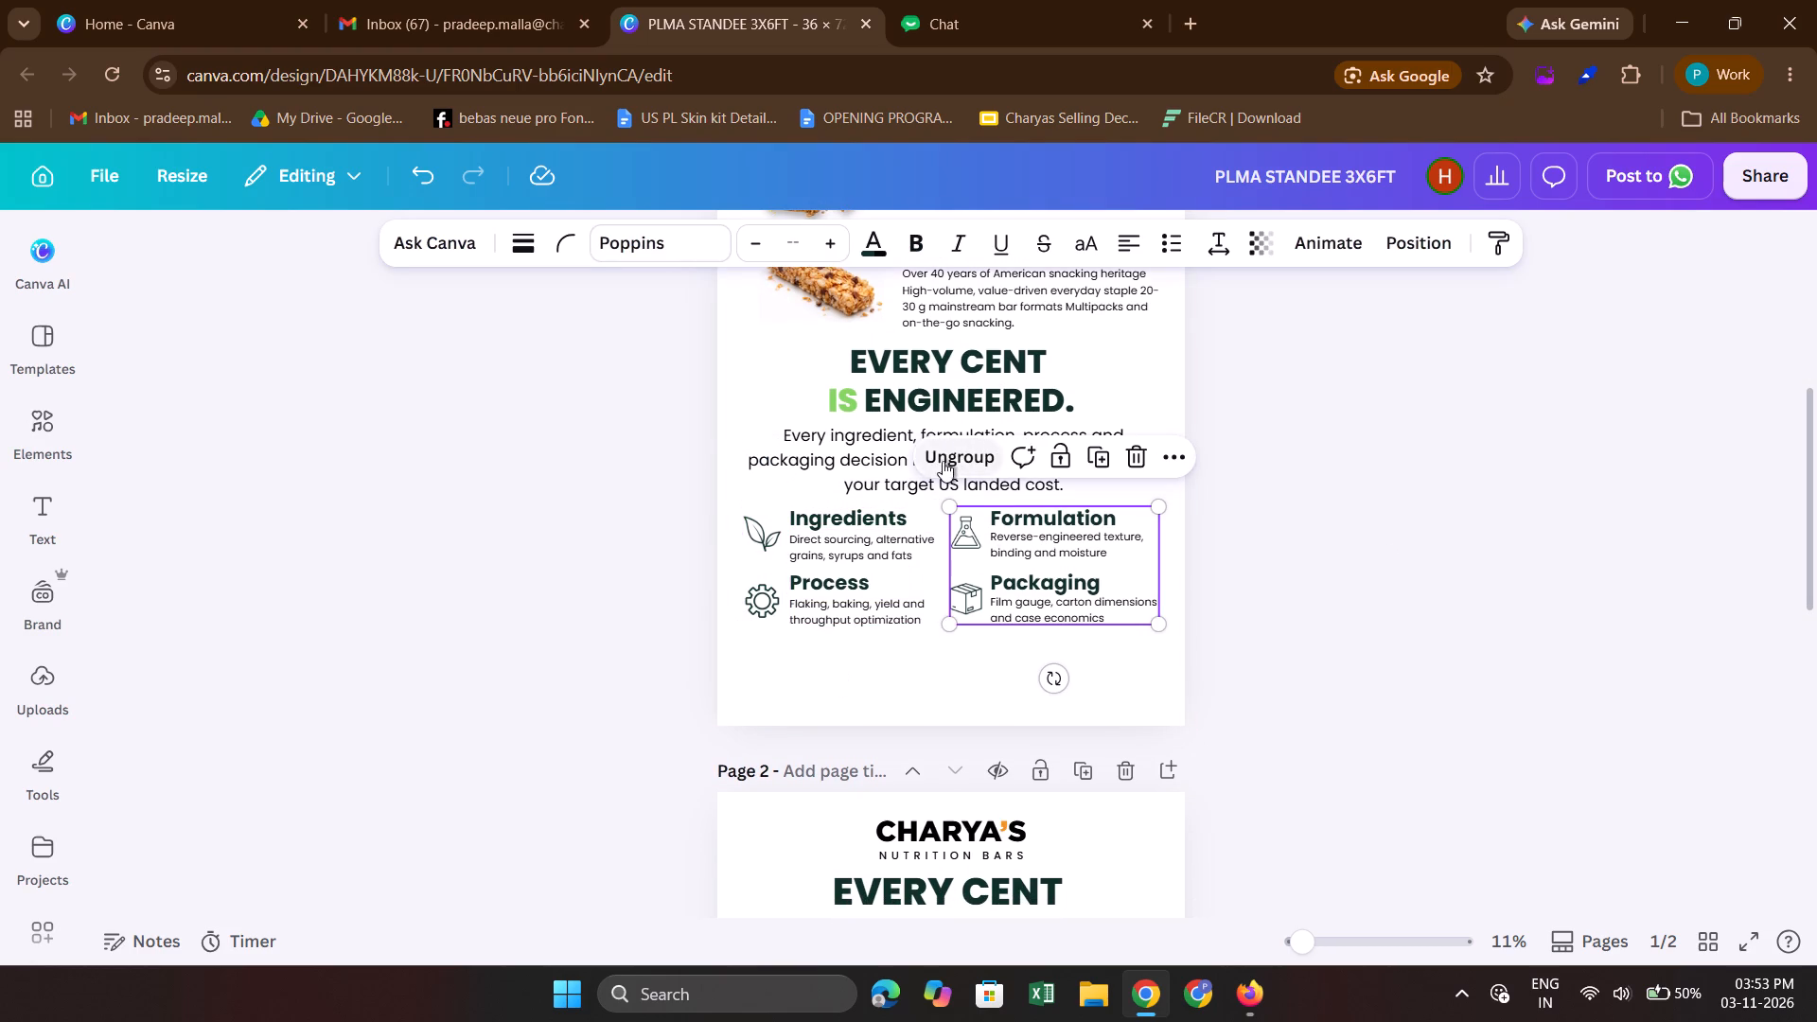
pyautogui.click(943, 459)
pyautogui.click(1407, 610)
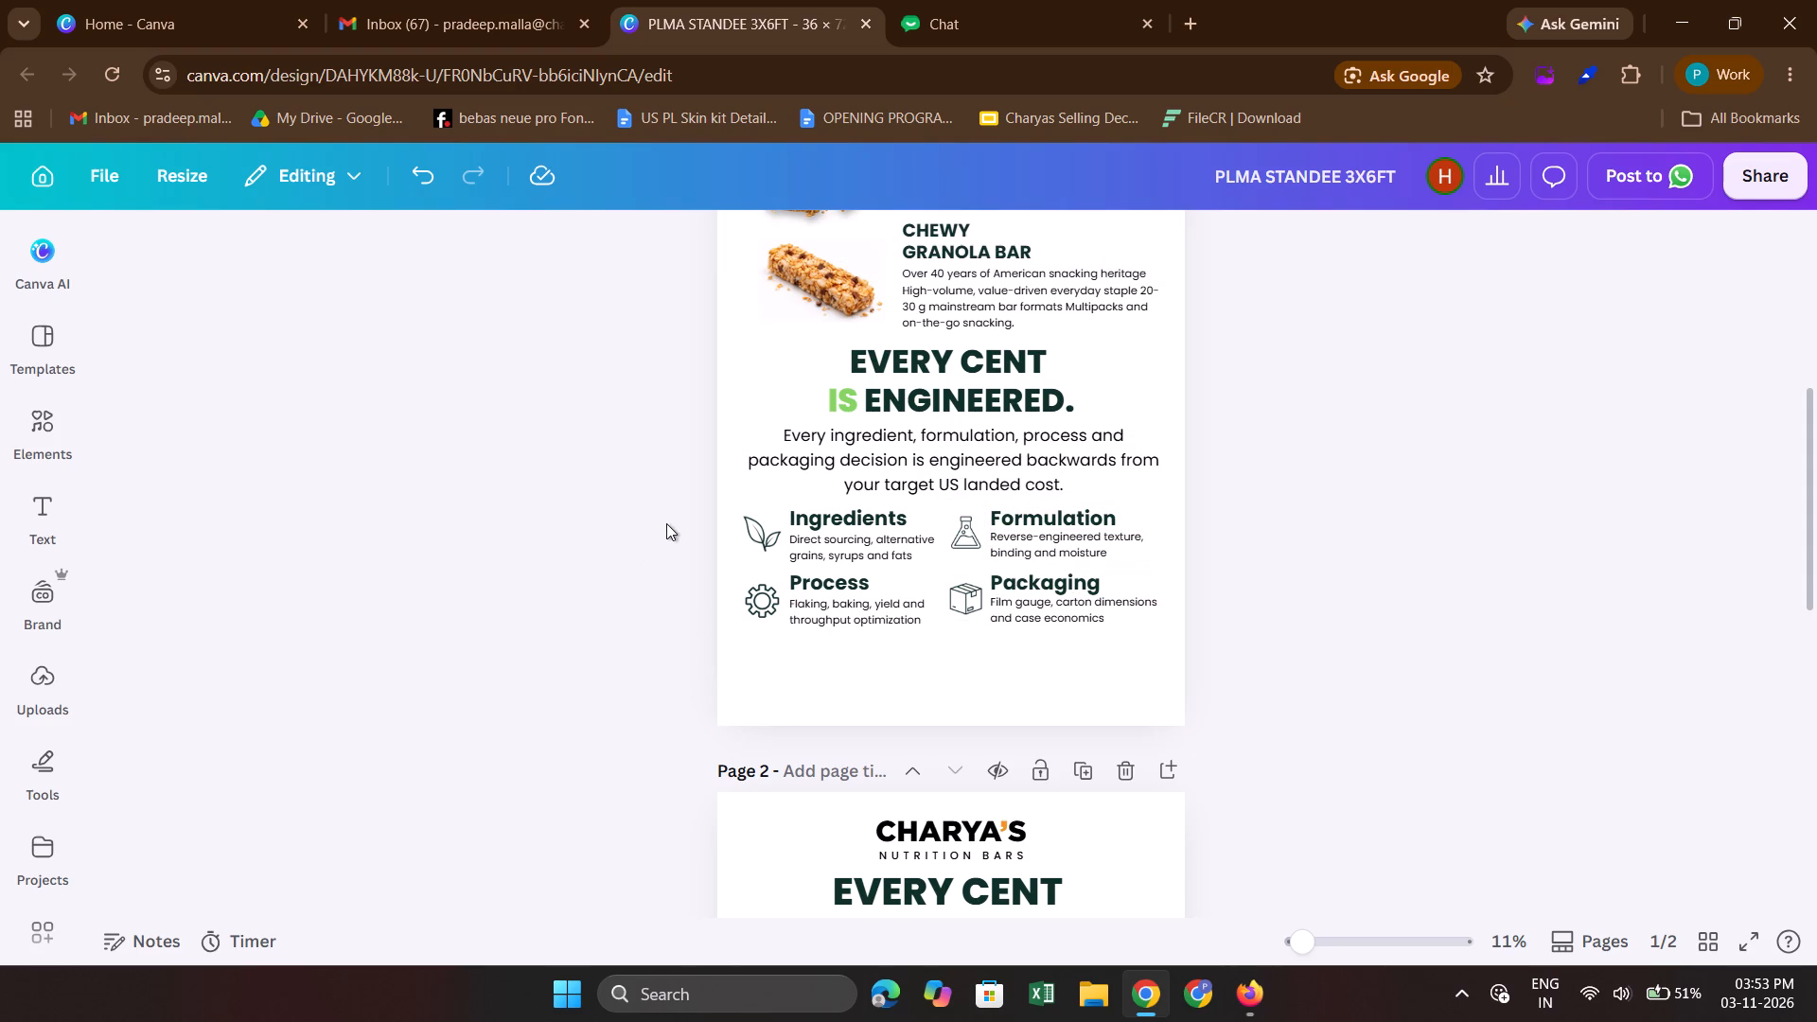
# Group the icon, heading and description of each section separately on page 1: Ingredients, Process, Formulation and Packaging.
pyautogui.moveTo(666, 523); pyautogui.dragTo(856, 539)
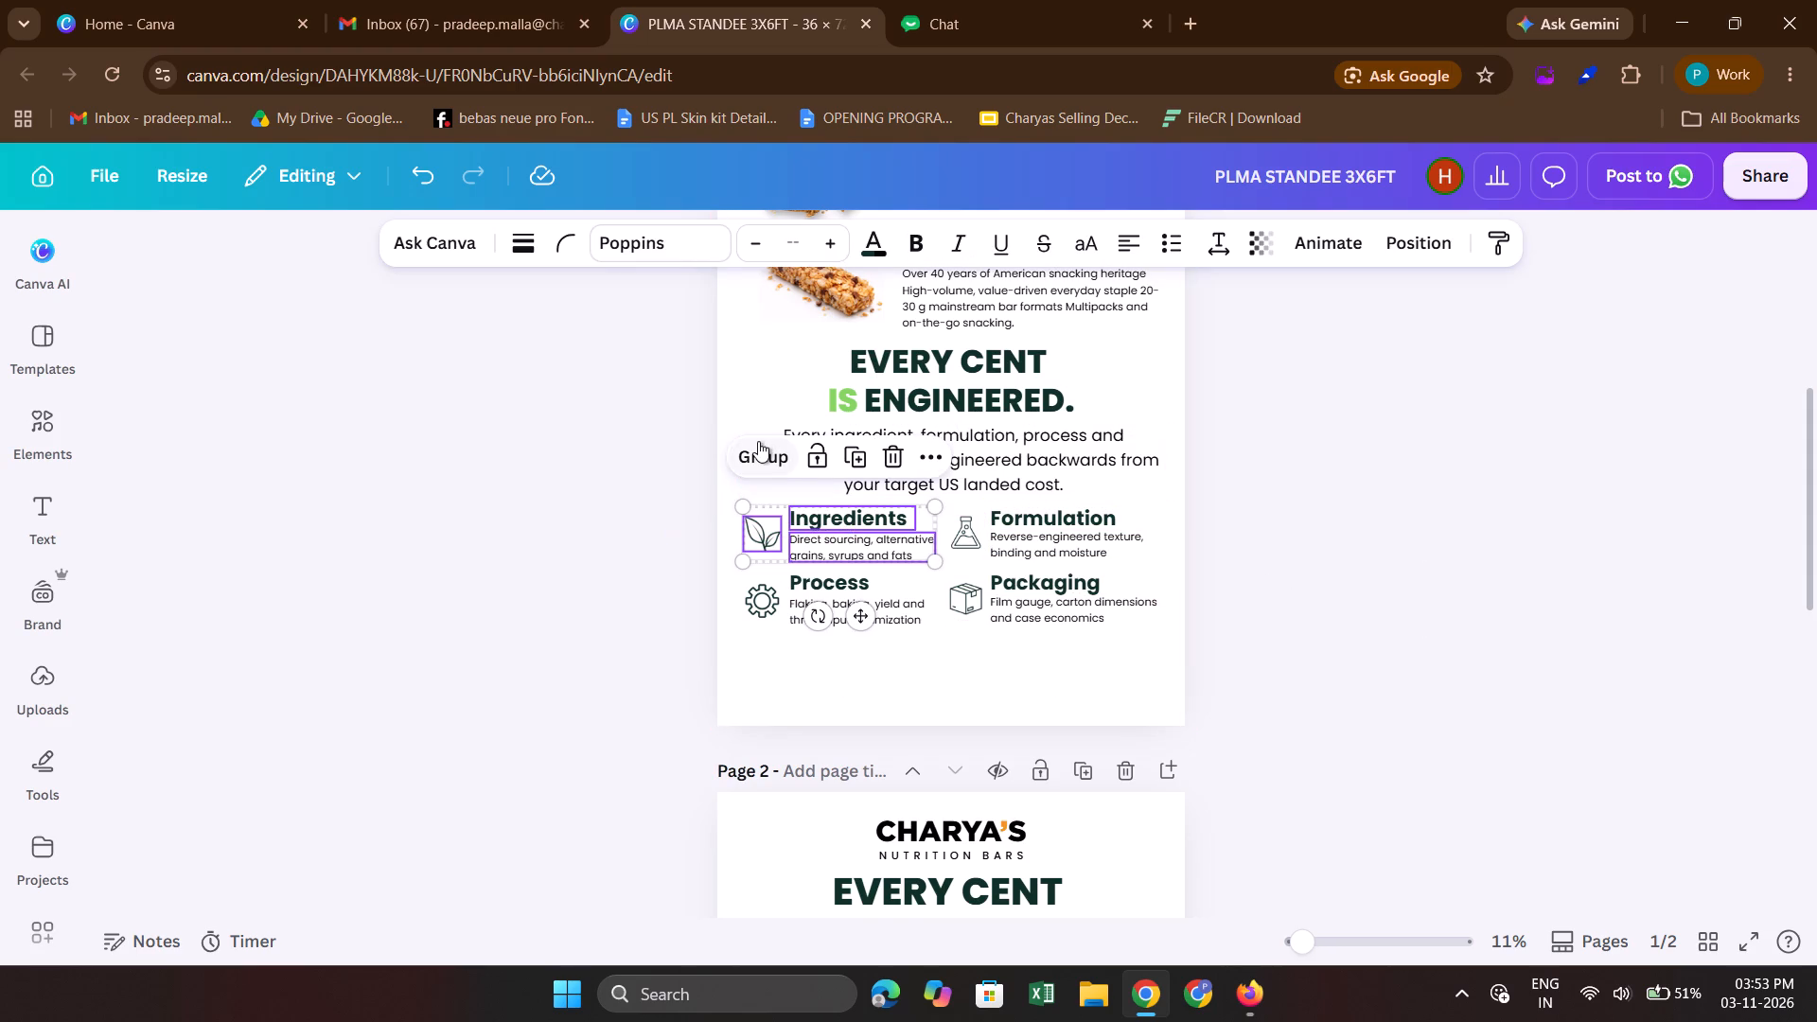
pyautogui.click(758, 441)
pyautogui.click(678, 588)
pyautogui.moveTo(678, 588); pyautogui.dragTo(869, 620)
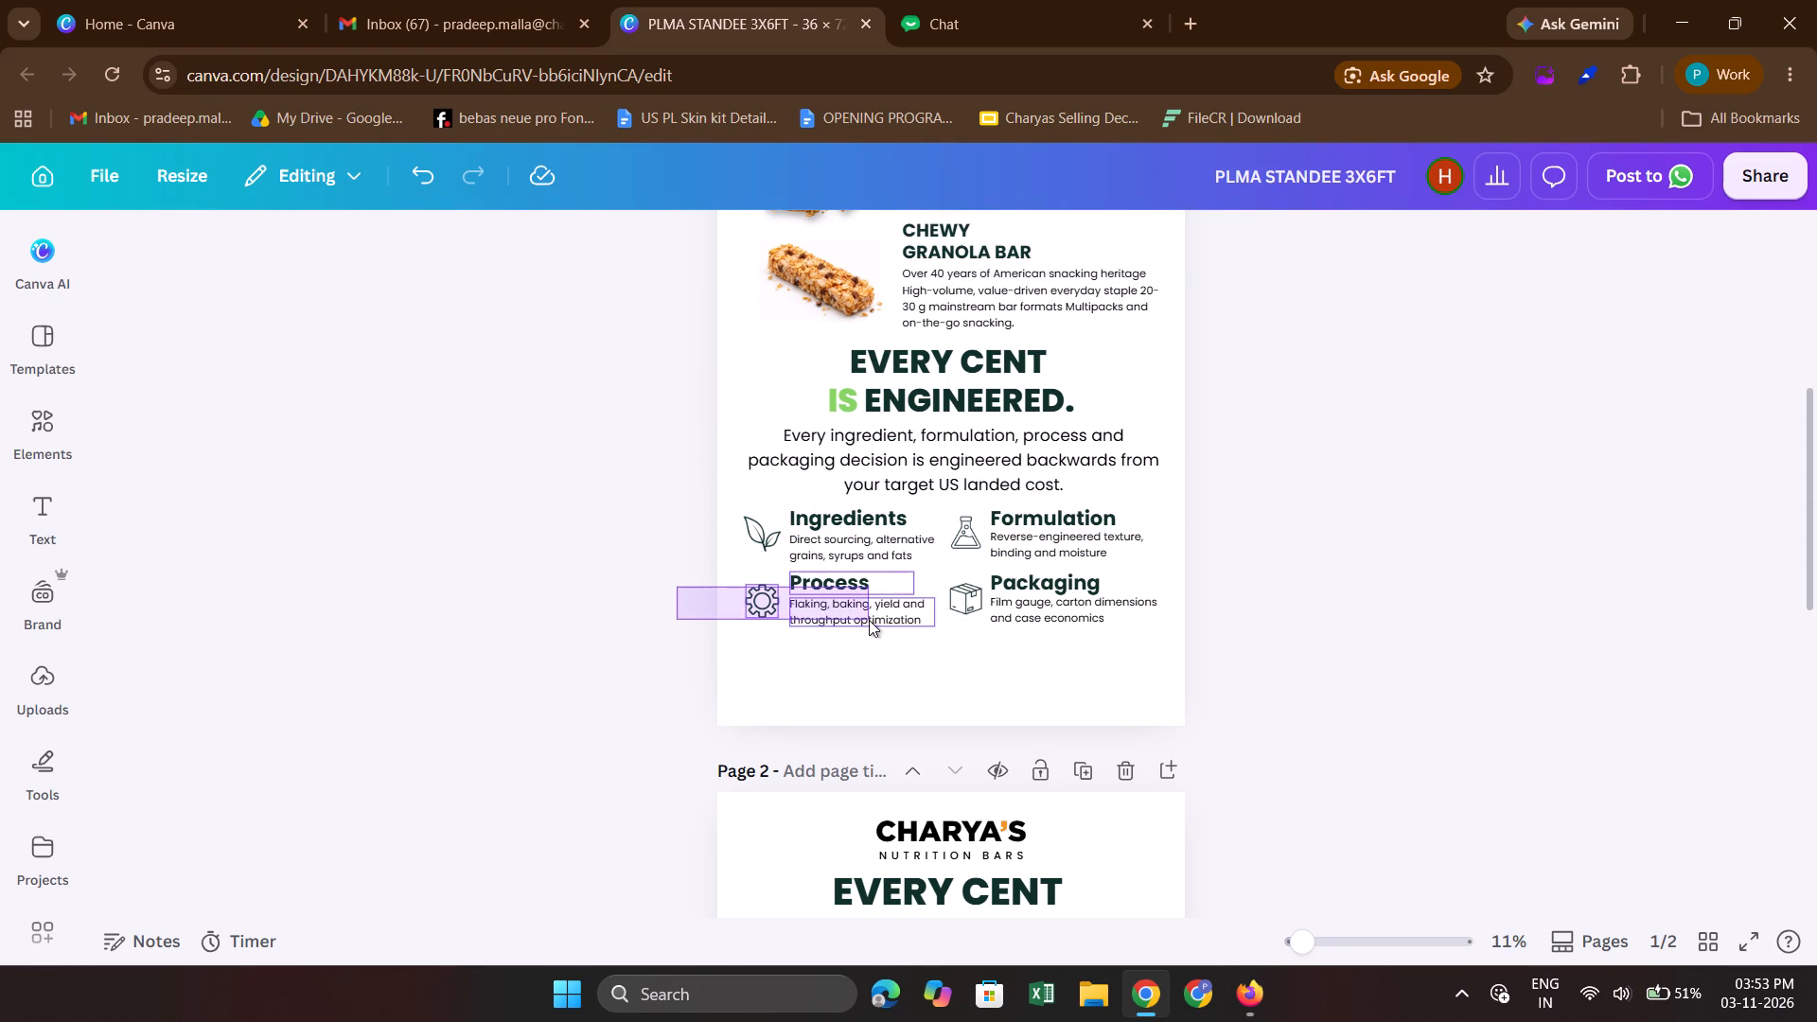
pyautogui.moveTo(869, 620); pyautogui.dragTo(868, 618)
pyautogui.click(764, 518)
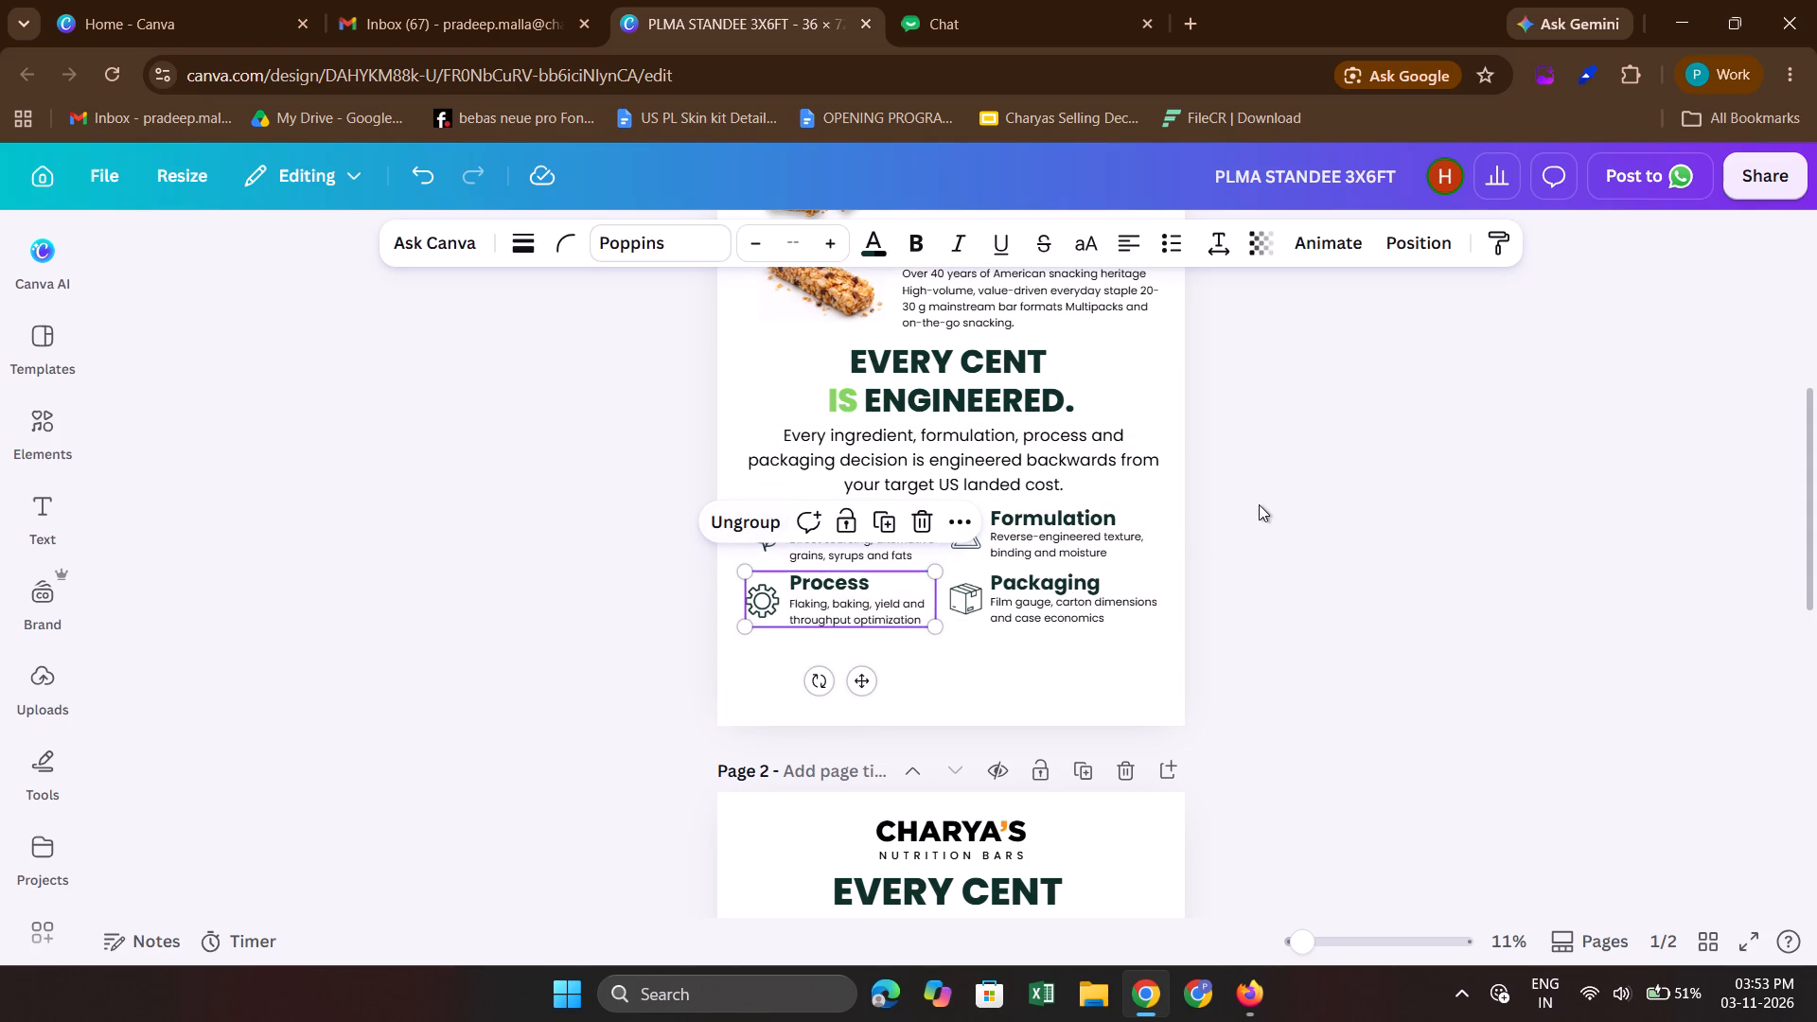
pyautogui.click(1259, 504)
pyautogui.moveTo(1259, 504); pyautogui.dragTo(963, 562)
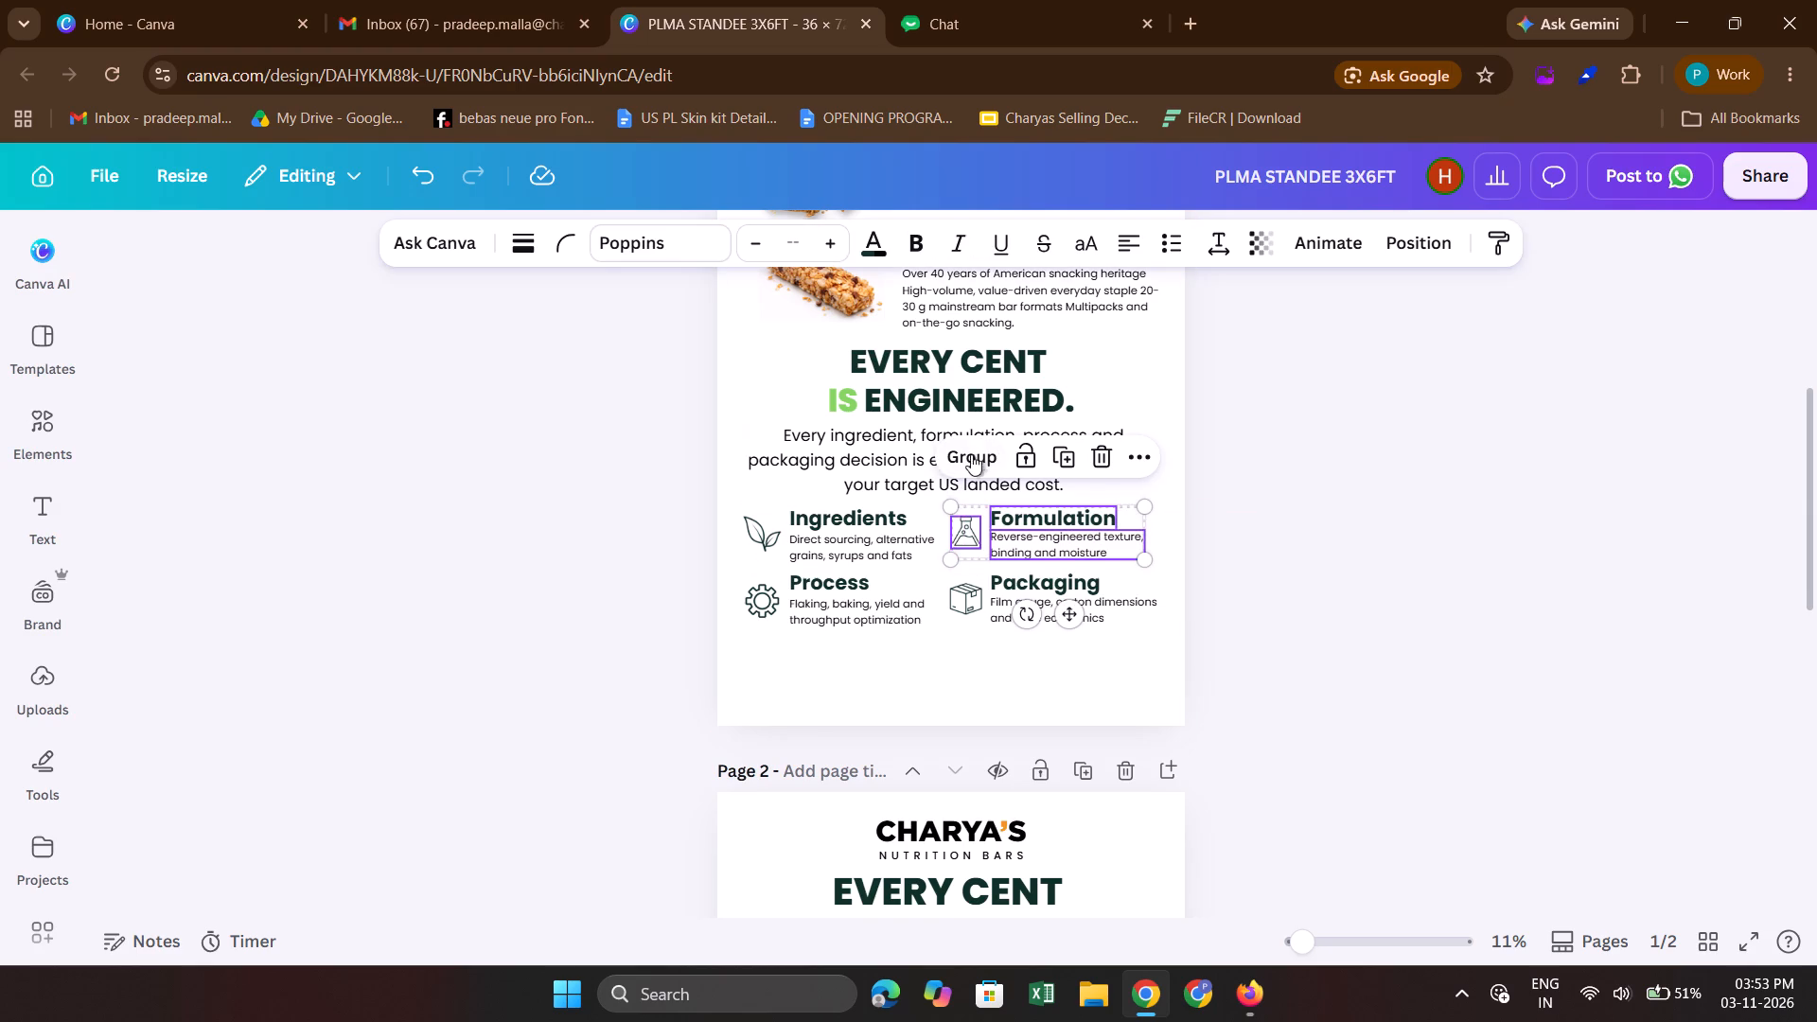
pyautogui.click(975, 450)
pyautogui.click(1297, 590)
pyautogui.moveTo(1226, 578); pyautogui.dragTo(968, 609)
pyautogui.click(979, 532)
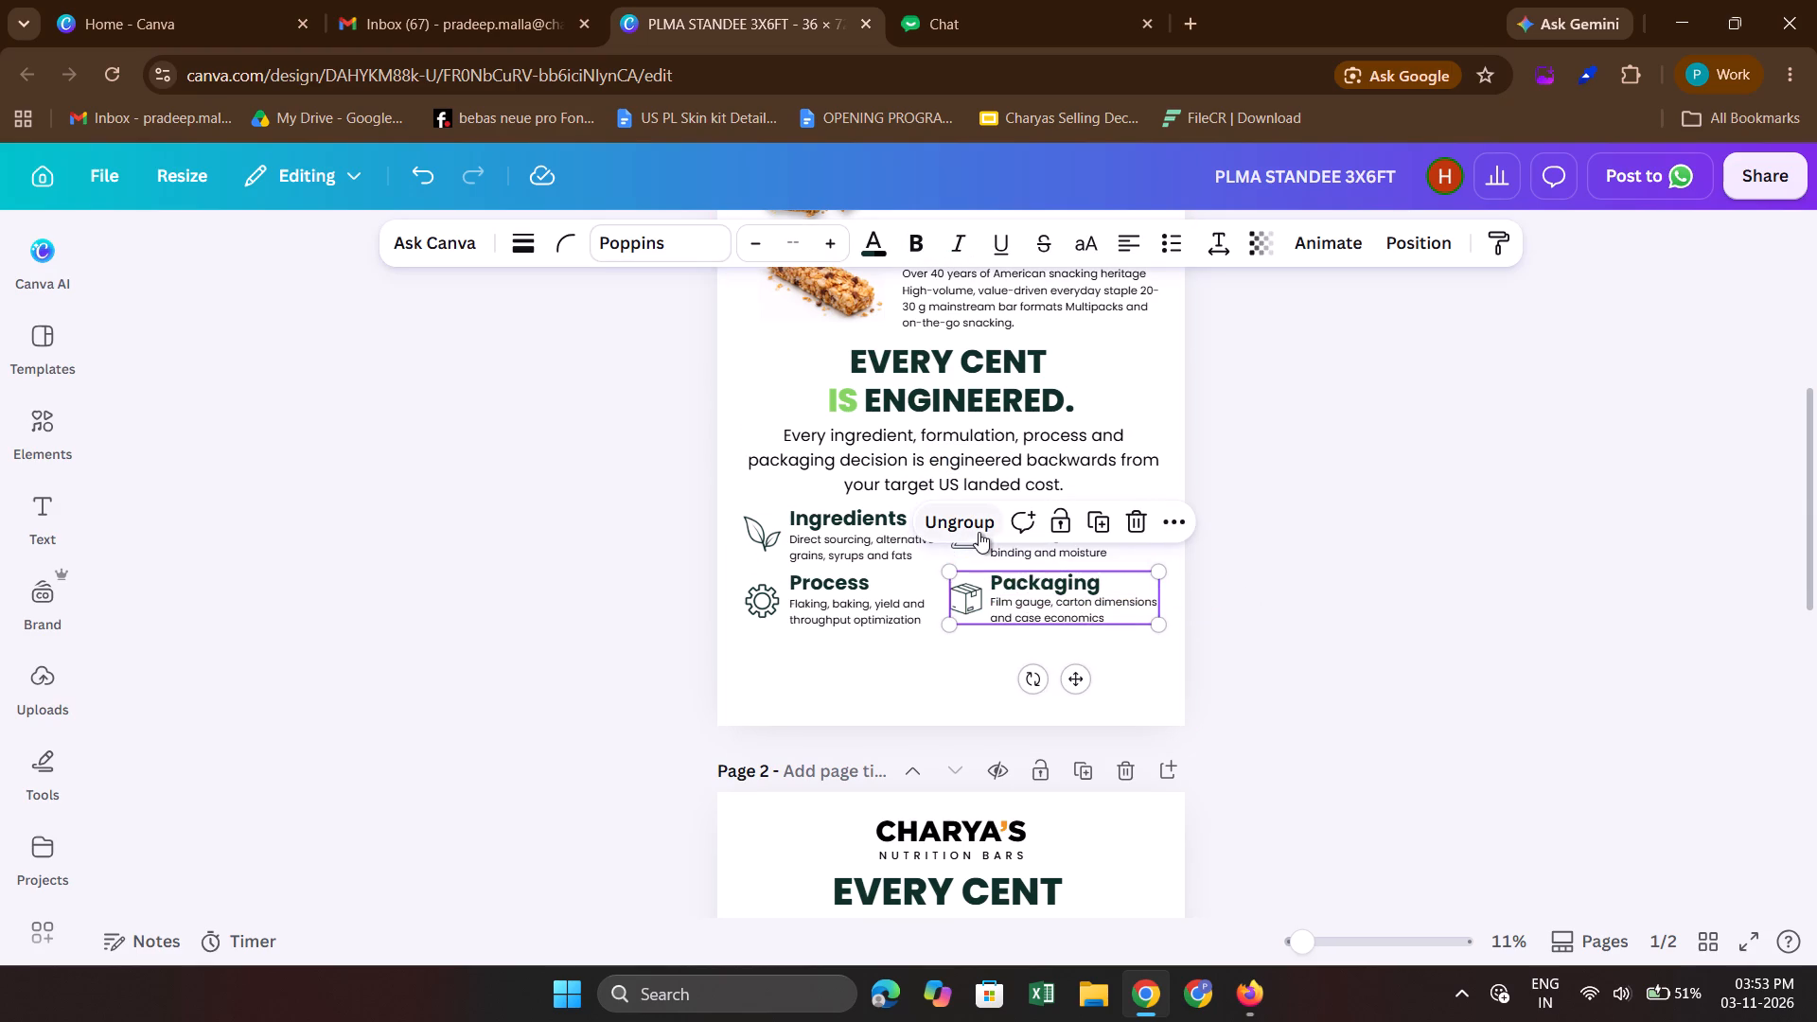
# Align the Ingredients and Formulation groups on page 1 to each other by their vertical middles.
pyautogui.click(803, 526)
pyautogui.keyDown('shift'); pyautogui.click(1049, 545); pyautogui.keyUp('shift')
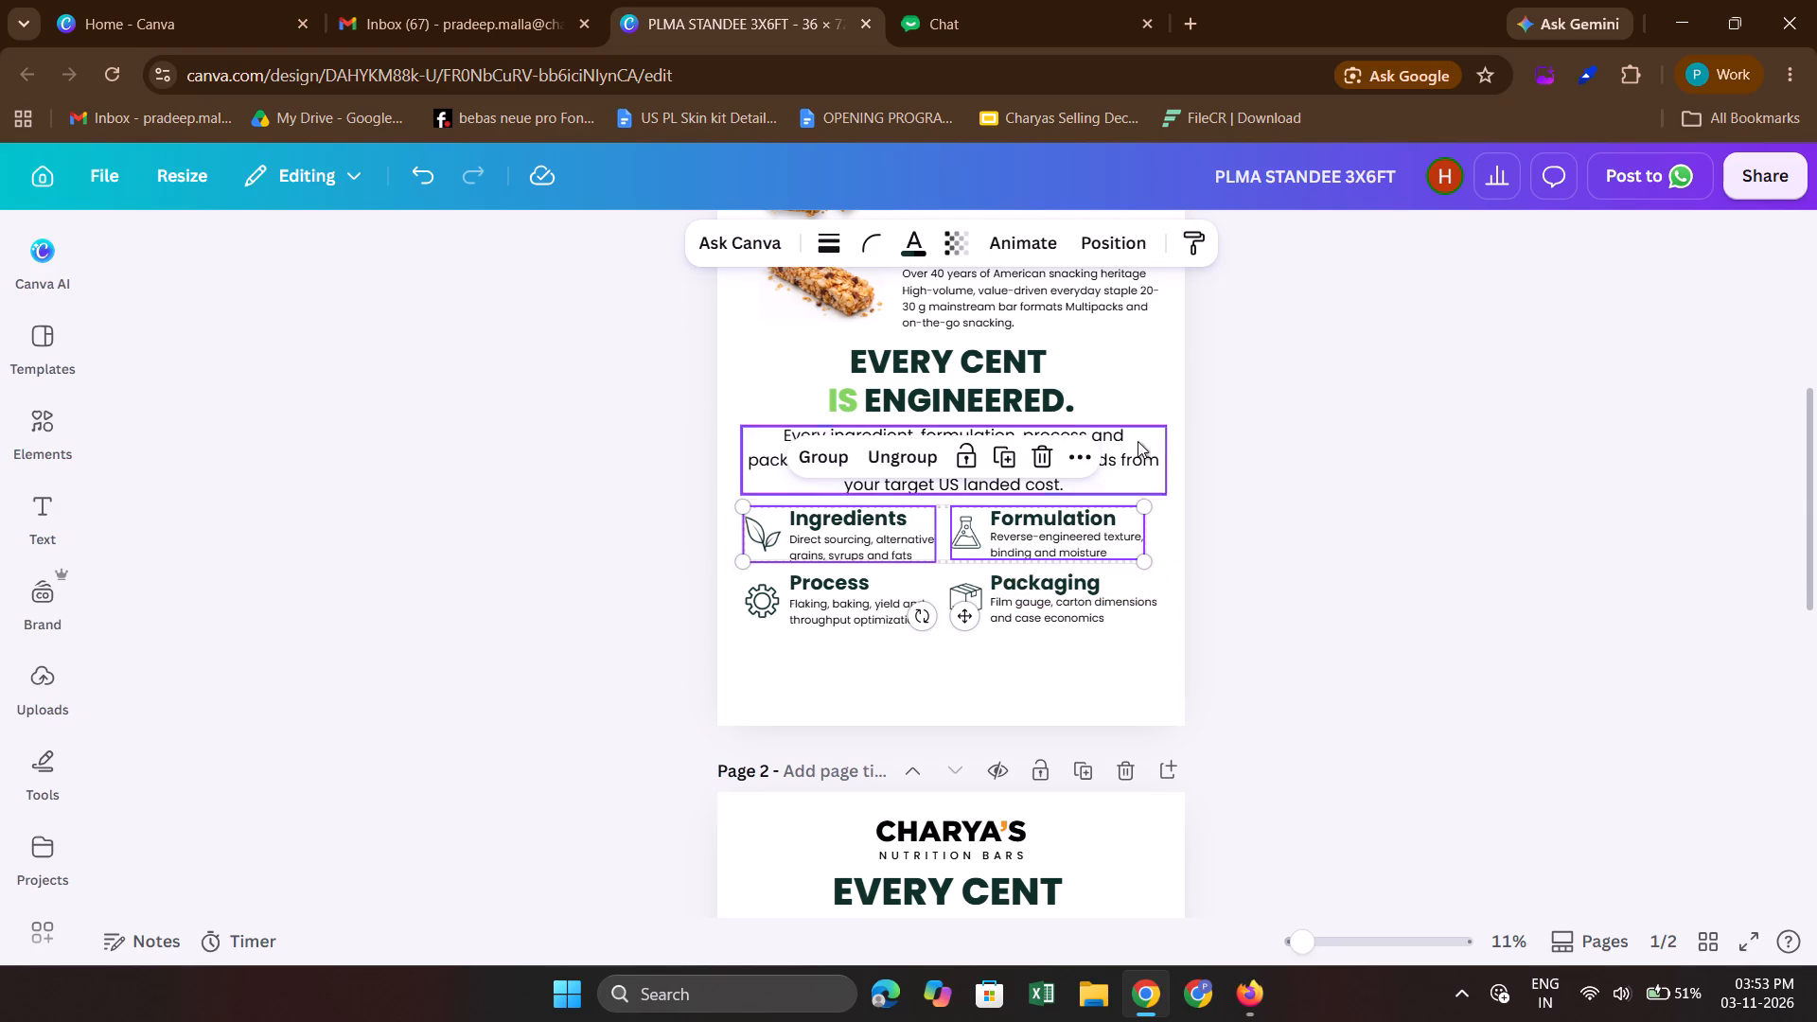
pyautogui.click(1094, 239)
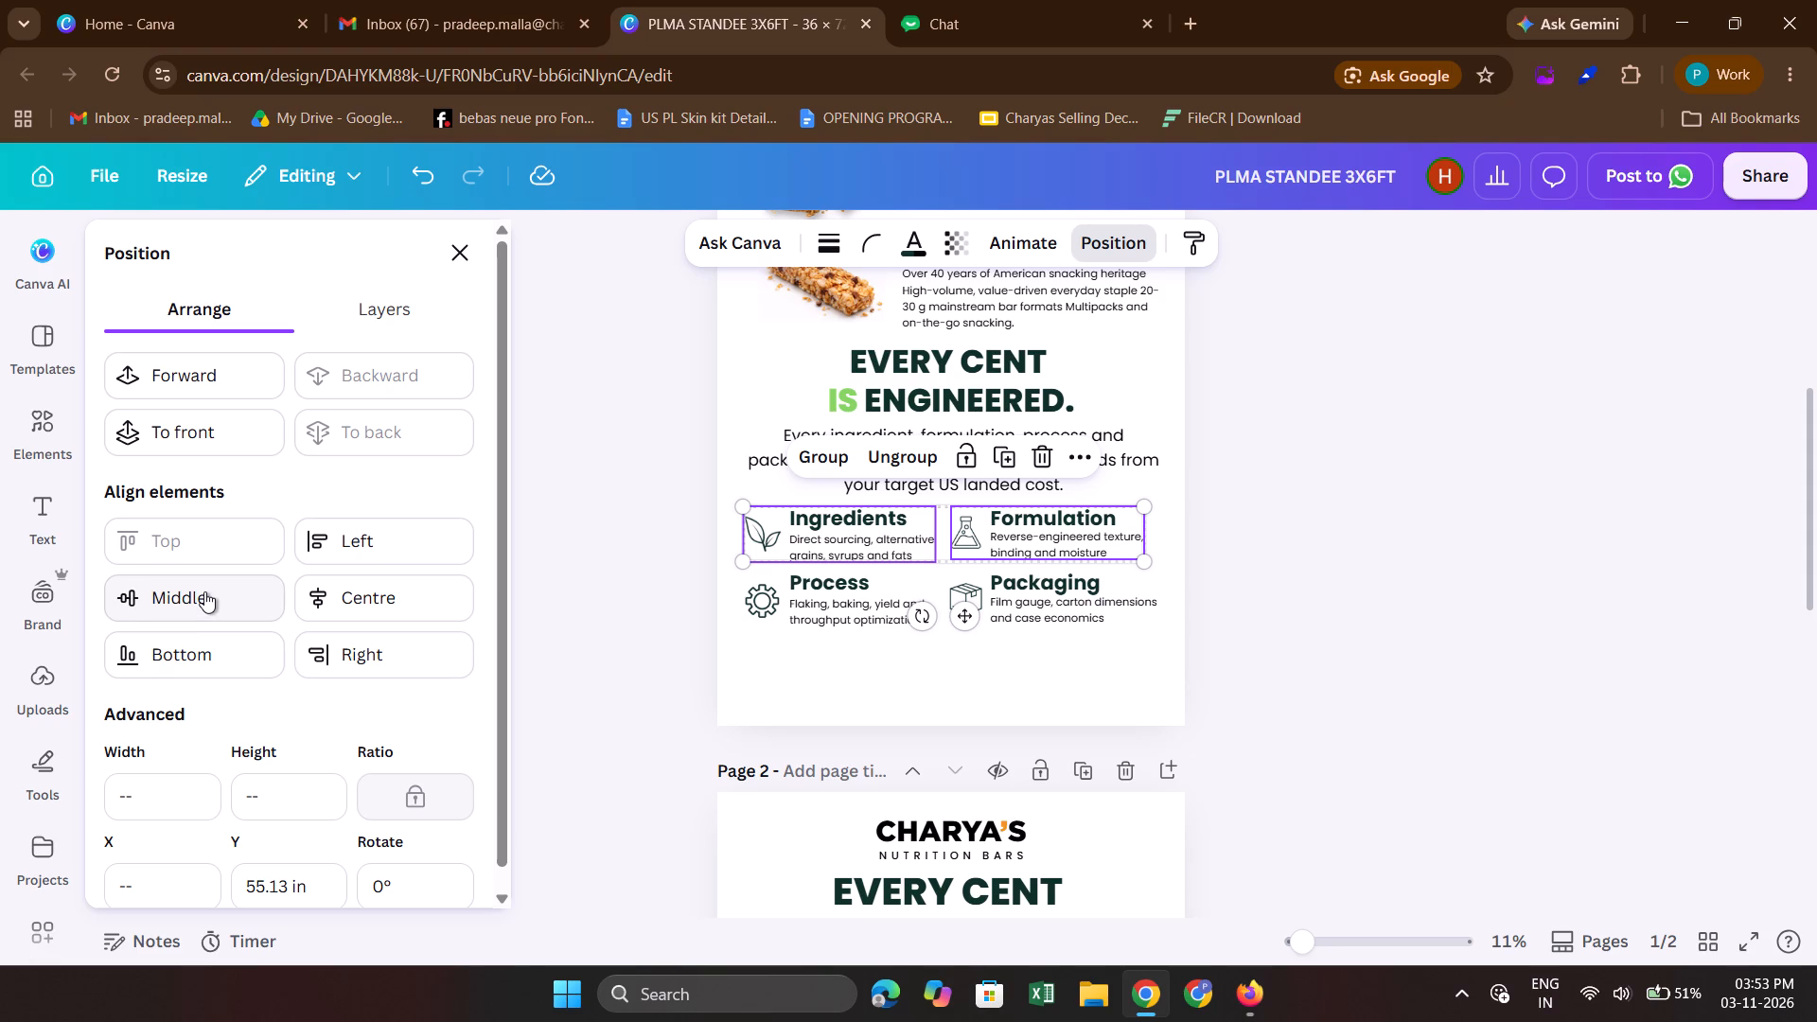
pyautogui.click(204, 591)
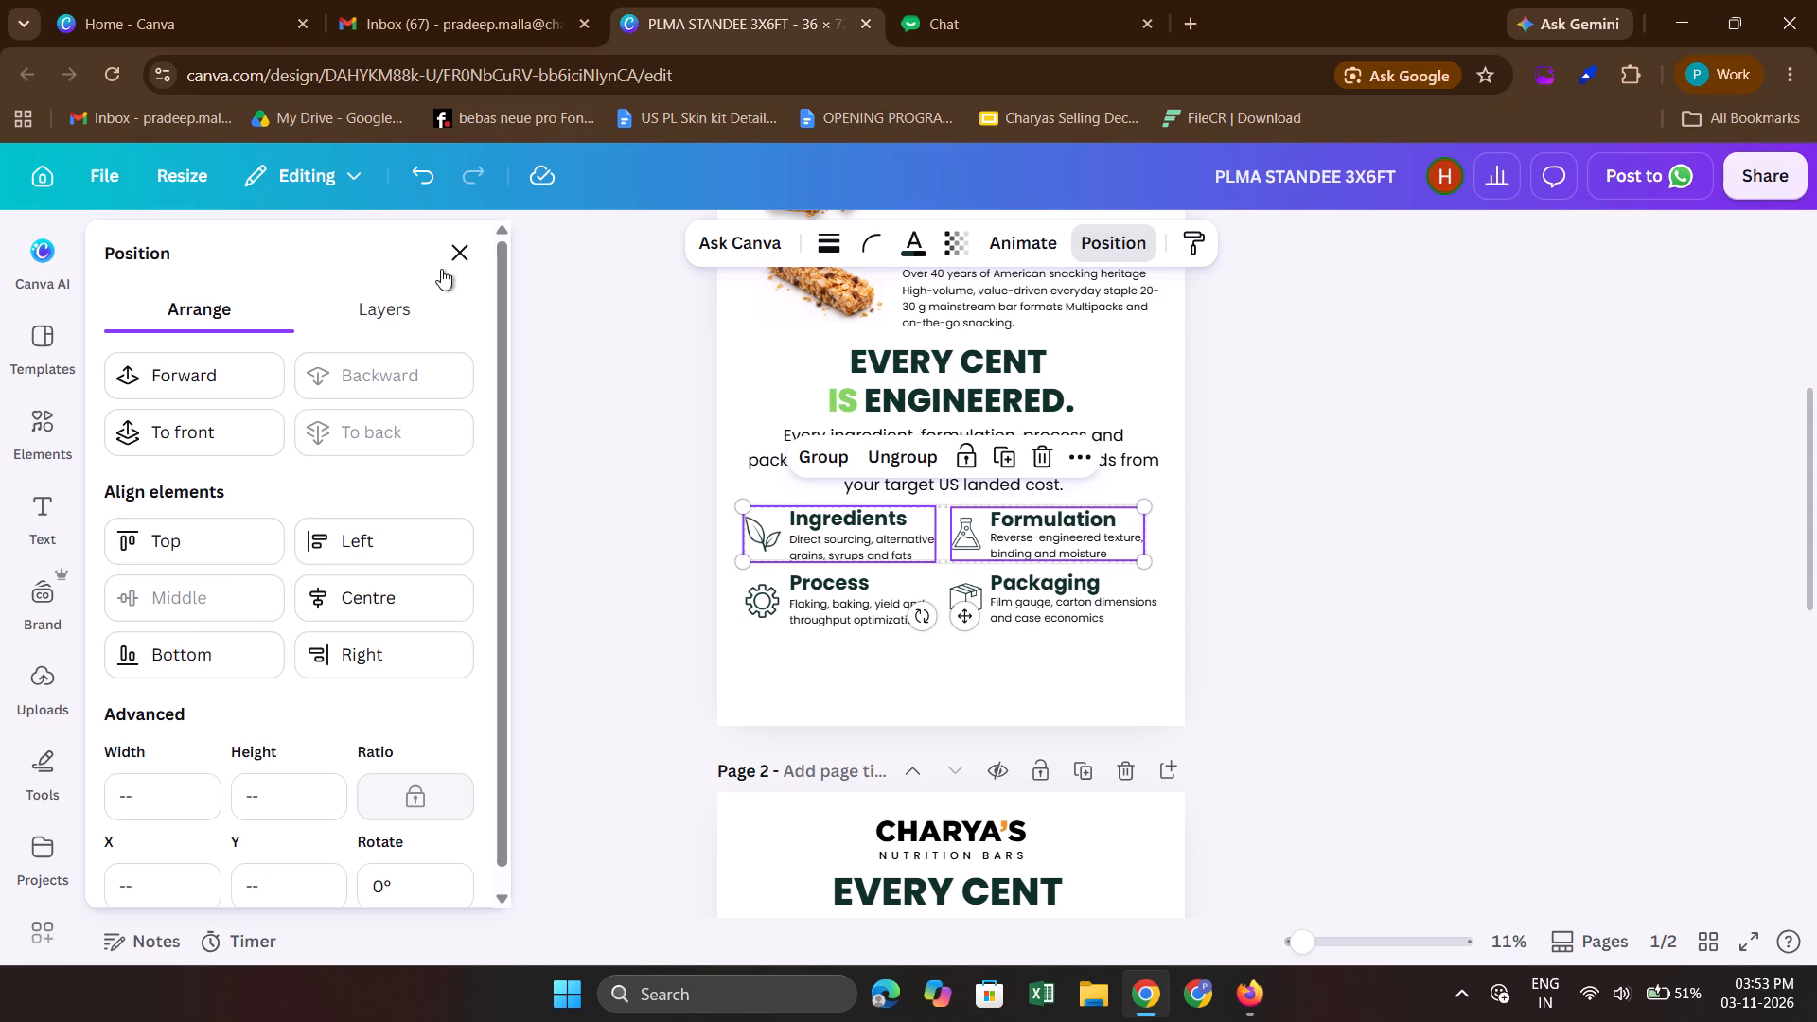
pyautogui.click(449, 260)
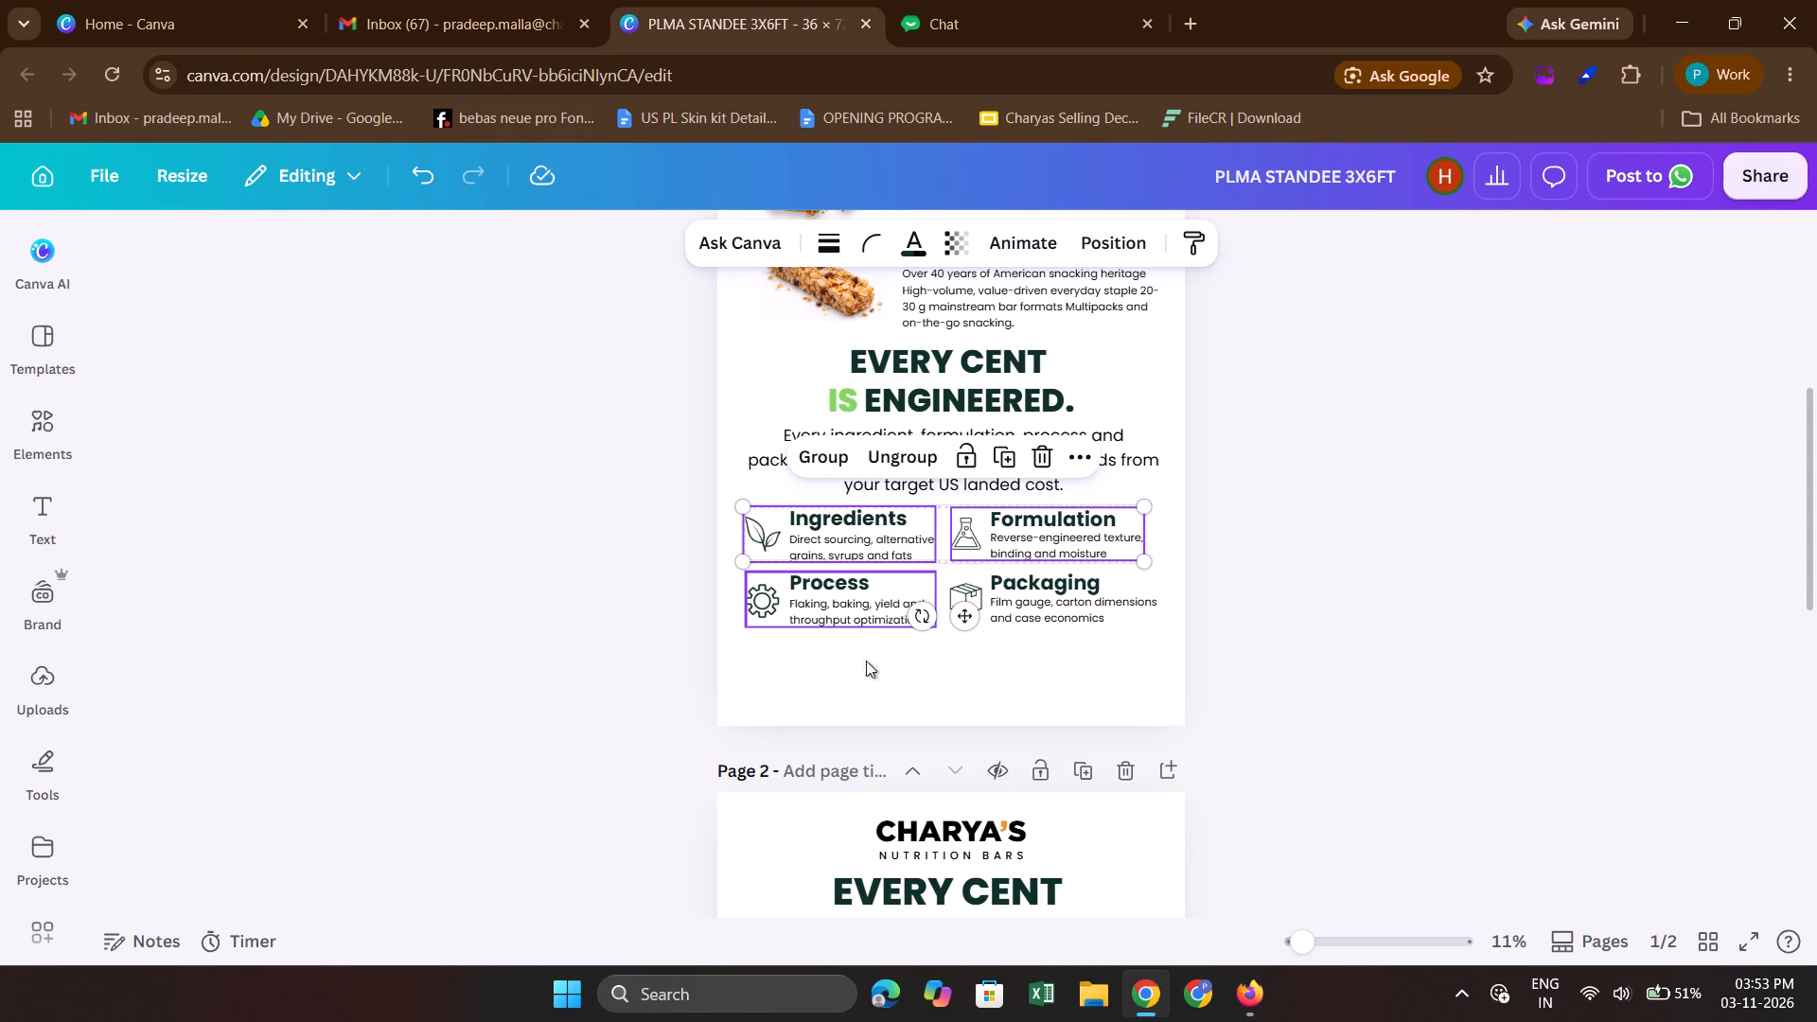
# Align the Process and Packaging groups on page 1 to each other by their vertical middles.
pyautogui.click(848, 603)
pyautogui.keyDown('shift'); pyautogui.click(989, 580); pyautogui.keyUp('shift')
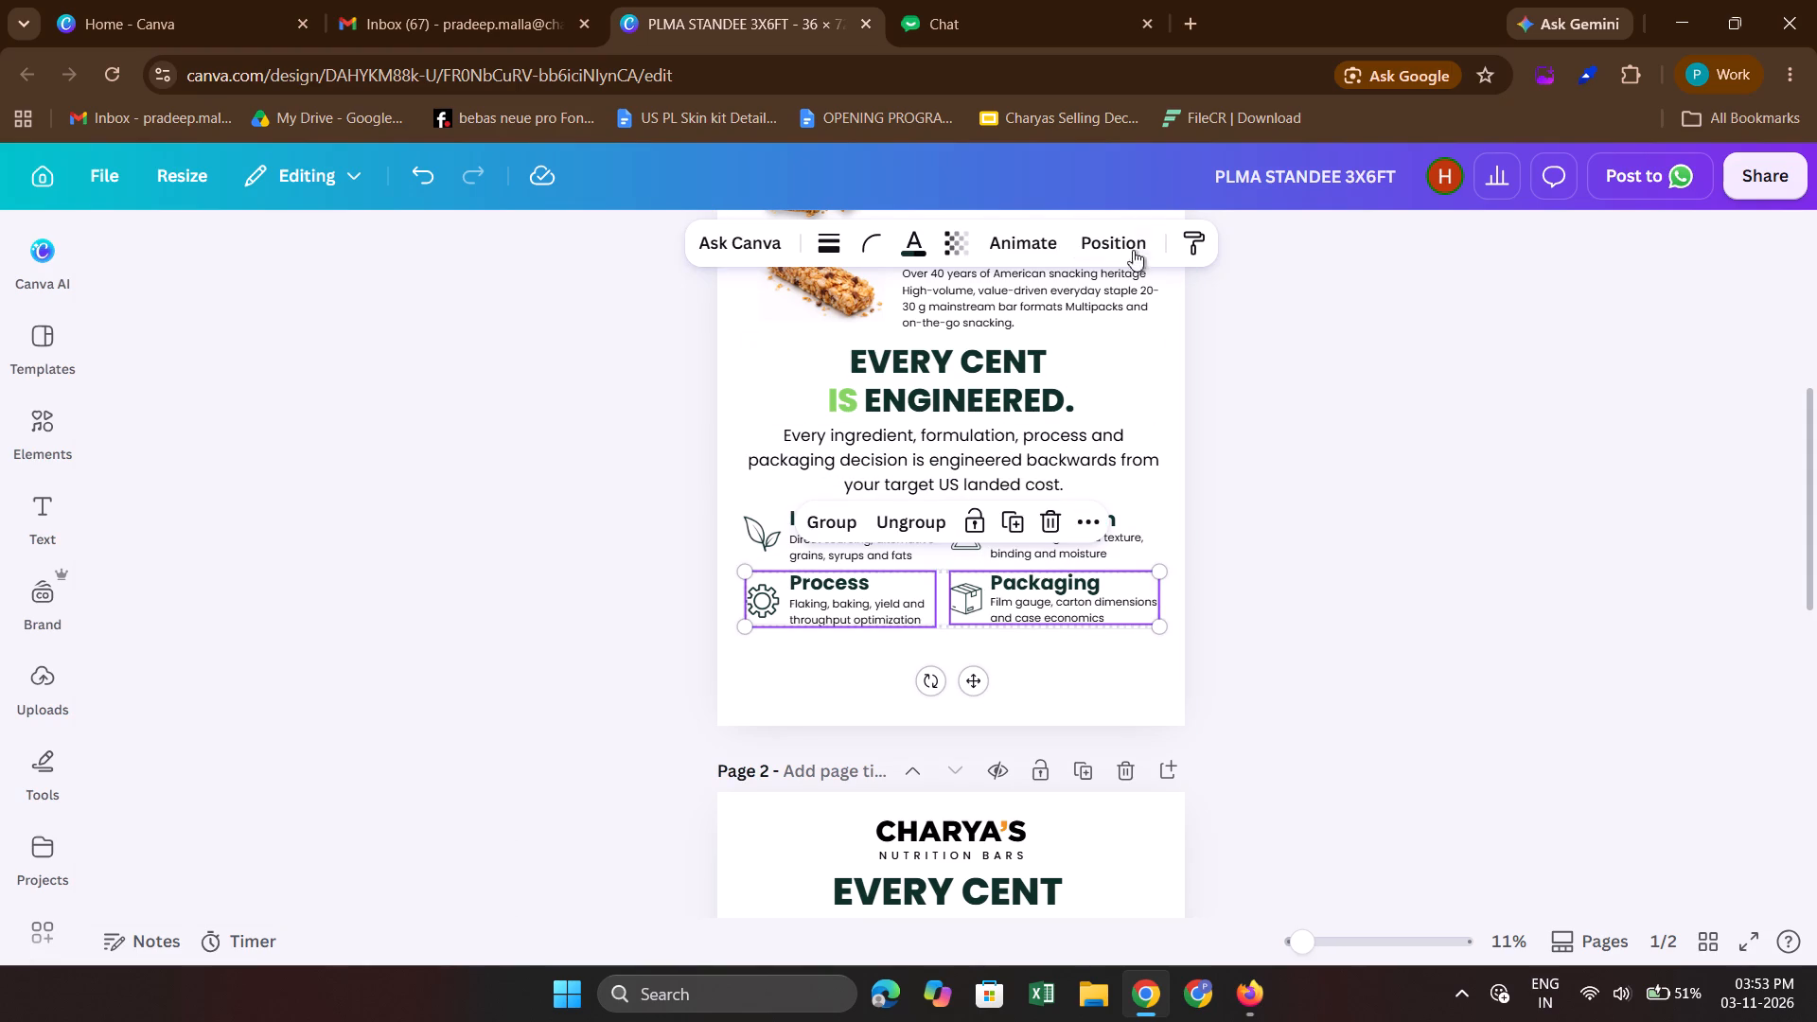
pyautogui.click(1108, 237)
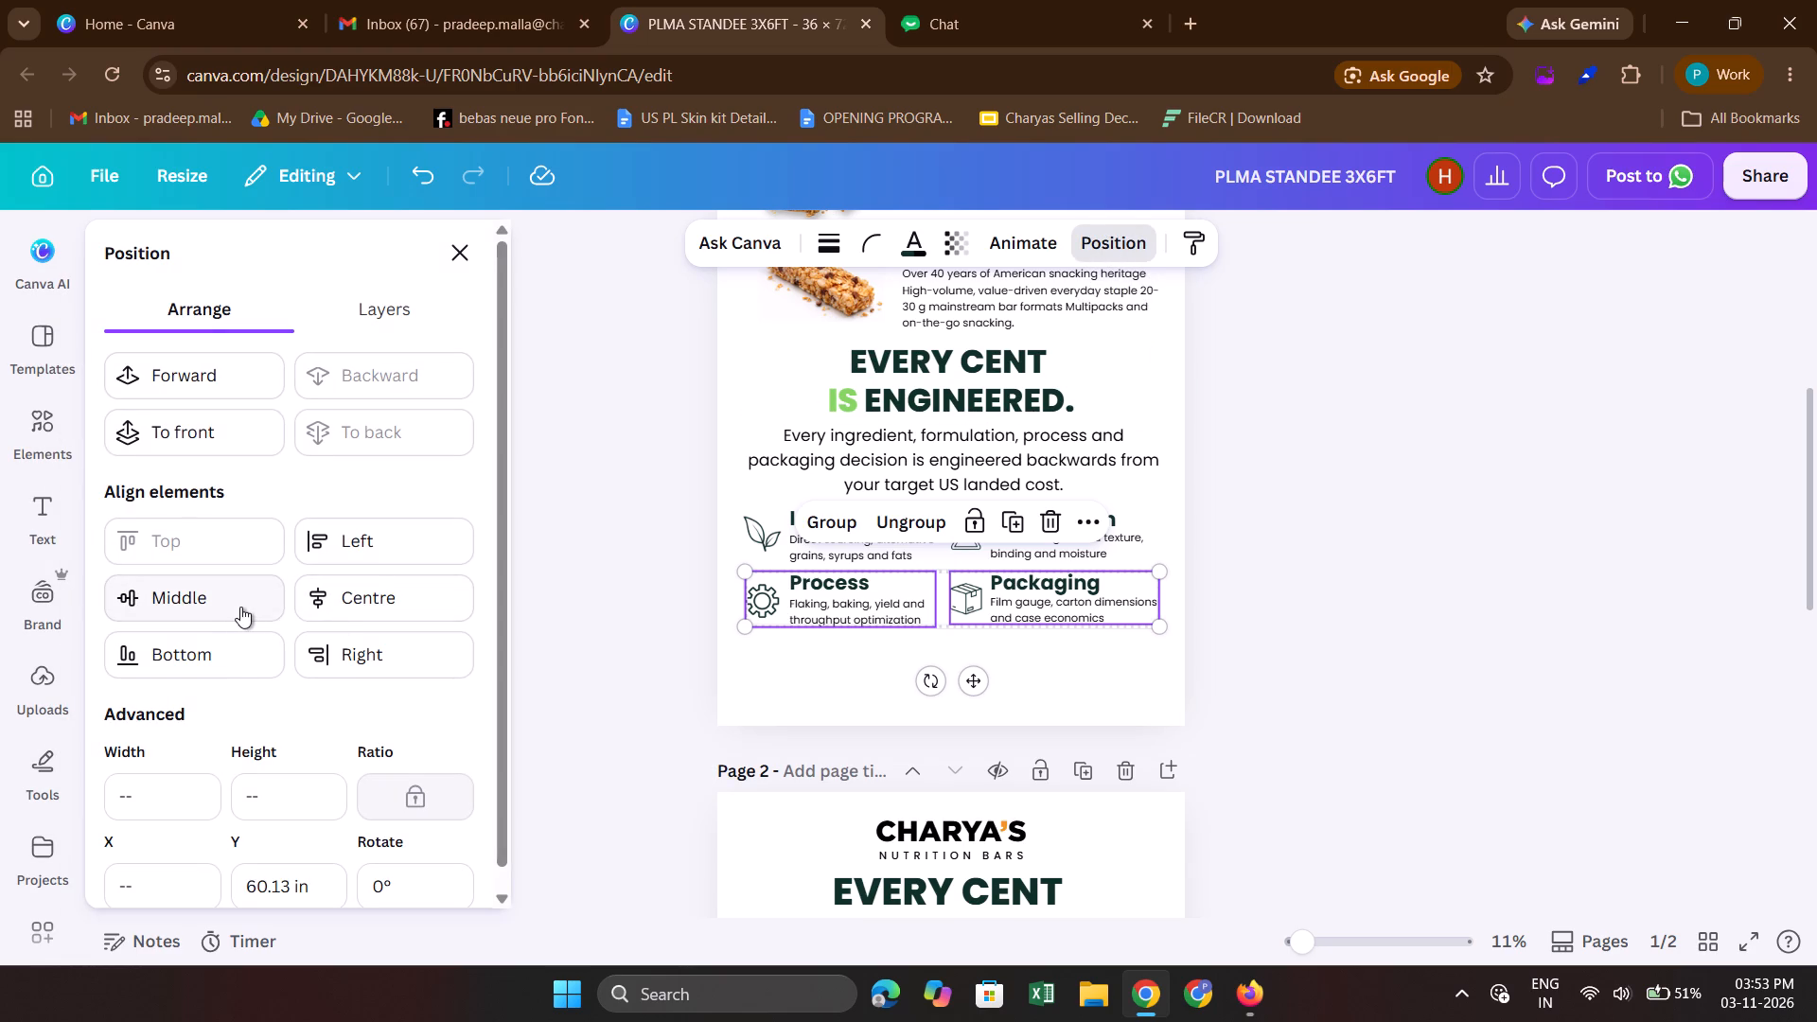
pyautogui.click(240, 607)
pyautogui.click(446, 271)
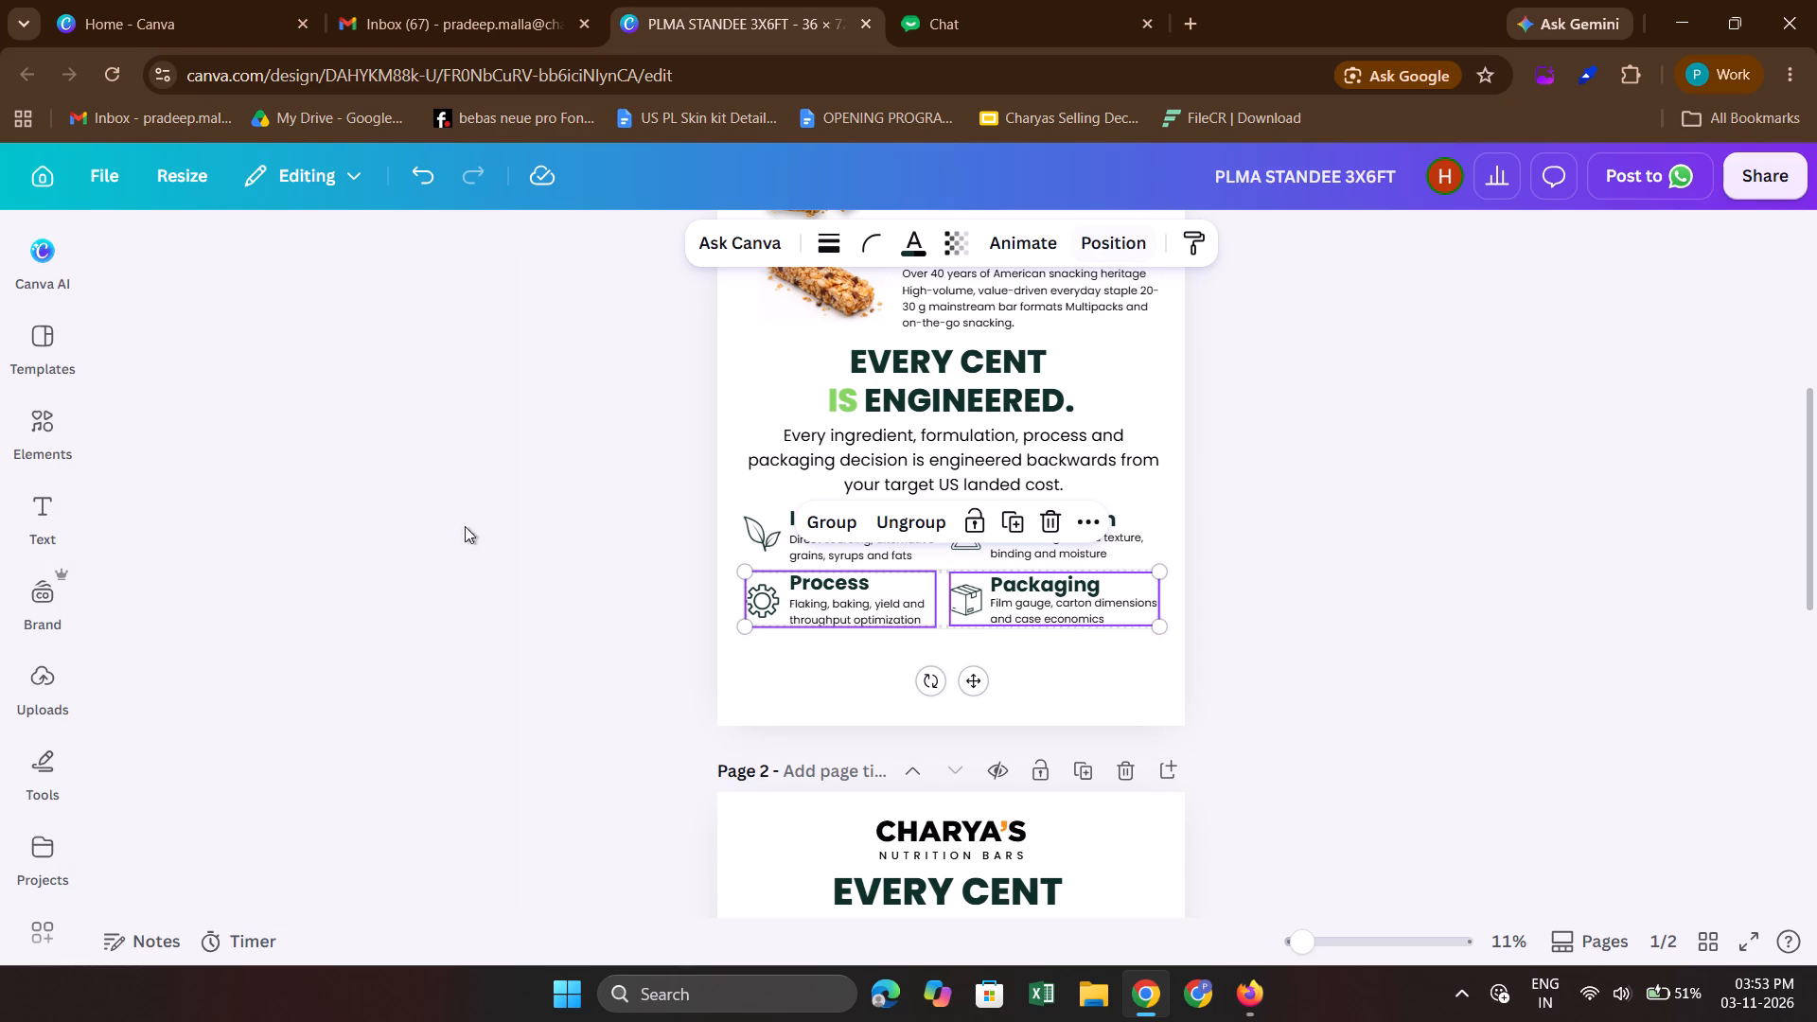
pyautogui.click(462, 559)
# Duplicate the Process and Packaging groups on page 1 and move the copies straight down to form a third row.
pyautogui.scroll(-4, 462, 559)
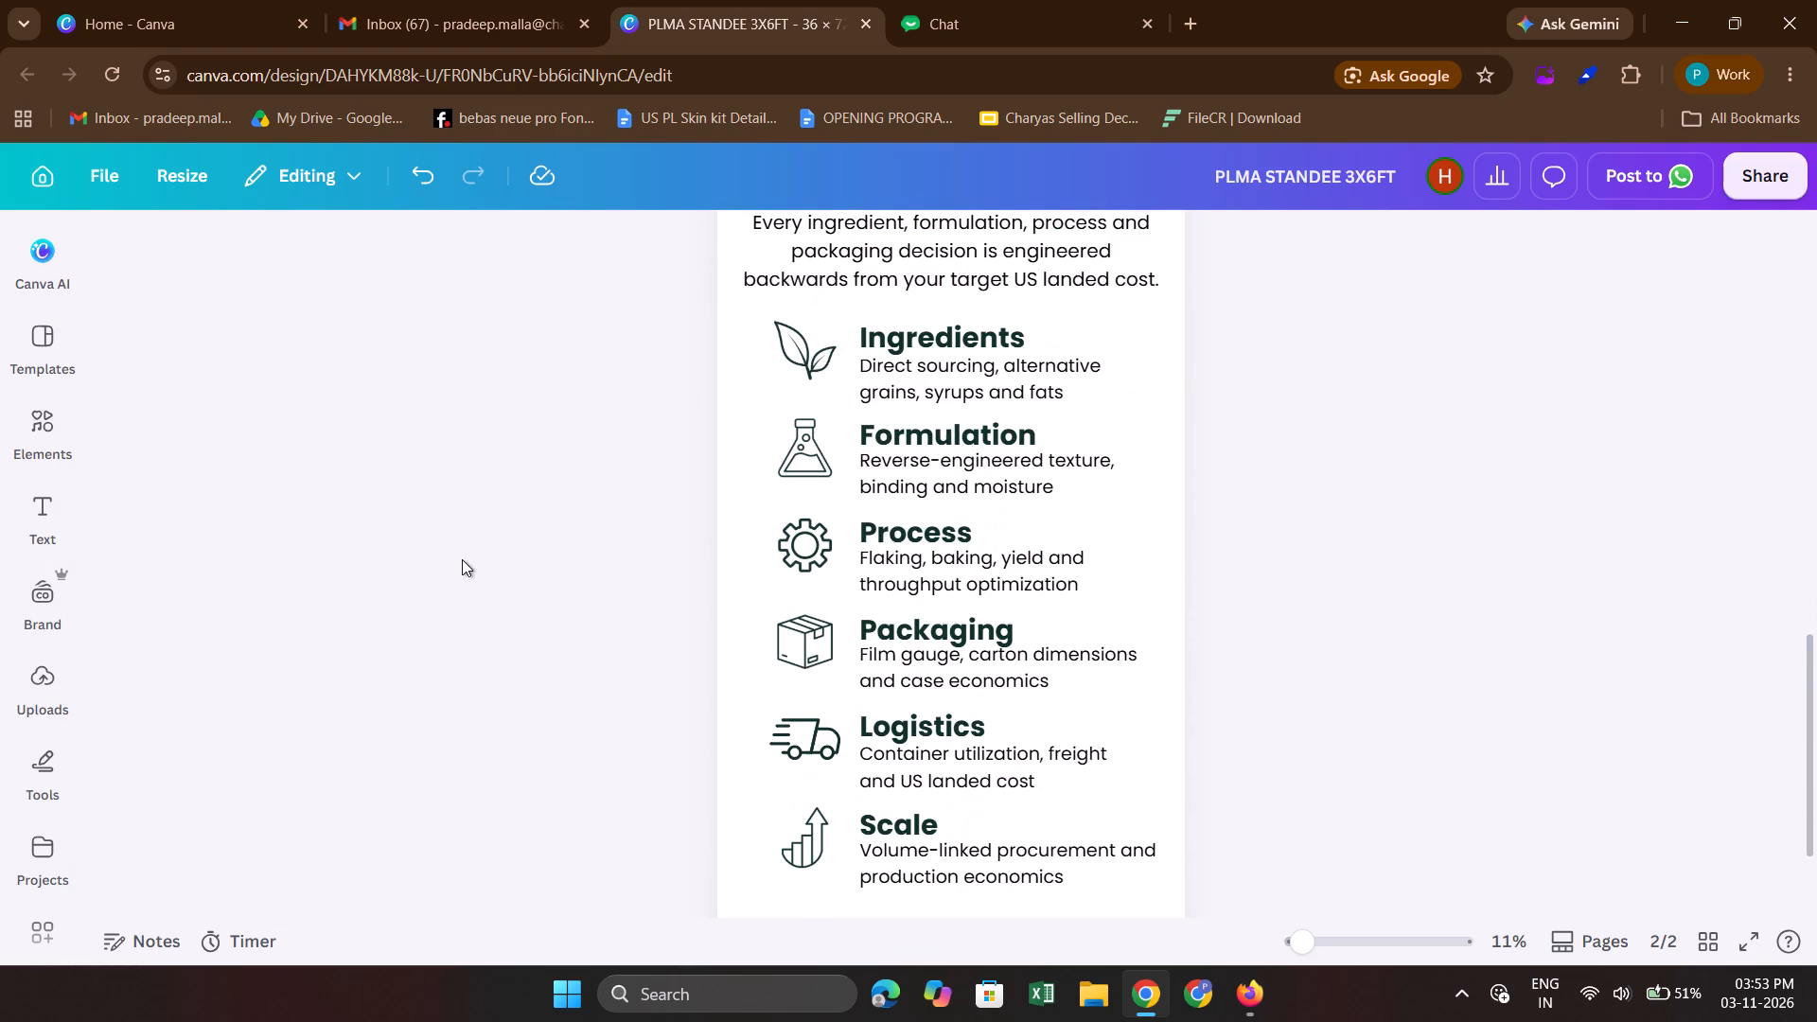
pyautogui.scroll(-2, 462, 559)
pyautogui.scroll(1, 645, 552)
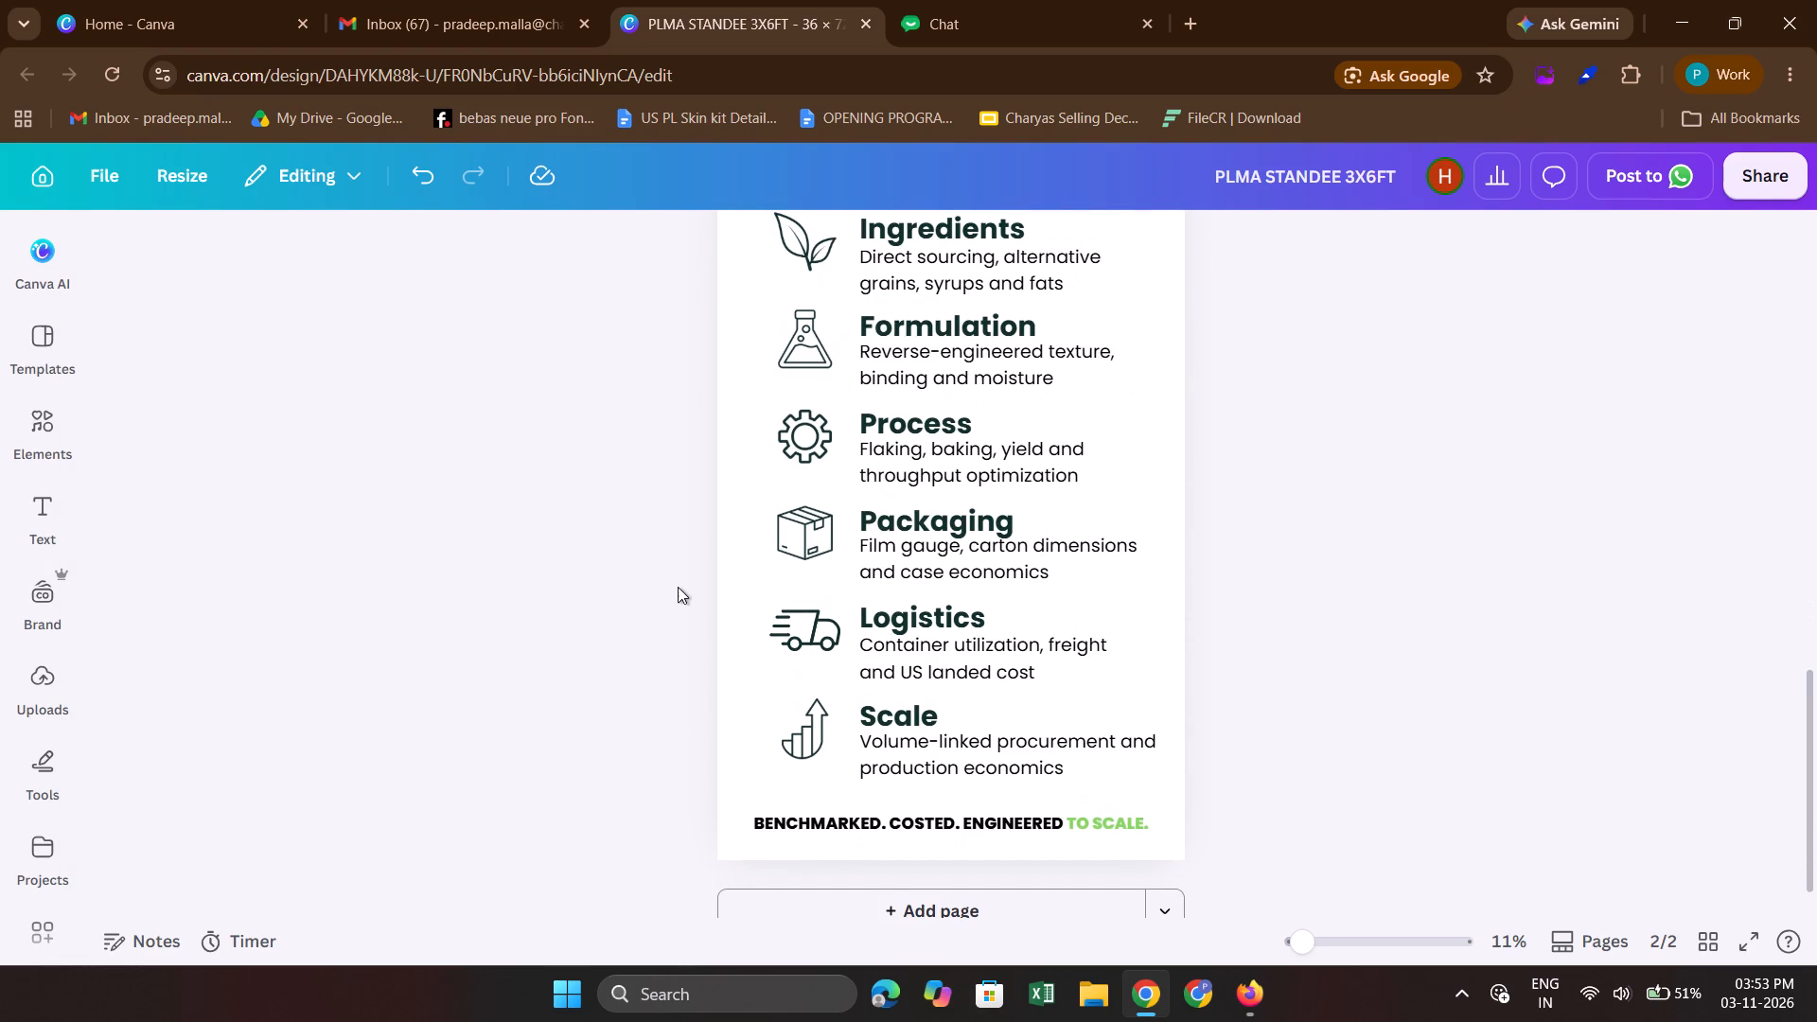
pyautogui.scroll(4, 678, 585)
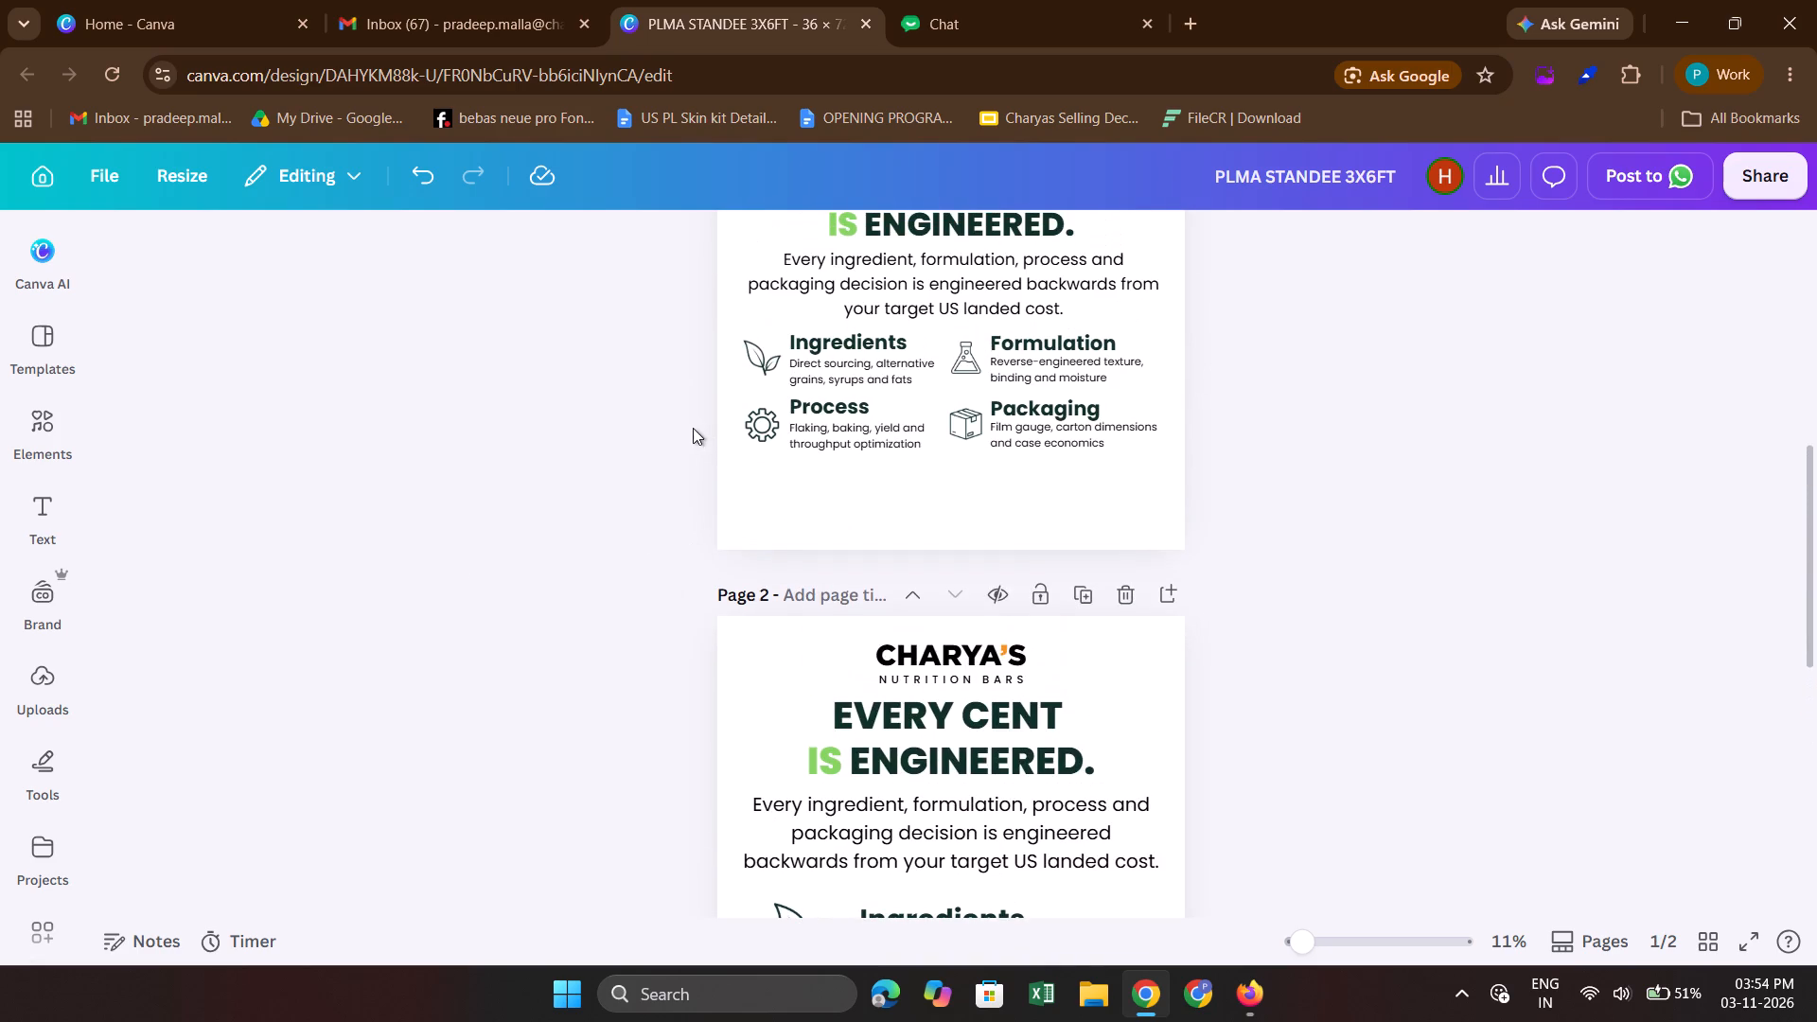
pyautogui.moveTo(687, 414); pyautogui.dragTo(1232, 448)
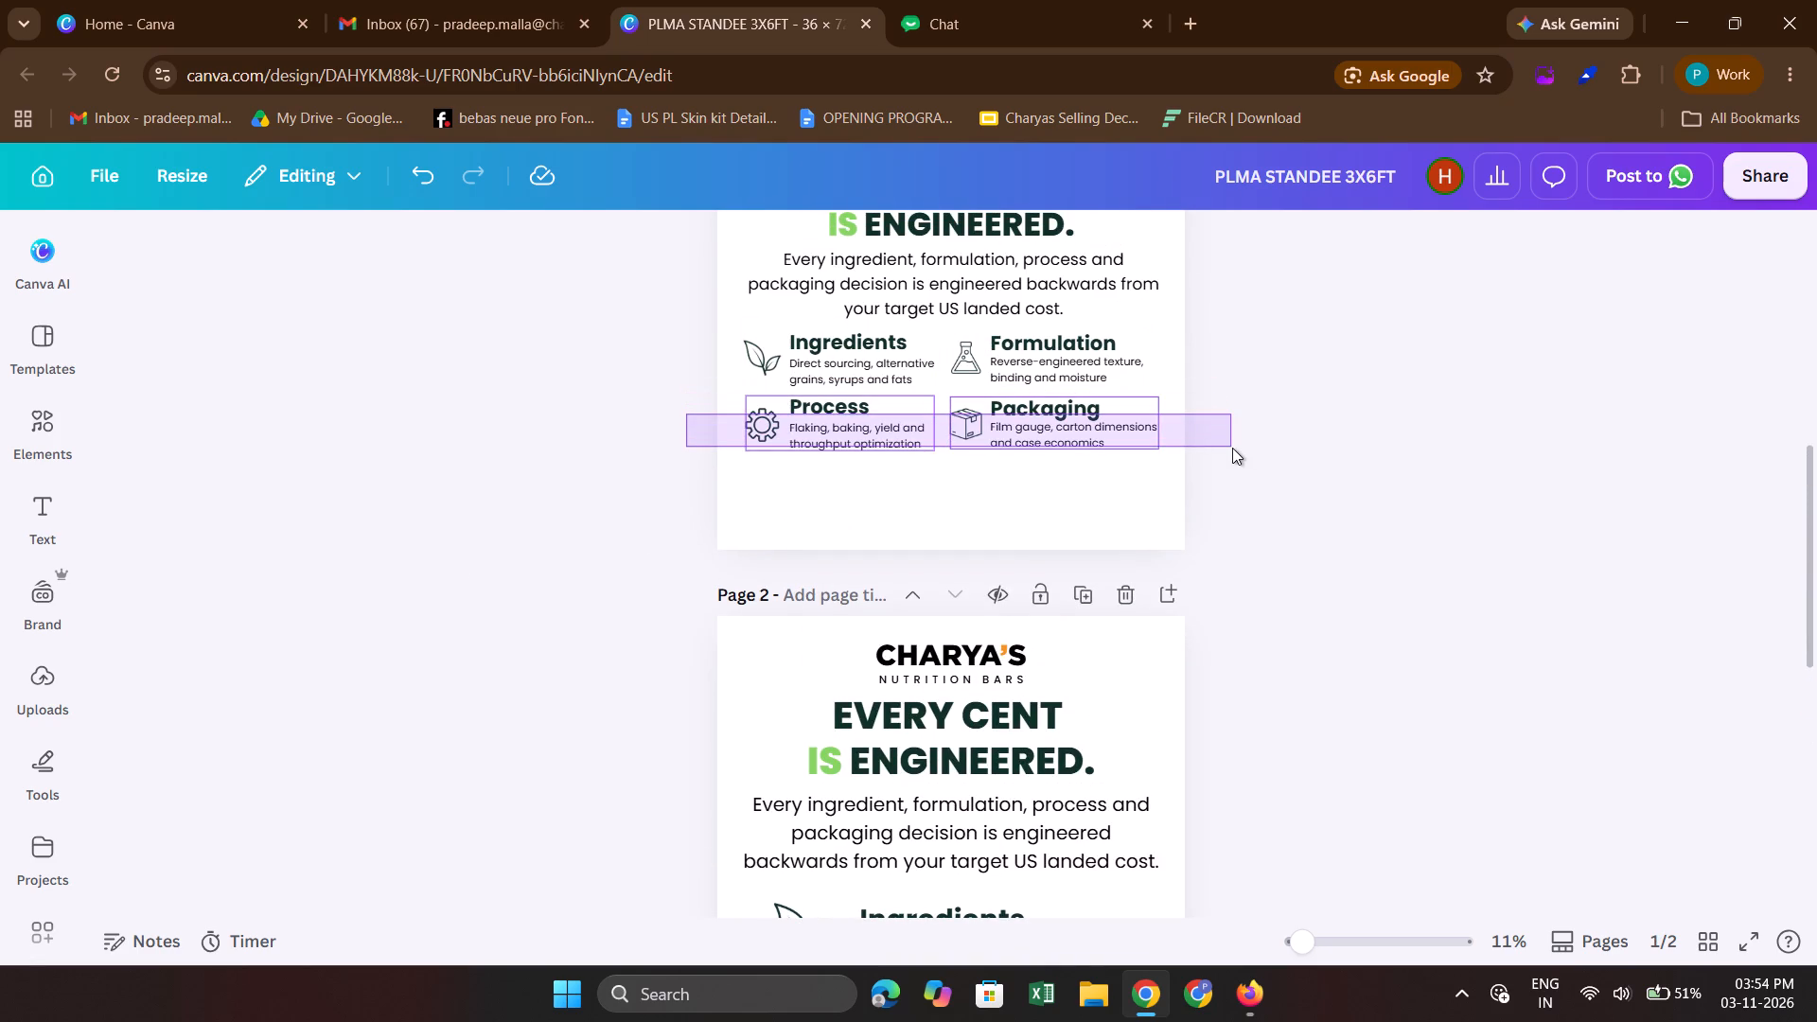
pyautogui.hotkey('ctrl', 'd')
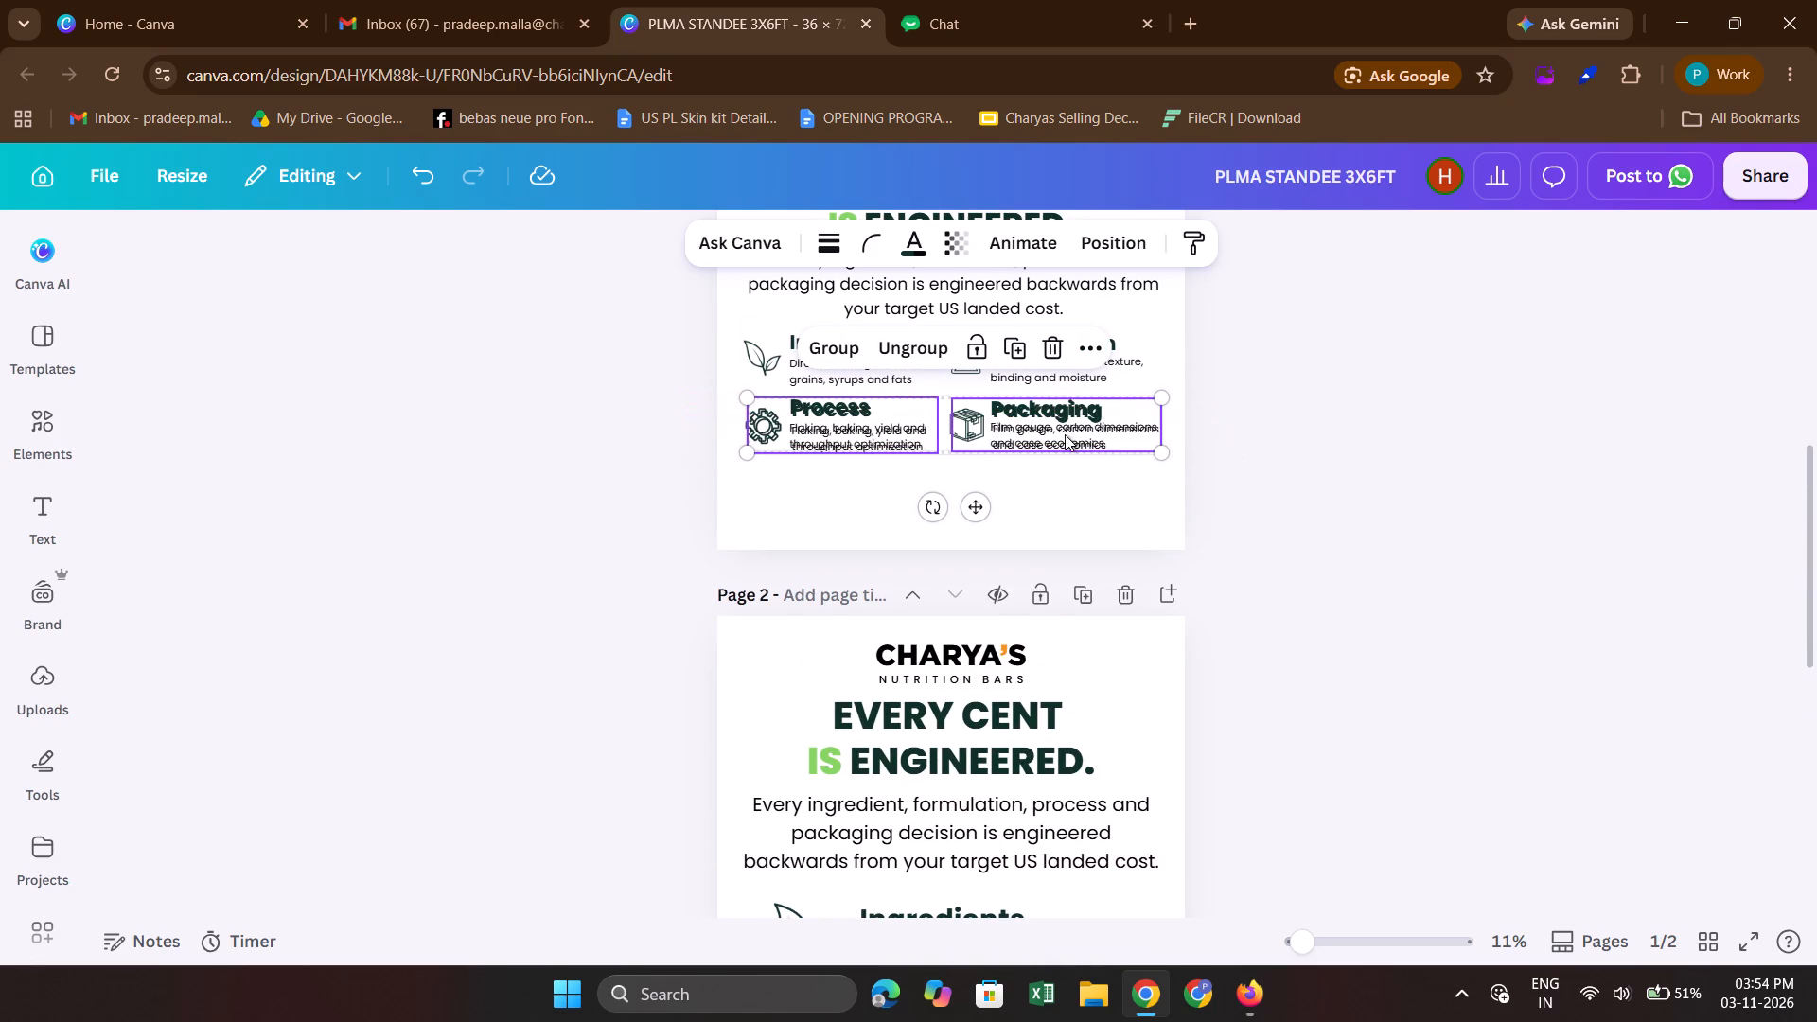
pyautogui.hotkey('shift', 'Down')
pyautogui.hotkey('shift', 'Down')
pyautogui.hotkey('shift', 'Down')
pyautogui.hotkey('shift', 'Down')
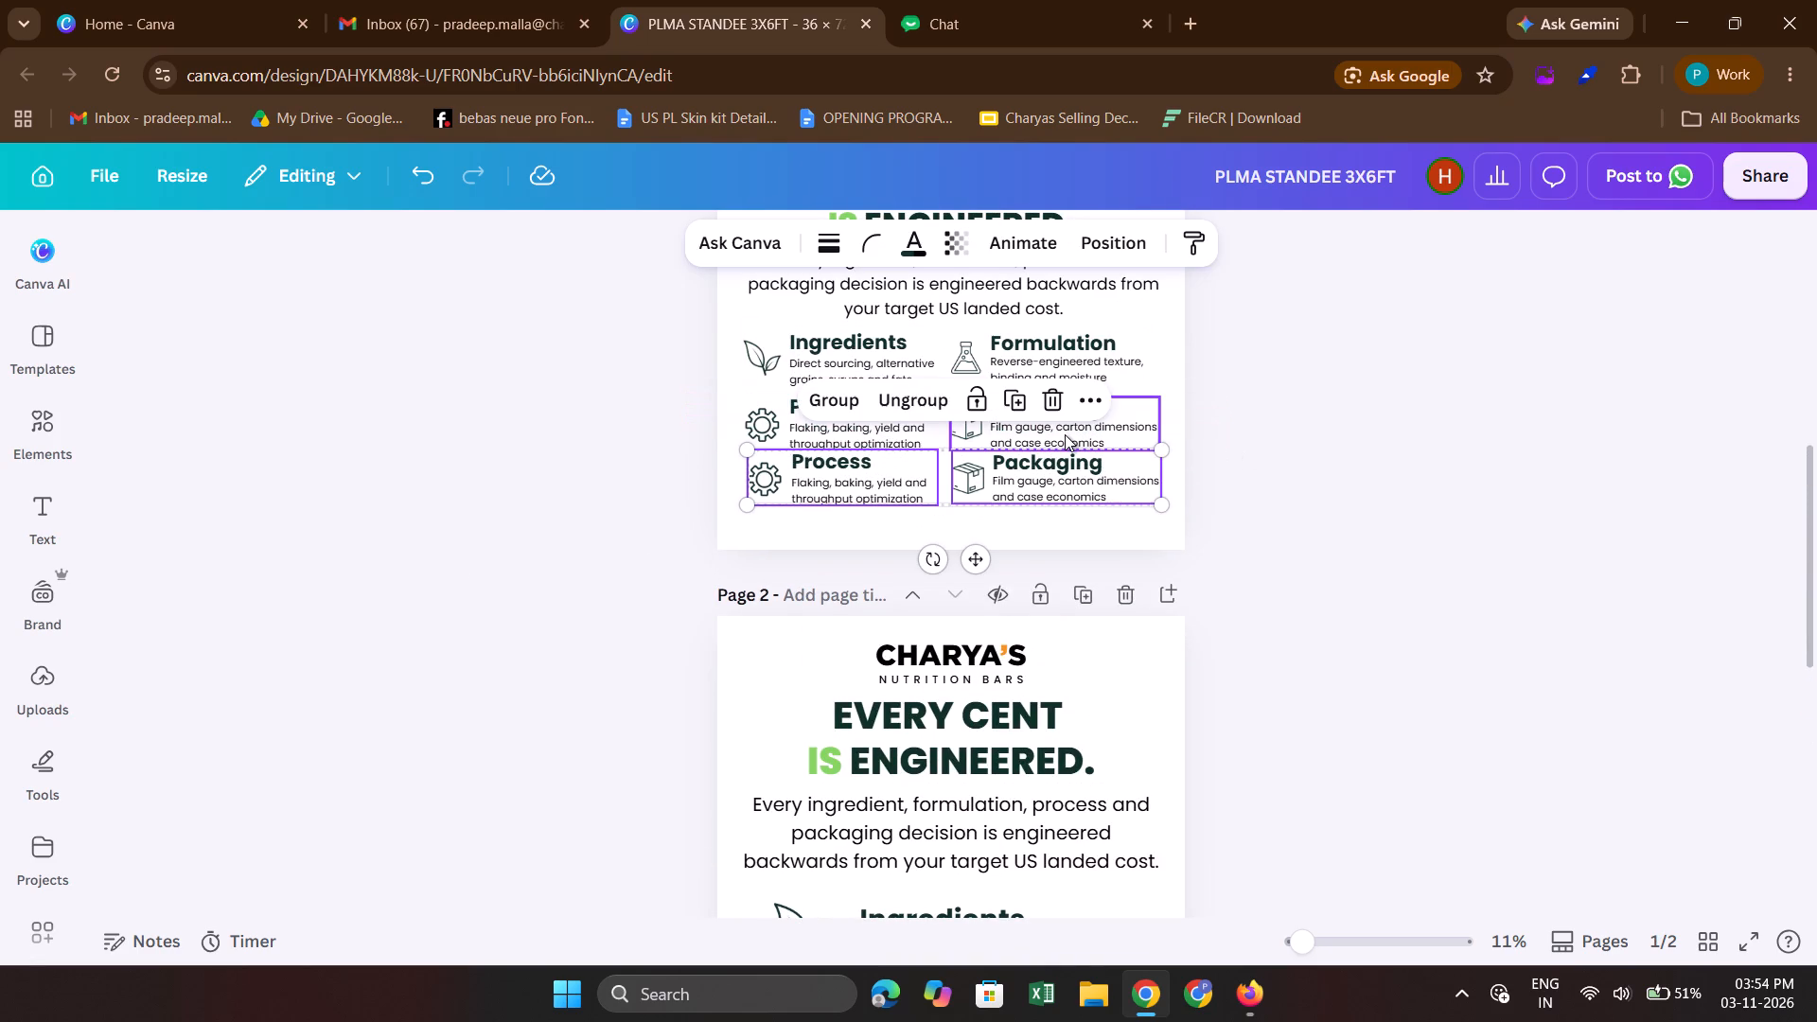
# Nudge the third-row copies sideways to line up with the columns and lower them slightly to even out the row spacing.
pyautogui.press('Left')
pyautogui.press('Left')
pyautogui.press('Right')
pyautogui.press('Right')
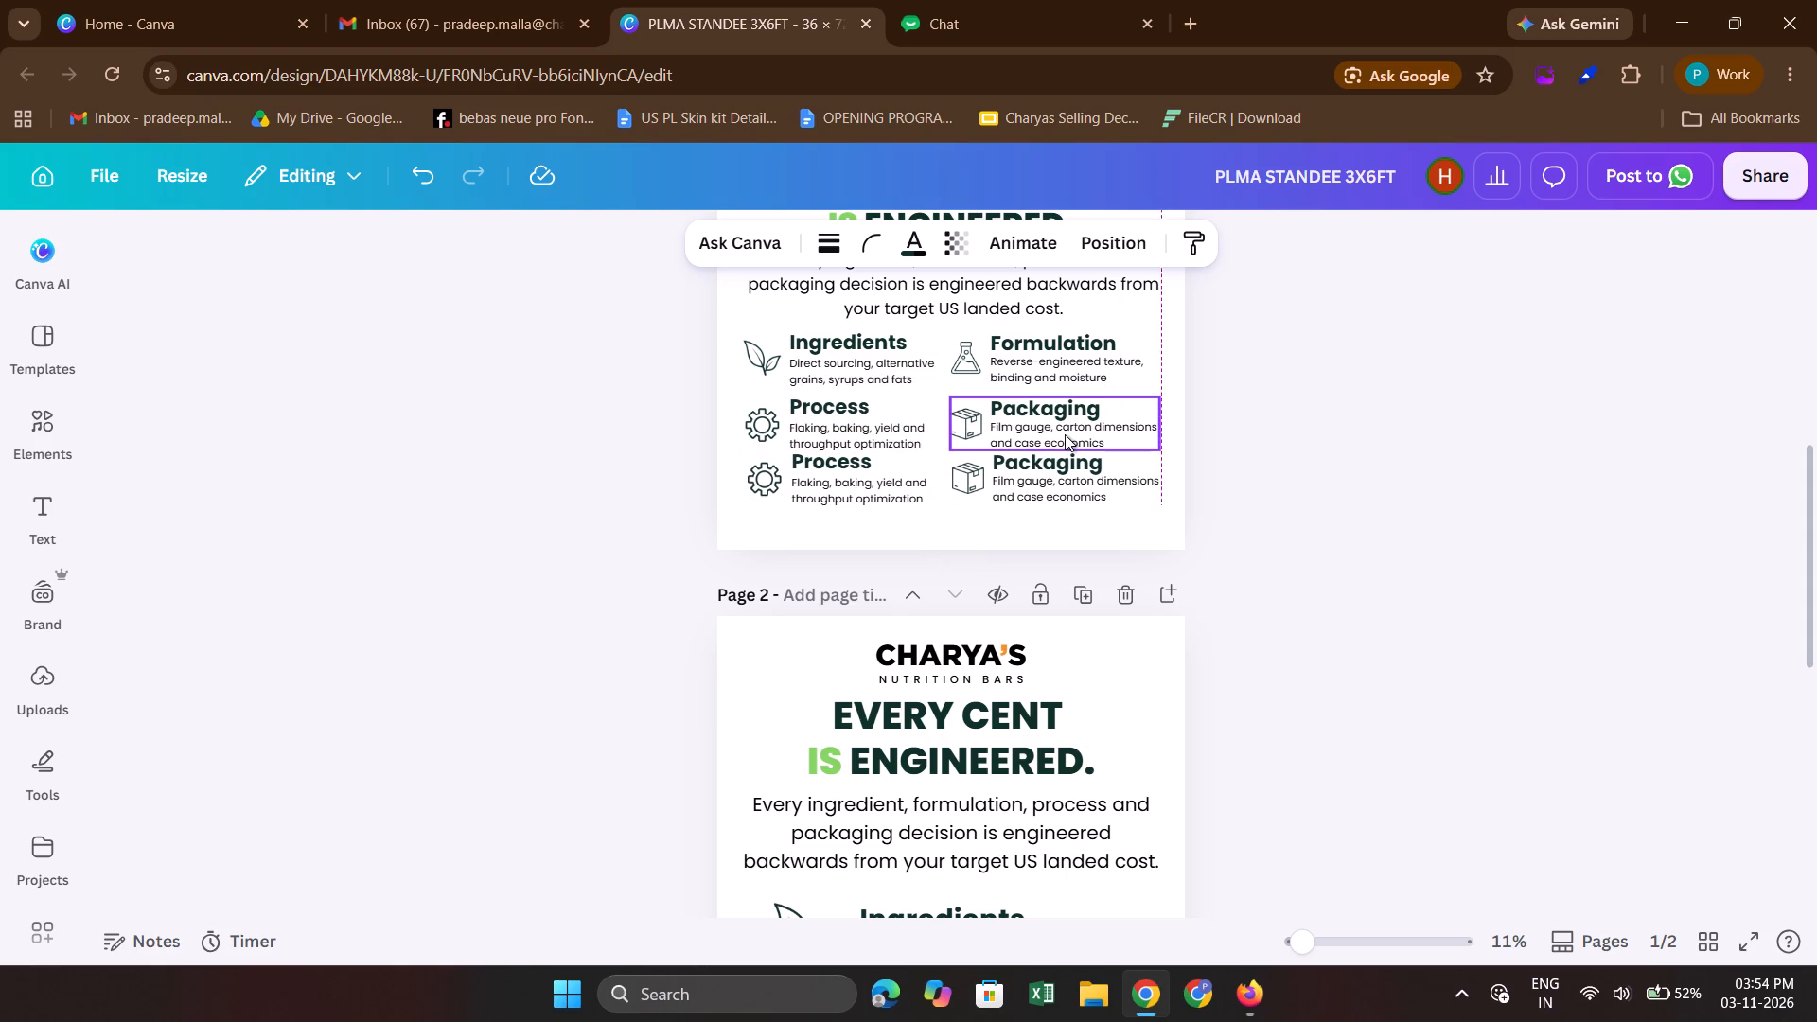
pyautogui.press('Right')
pyautogui.press('Right')
pyautogui.press('Left')
pyautogui.press('Left')
pyautogui.press('Left')
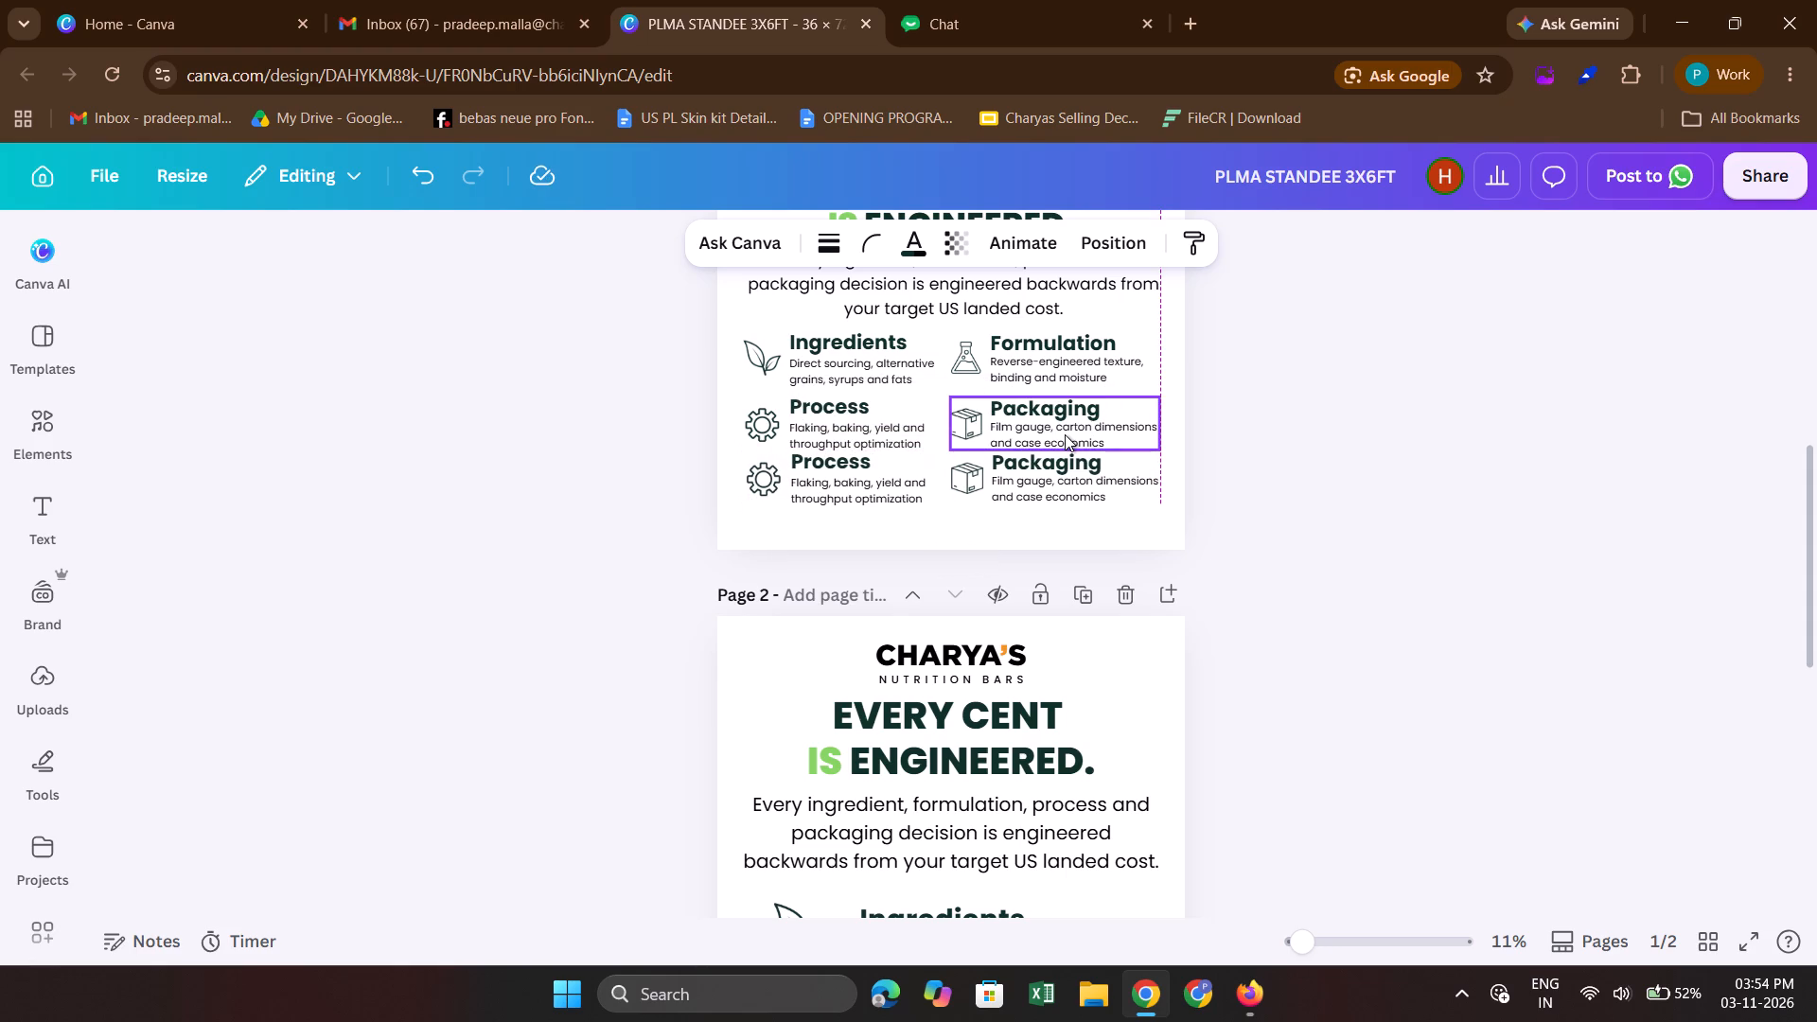
pyautogui.press('Down')
pyautogui.press('Down')
pyautogui.press('Down')
pyautogui.press('Down')
pyautogui.press('Down')
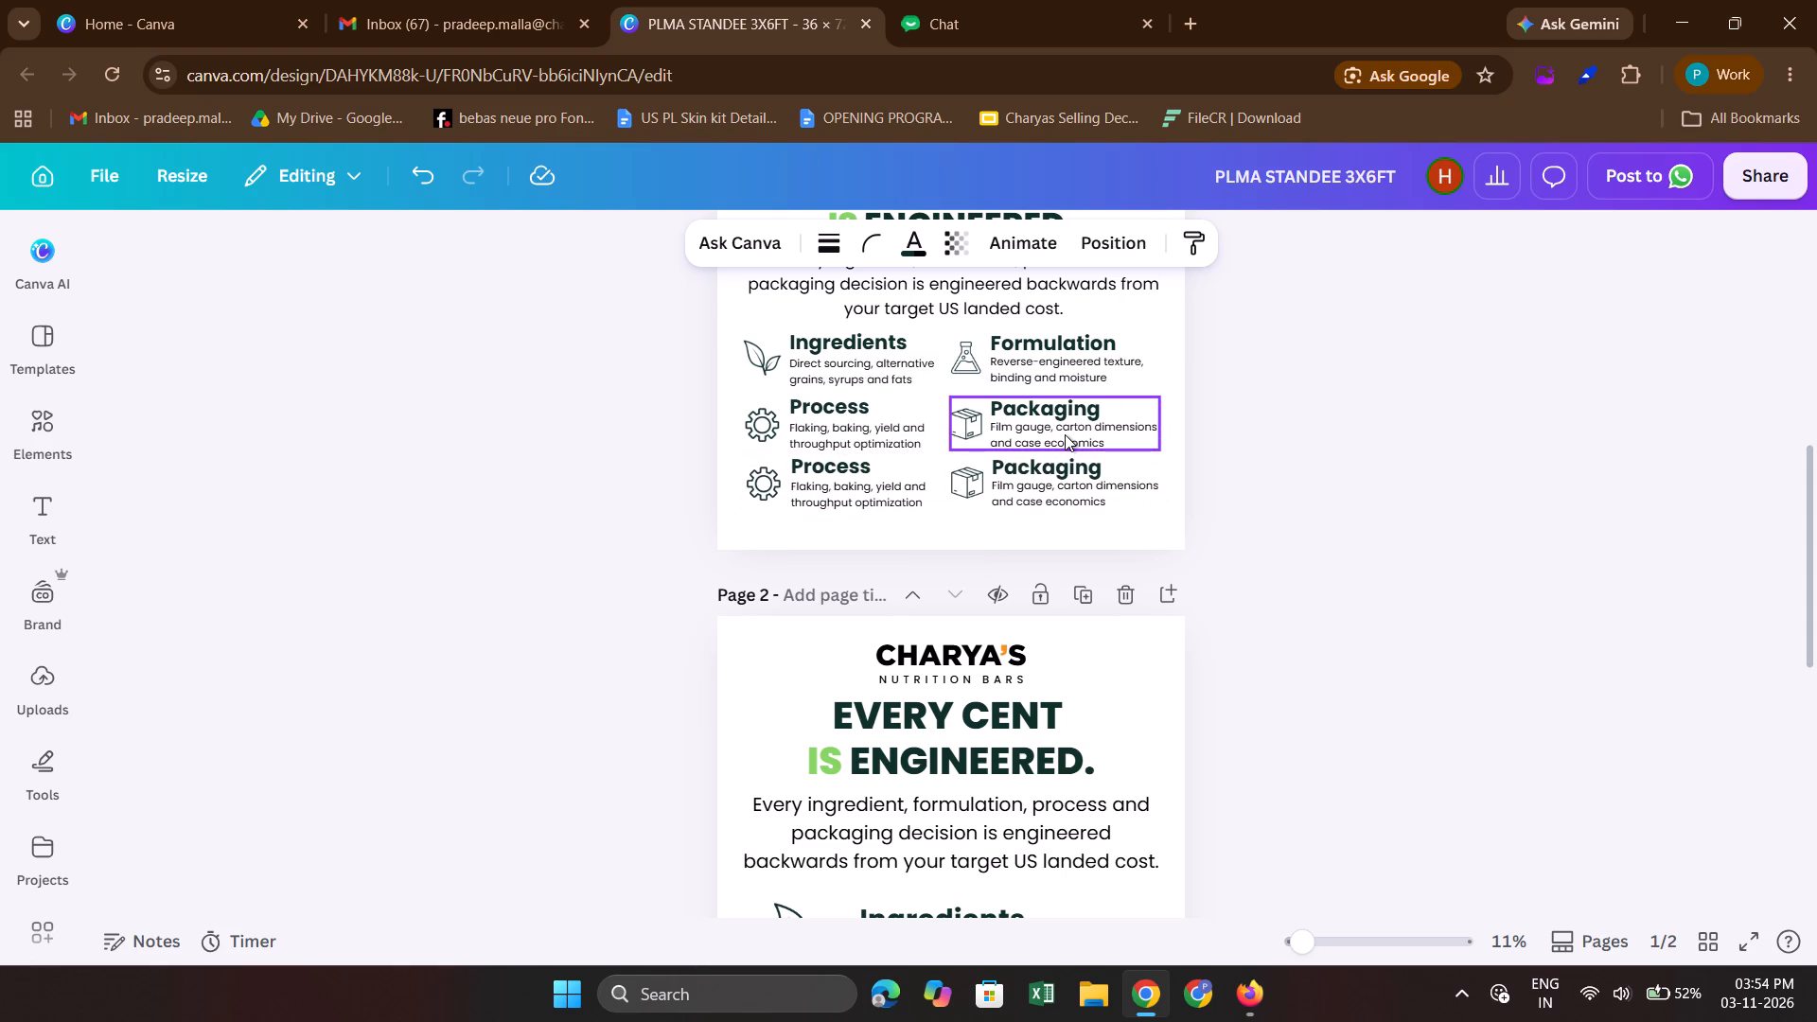
pyautogui.click(1261, 458)
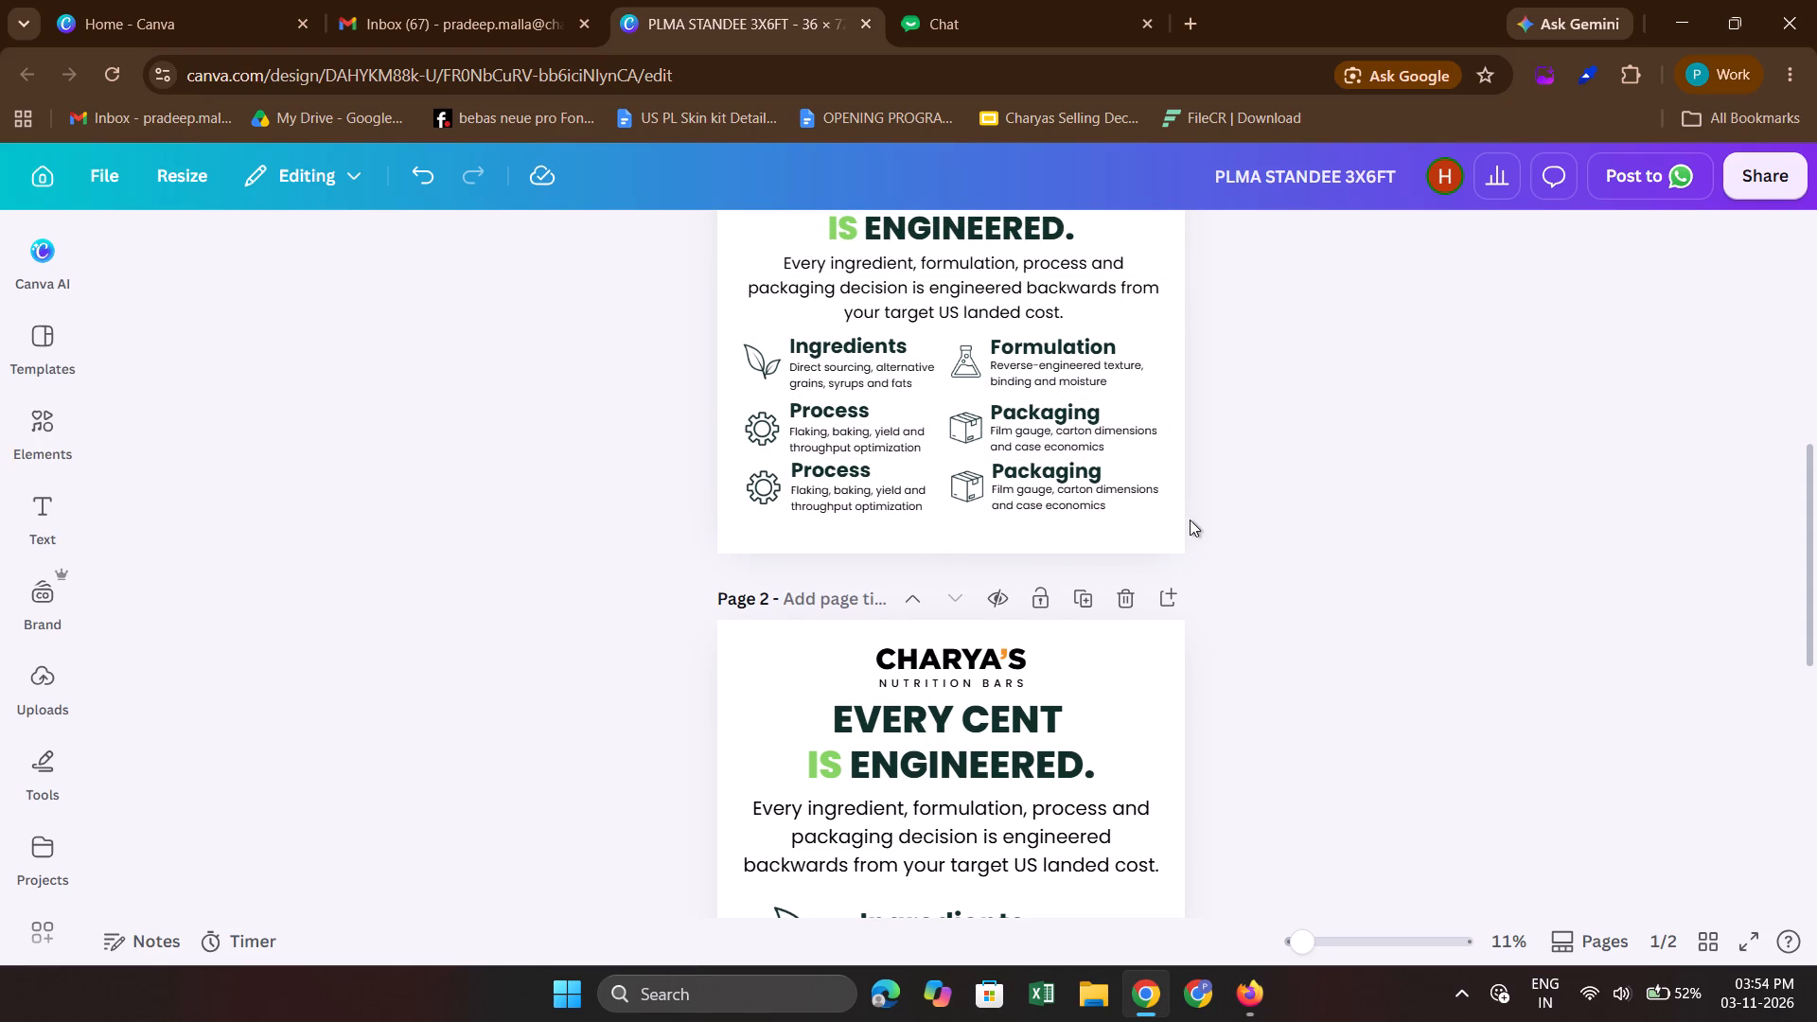
# Ungroup both third-row copies on page 1 into separate icons, headings and descriptions.
pyautogui.click(776, 485)
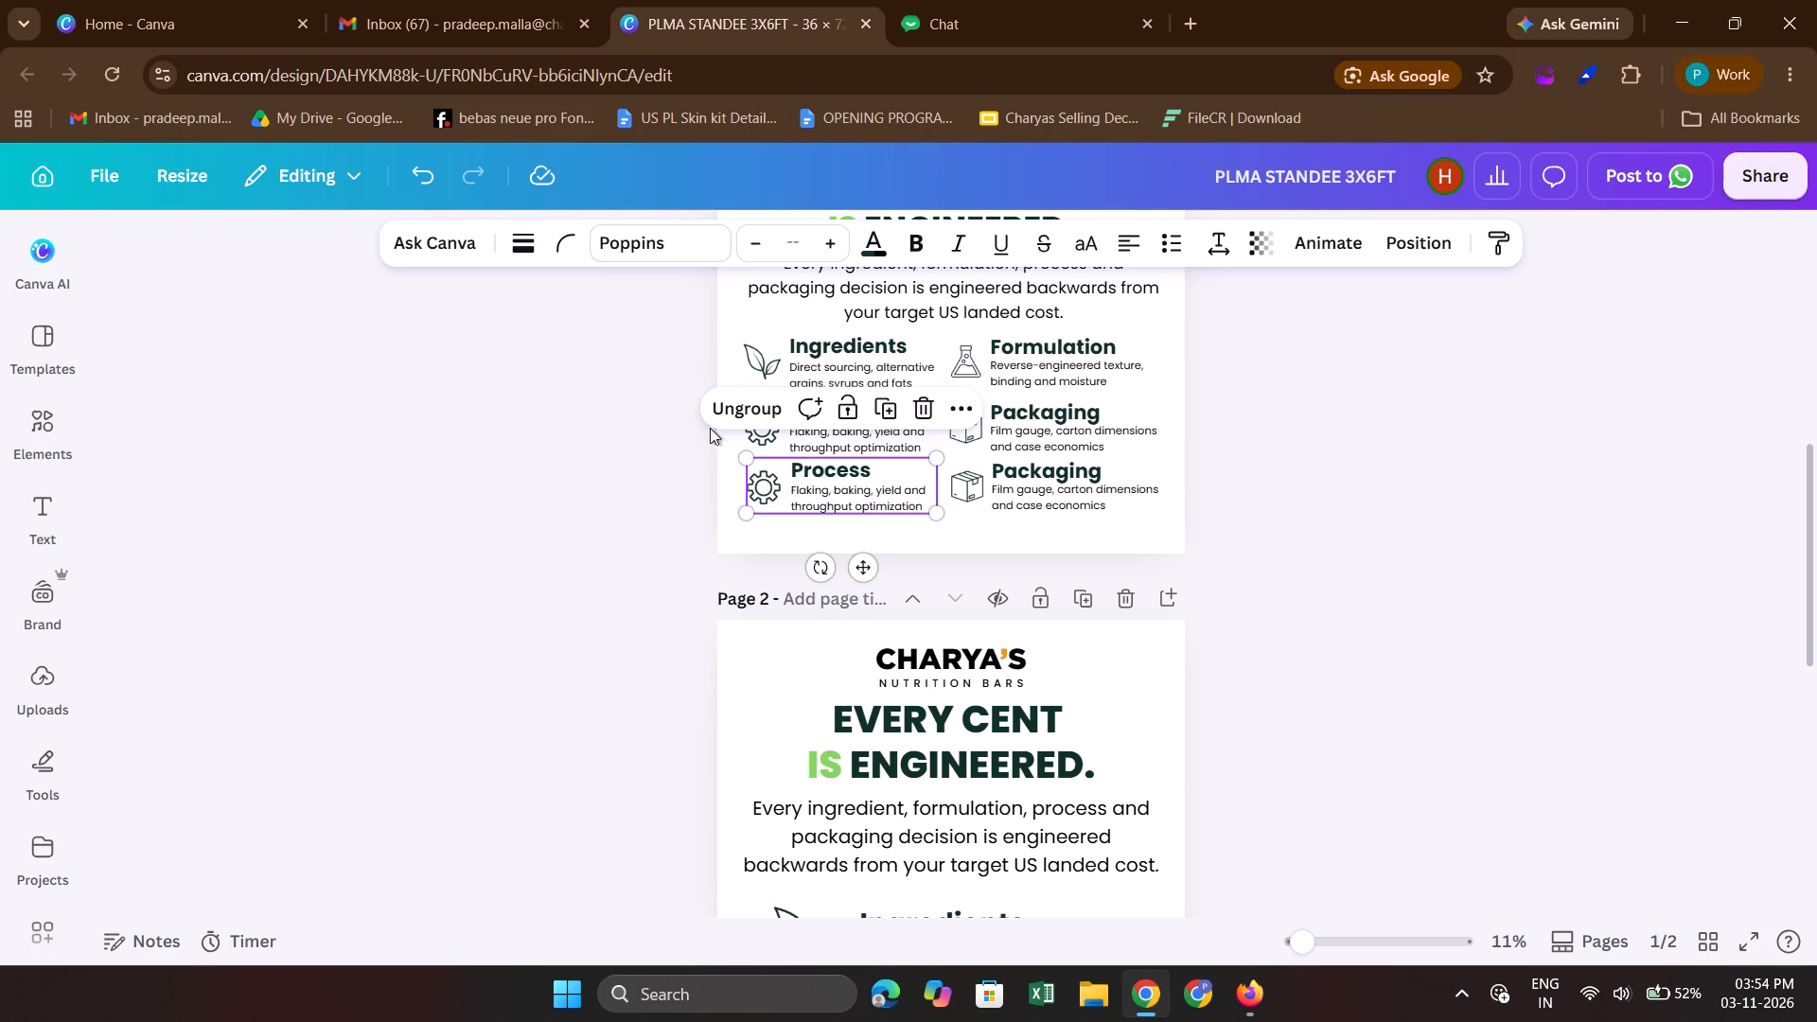
pyautogui.click(733, 406)
pyautogui.moveTo(992, 472); pyautogui.dragTo(935, 409)
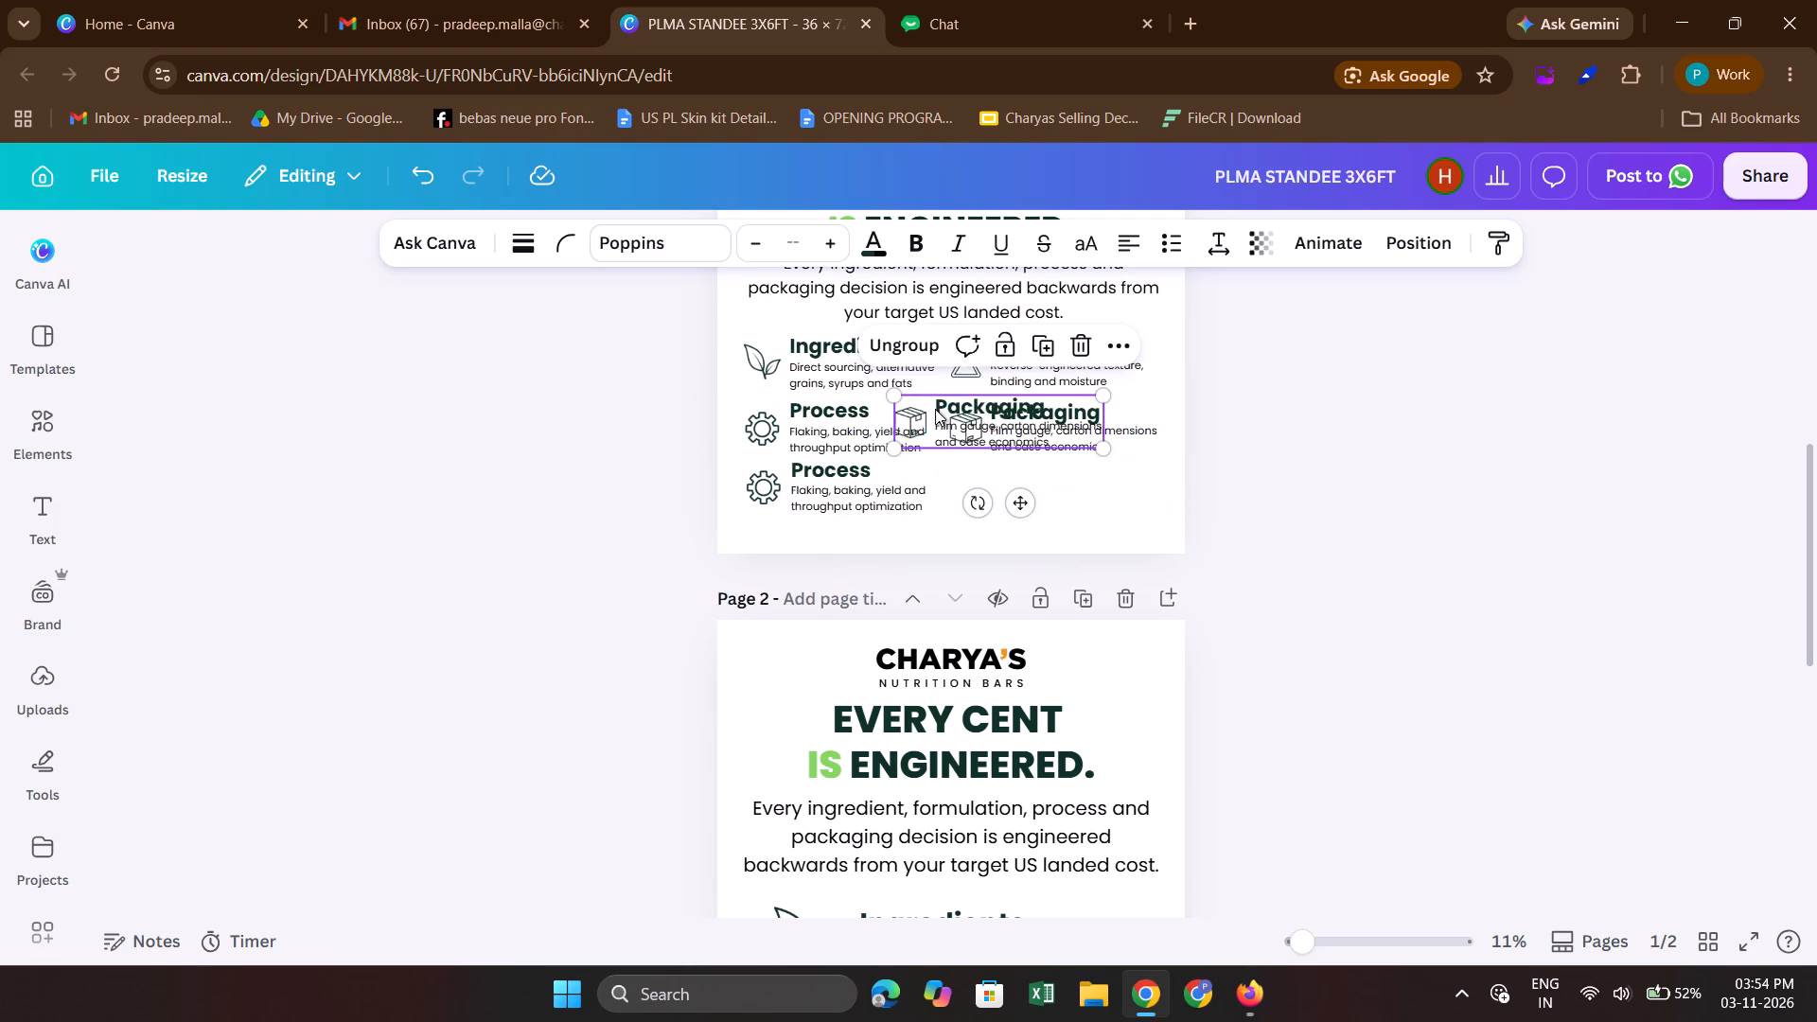
pyautogui.hotkey('ctrl', 'z')
pyautogui.click(973, 405)
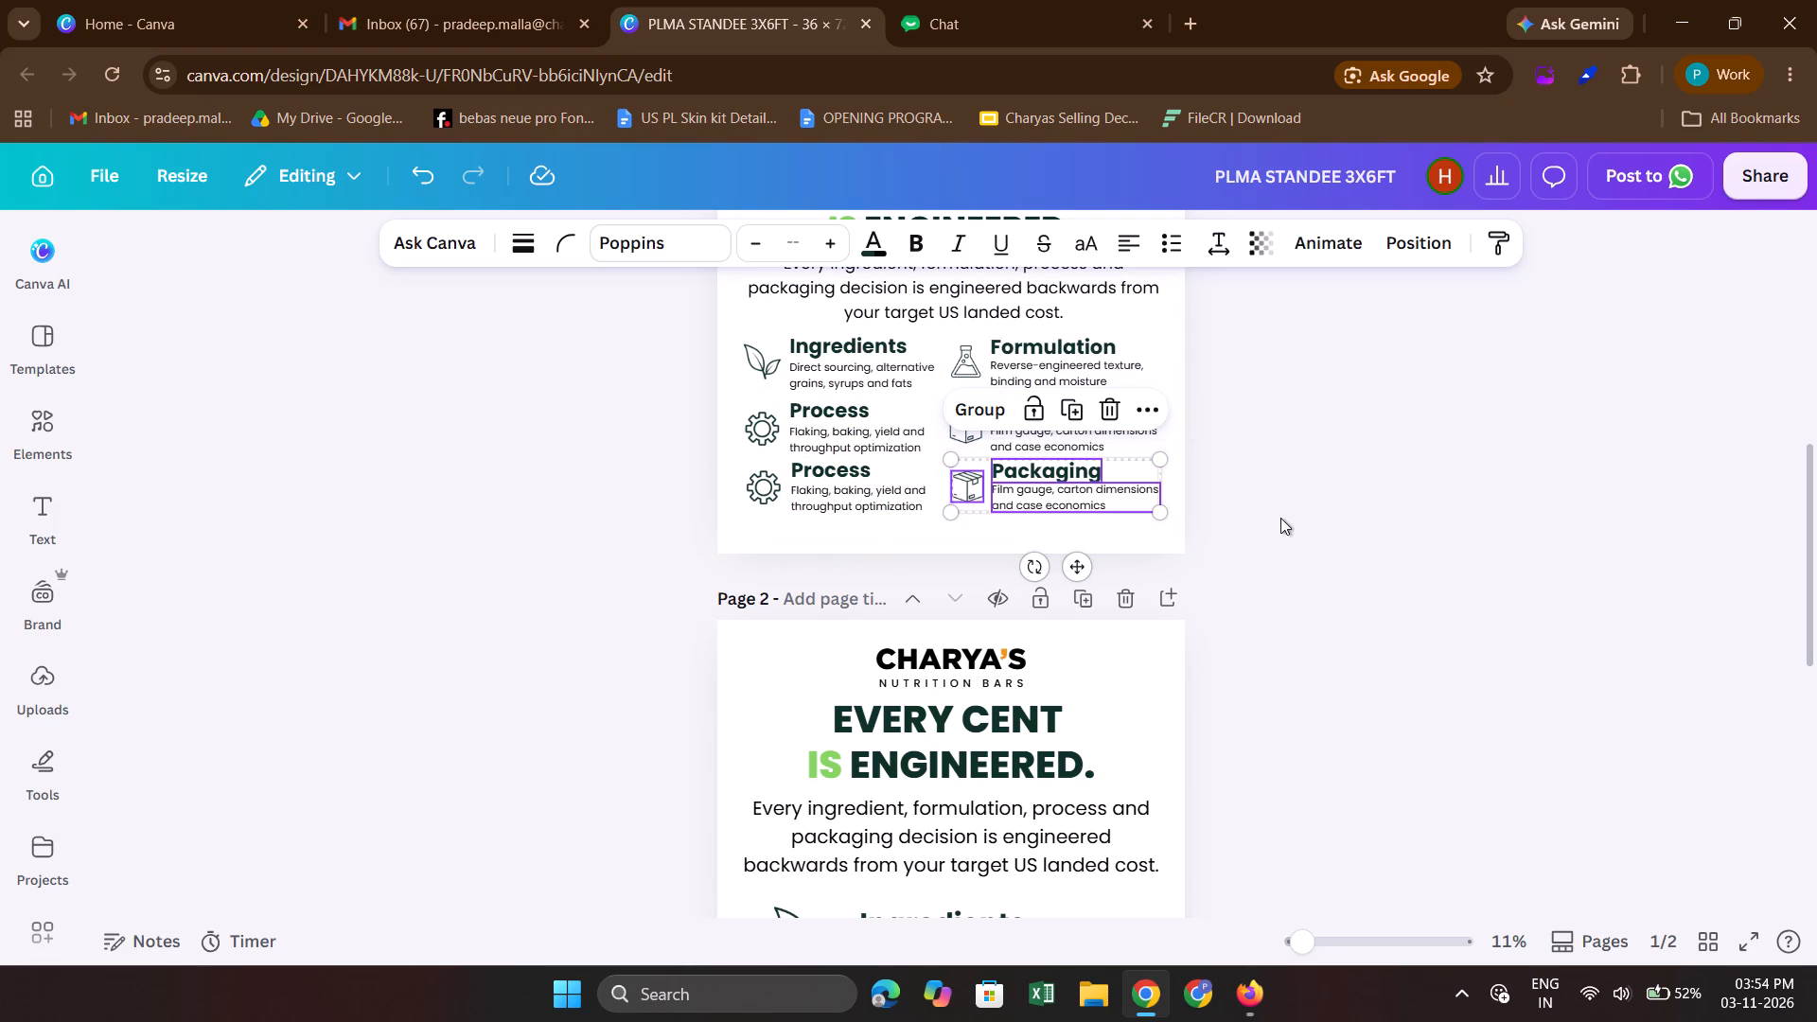
pyautogui.click(1280, 518)
# Delete the gear icon and the box icon from the third row on page 1.
pyautogui.click(763, 502)
pyautogui.press('BackSpace')
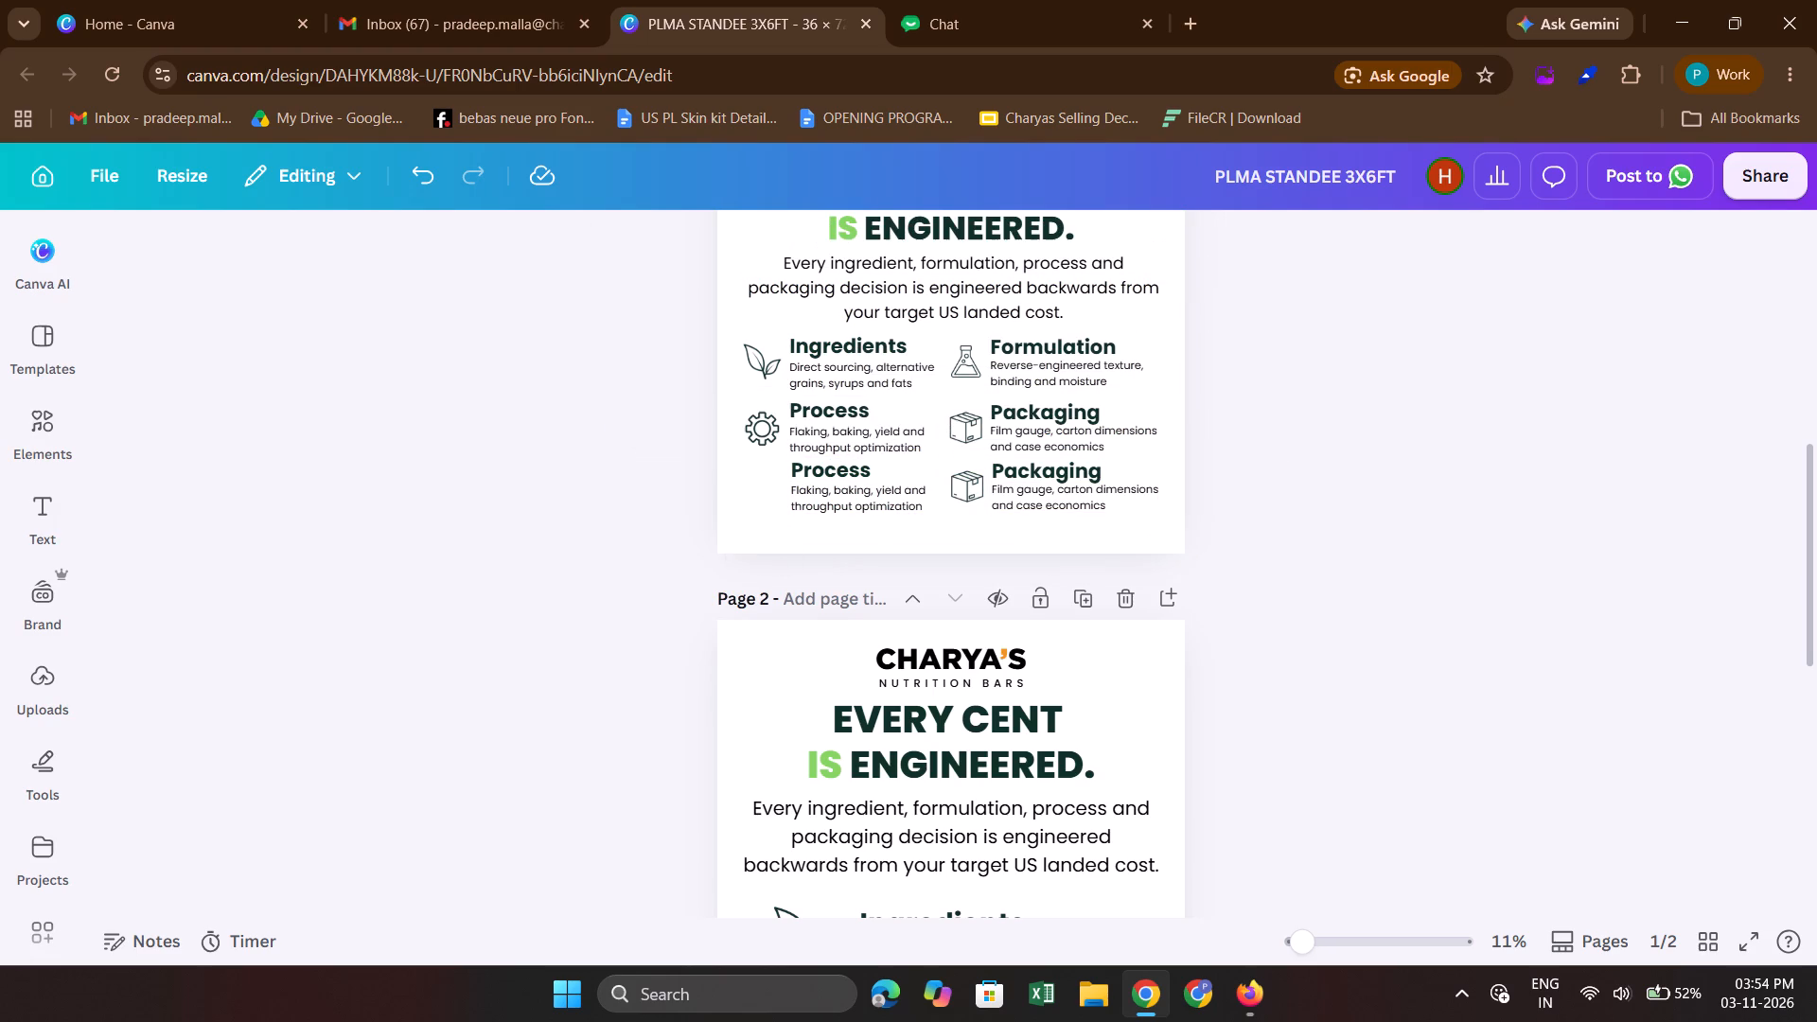
pyautogui.click(975, 471)
pyautogui.press('BackSpace')
# Duplicate page 2's Logistics and Scale sections, shrink the copies and place them beside the CHARYA'S logo in page 2's top-left corner.
pyautogui.scroll(-3, 784, 533)
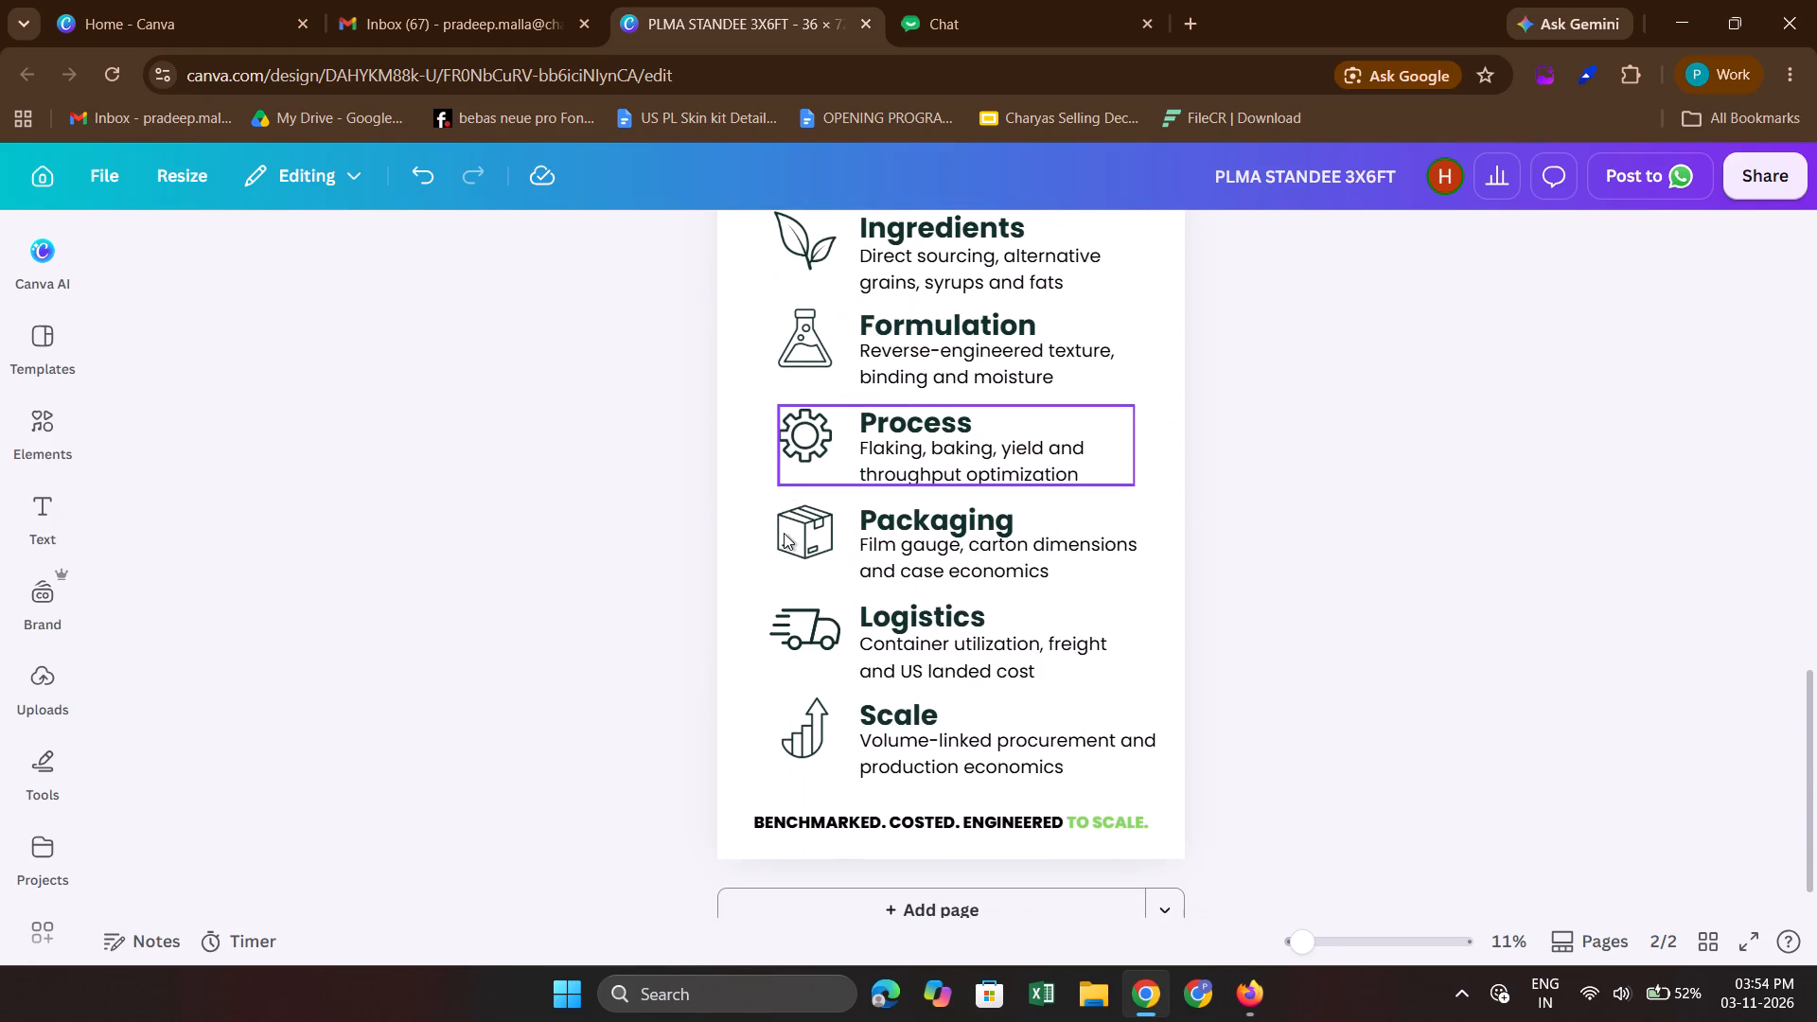
pyautogui.scroll(-1, 784, 533)
pyautogui.moveTo(671, 592); pyautogui.dragTo(1120, 717)
pyautogui.scroll(1, 1120, 717)
pyautogui.hotkey('ctrl', 'd')
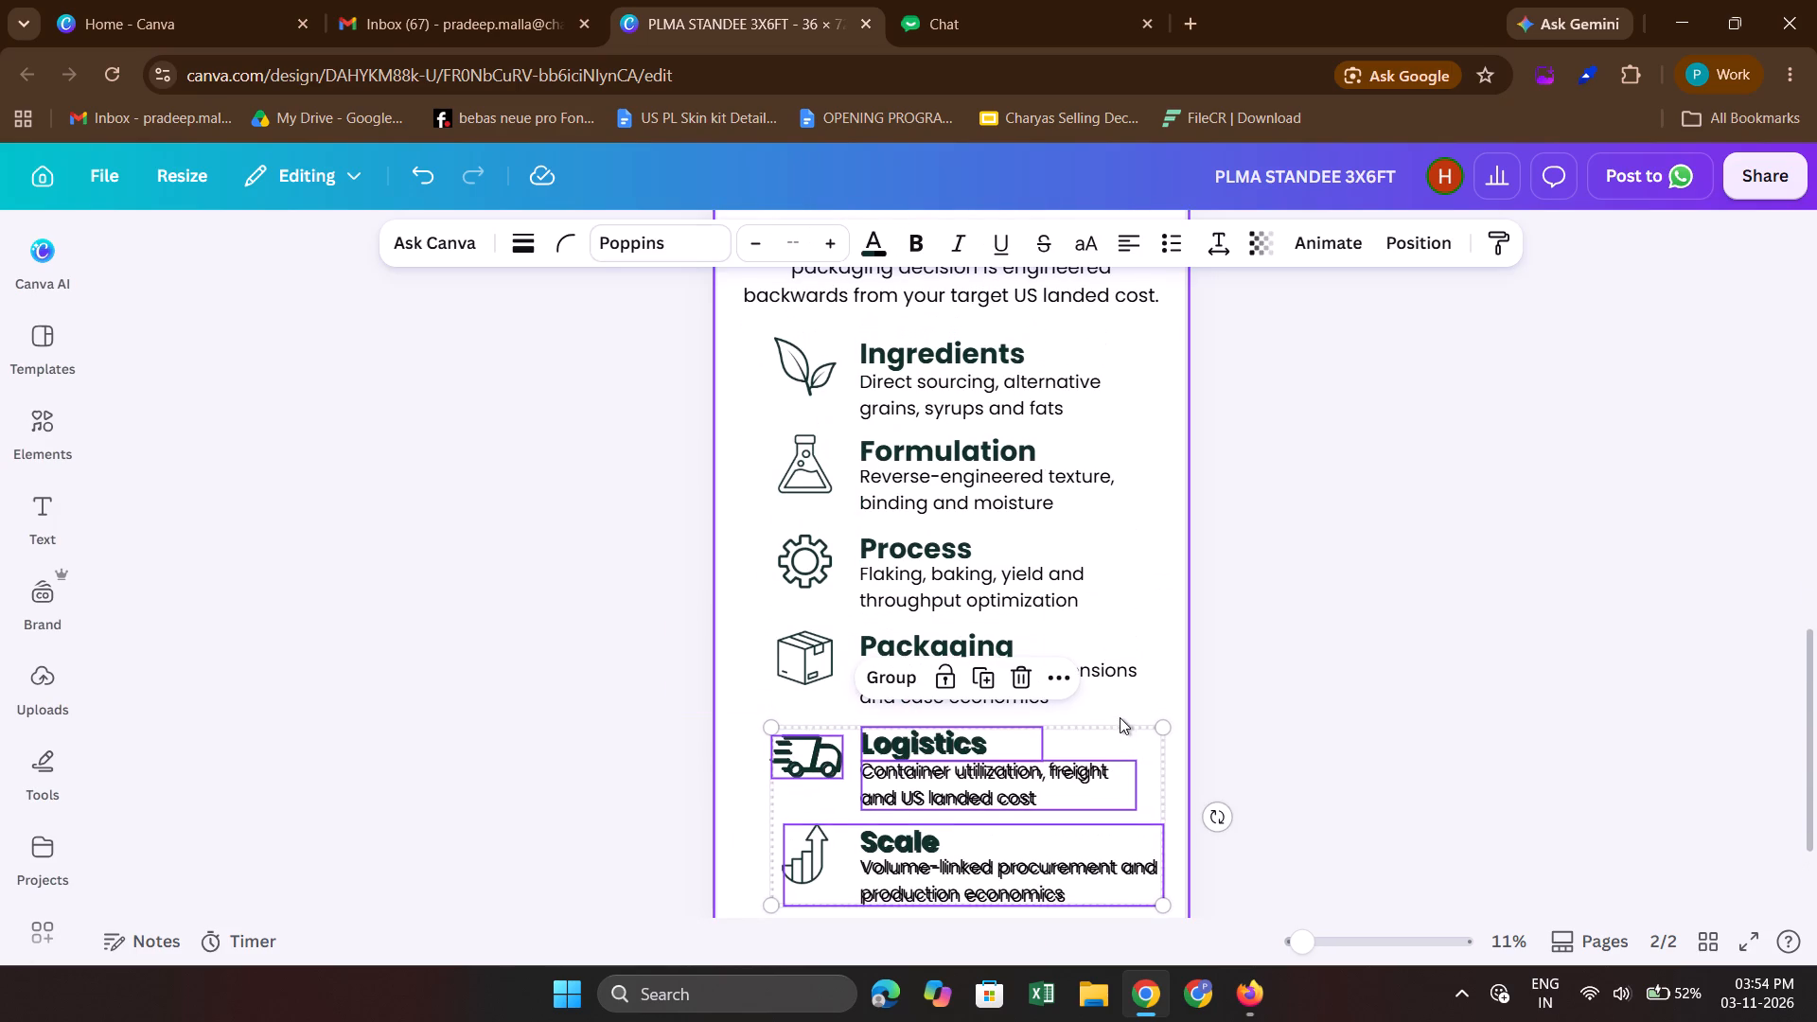
pyautogui.moveTo(945, 736); pyautogui.dragTo(981, 386)
pyautogui.scroll(2, 981, 386)
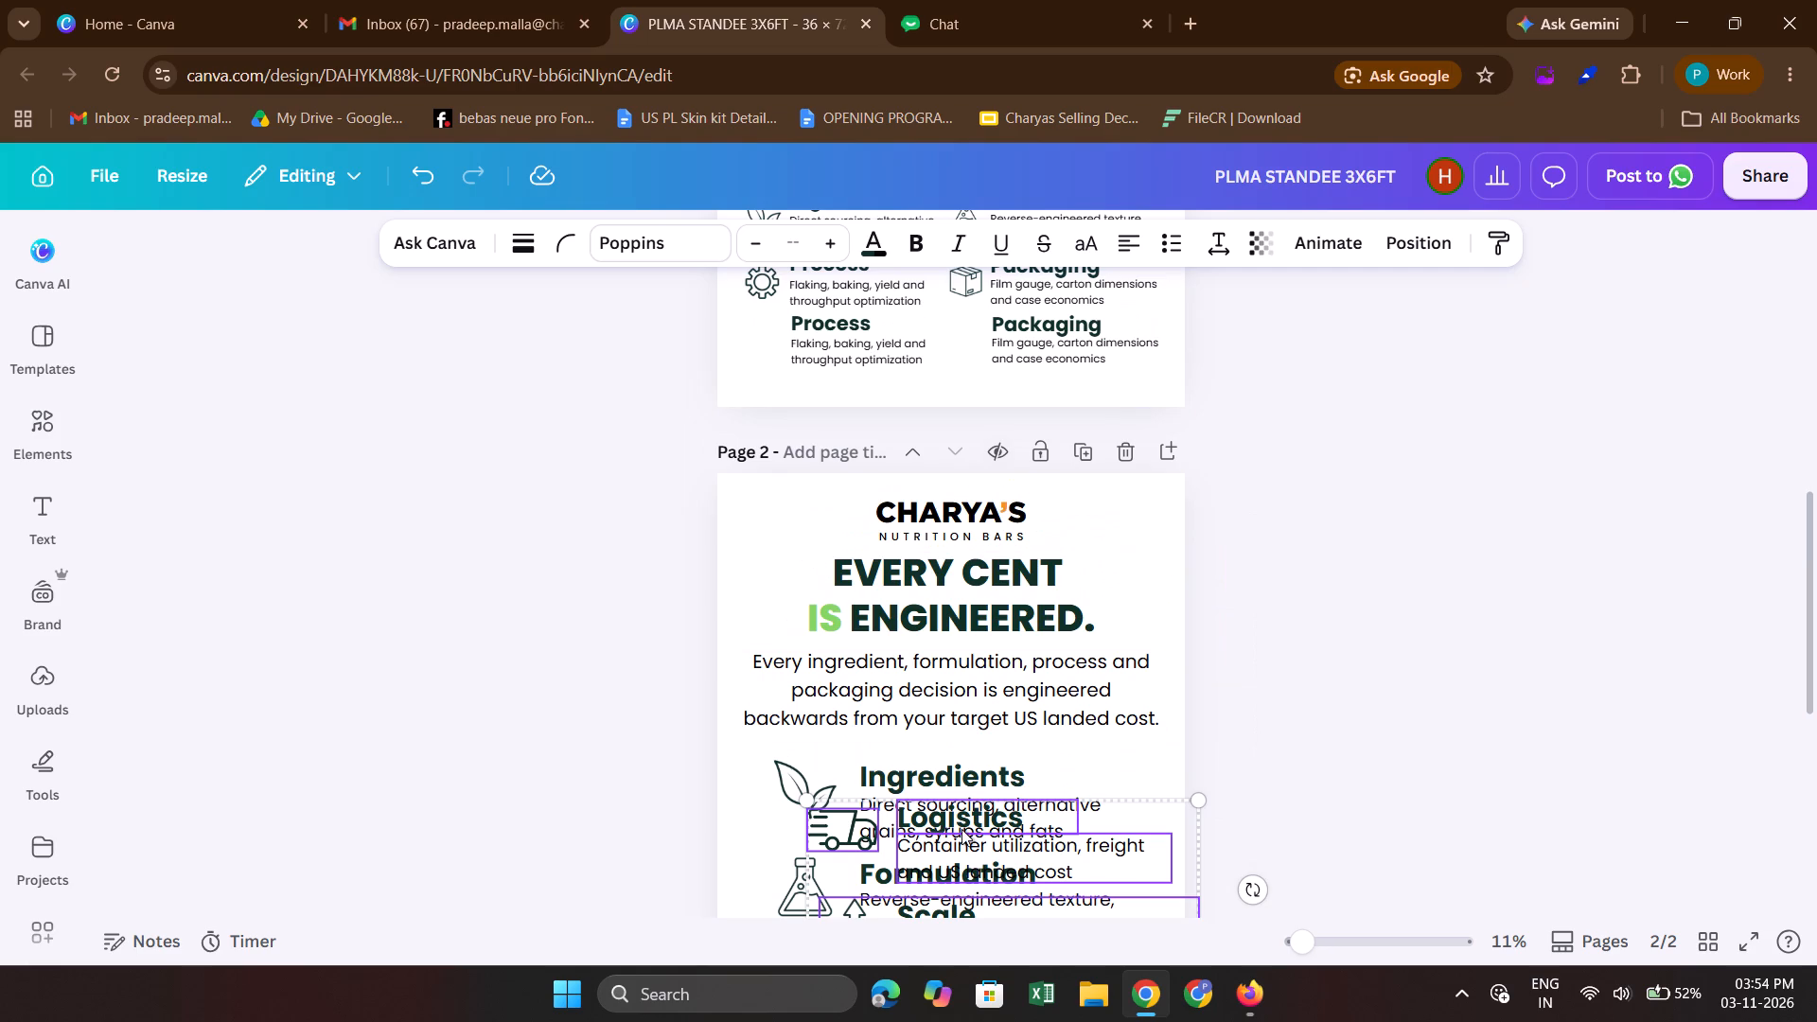
pyautogui.moveTo(948, 852); pyautogui.dragTo(972, 395)
pyautogui.scroll(1, 972, 395)
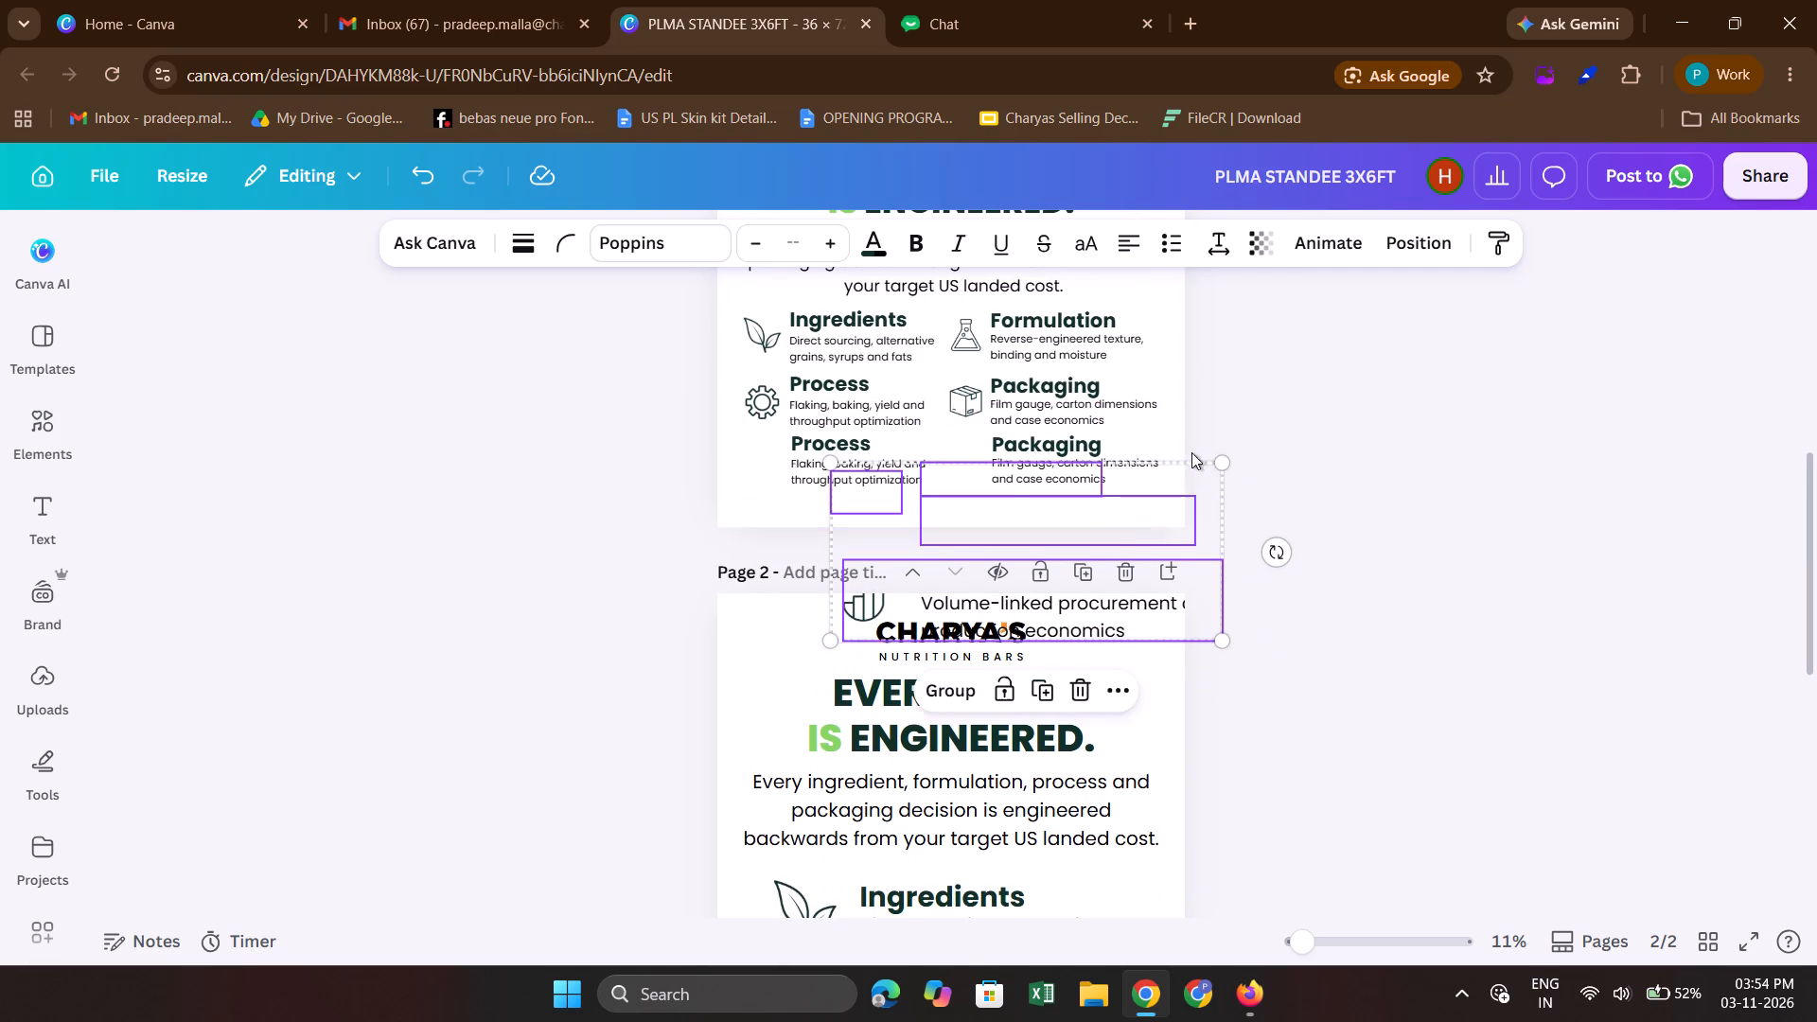
pyautogui.moveTo(1221, 457); pyautogui.dragTo(926, 553)
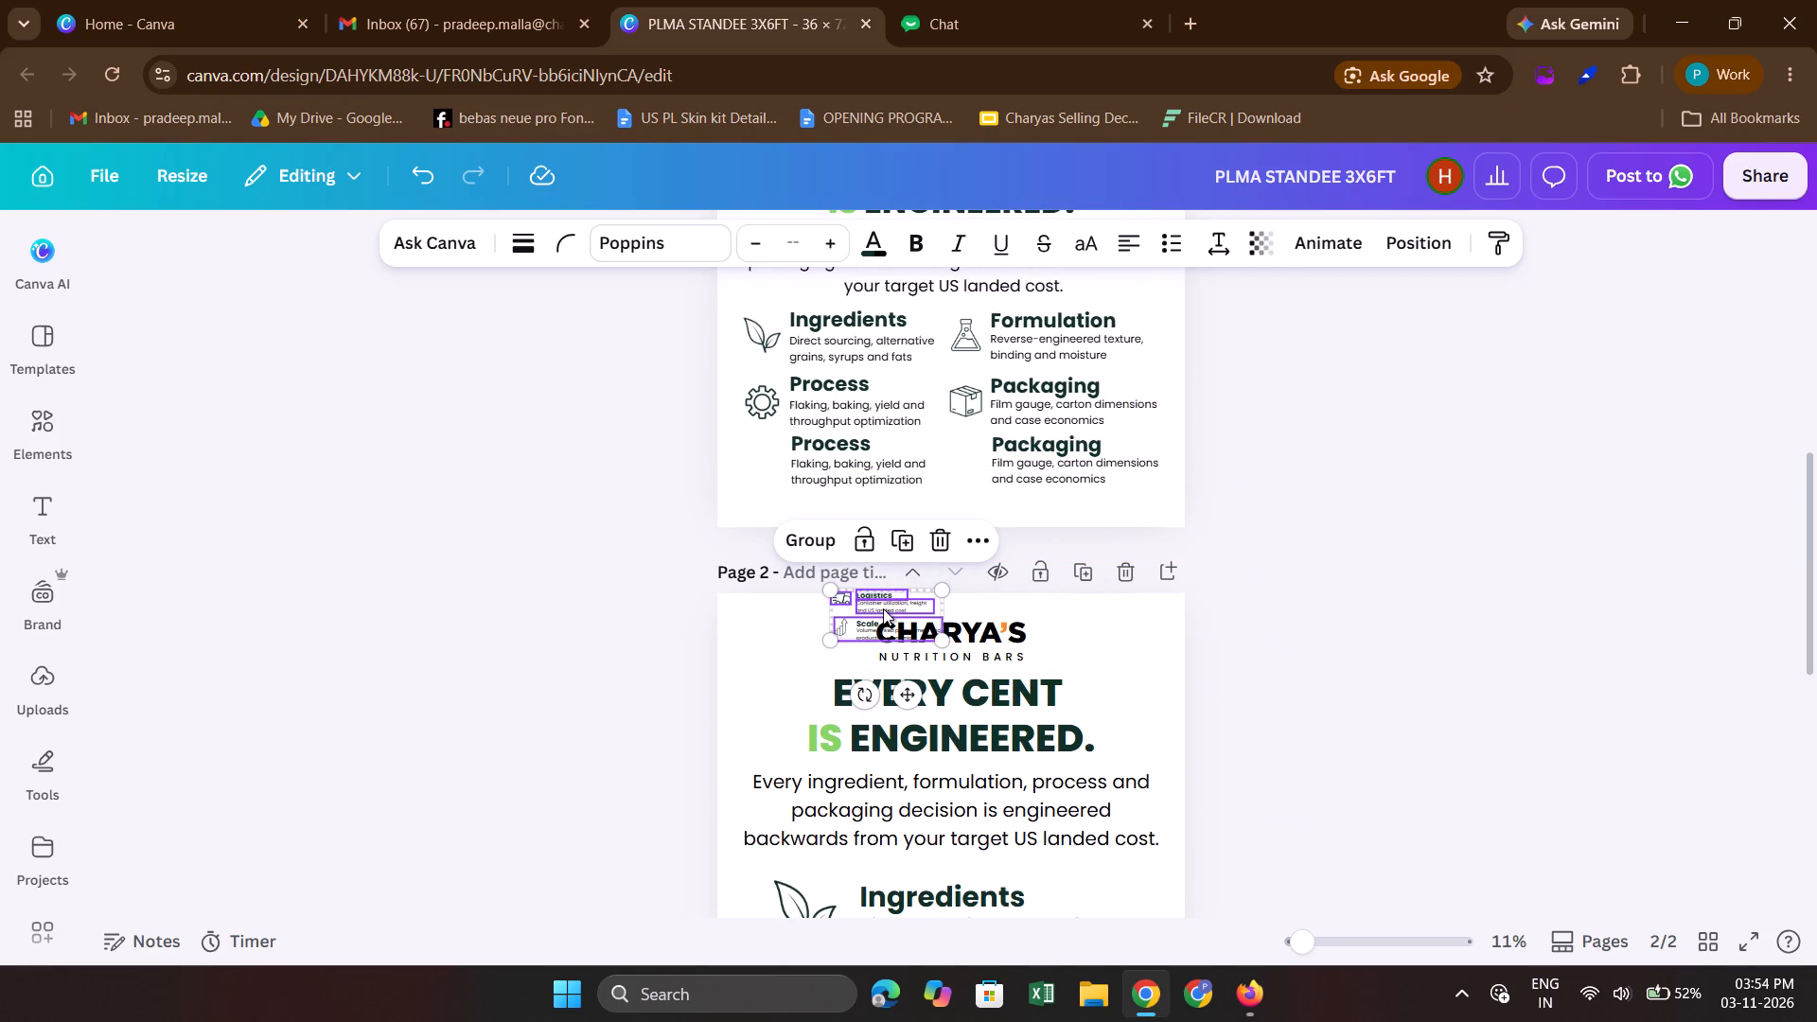
pyautogui.moveTo(883, 608); pyautogui.dragTo(790, 631)
pyautogui.click(628, 621)
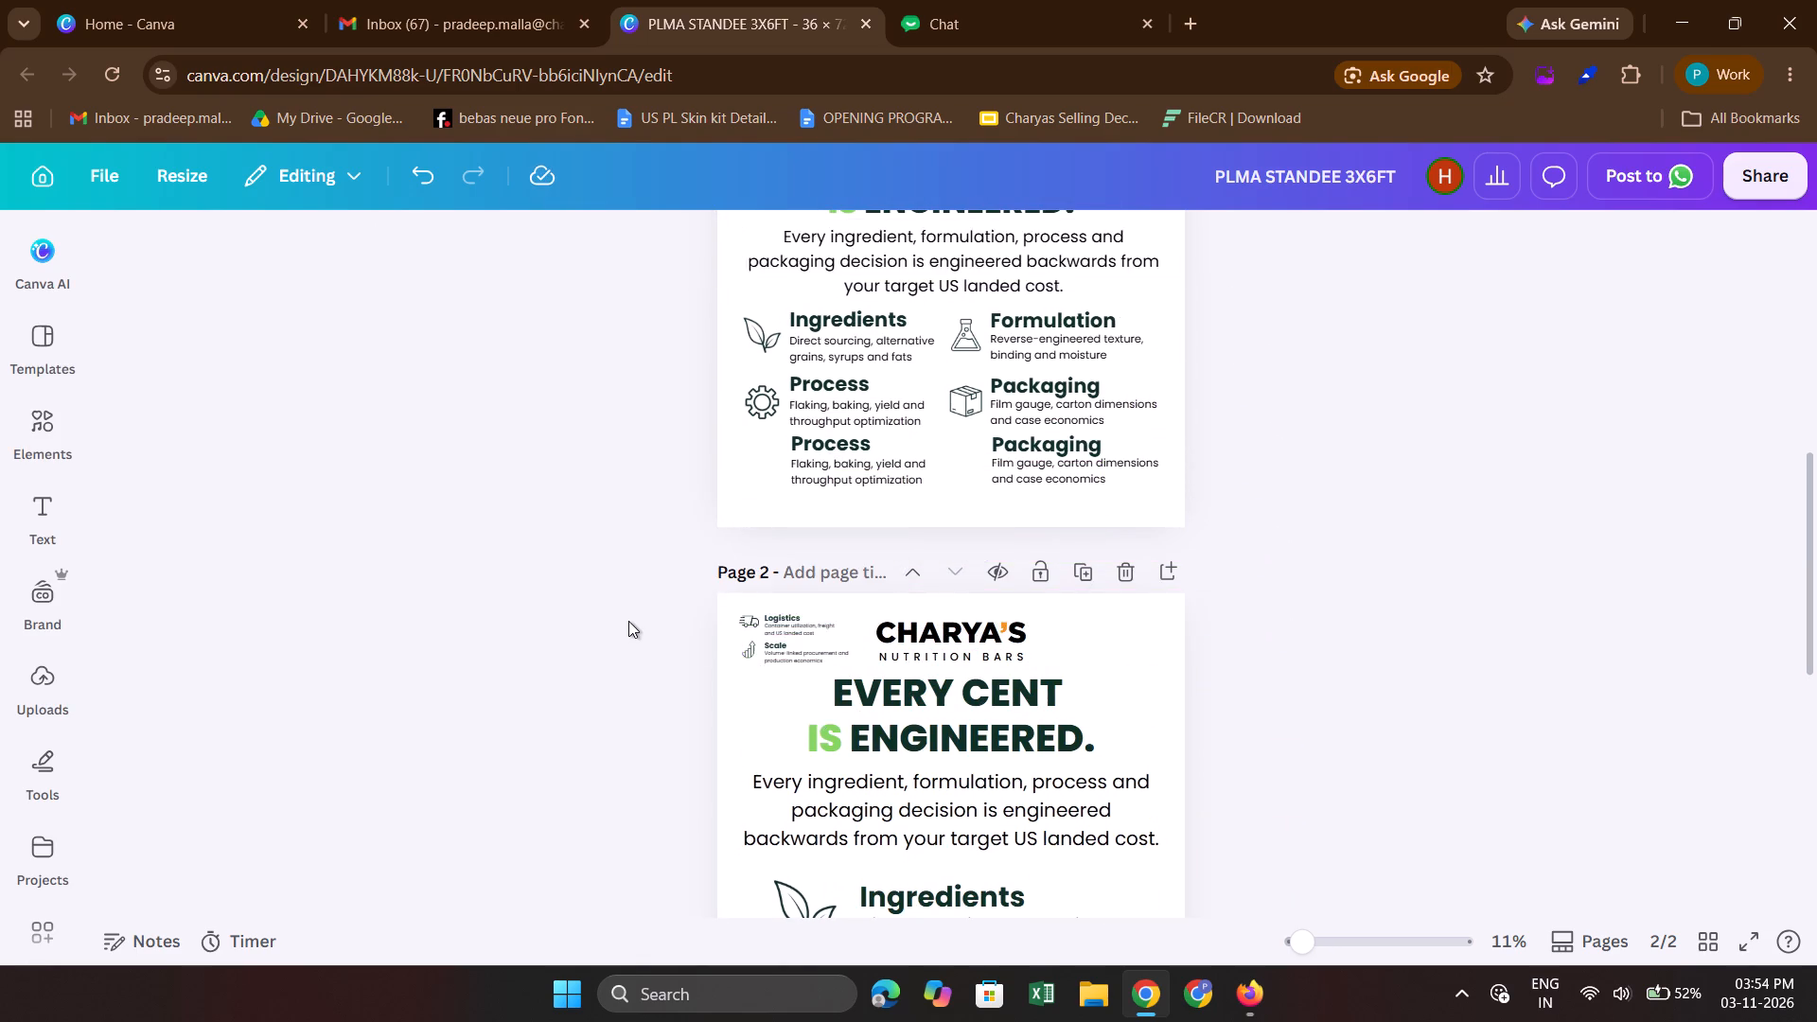
# Replace the third-row Process heading on page 1 with "Logistics", copied from the small Logistics section on page 2.
pyautogui.scroll(1, 740, 548)
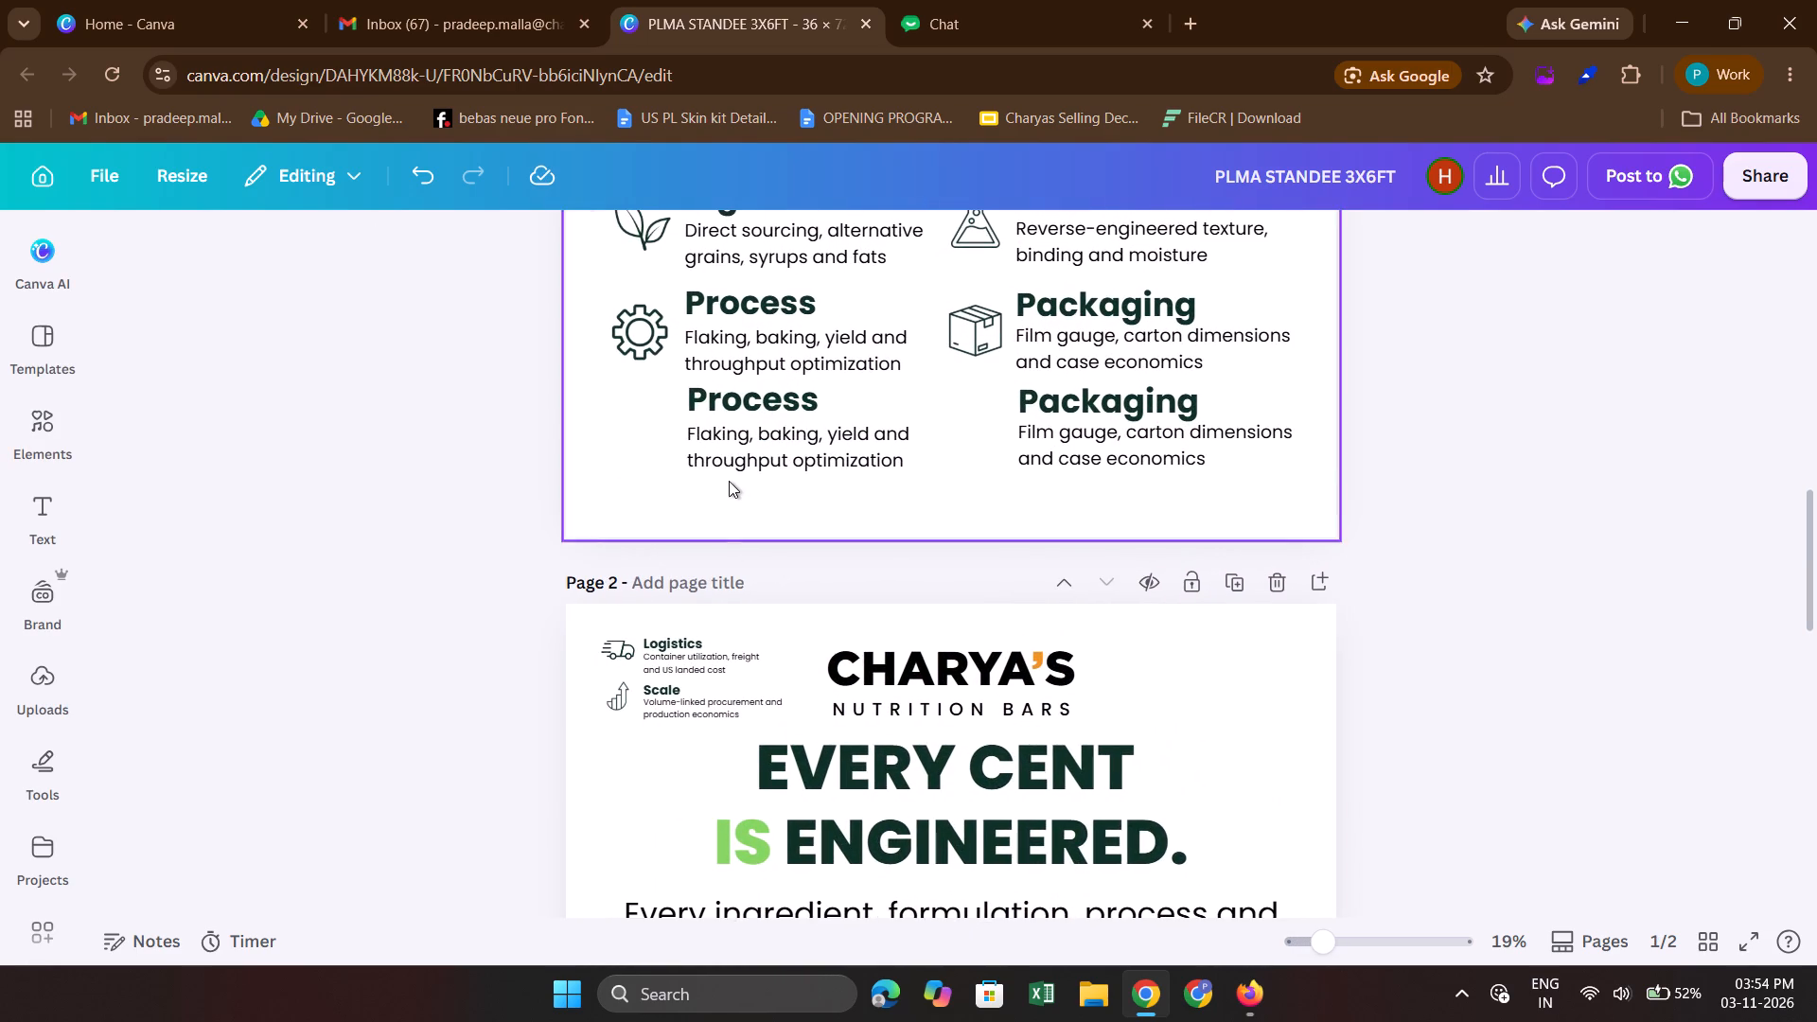
pyautogui.doubleClick(674, 640)
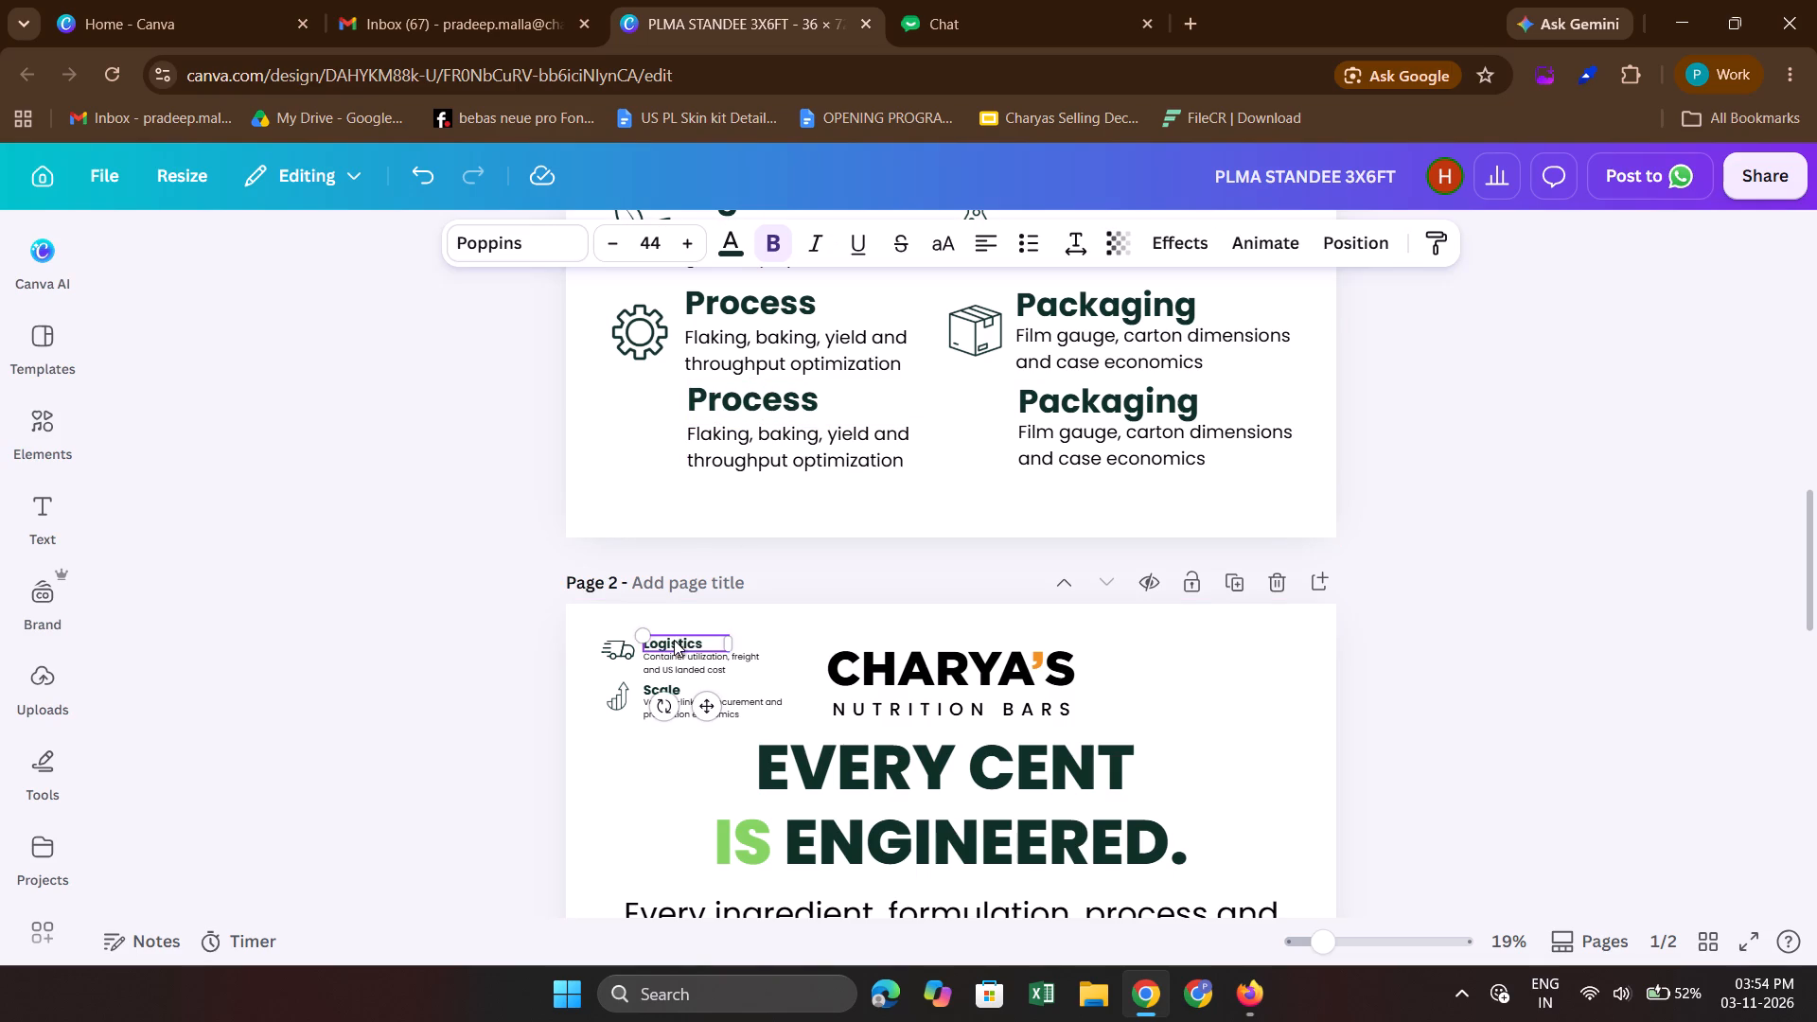
pyautogui.hotkey('ctrl', 'c')
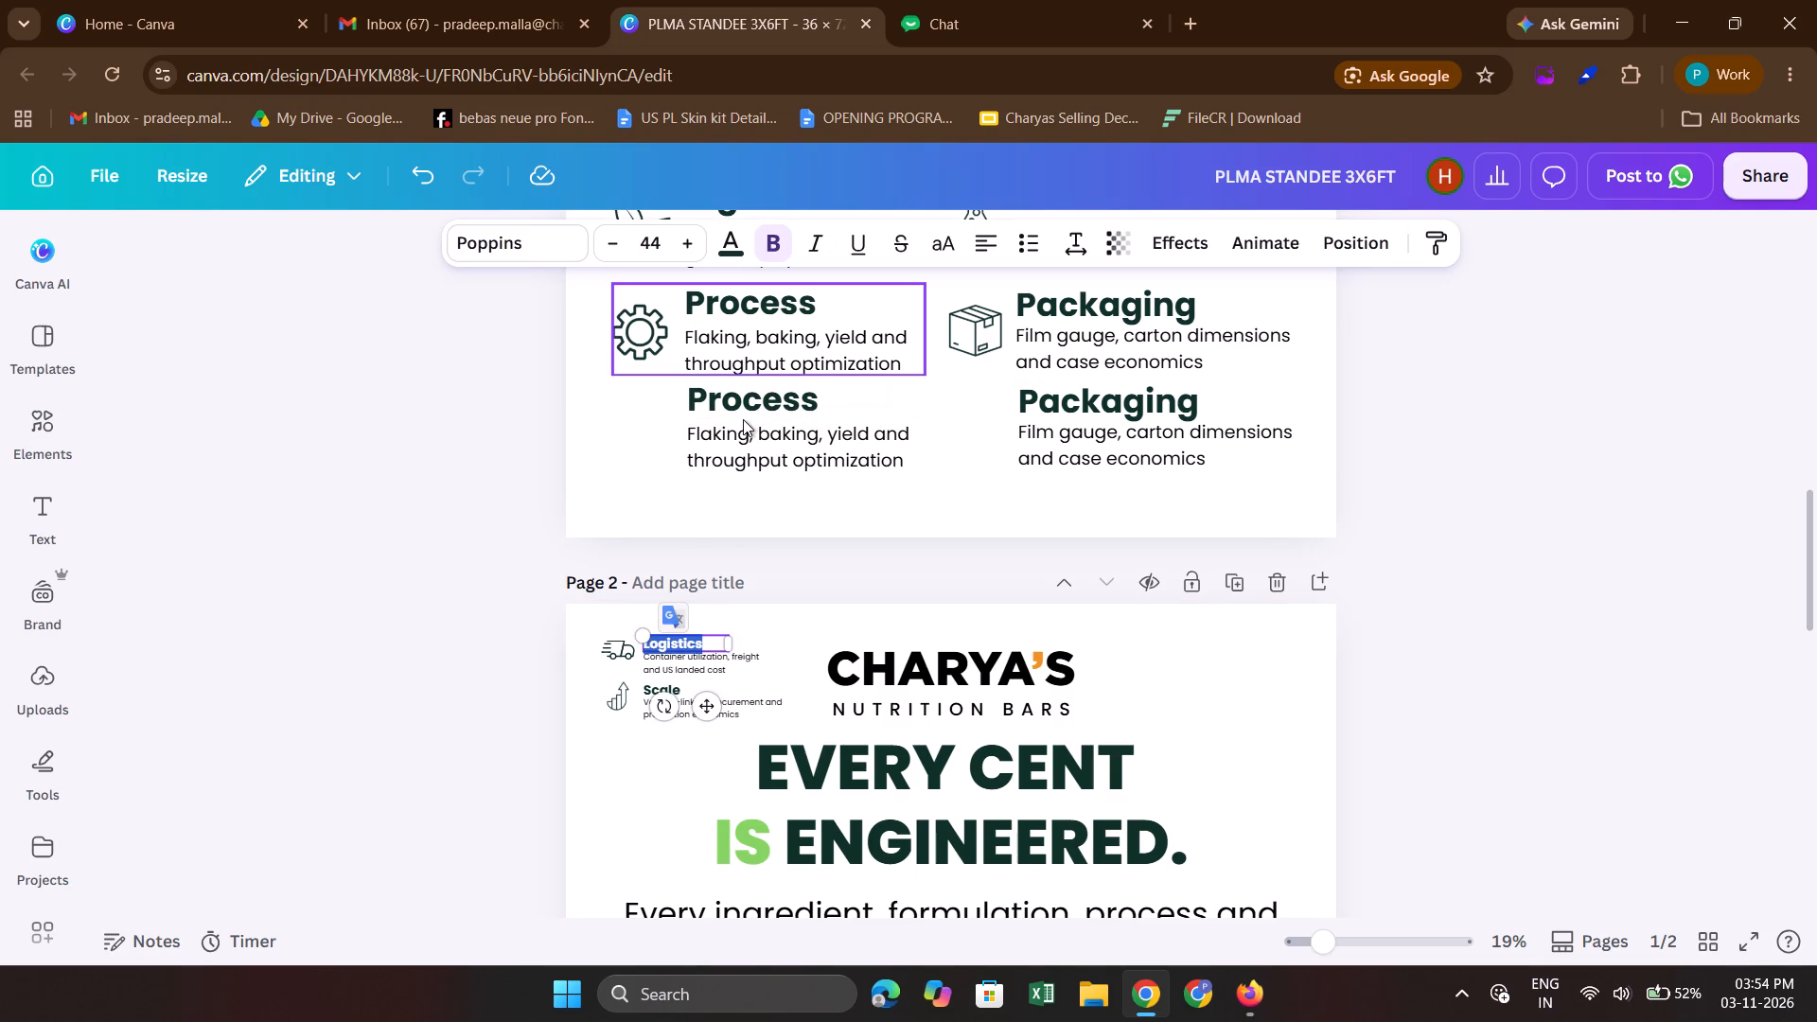
pyautogui.doubleClick(744, 408)
pyautogui.hotkey('ctrl', 'v')
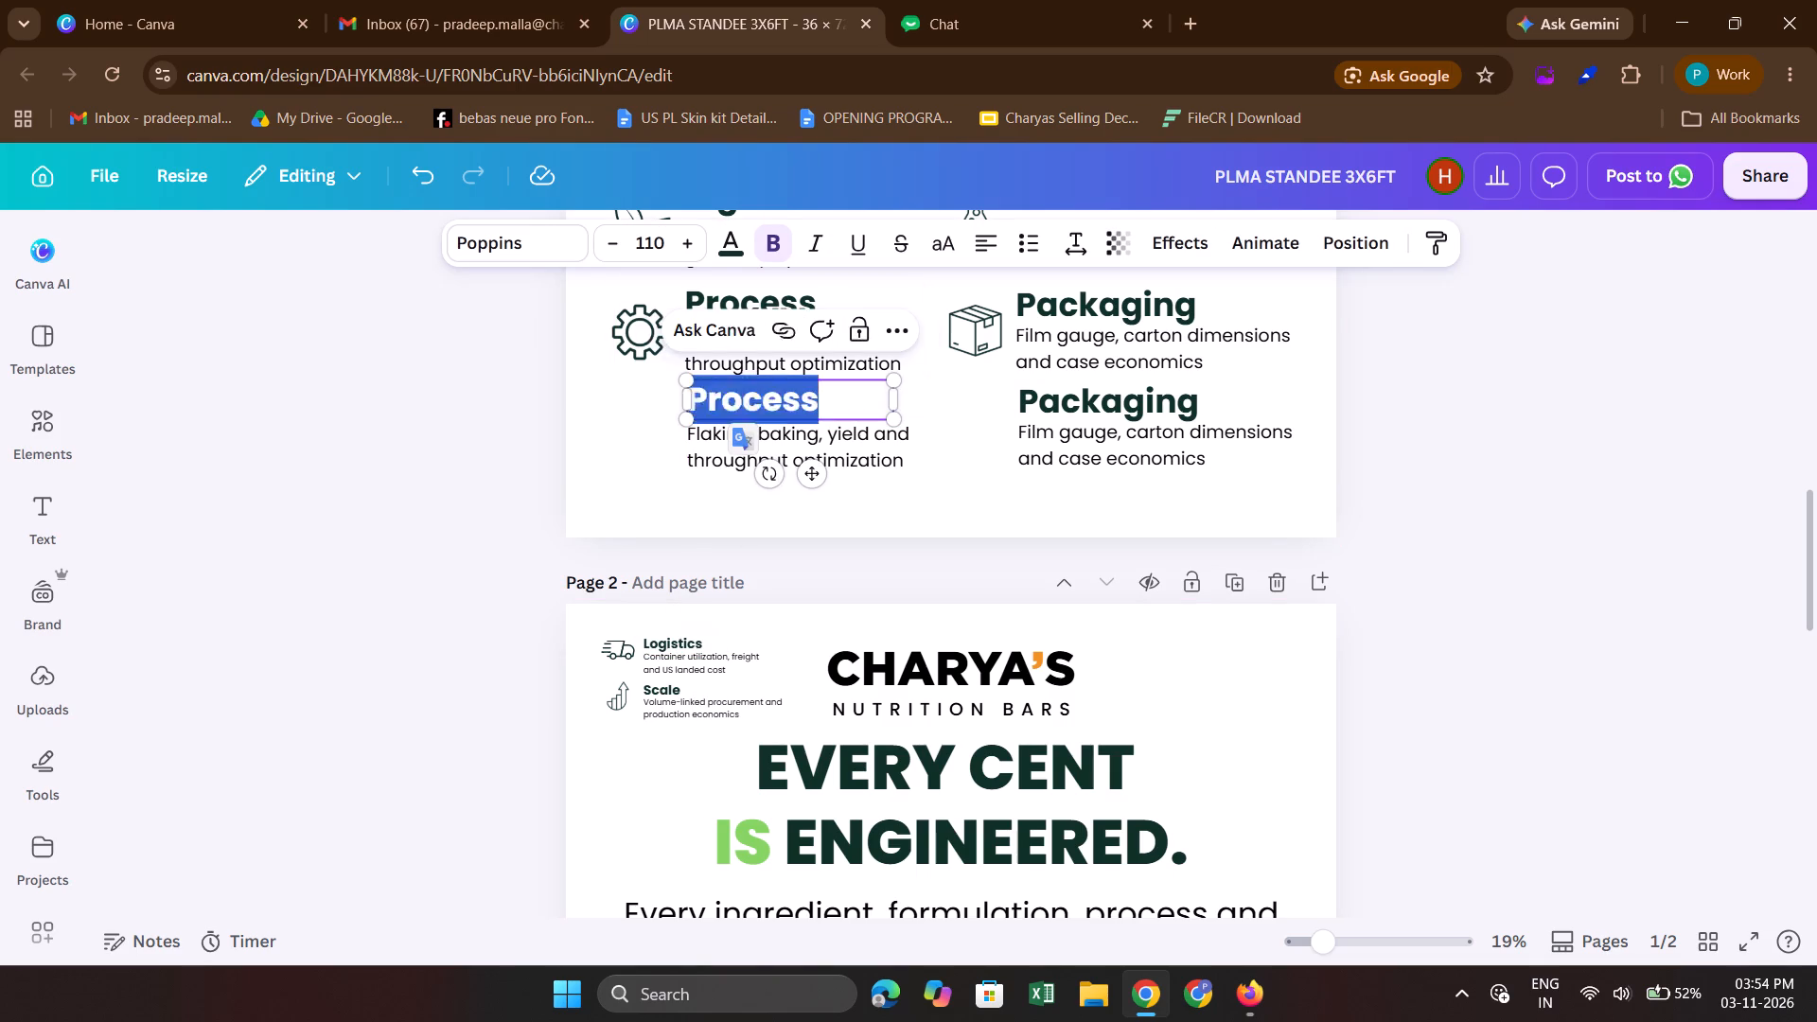
# Ungroup the small Scale section beside the logo on page 2.
pyautogui.click(668, 694)
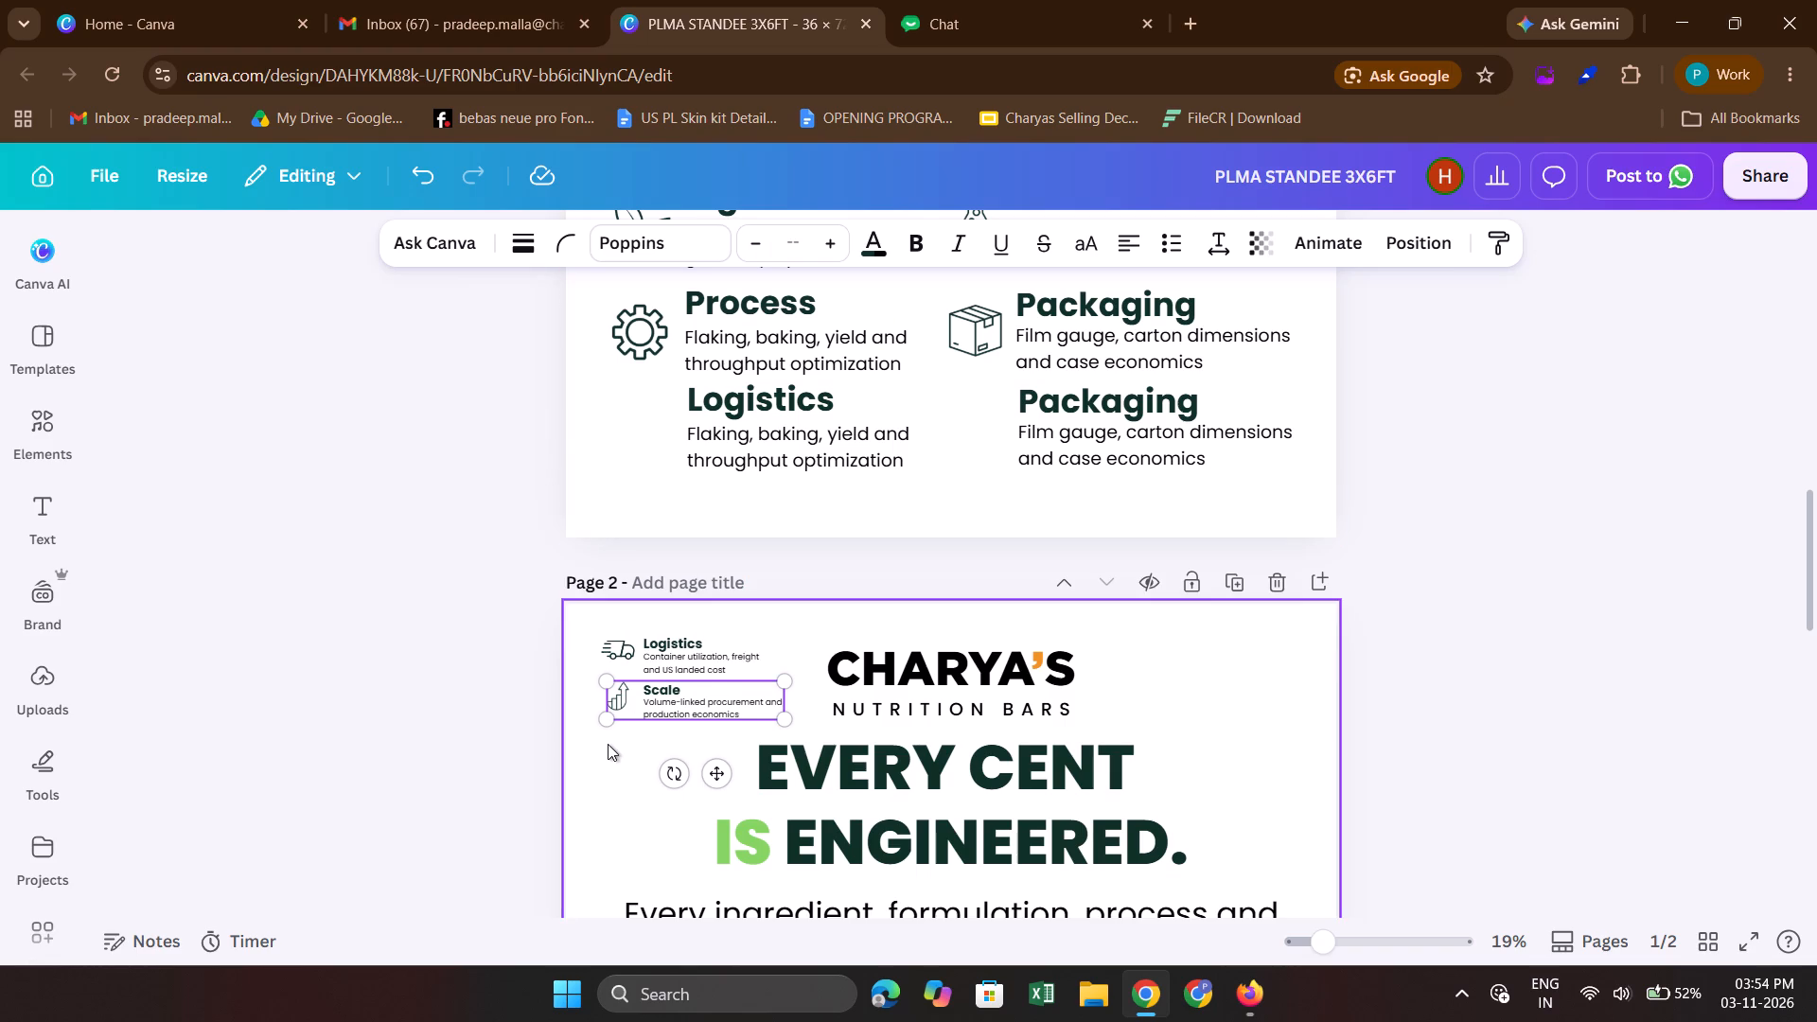
pyautogui.click(492, 648)
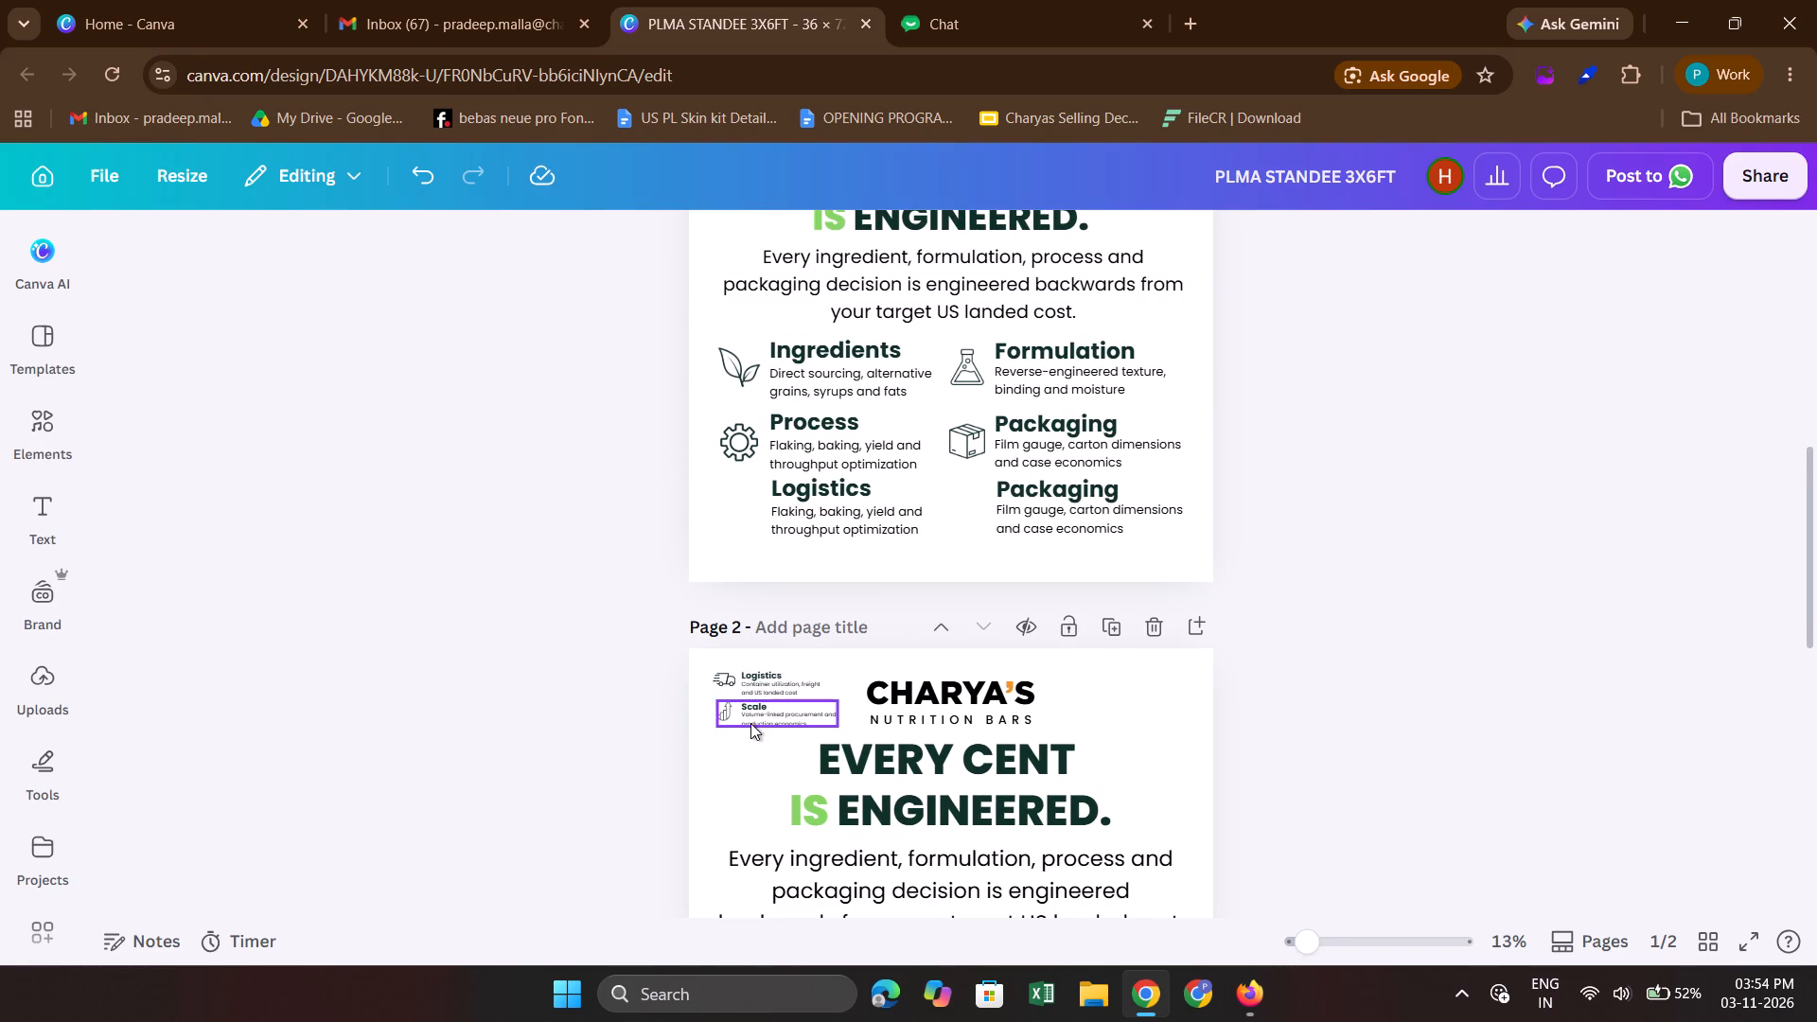
pyautogui.click(750, 723)
pyautogui.click(705, 660)
pyautogui.click(569, 652)
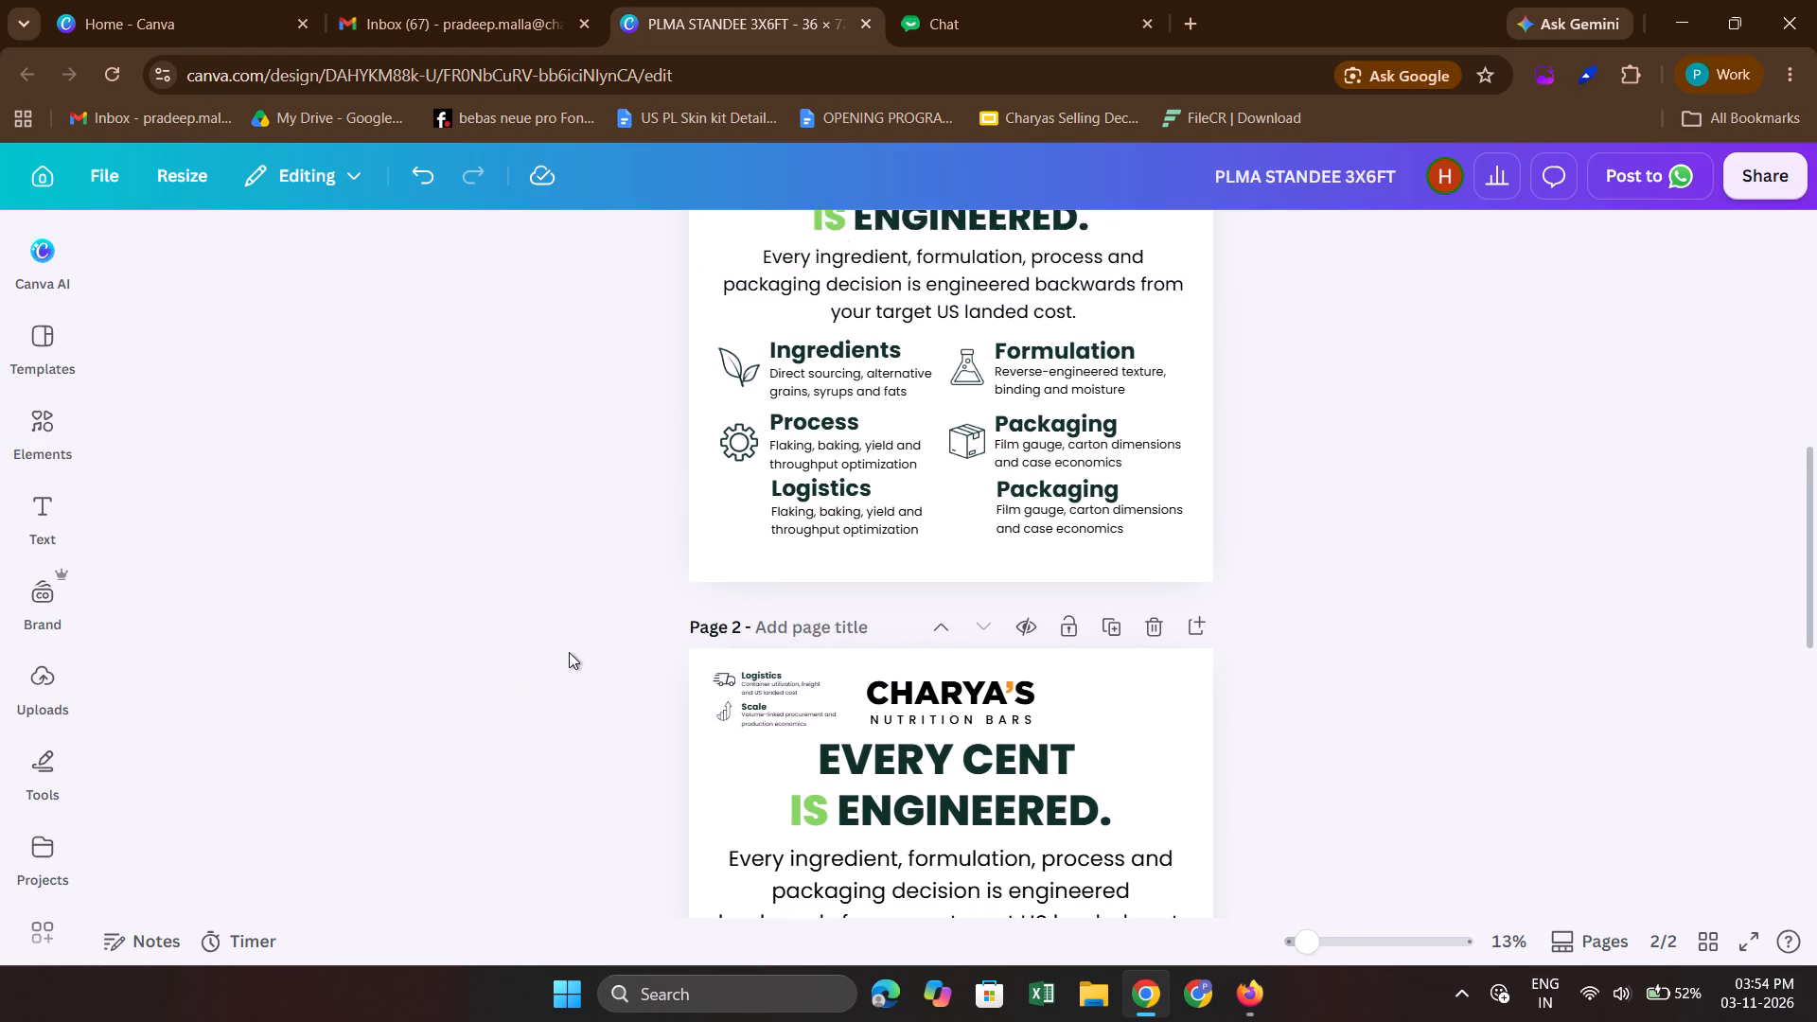
# Replace the third-row Packaging heading on page 1 with "Scale", copied from the small Scale section on page 2.
pyautogui.doubleClick(616, 750)
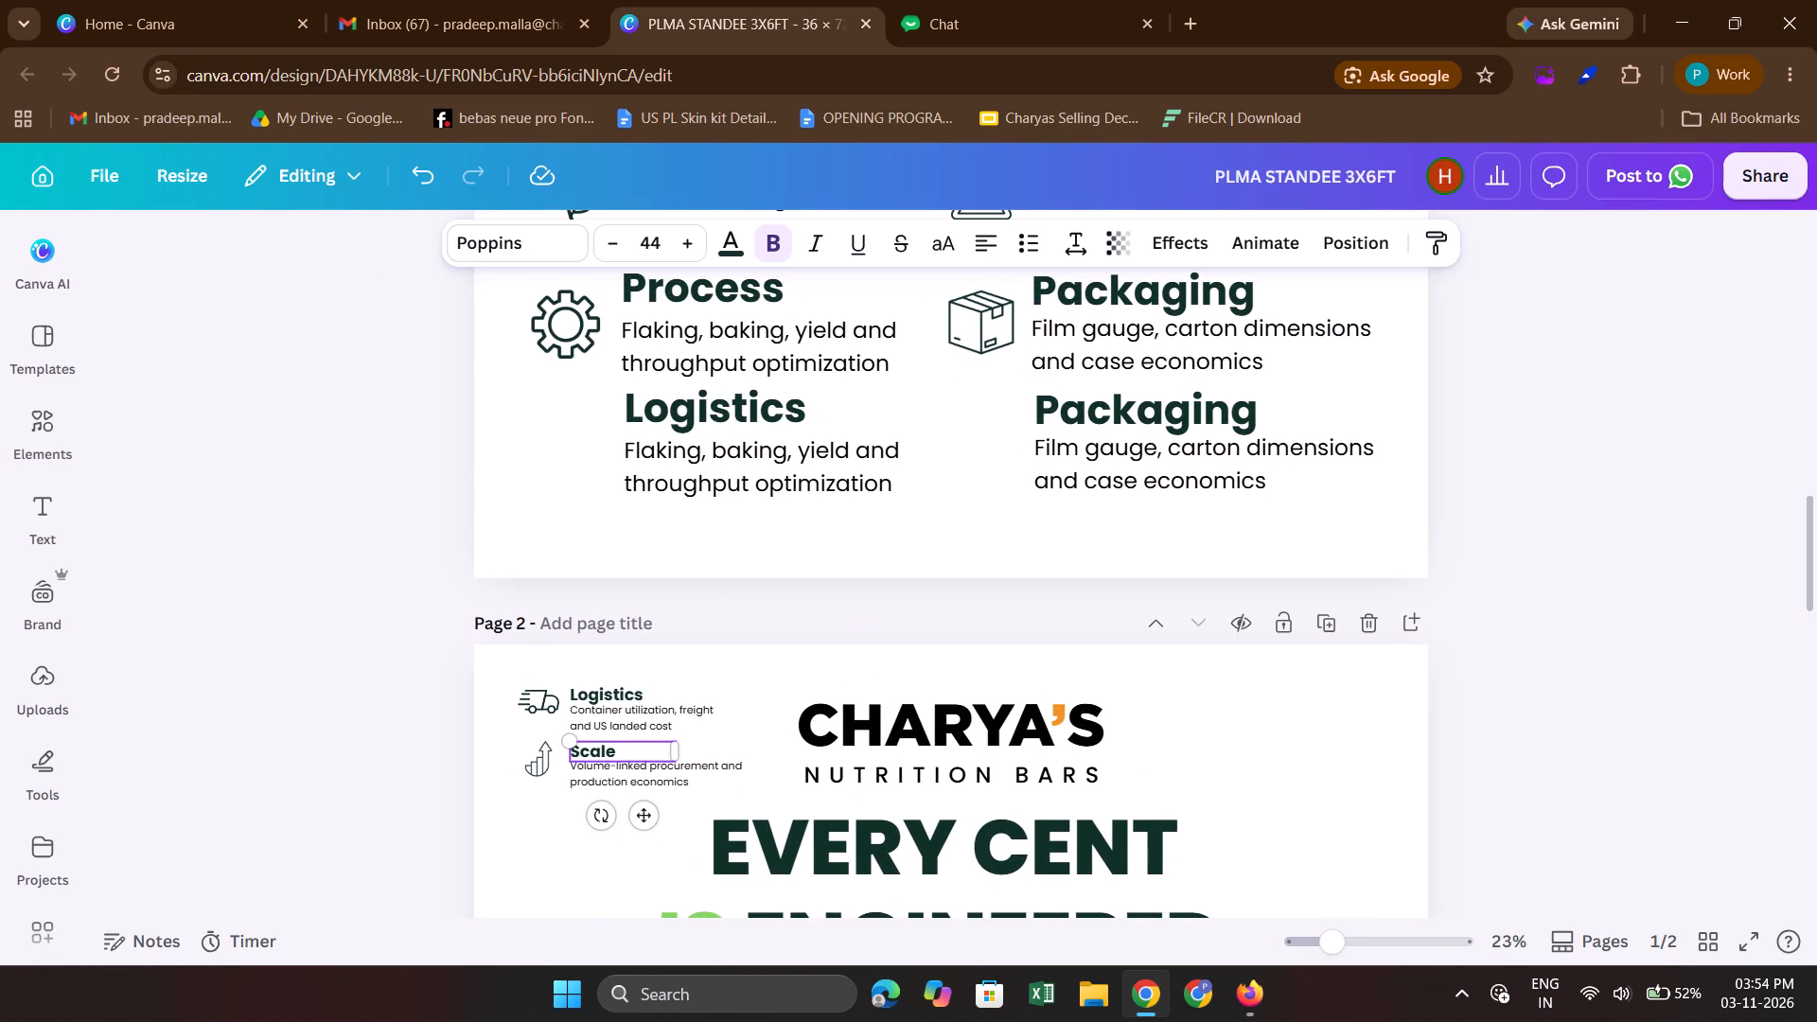
pyautogui.hotkey('ctrl', 'c')
pyautogui.doubleClick(1105, 397)
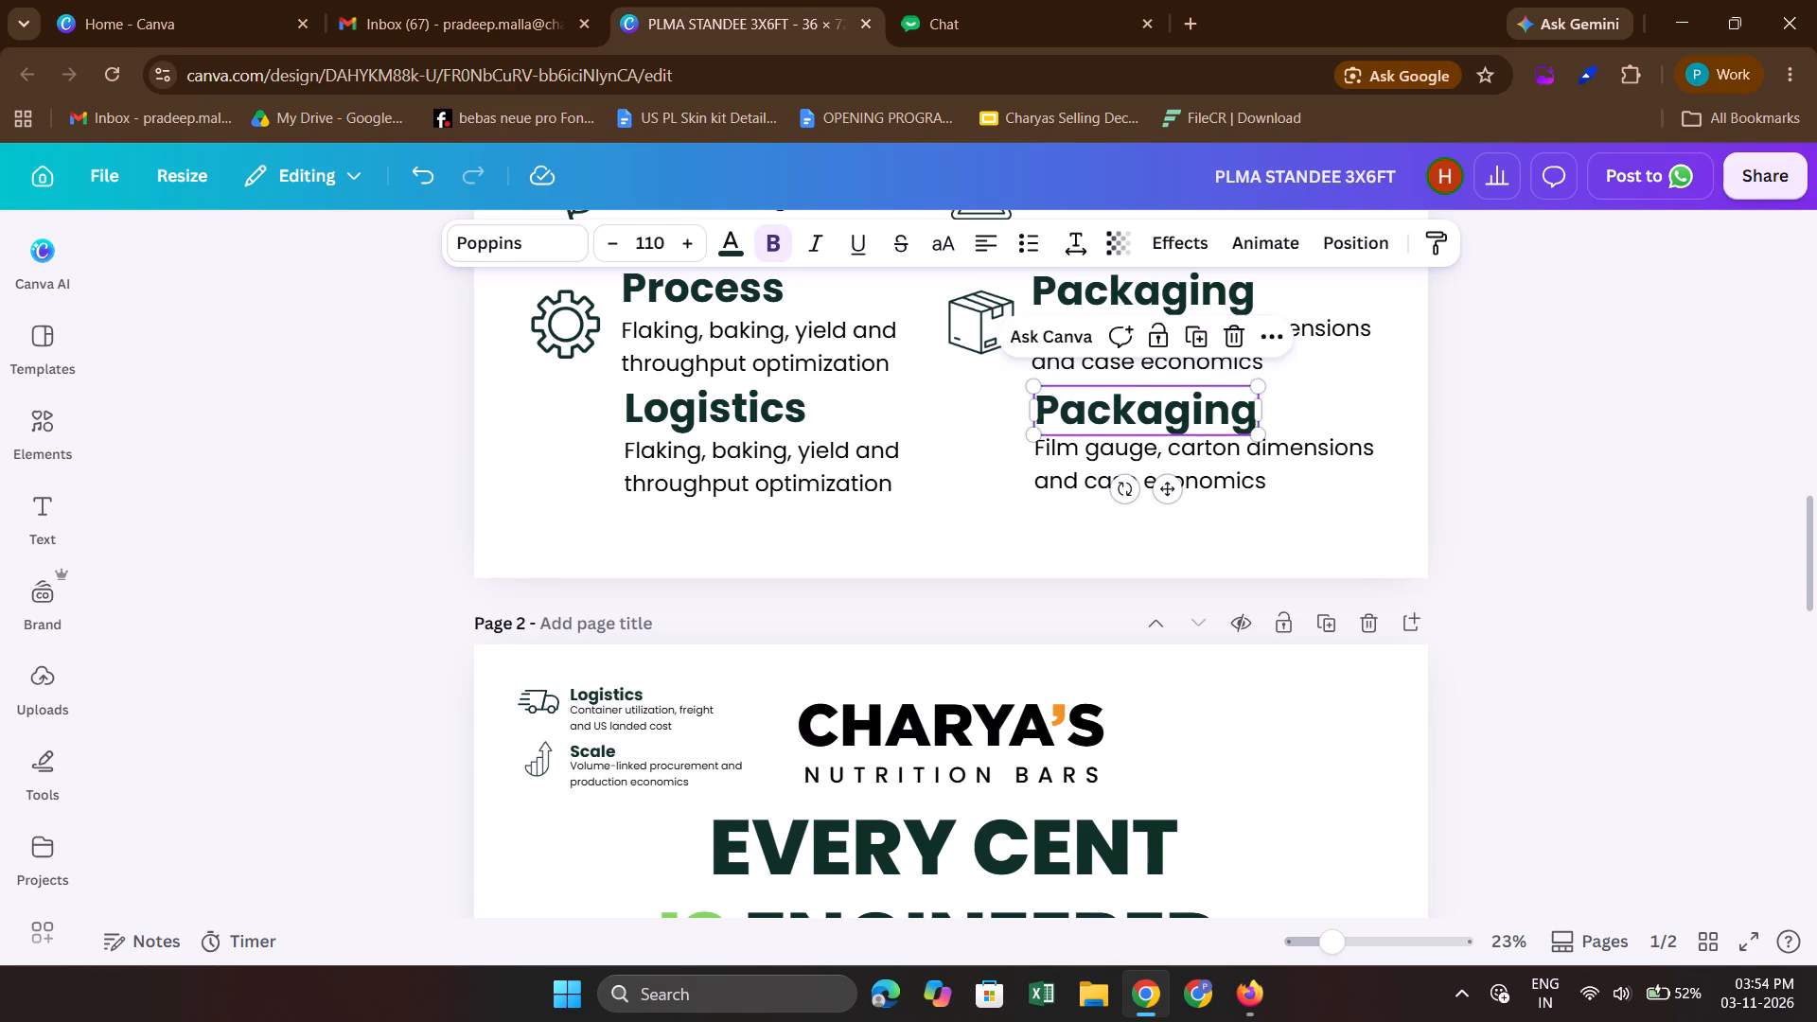
pyautogui.hotkey('ctrl', 'v')
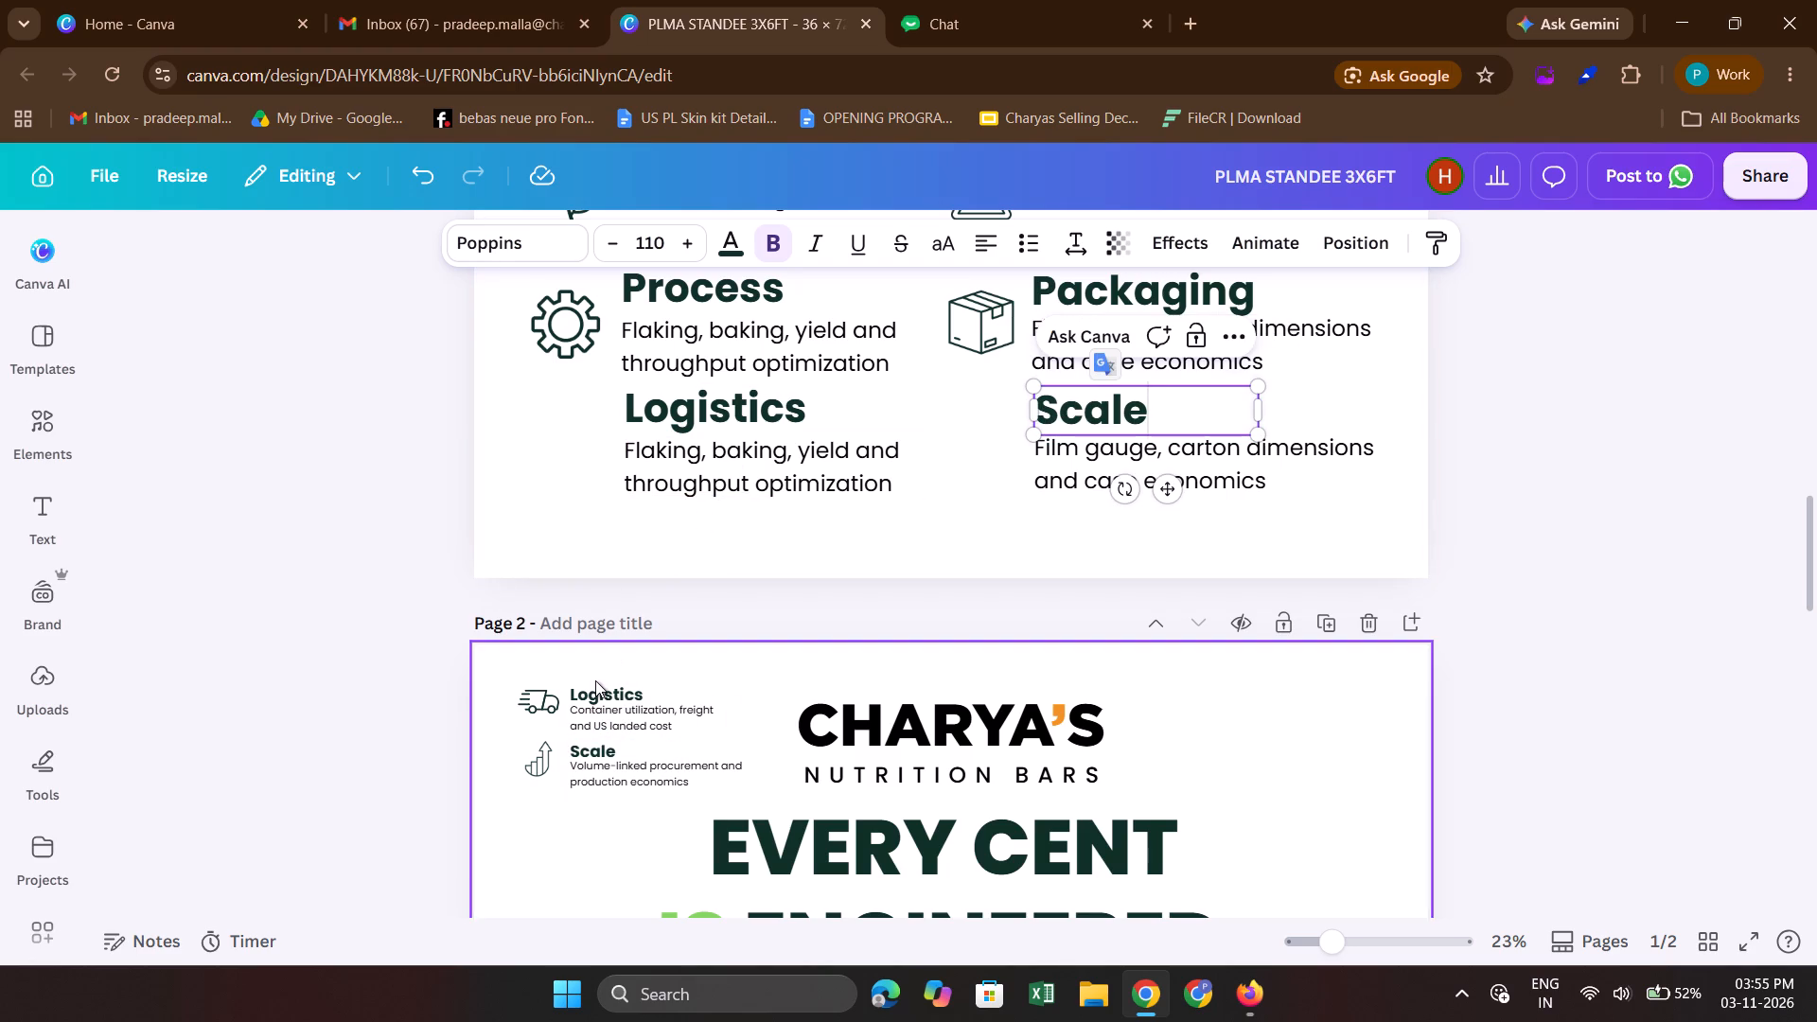
# Replace the description under page 1's Logistics heading with "Container utilization, freight and US landed cost", copied from page 2's small Logistics section.
pyautogui.doubleClick(607, 717)
pyautogui.hotkey('ctrl', 'c')
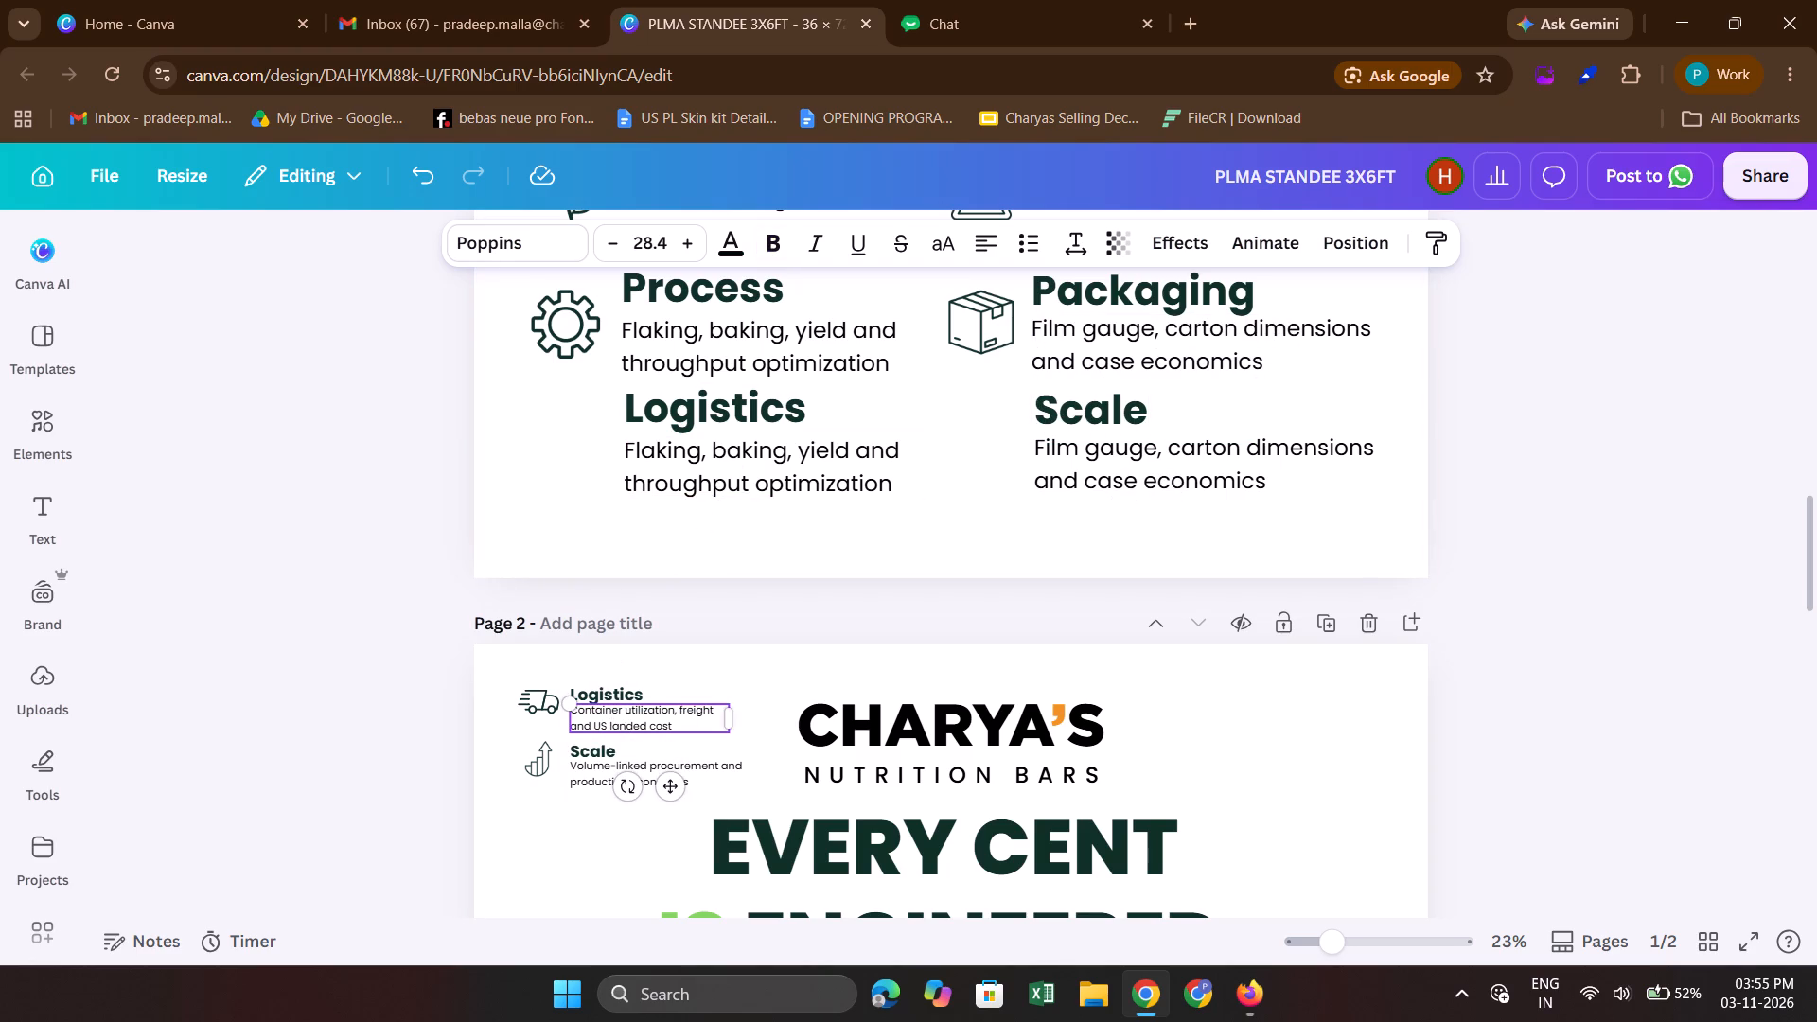
pyautogui.doubleClick(735, 465)
pyautogui.hotkey('ctrl', 'v')
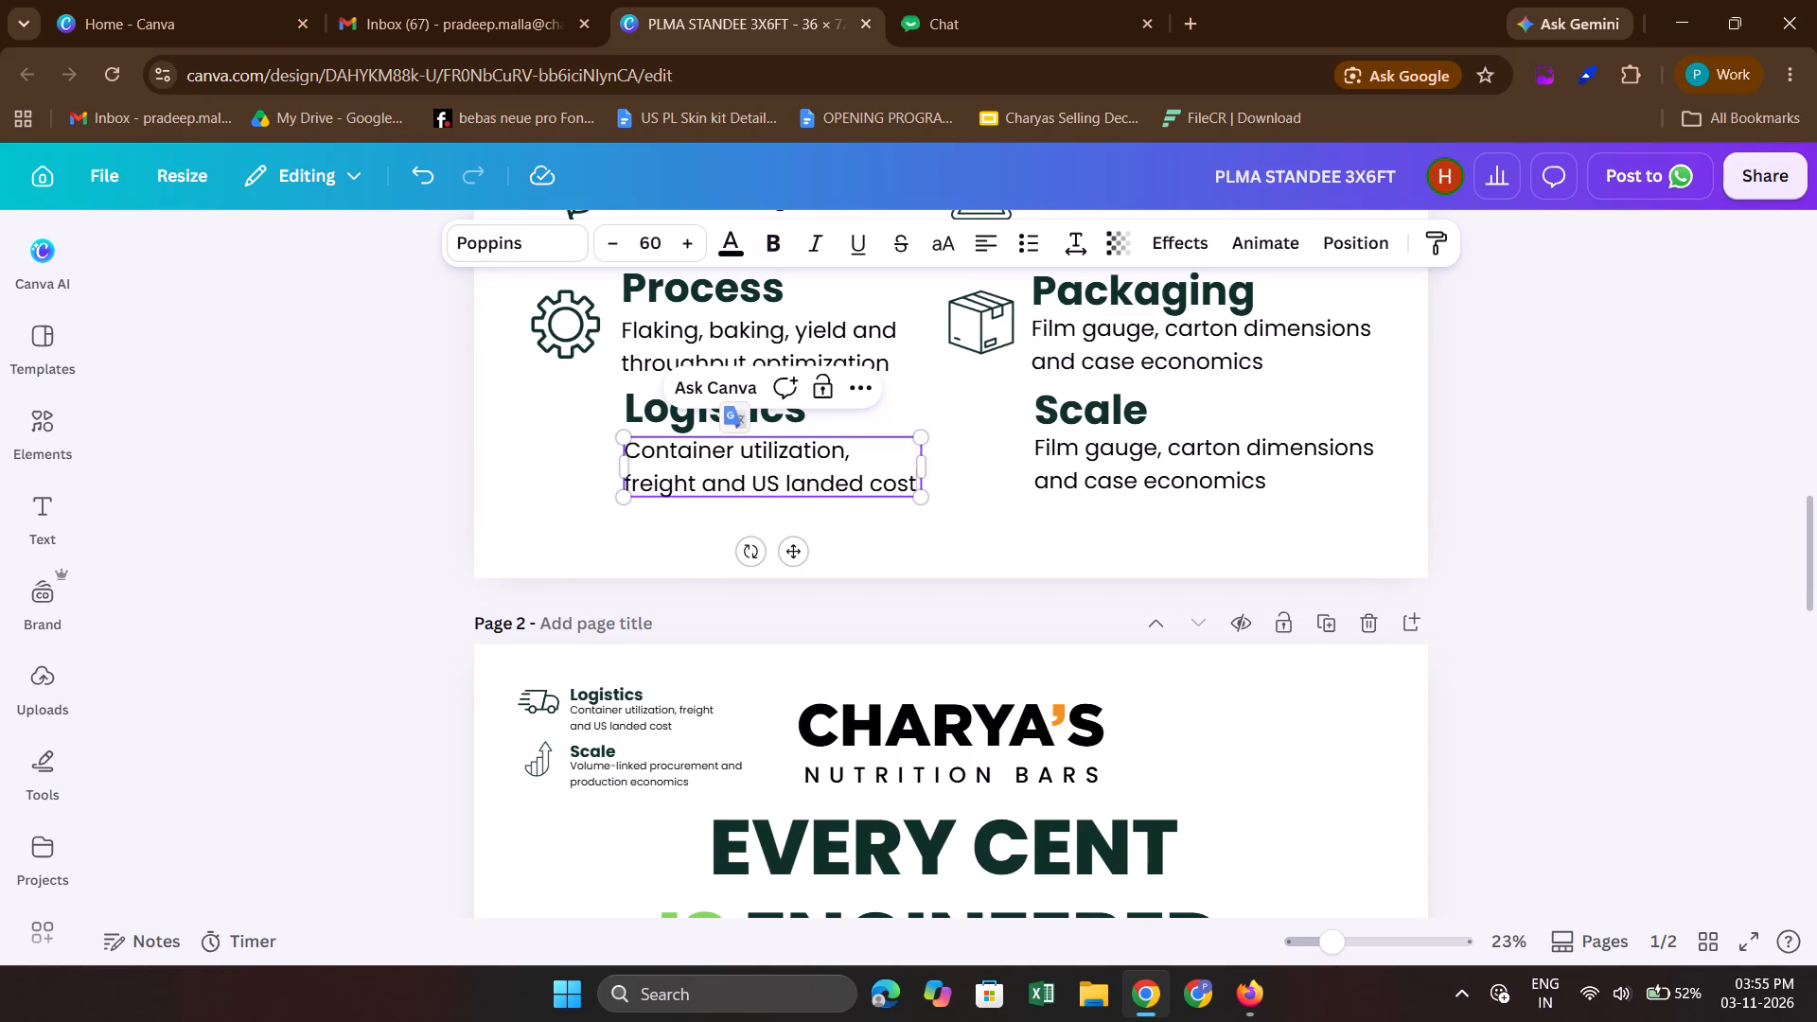
# Replace the description under page 1's Scale heading with "Volume-linked procurement and production economics", copied from page 2's small Scale section.
pyautogui.doubleClick(646, 772)
pyautogui.hotkey('ctrl', 'c')
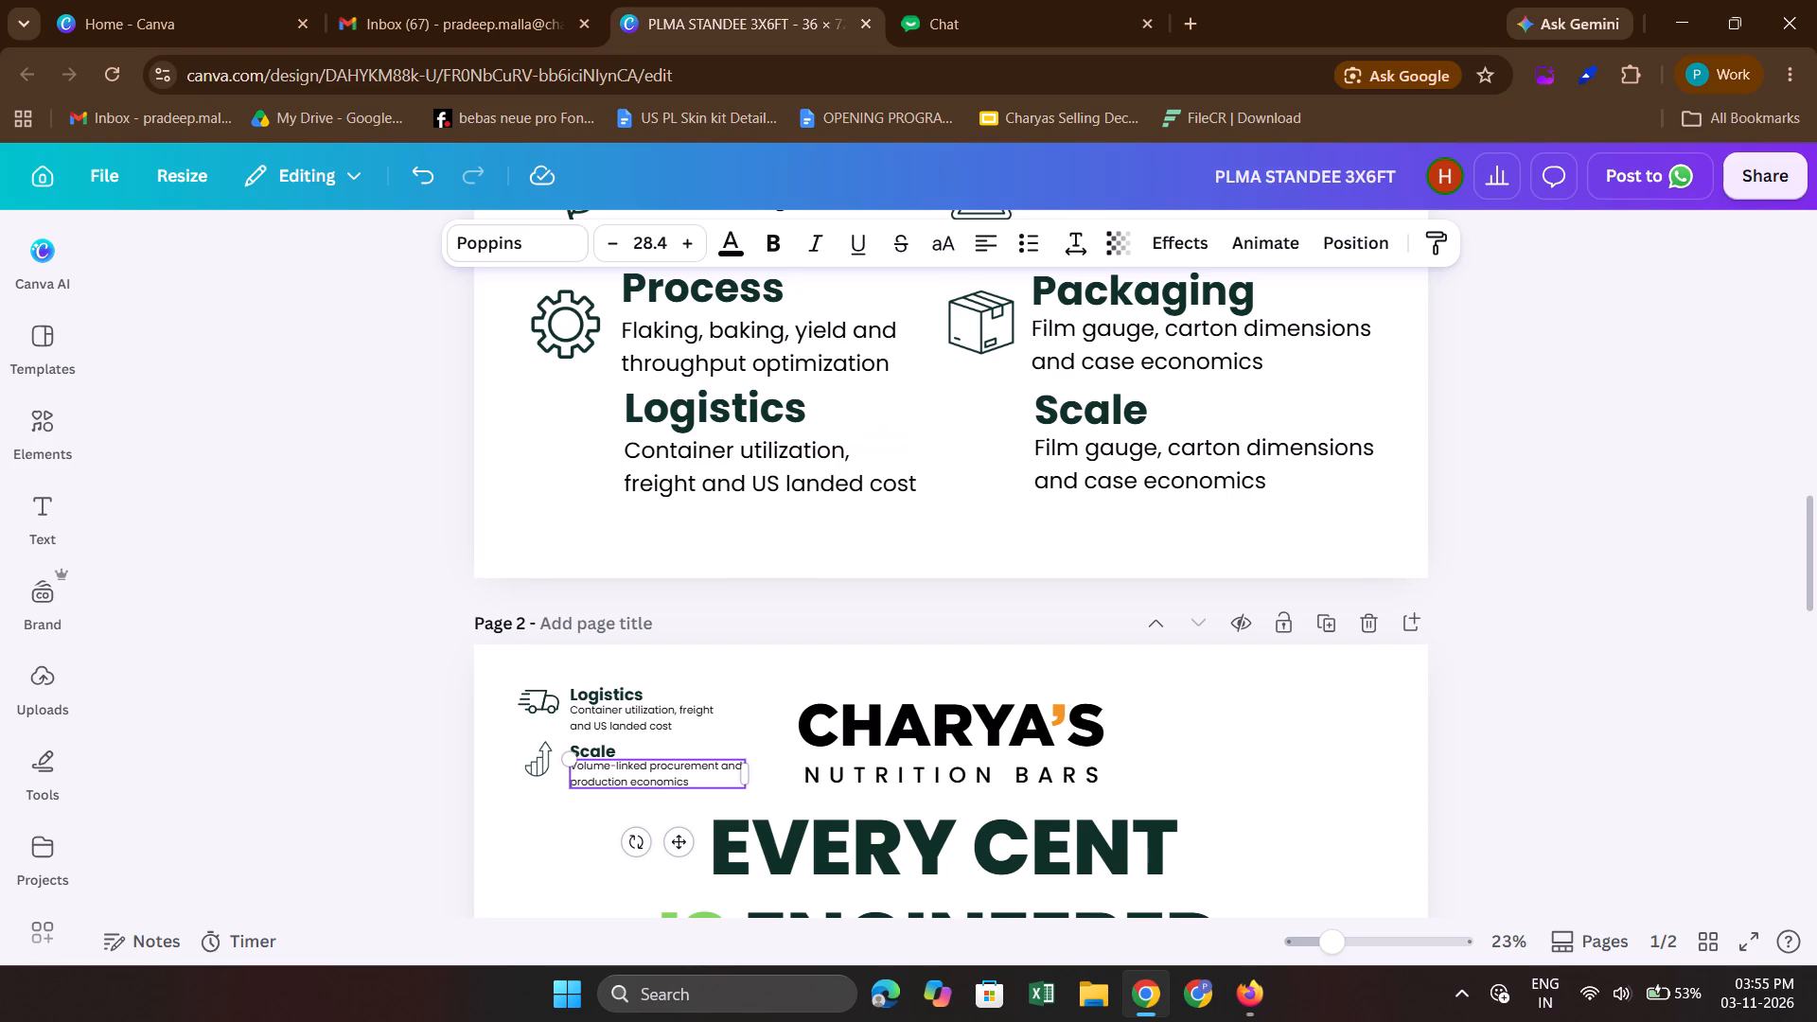
pyautogui.doubleClick(1172, 475)
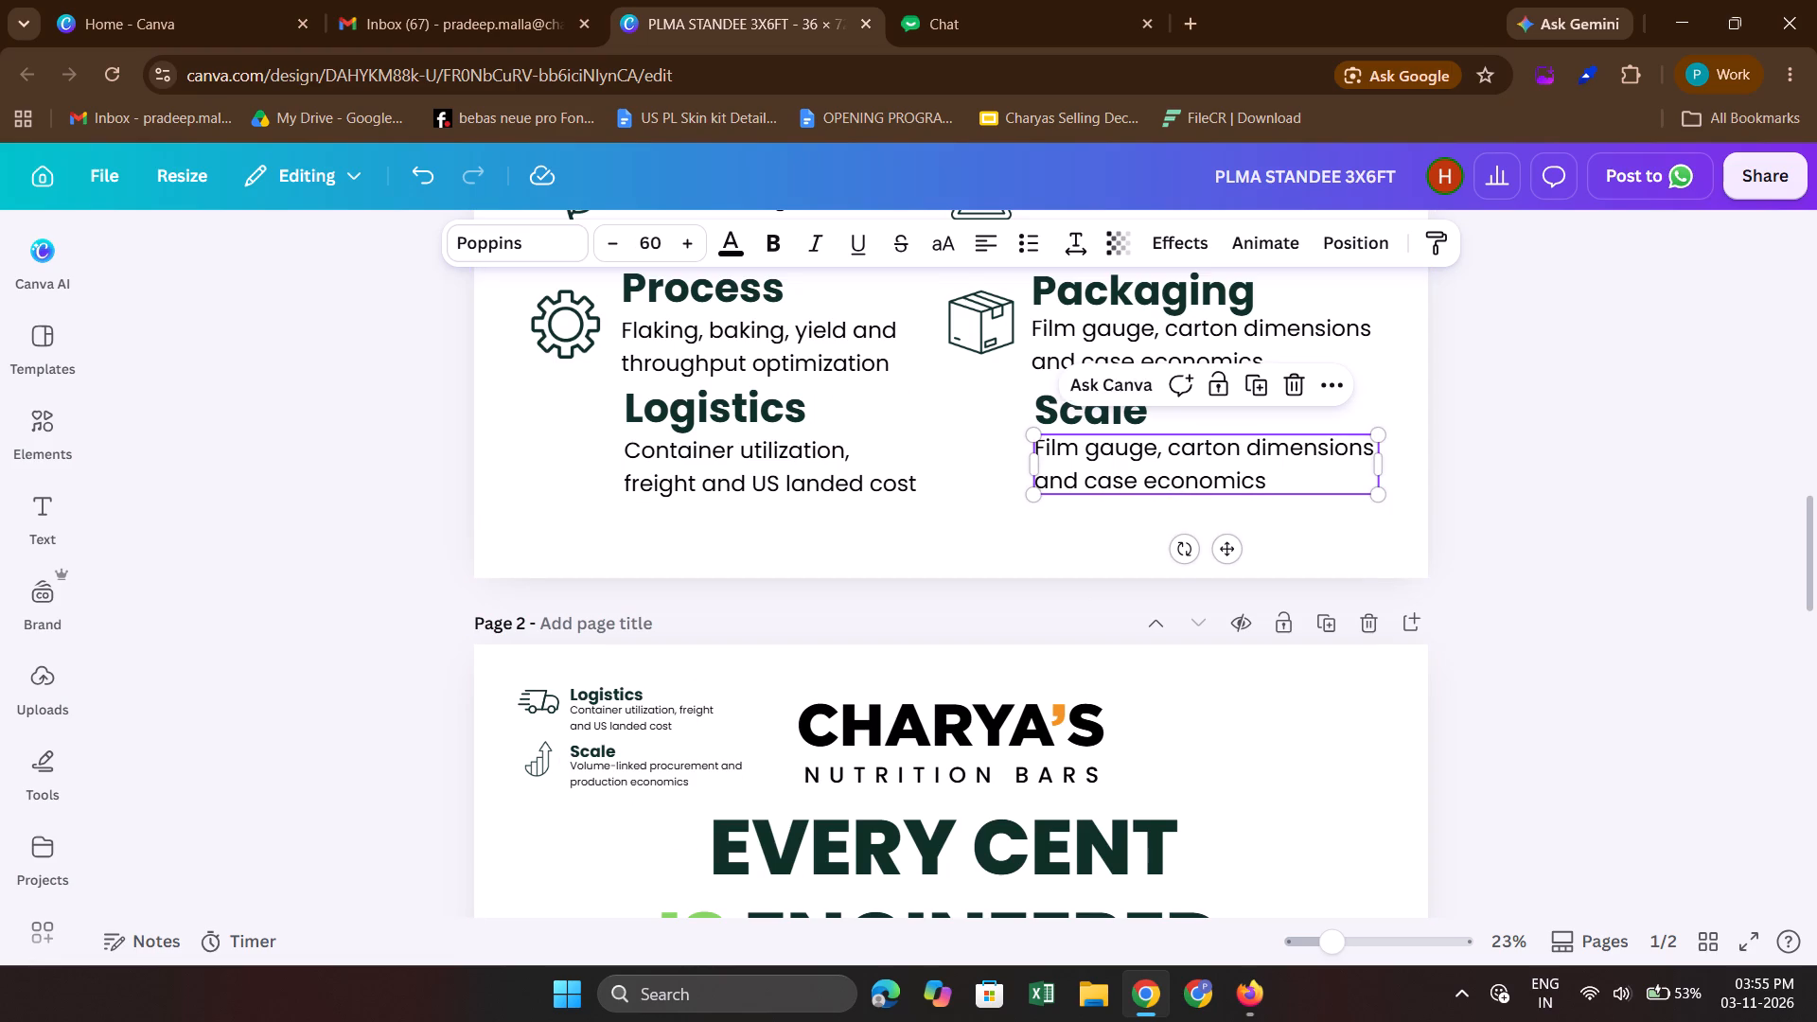
pyautogui.hotkey('ctrl', 'v')
pyautogui.click(1555, 390)
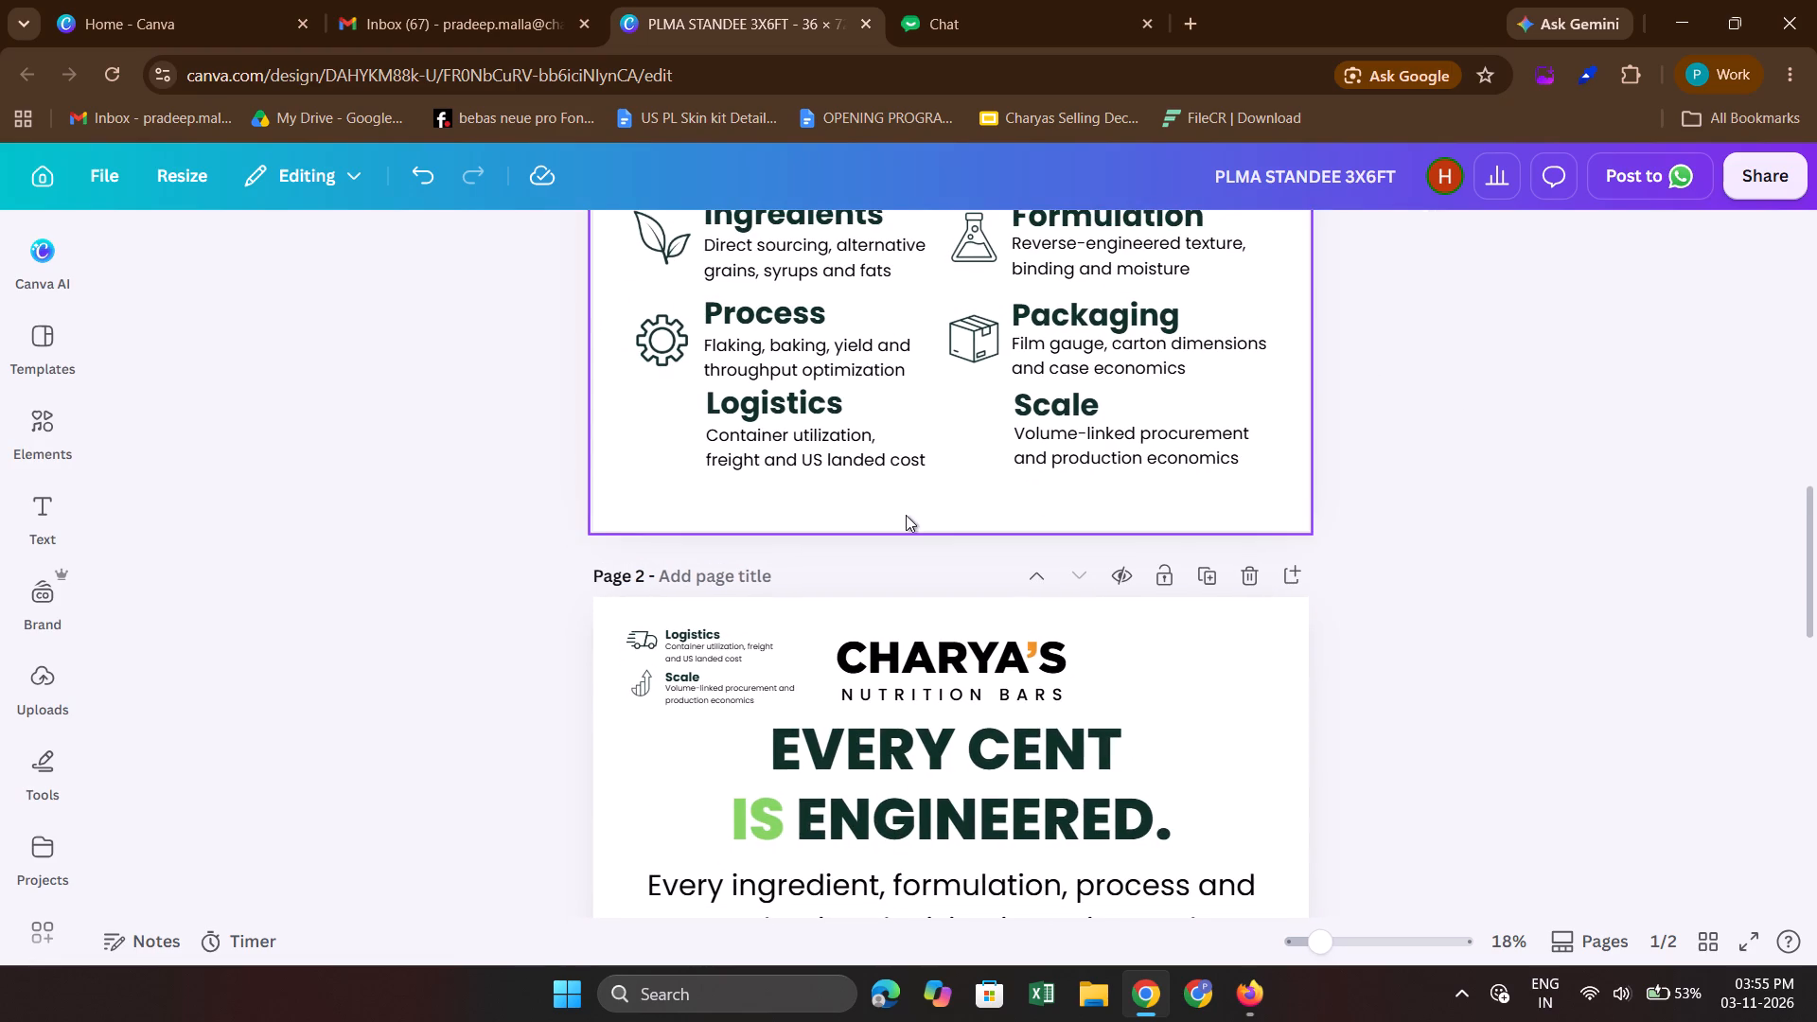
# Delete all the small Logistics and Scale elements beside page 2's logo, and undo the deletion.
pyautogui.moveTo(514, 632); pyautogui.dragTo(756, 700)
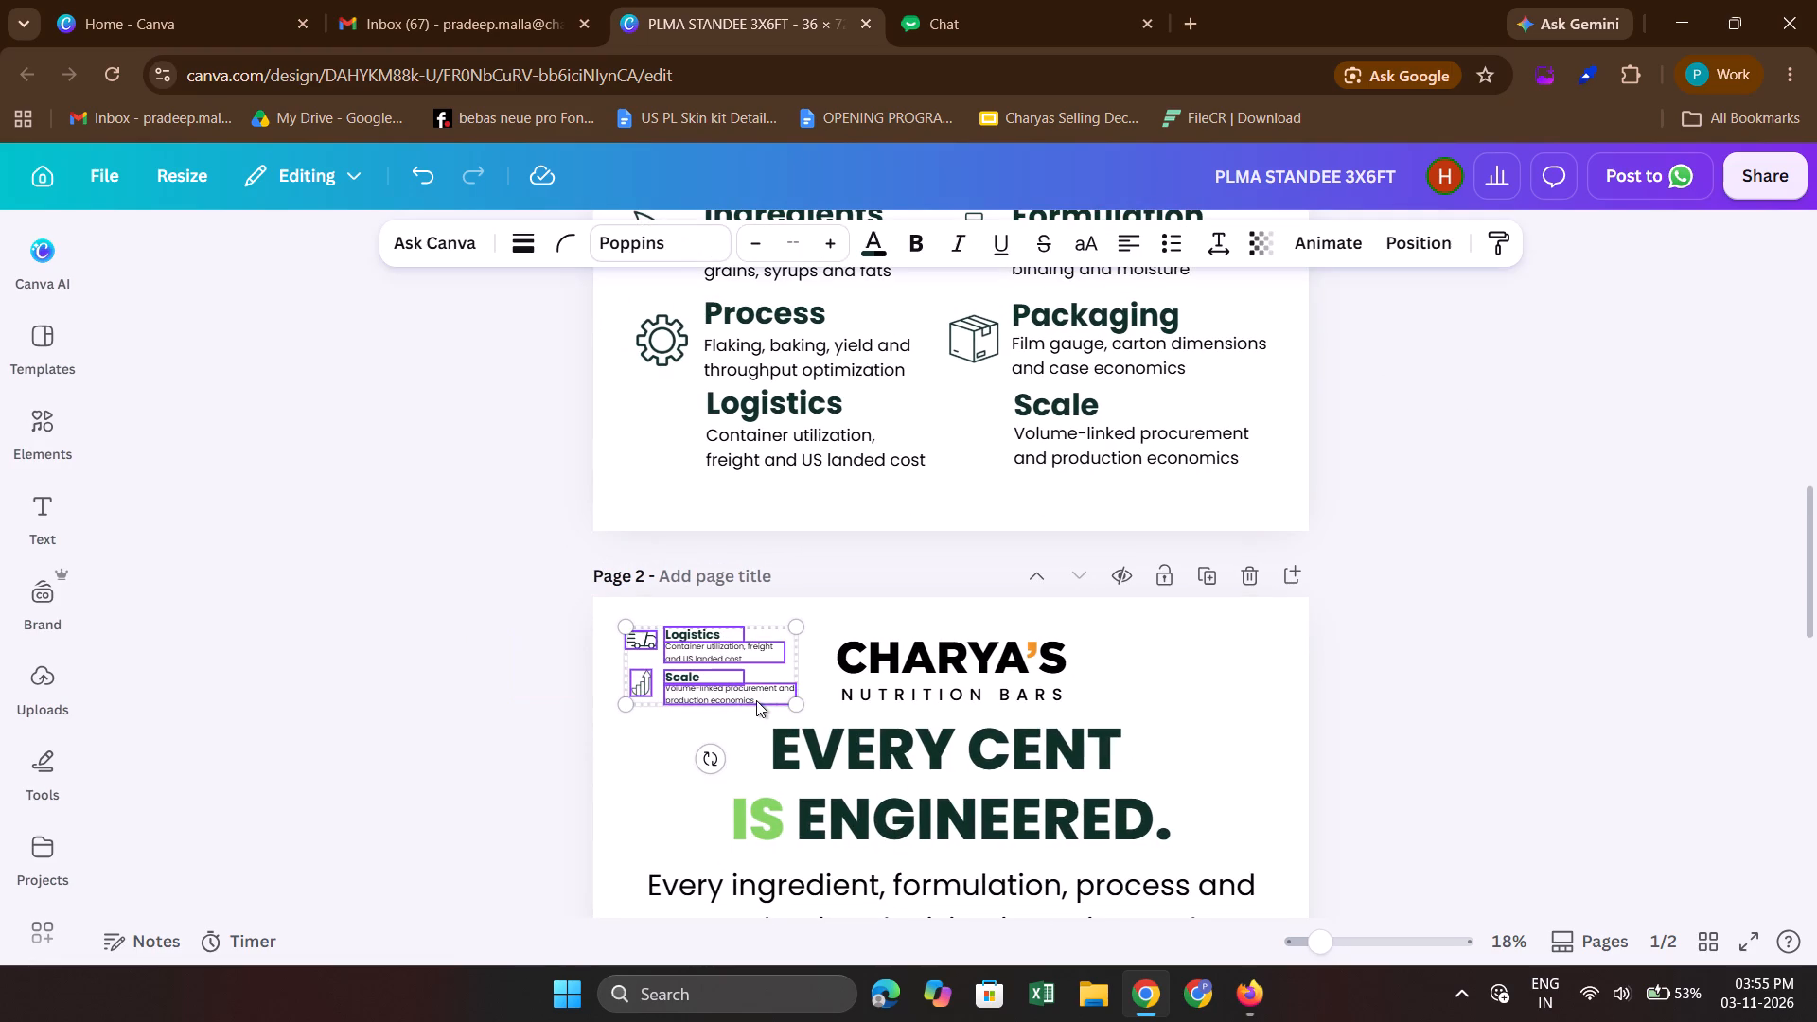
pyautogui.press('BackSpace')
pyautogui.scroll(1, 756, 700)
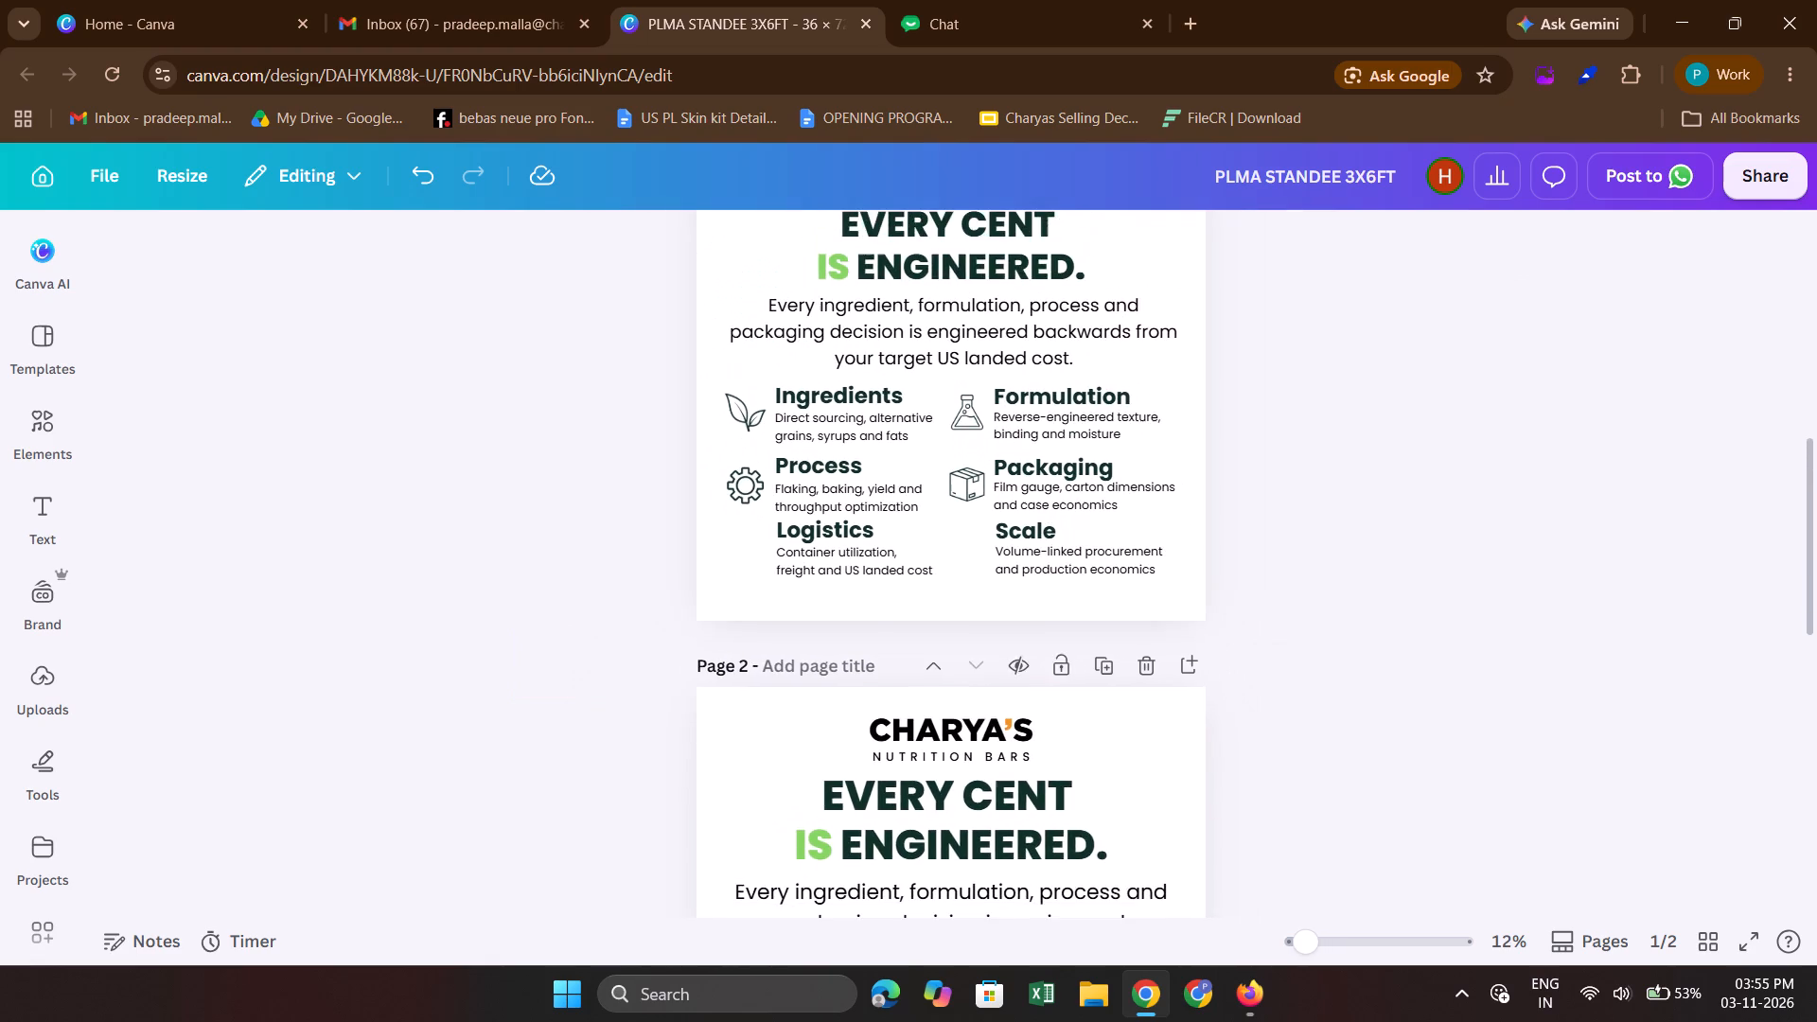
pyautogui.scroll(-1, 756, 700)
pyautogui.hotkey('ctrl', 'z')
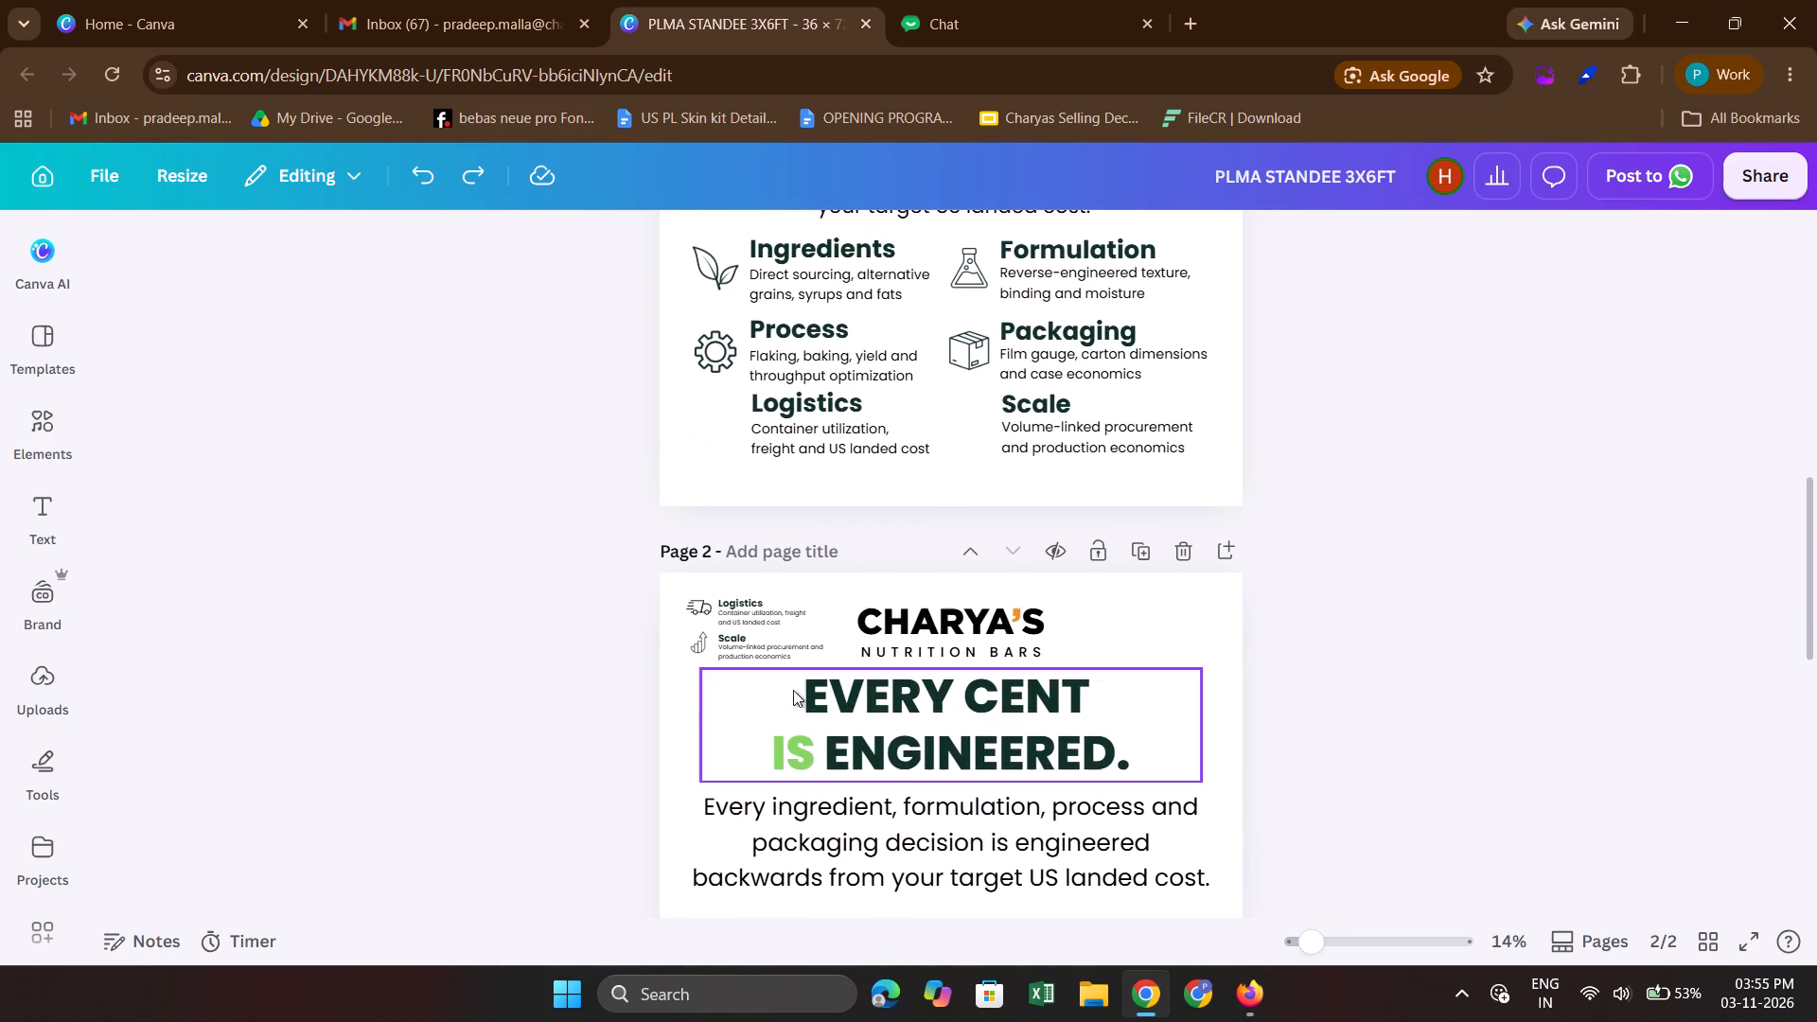
# Delete the small Logistics description beside the logo on page 2, keeping the truck and chart icons.
pyautogui.click(759, 608)
pyautogui.press('BackSpace')
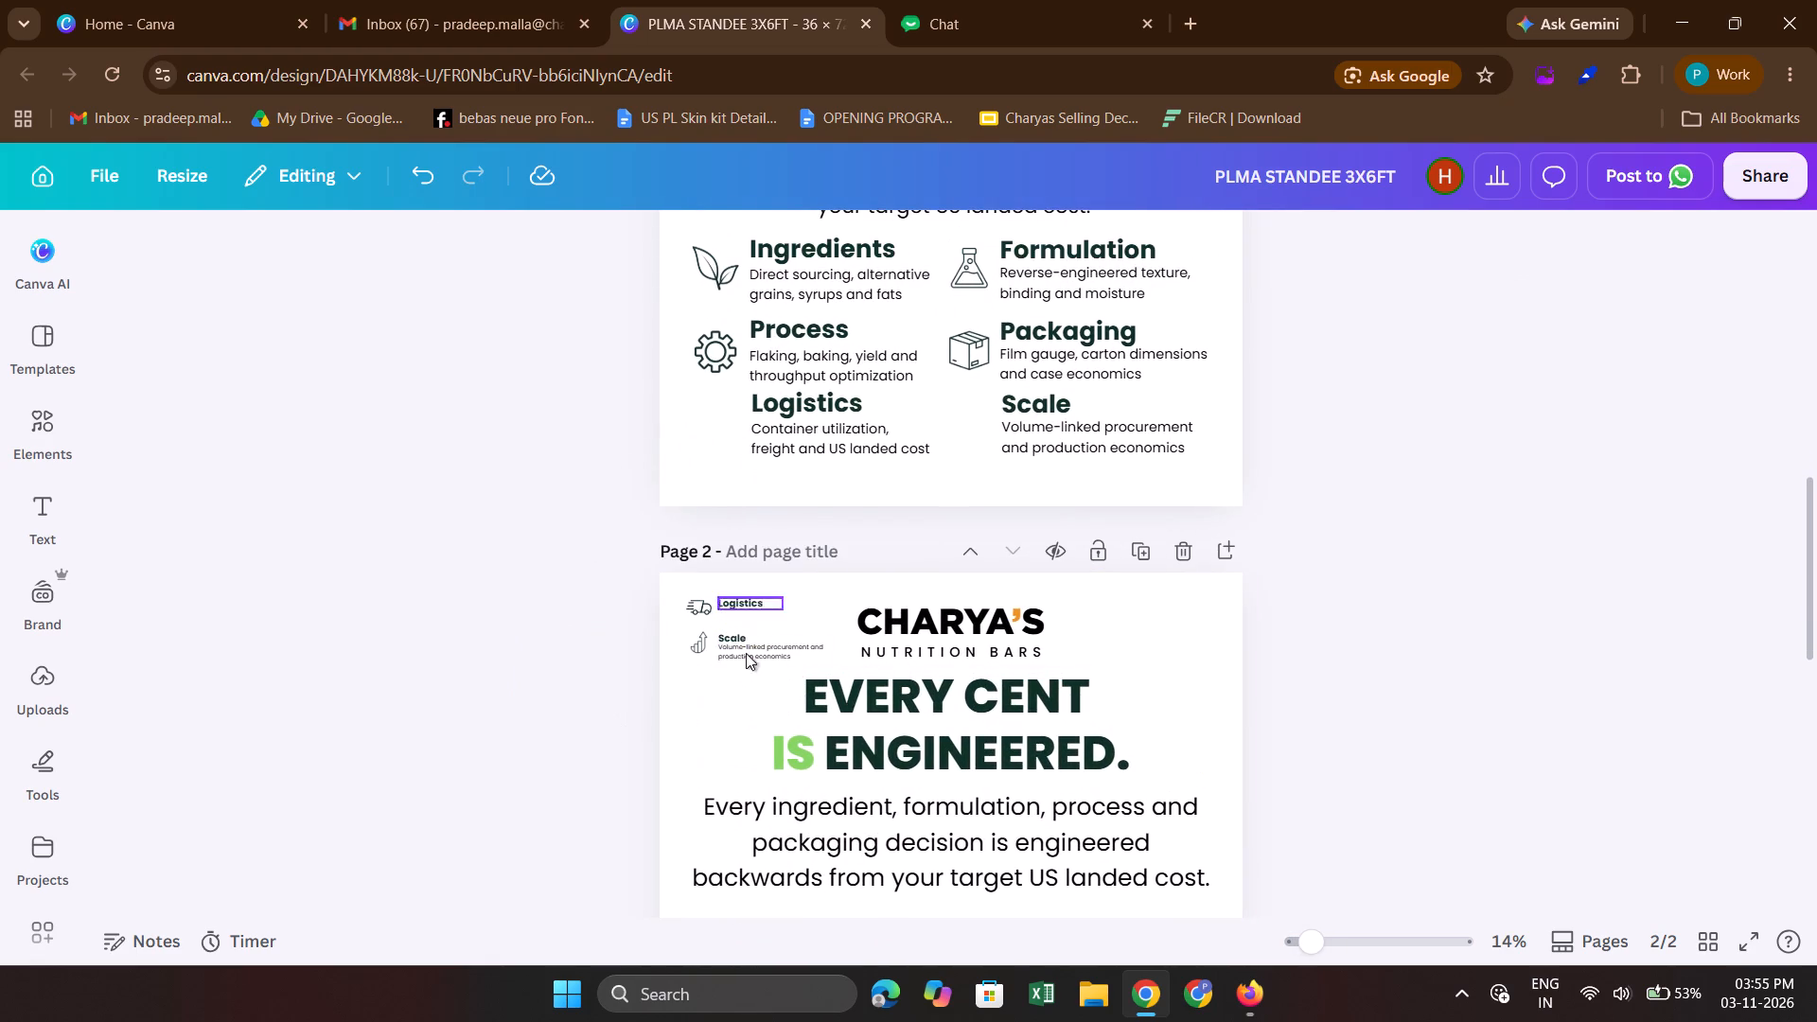
pyautogui.press('BackSpace')
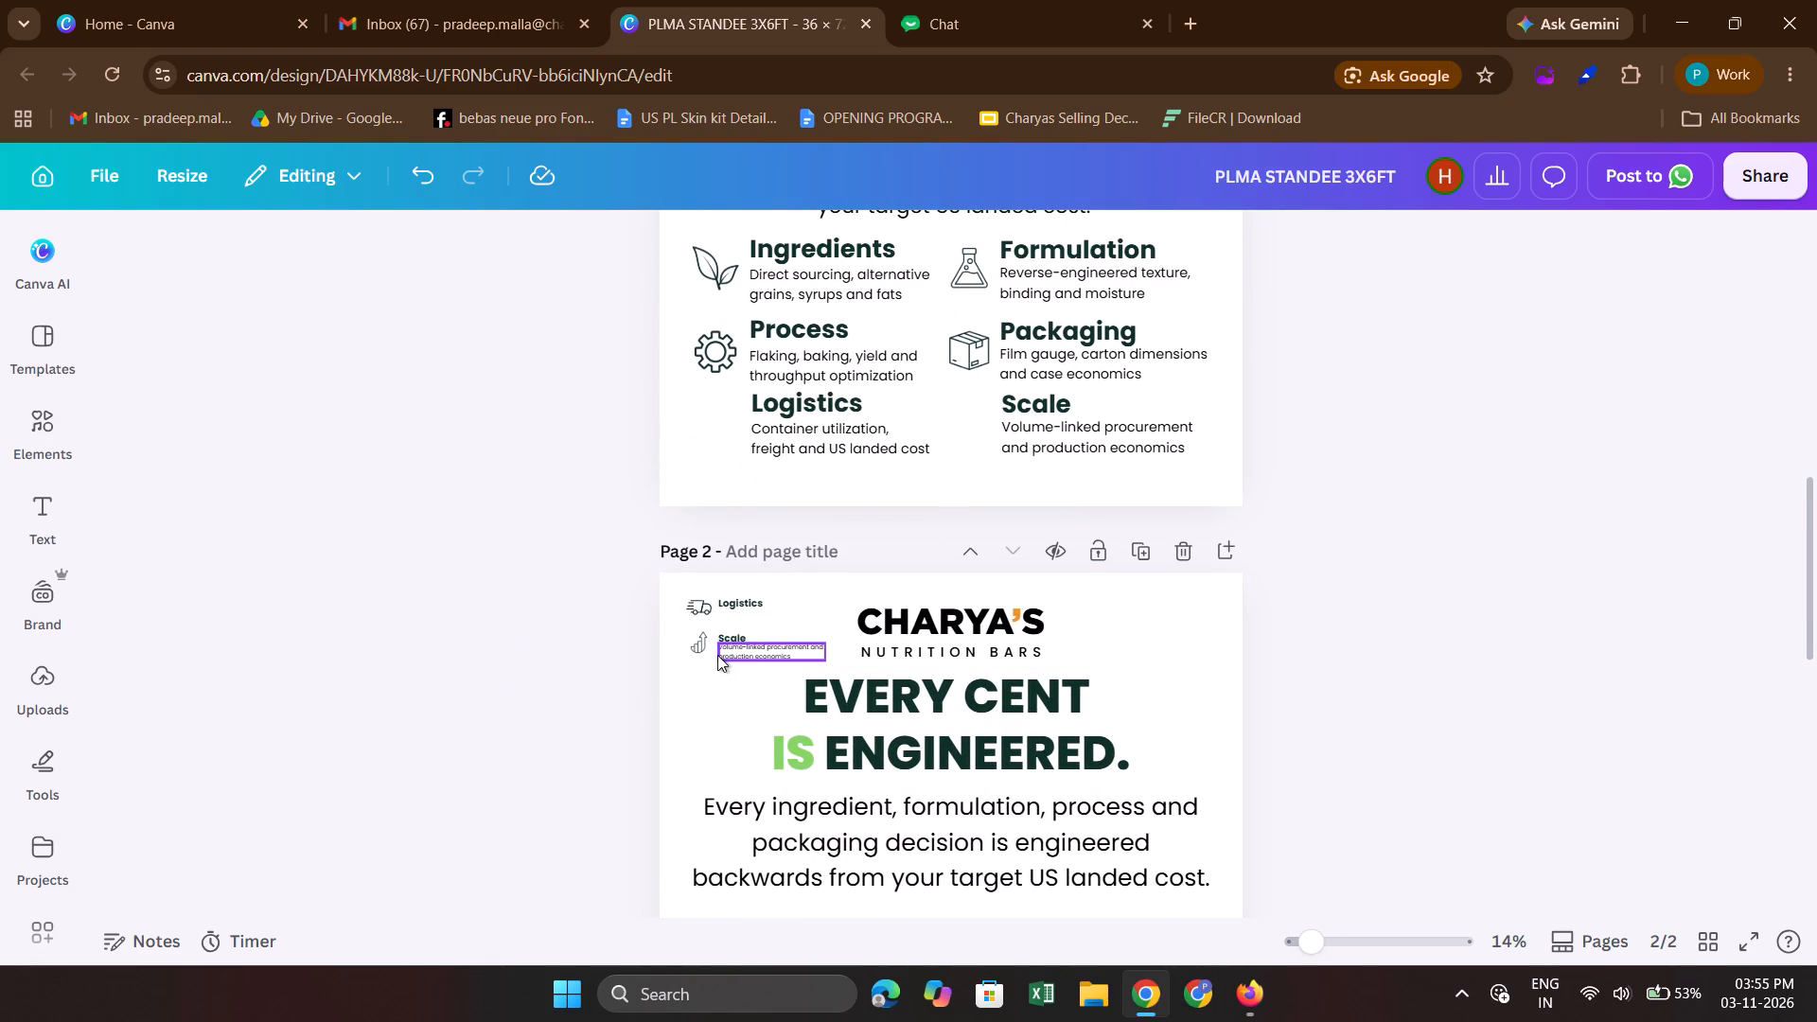
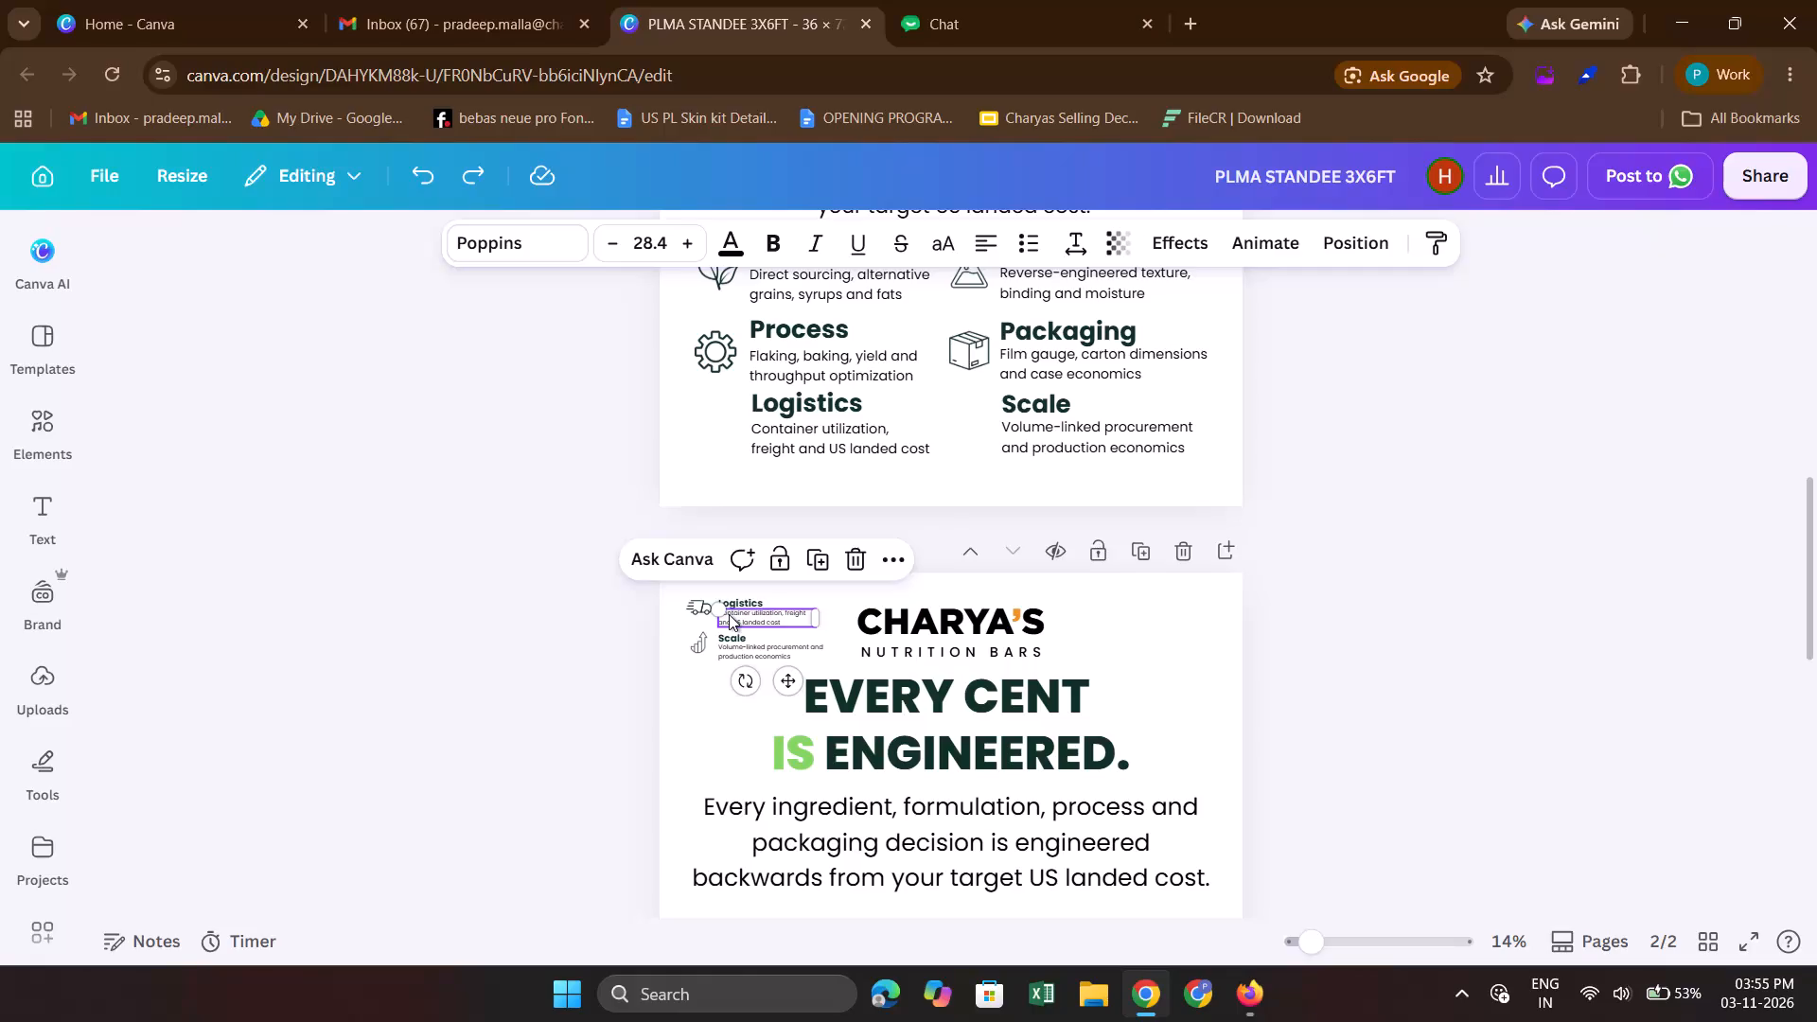
# Delete the remaining small Logistics and Scale headings and descriptions beside page 2's logo, keeping the truck and chart icons.
pyautogui.press('BackSpace')
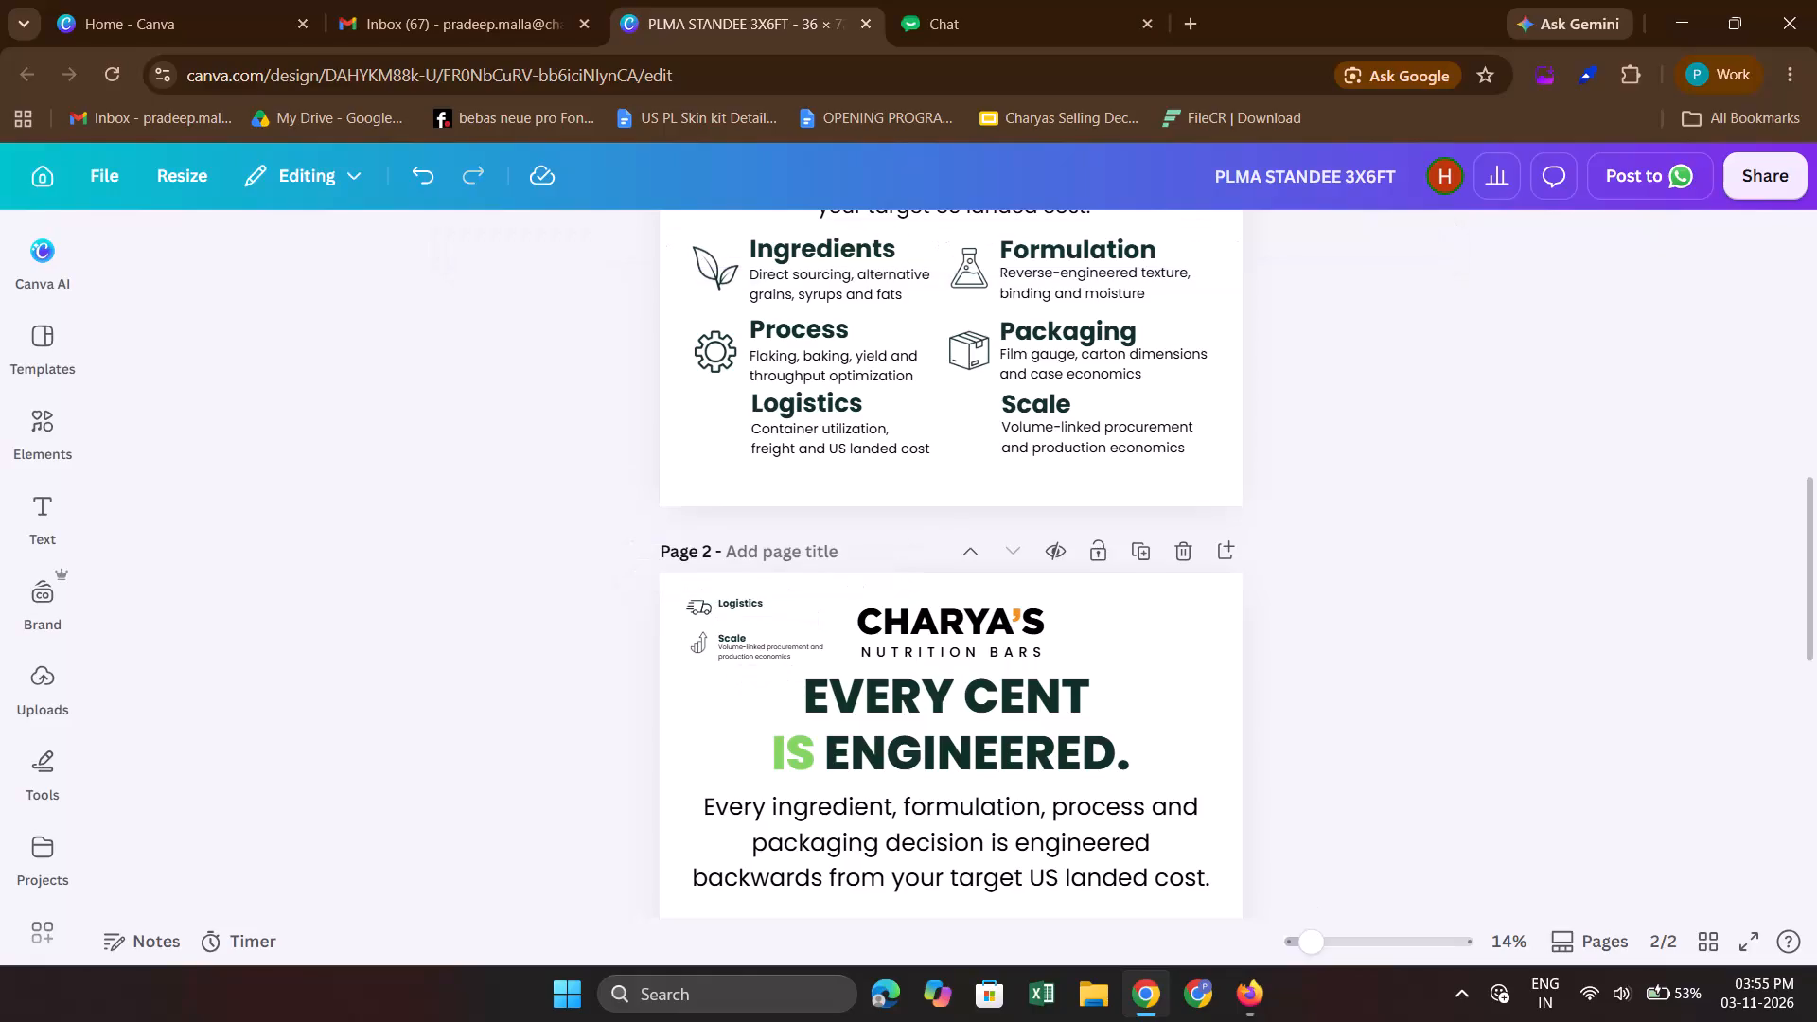
pyautogui.click(732, 606)
pyautogui.press('BackSpace')
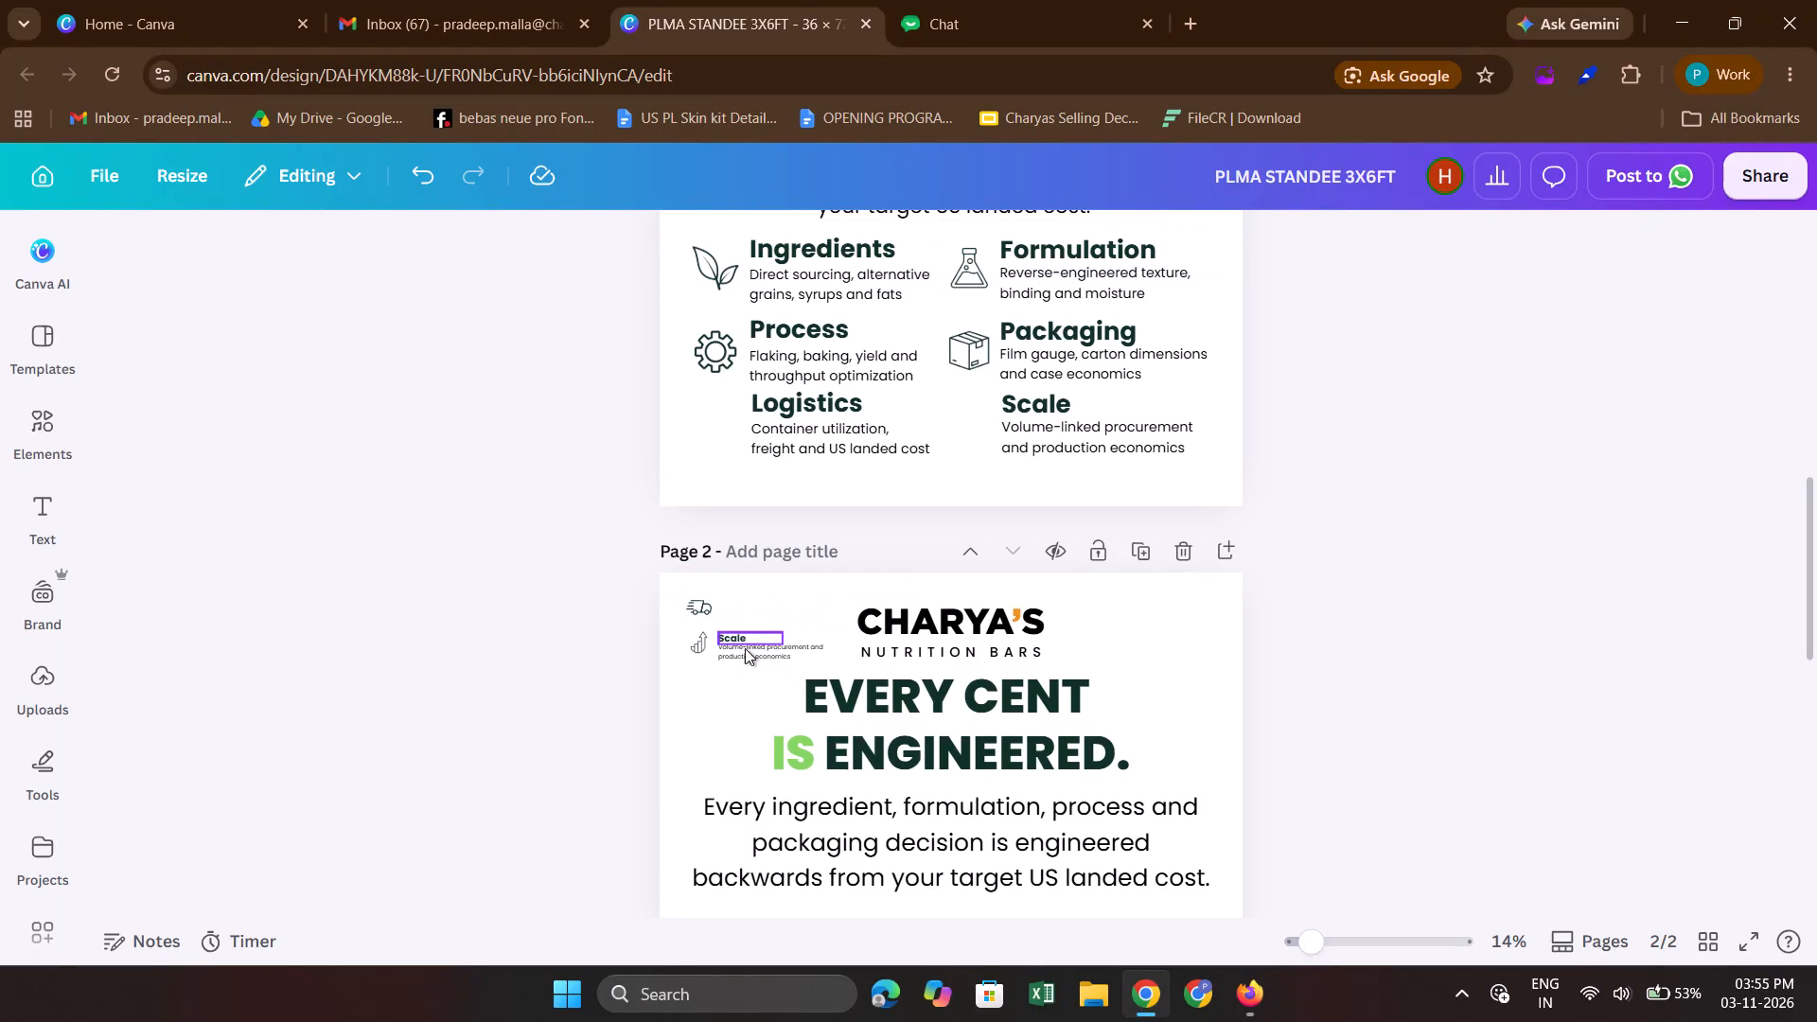
pyautogui.click(745, 648)
pyautogui.press('BackSpace')
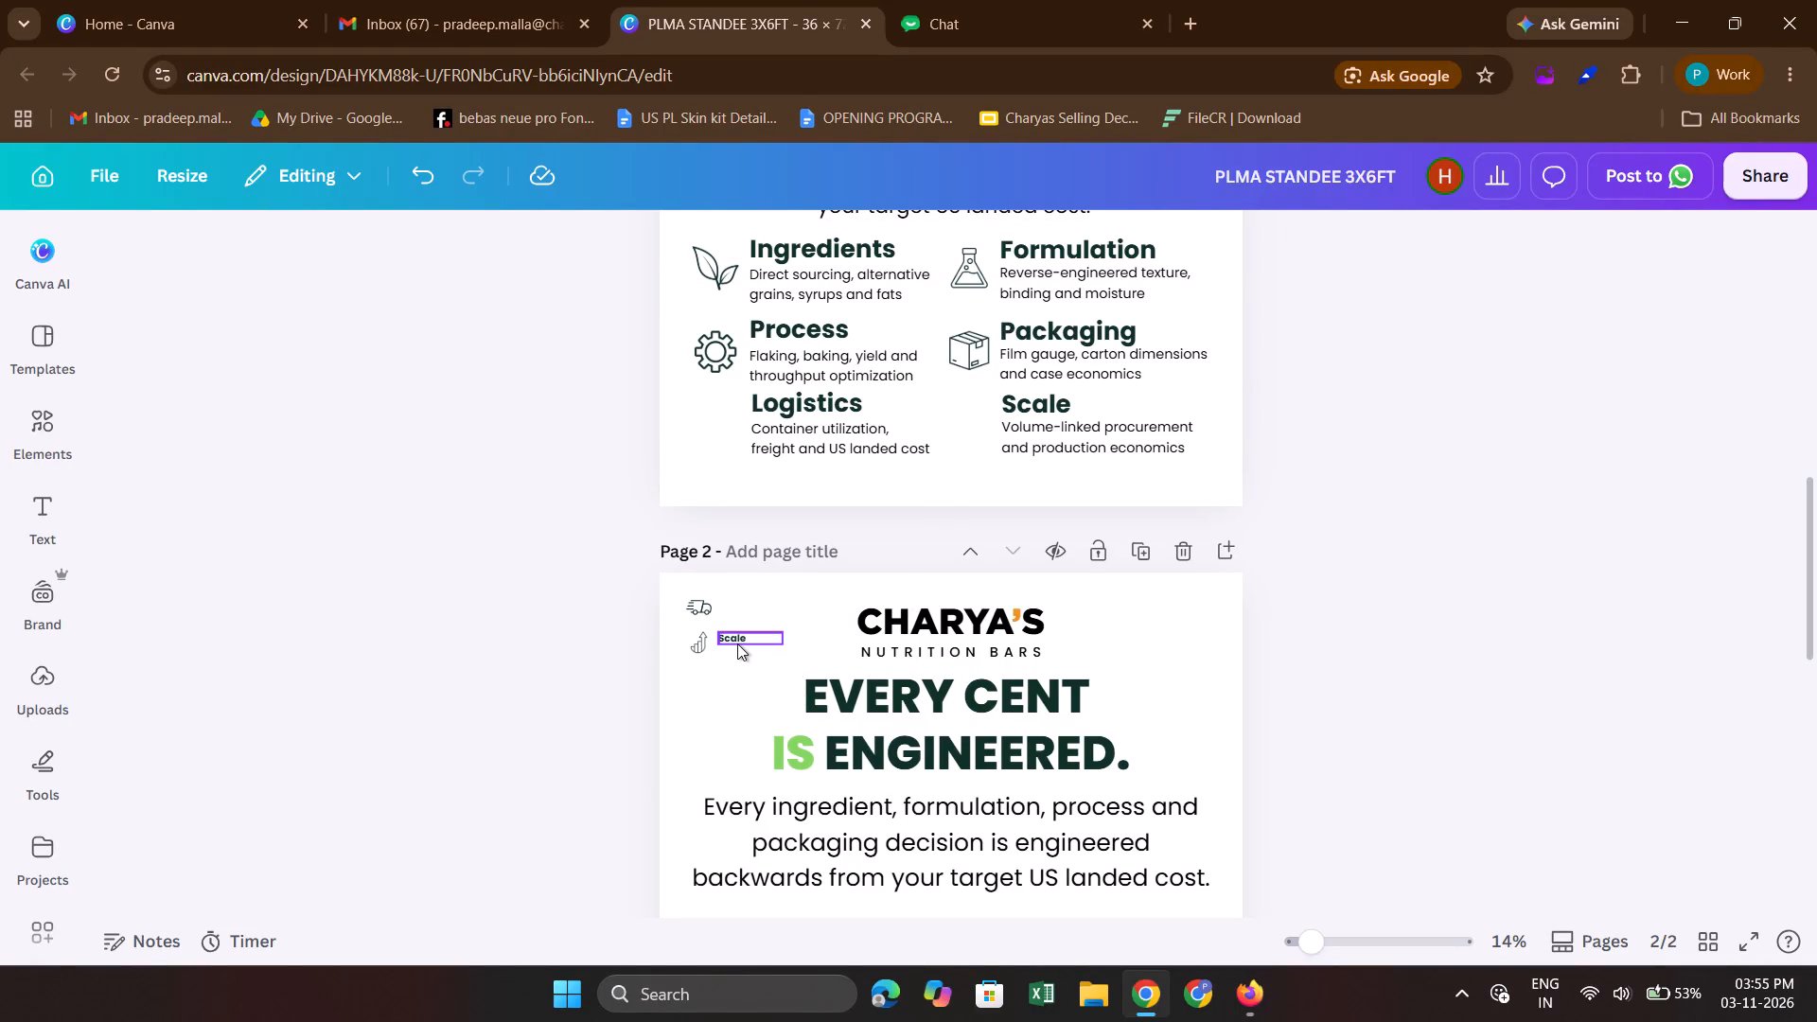
pyautogui.click(737, 643)
pyautogui.press('BackSpace')
# Move the truck icon from page 2 to beside page 1's Logistics heading and enlarge it to match the gear icon above.
pyautogui.click(704, 605)
pyautogui.moveTo(699, 607); pyautogui.dragTo(702, 495)
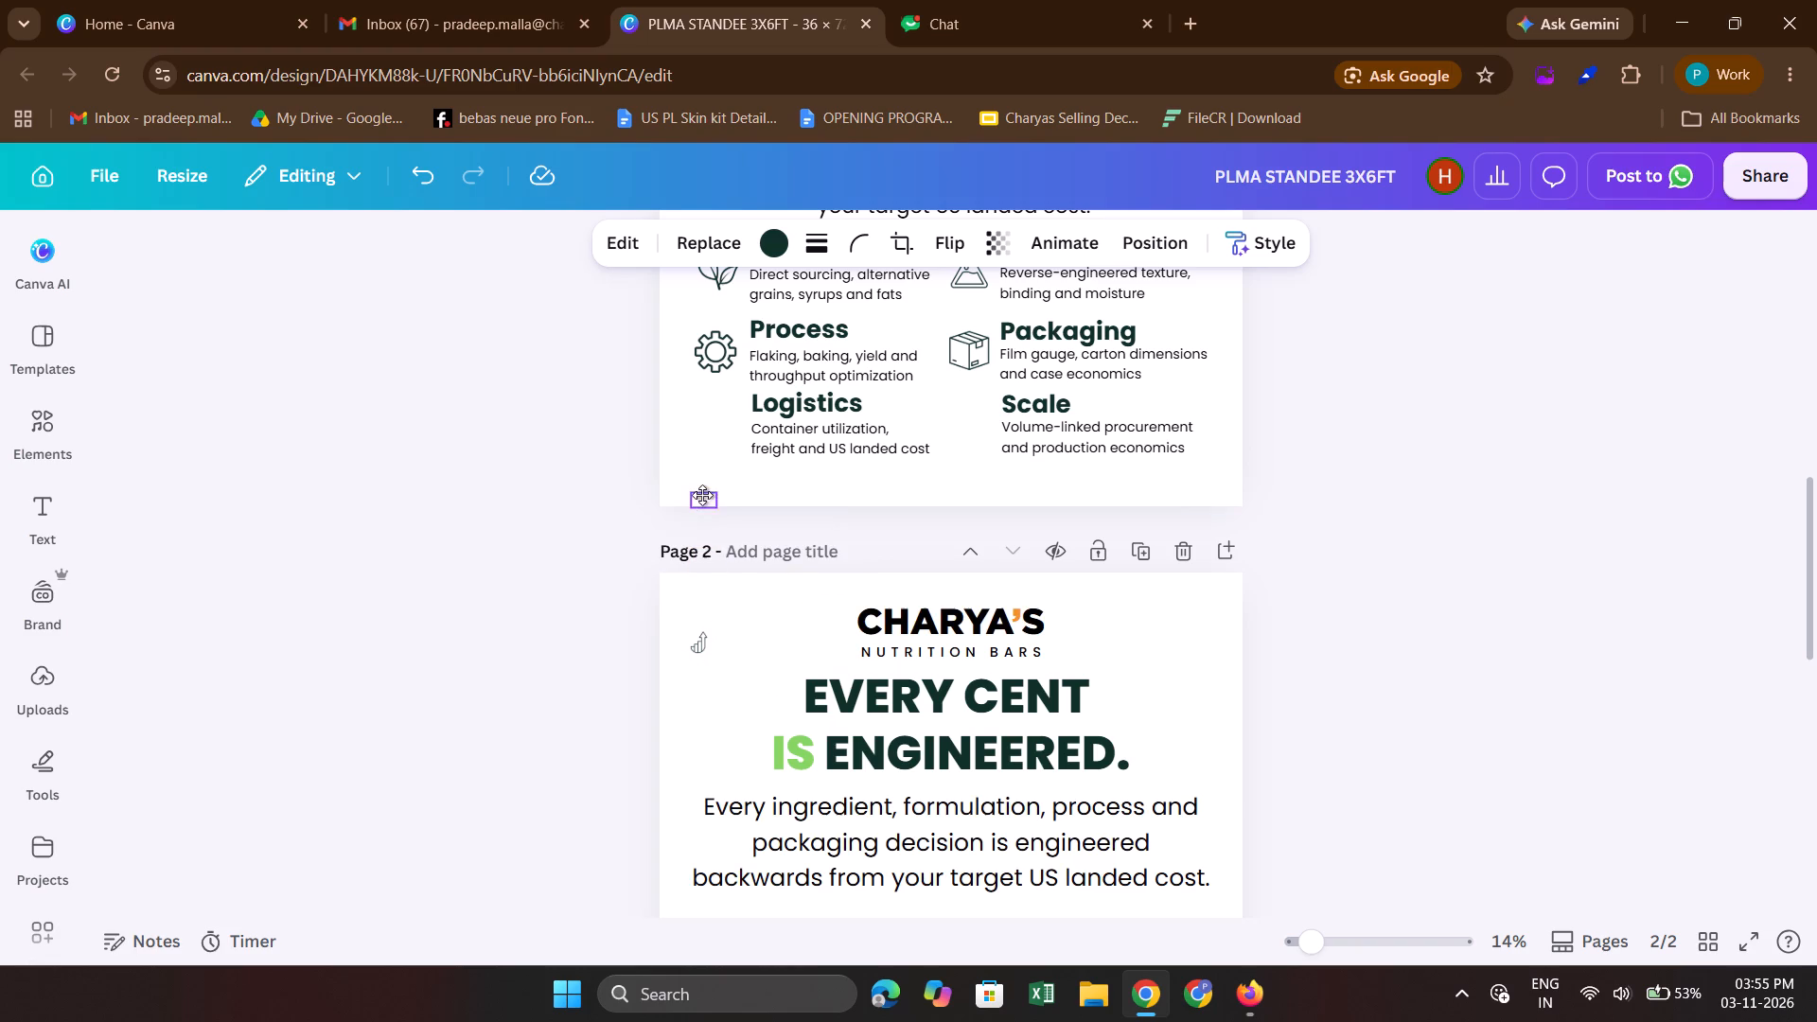
pyautogui.moveTo(702, 495); pyautogui.dragTo(716, 428)
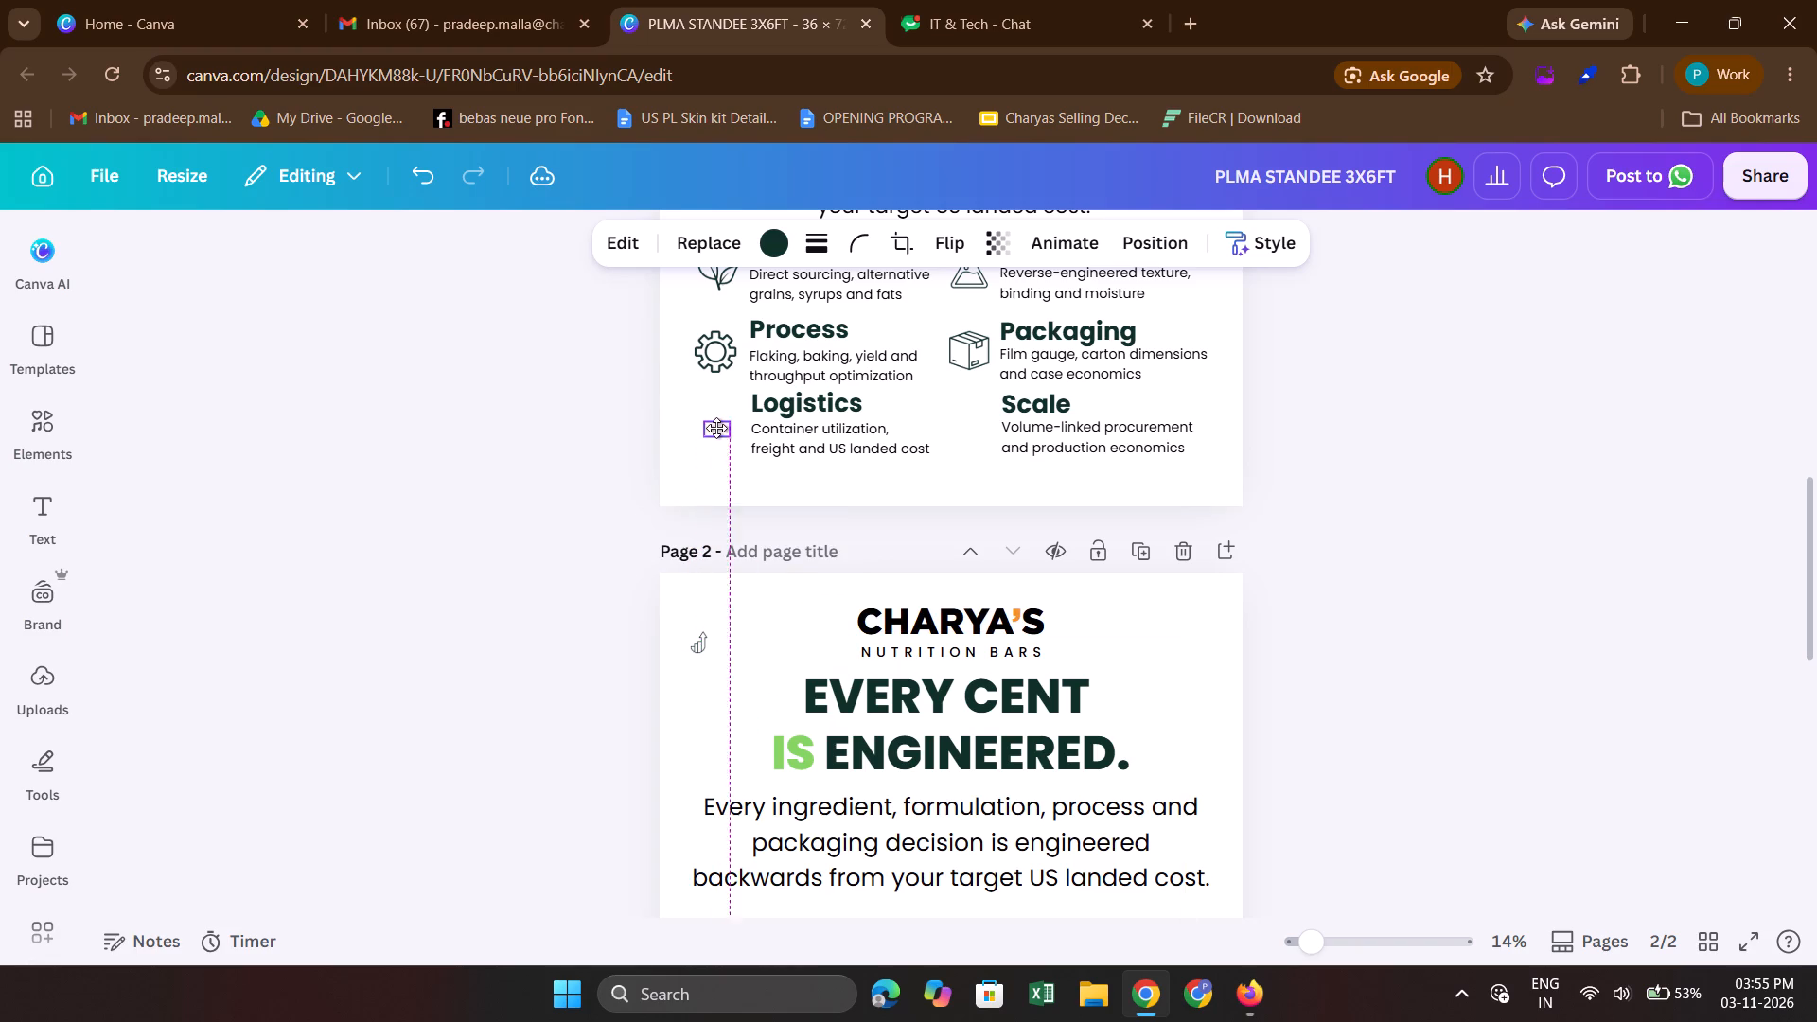
pyautogui.moveTo(707, 440); pyautogui.dragTo(685, 457)
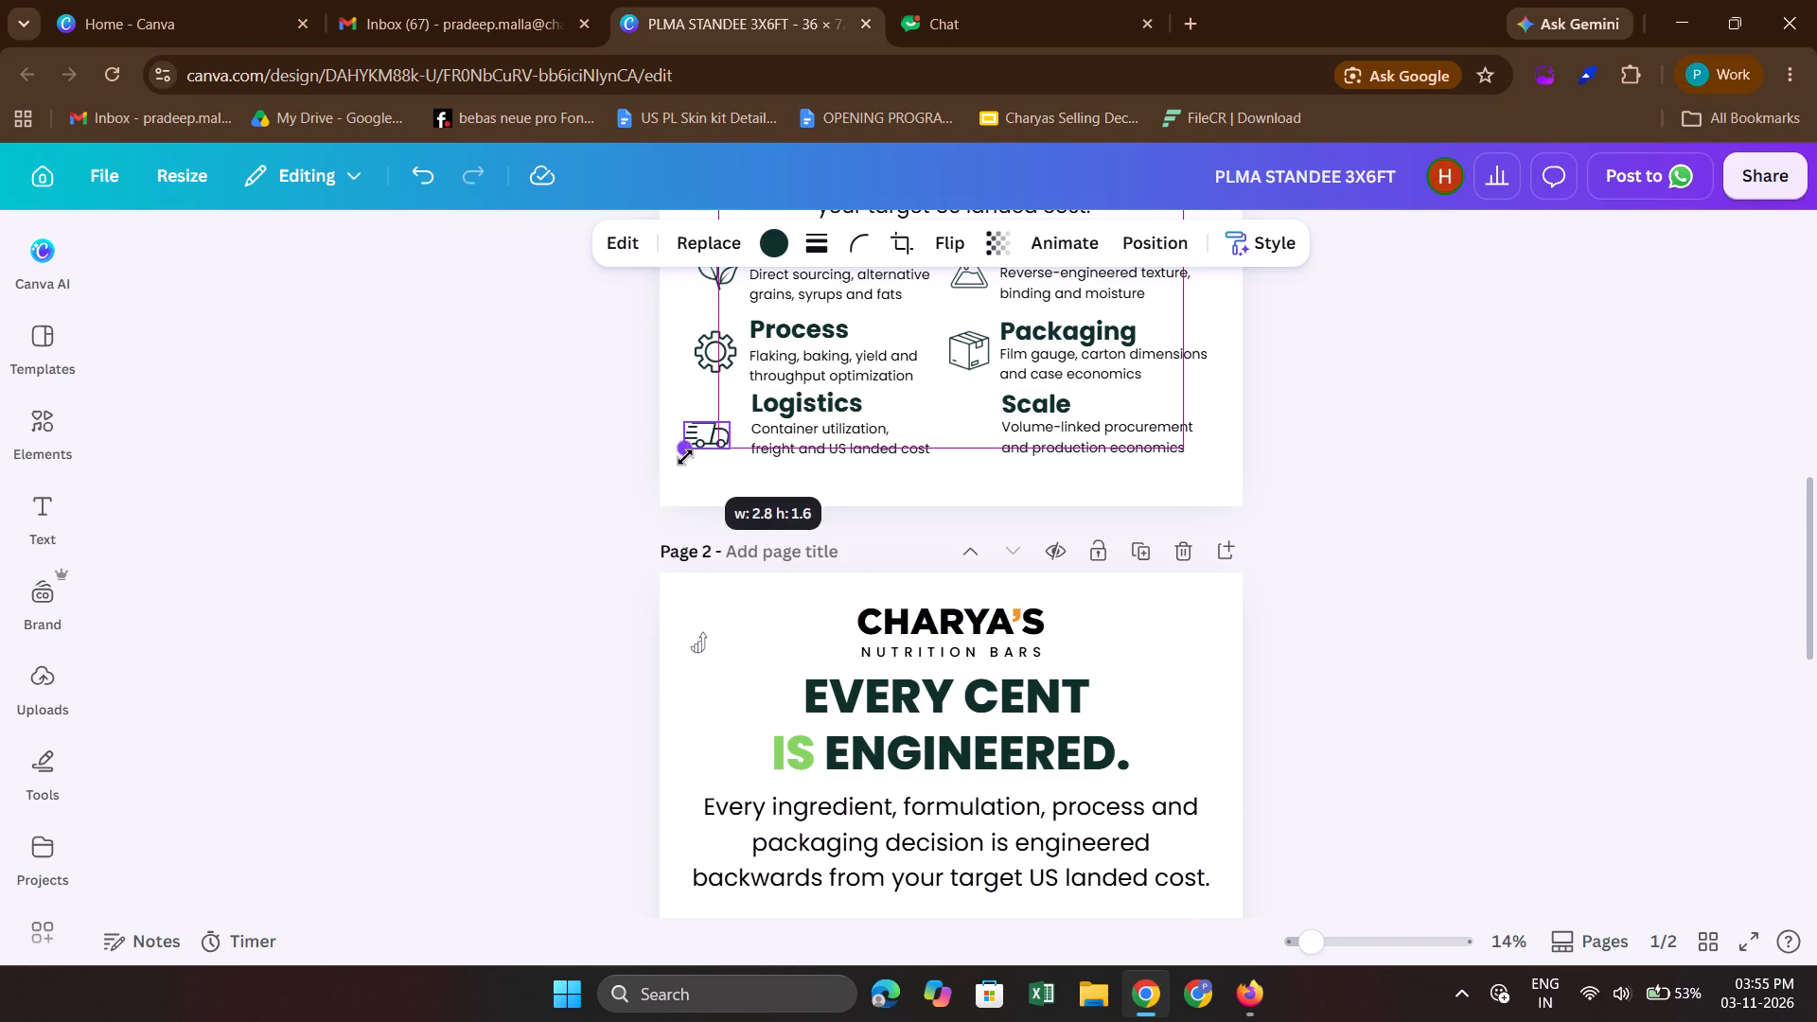
pyautogui.moveTo(685, 457); pyautogui.dragTo(682, 464)
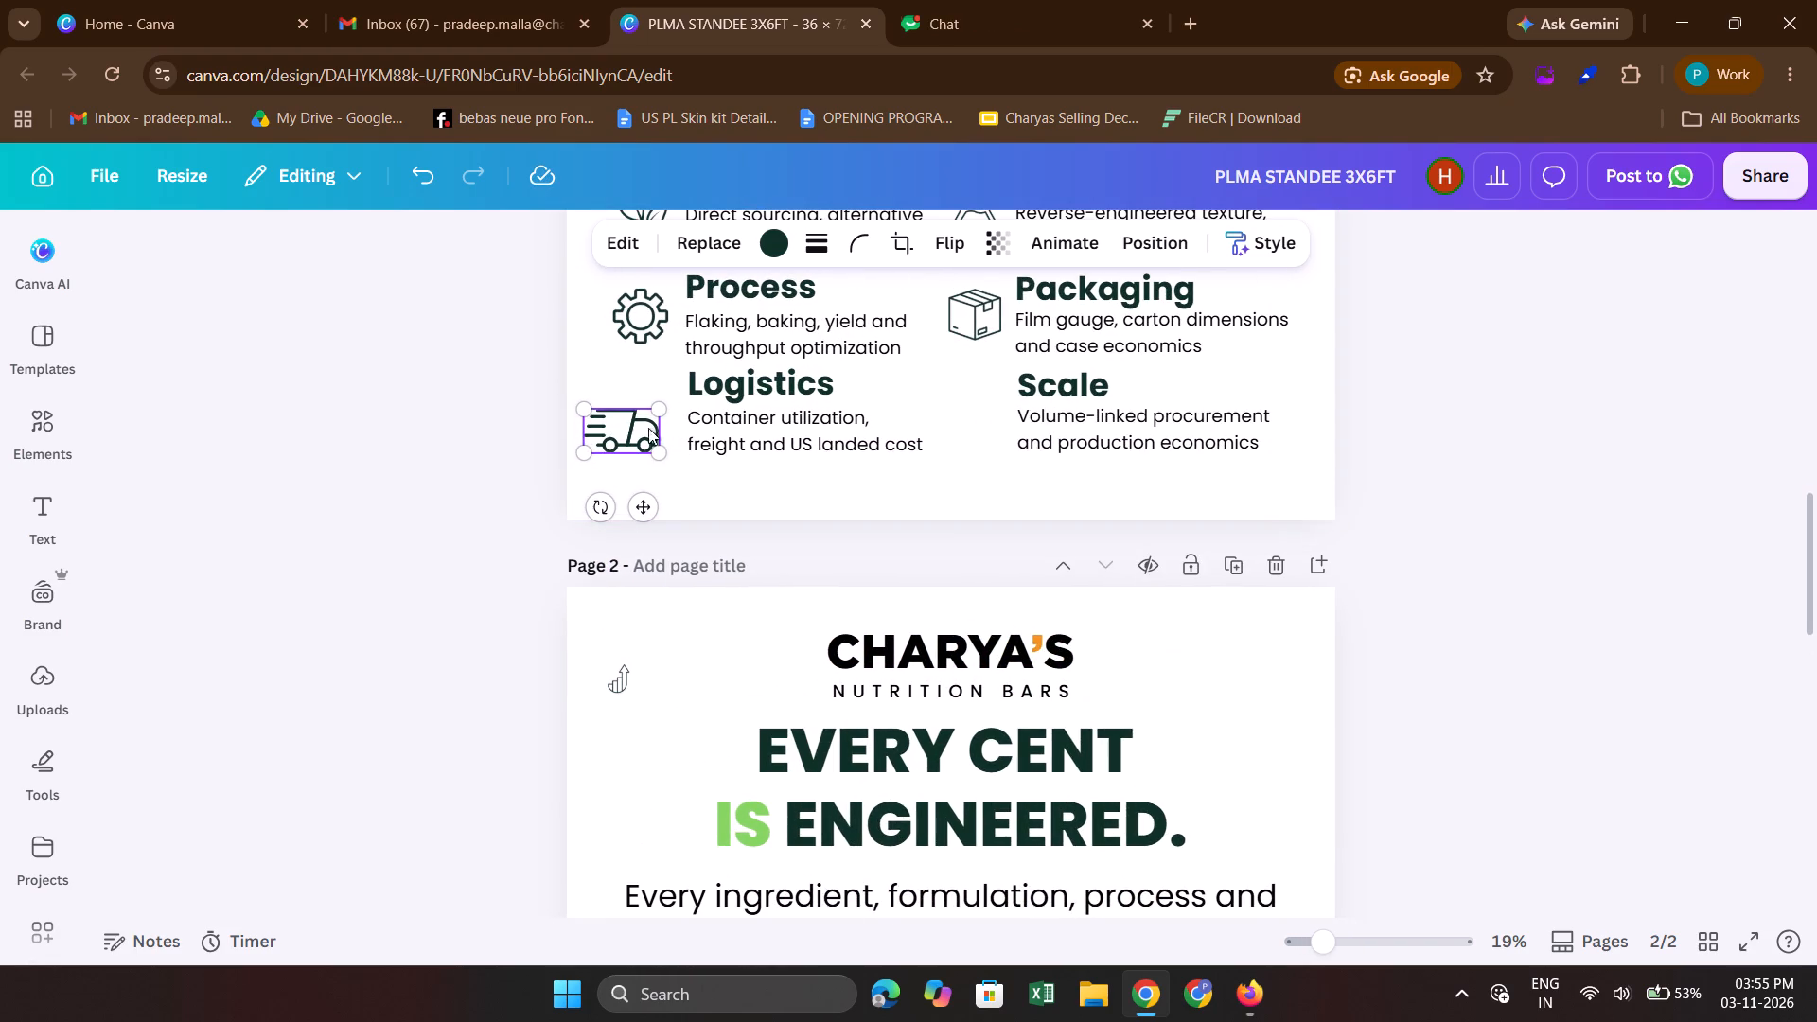
pyautogui.moveTo(632, 432); pyautogui.dragTo(646, 414)
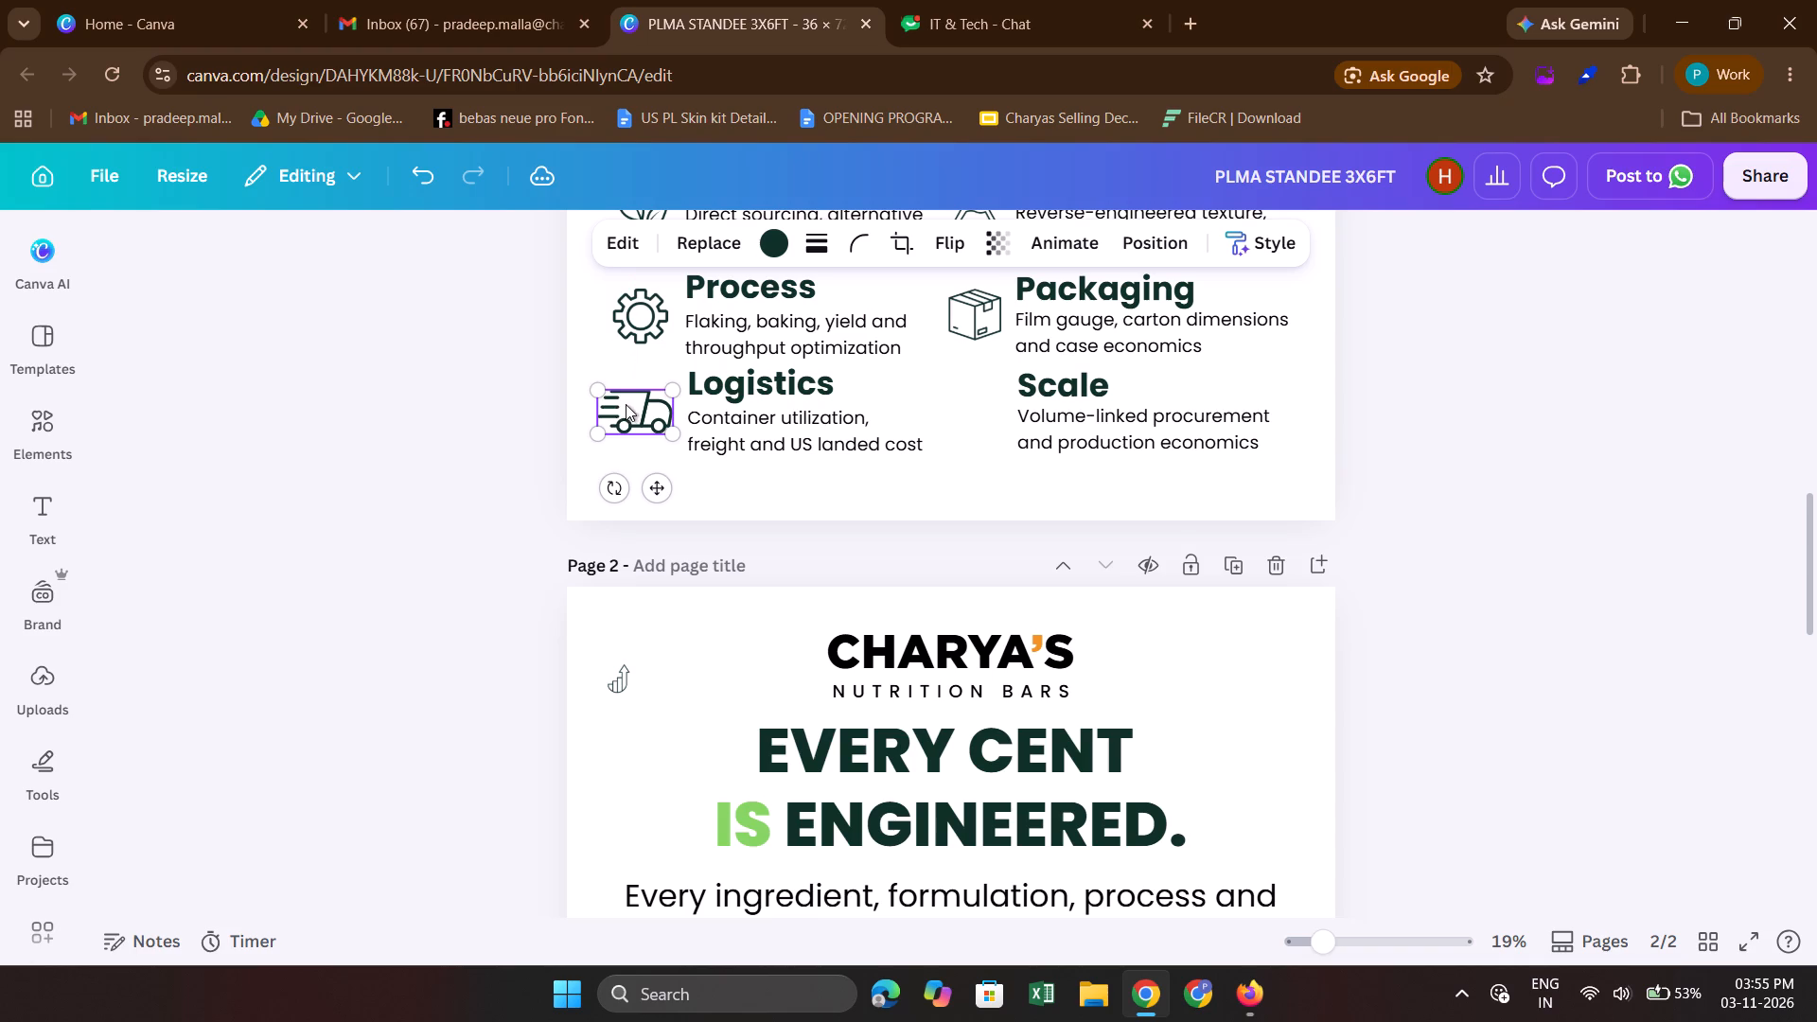
pyautogui.moveTo(600, 396); pyautogui.dragTo(615, 412)
pyautogui.click(638, 409)
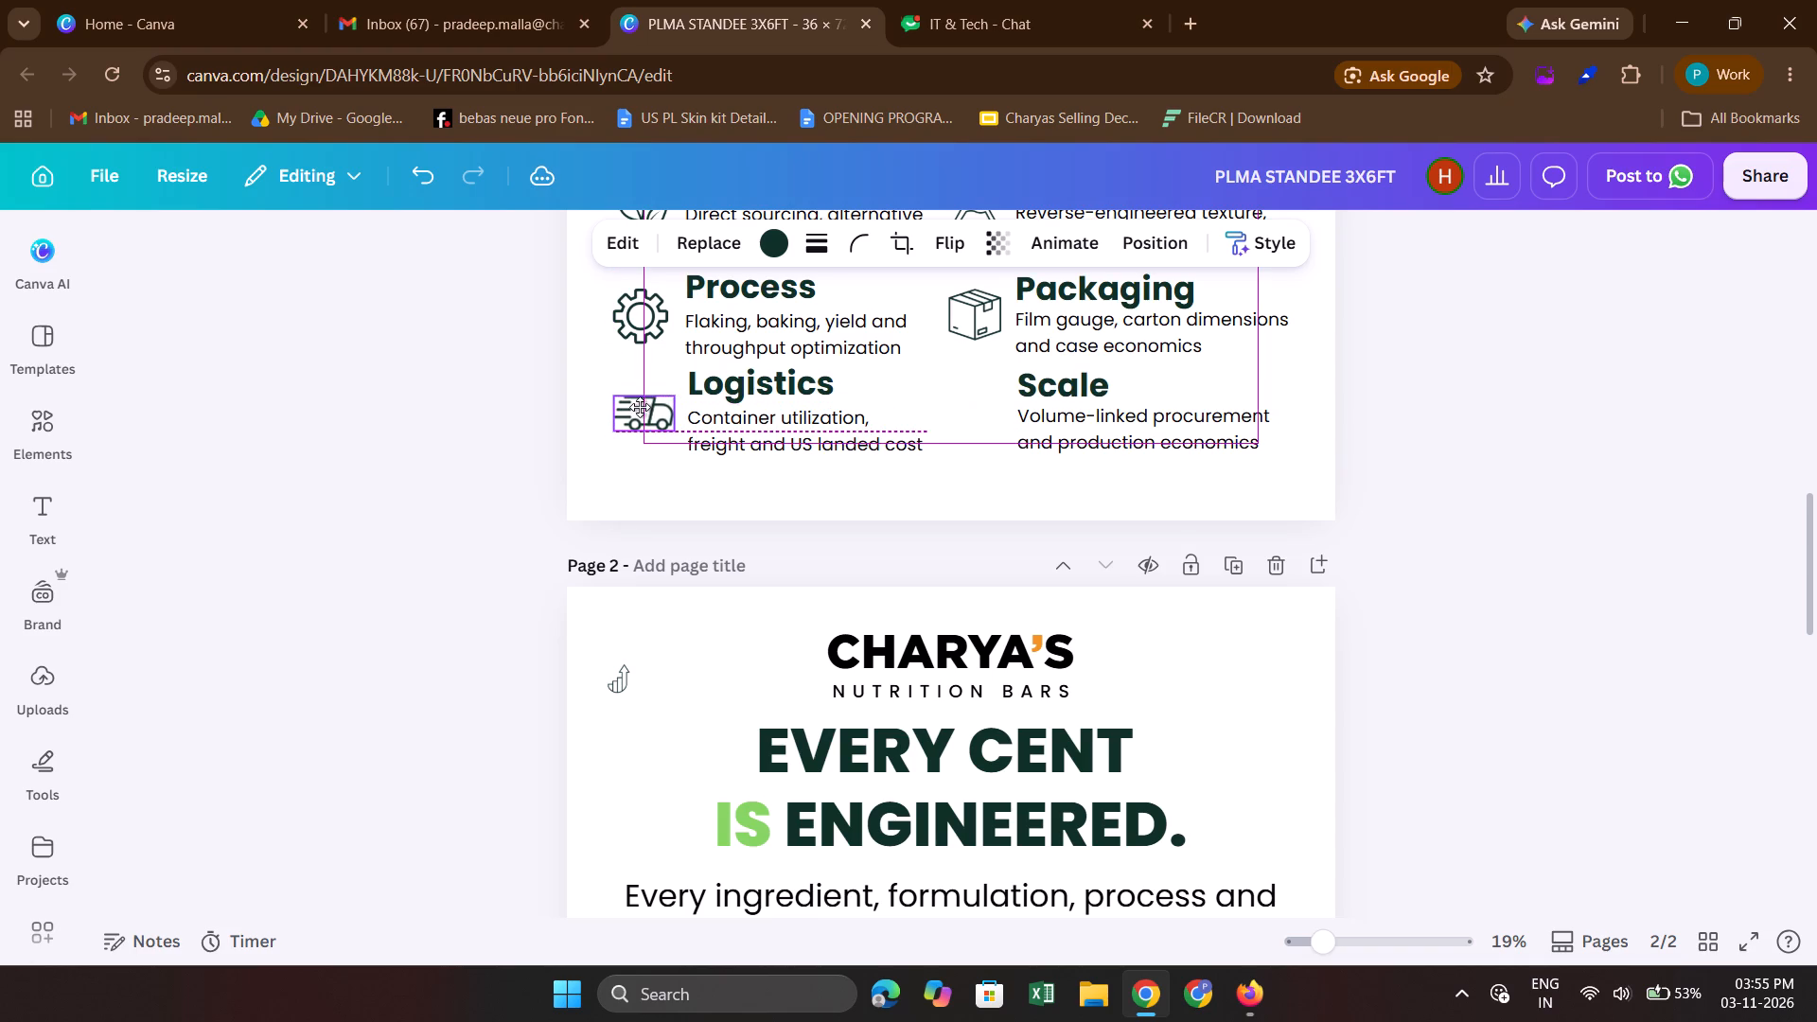
pyautogui.click(1419, 485)
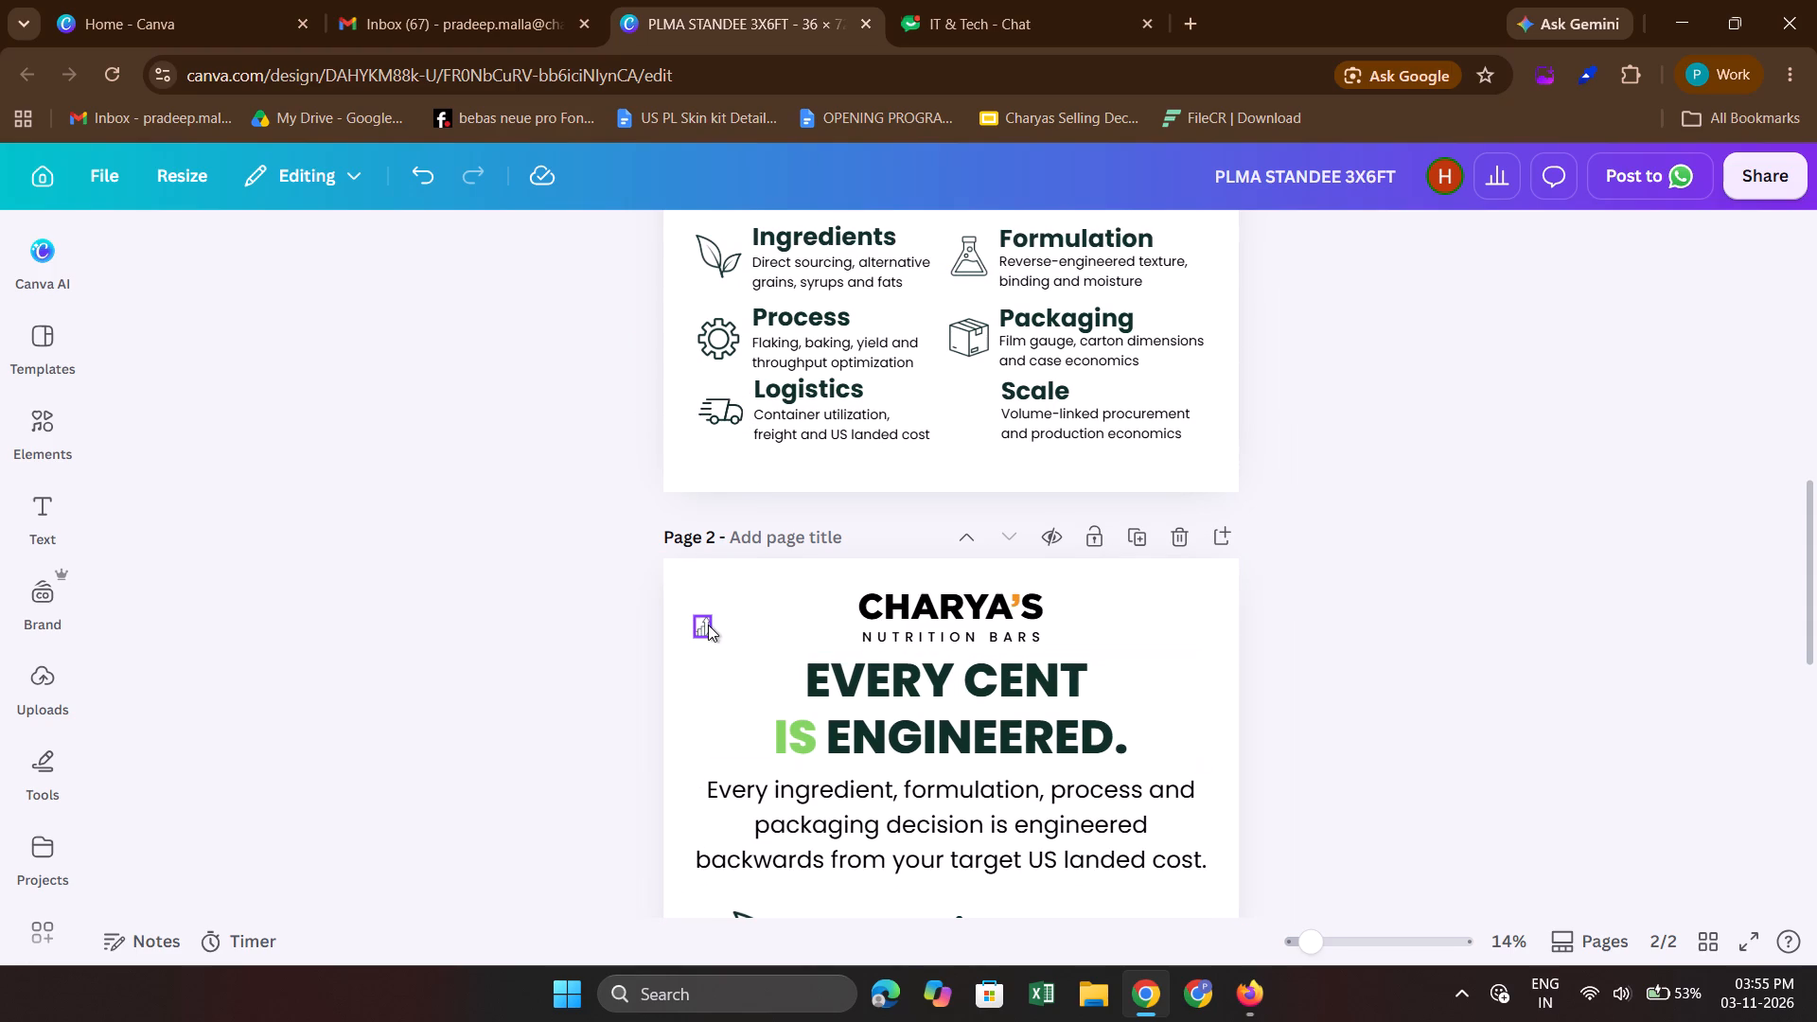
# Enlarge page 2's small bar-chart arrow icon and place it beside page 1's Scale heading, below the box icon.
pyautogui.click(704, 624)
pyautogui.moveTo(712, 612); pyautogui.dragTo(730, 603)
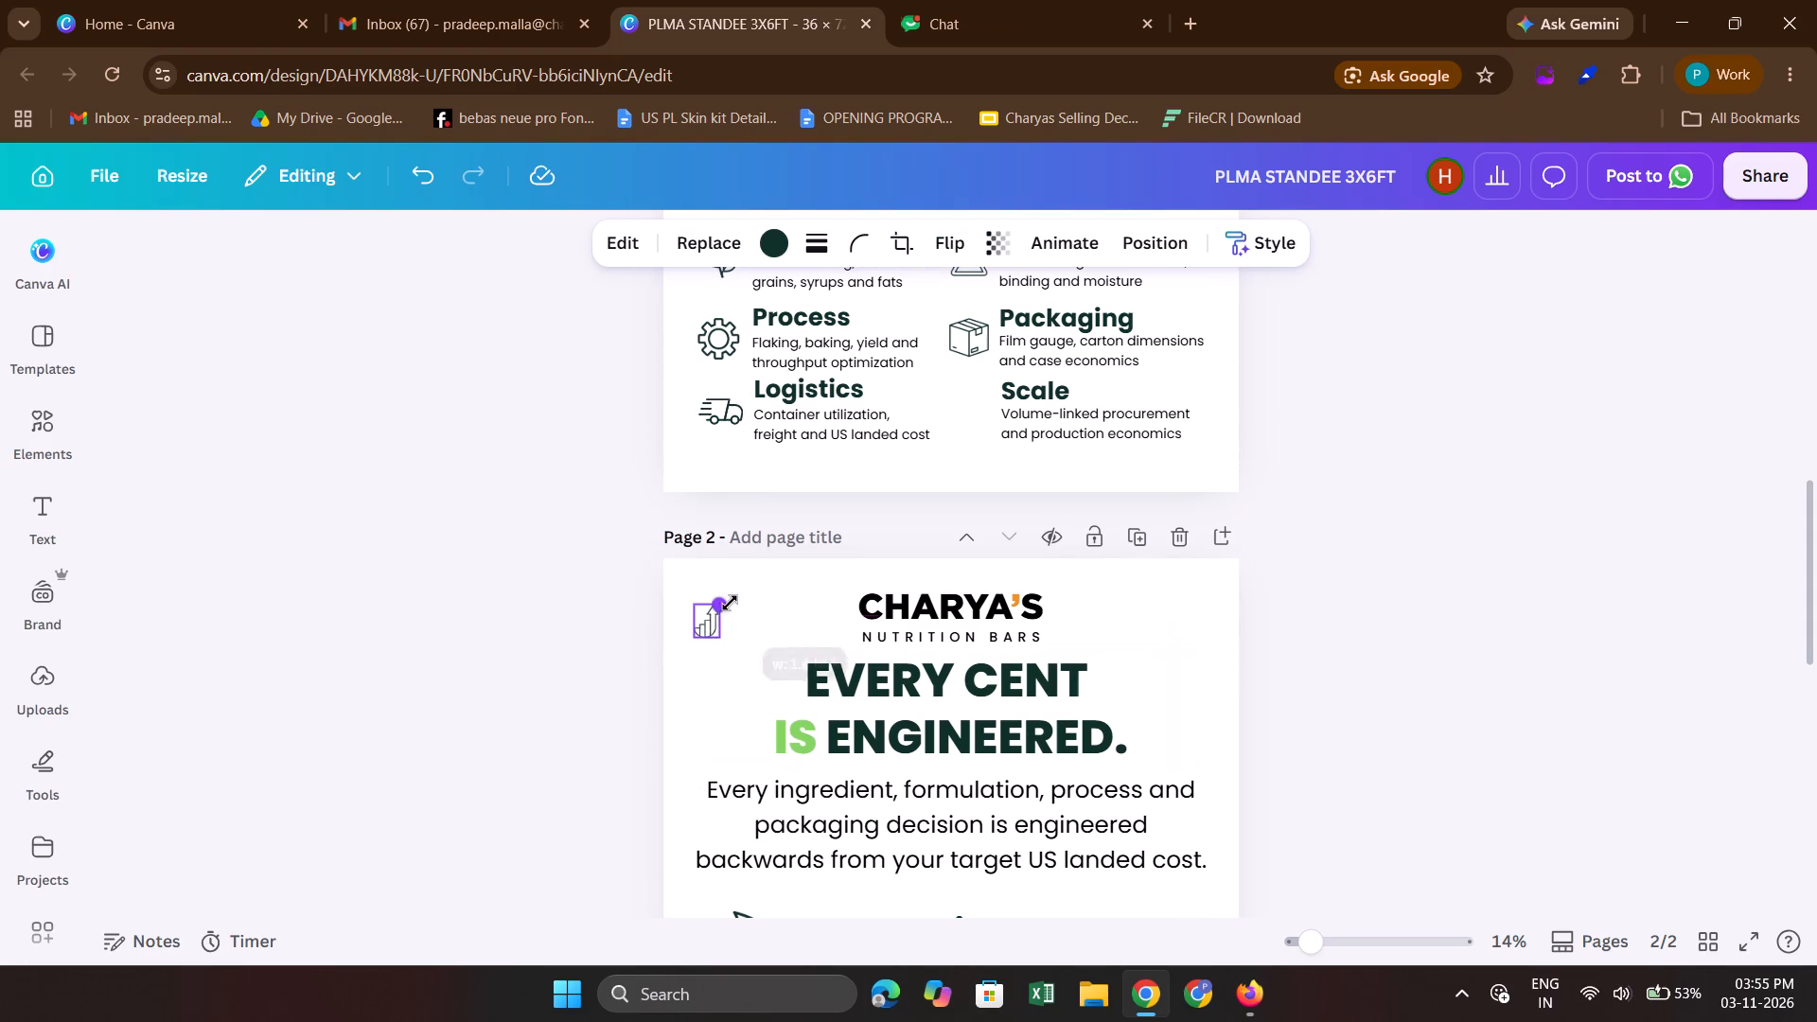
pyautogui.moveTo(730, 603); pyautogui.dragTo(731, 596)
pyautogui.moveTo(717, 617); pyautogui.dragTo(970, 421)
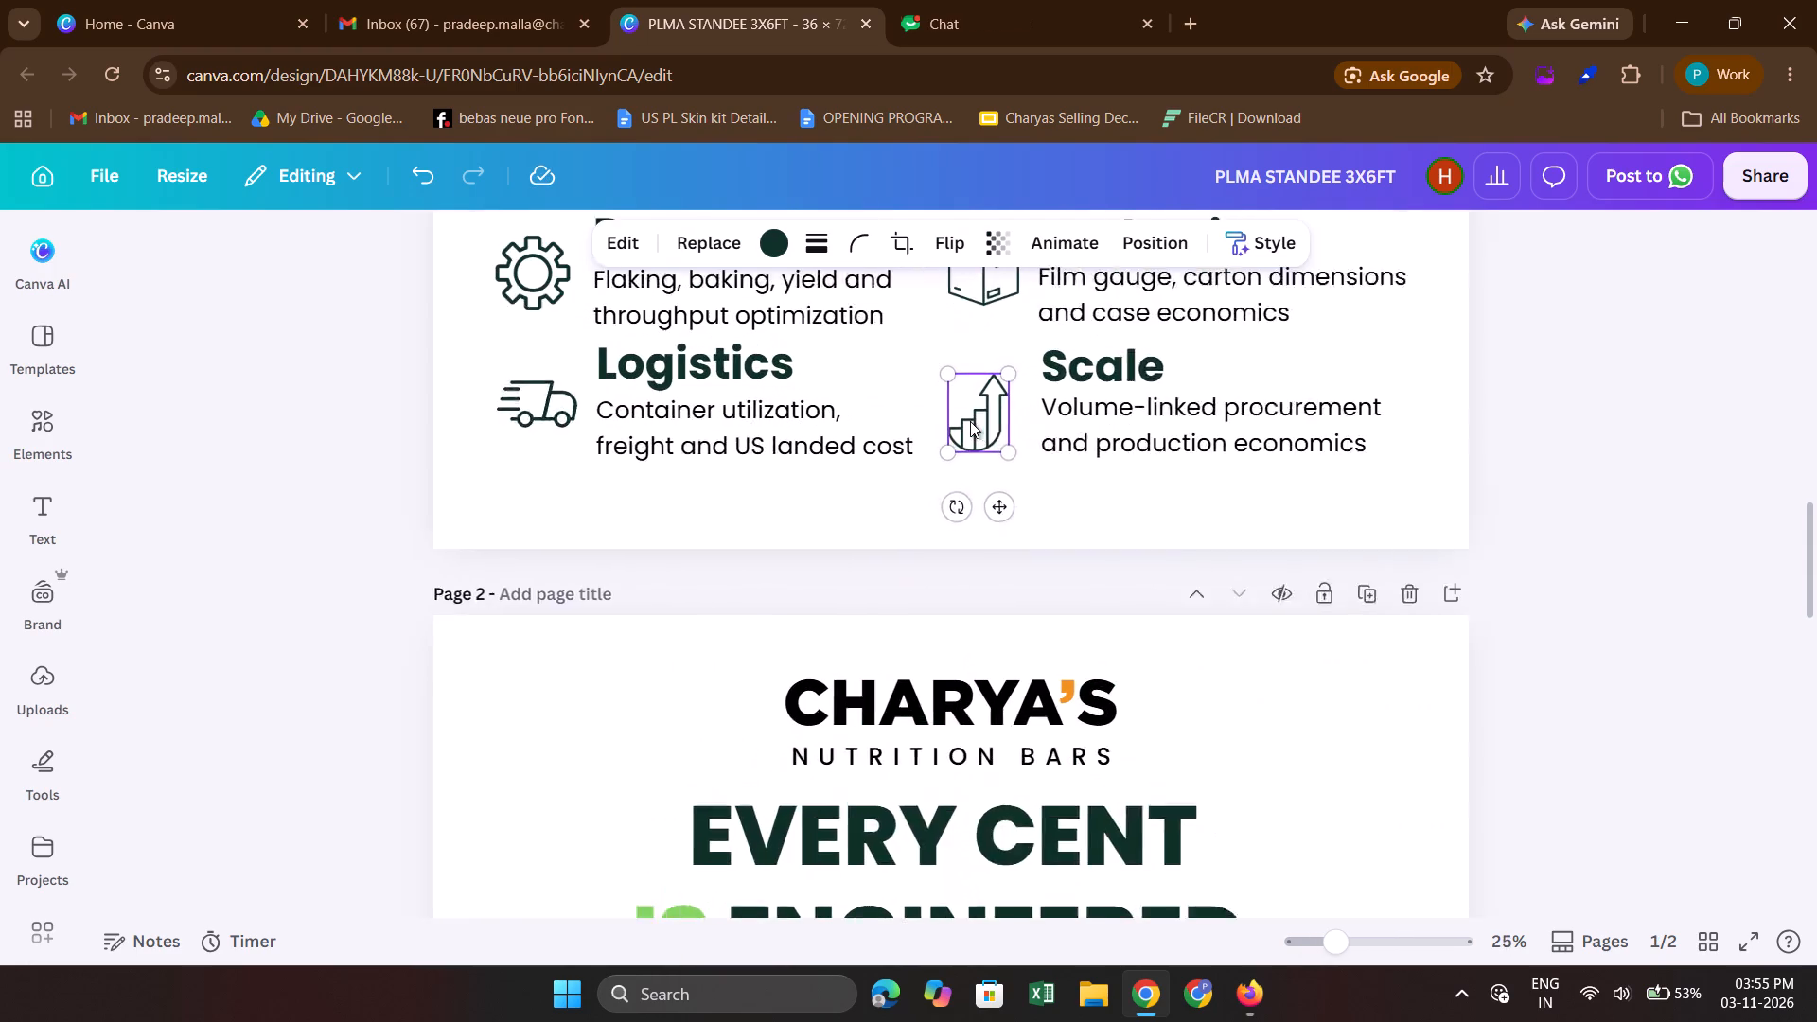
pyautogui.moveTo(974, 421); pyautogui.dragTo(993, 416)
pyautogui.moveTo(961, 355); pyautogui.dragTo(978, 372)
pyautogui.moveTo(1002, 429); pyautogui.dragTo(1002, 420)
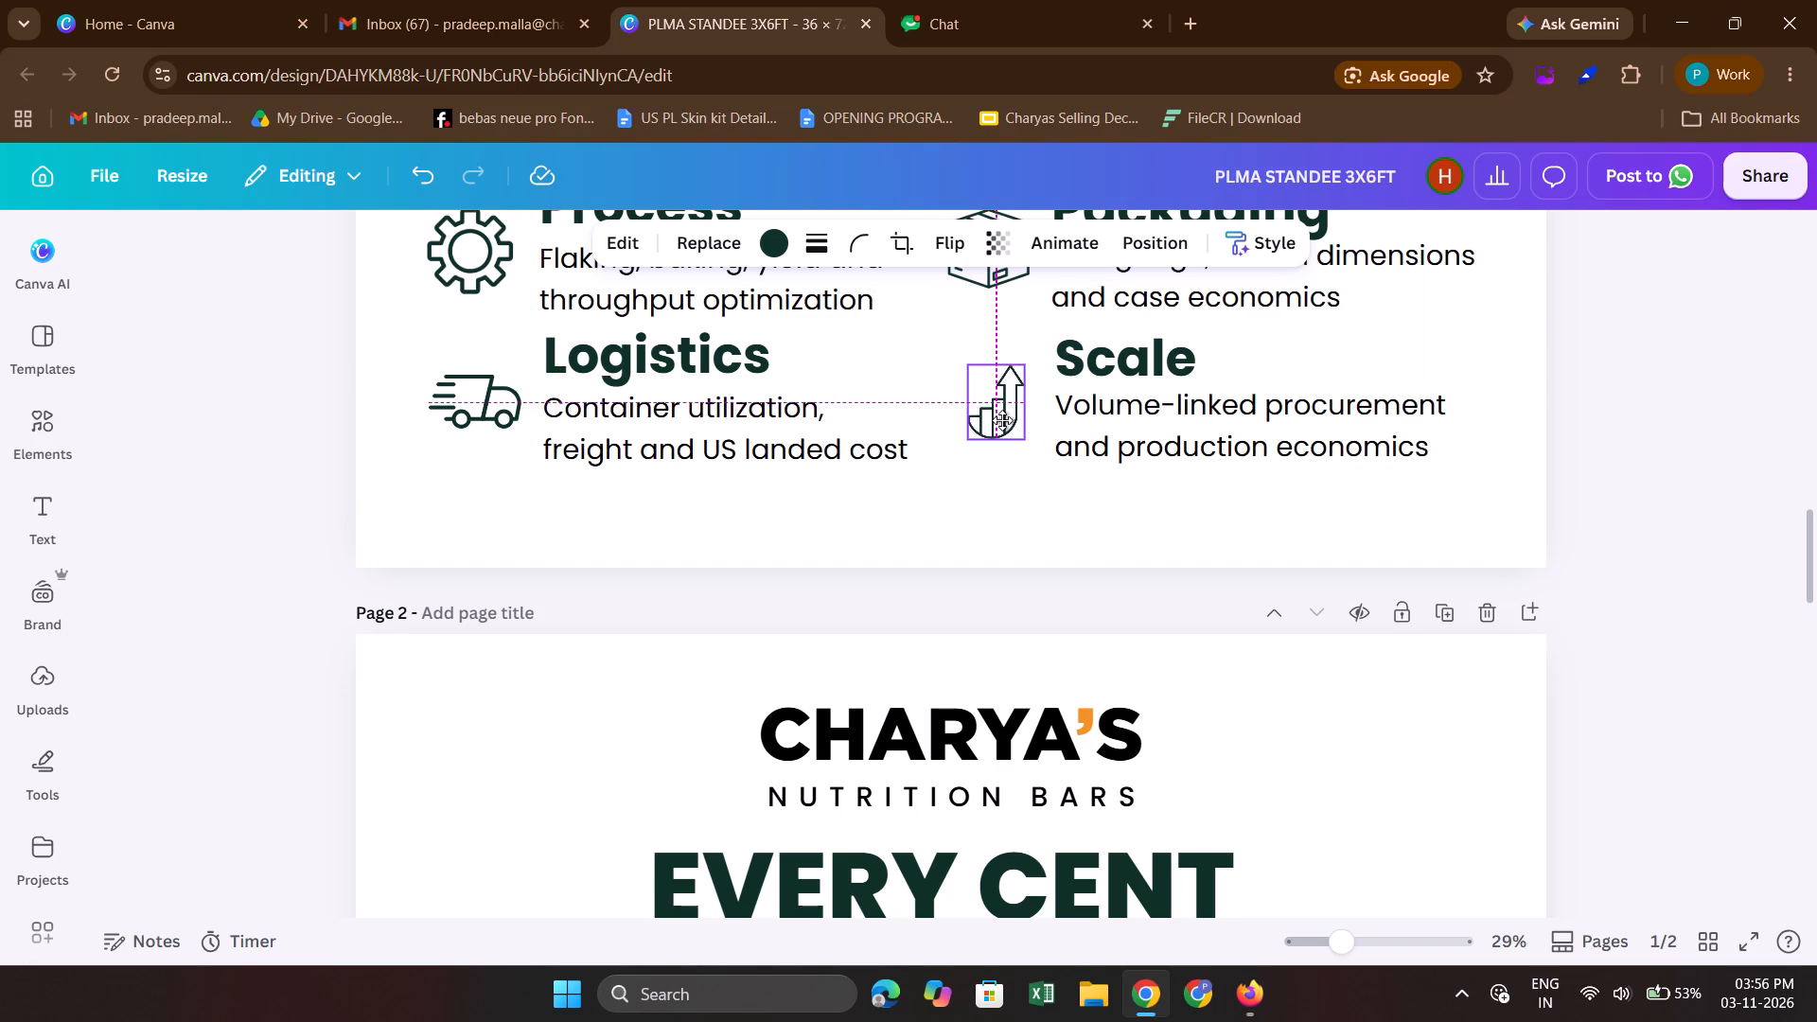
pyautogui.moveTo(1002, 420); pyautogui.dragTo(1008, 417)
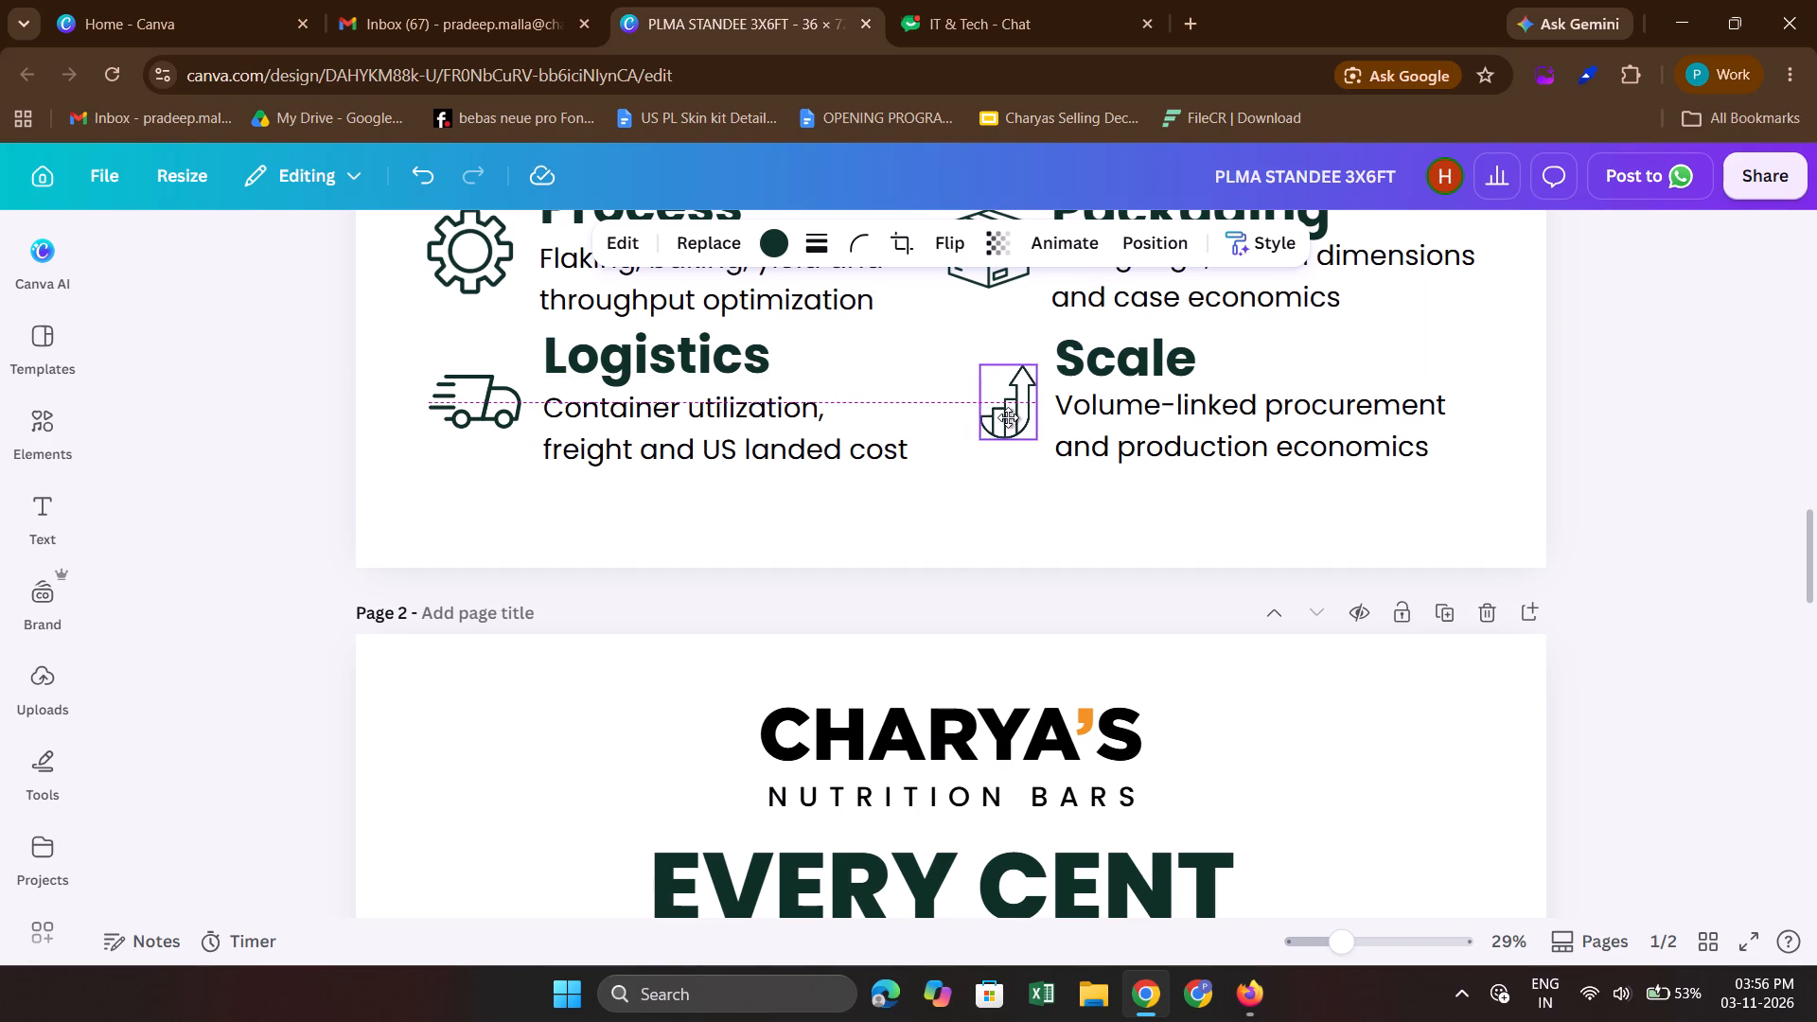
pyautogui.moveTo(1008, 417); pyautogui.dragTo(1001, 414)
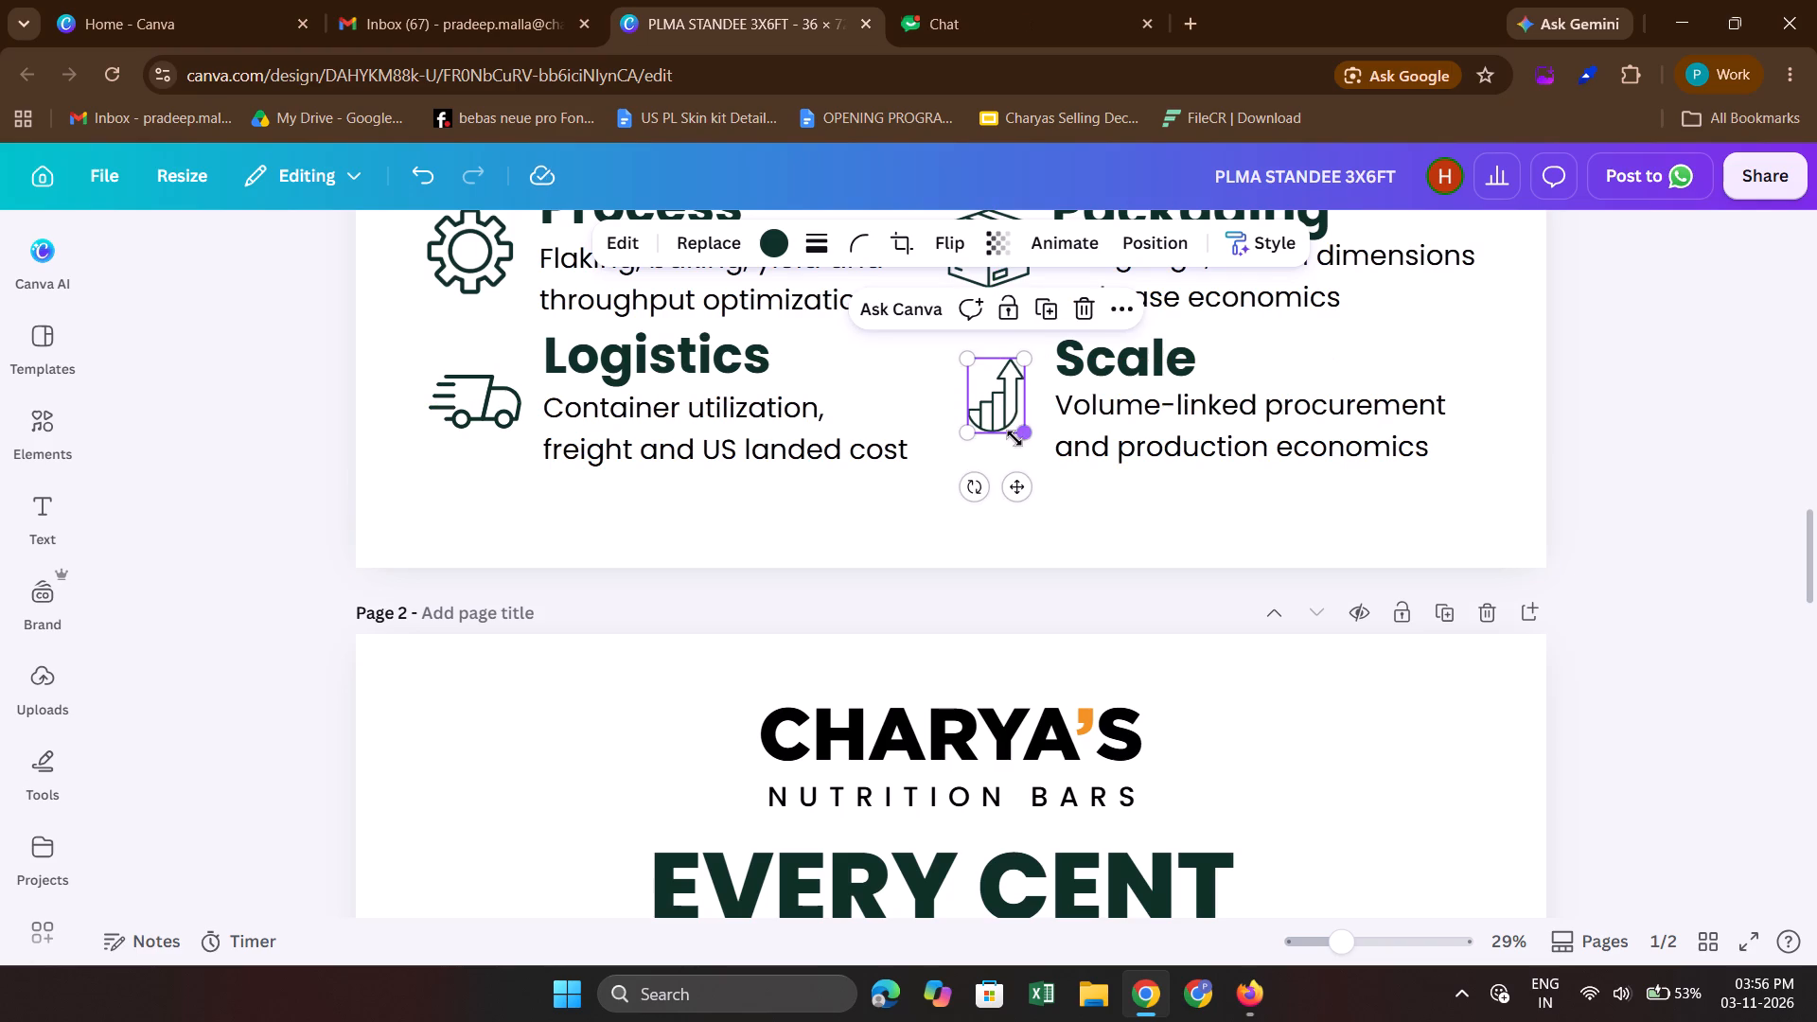
pyautogui.moveTo(1017, 437); pyautogui.dragTo(1029, 450)
pyautogui.scroll(1, 1029, 450)
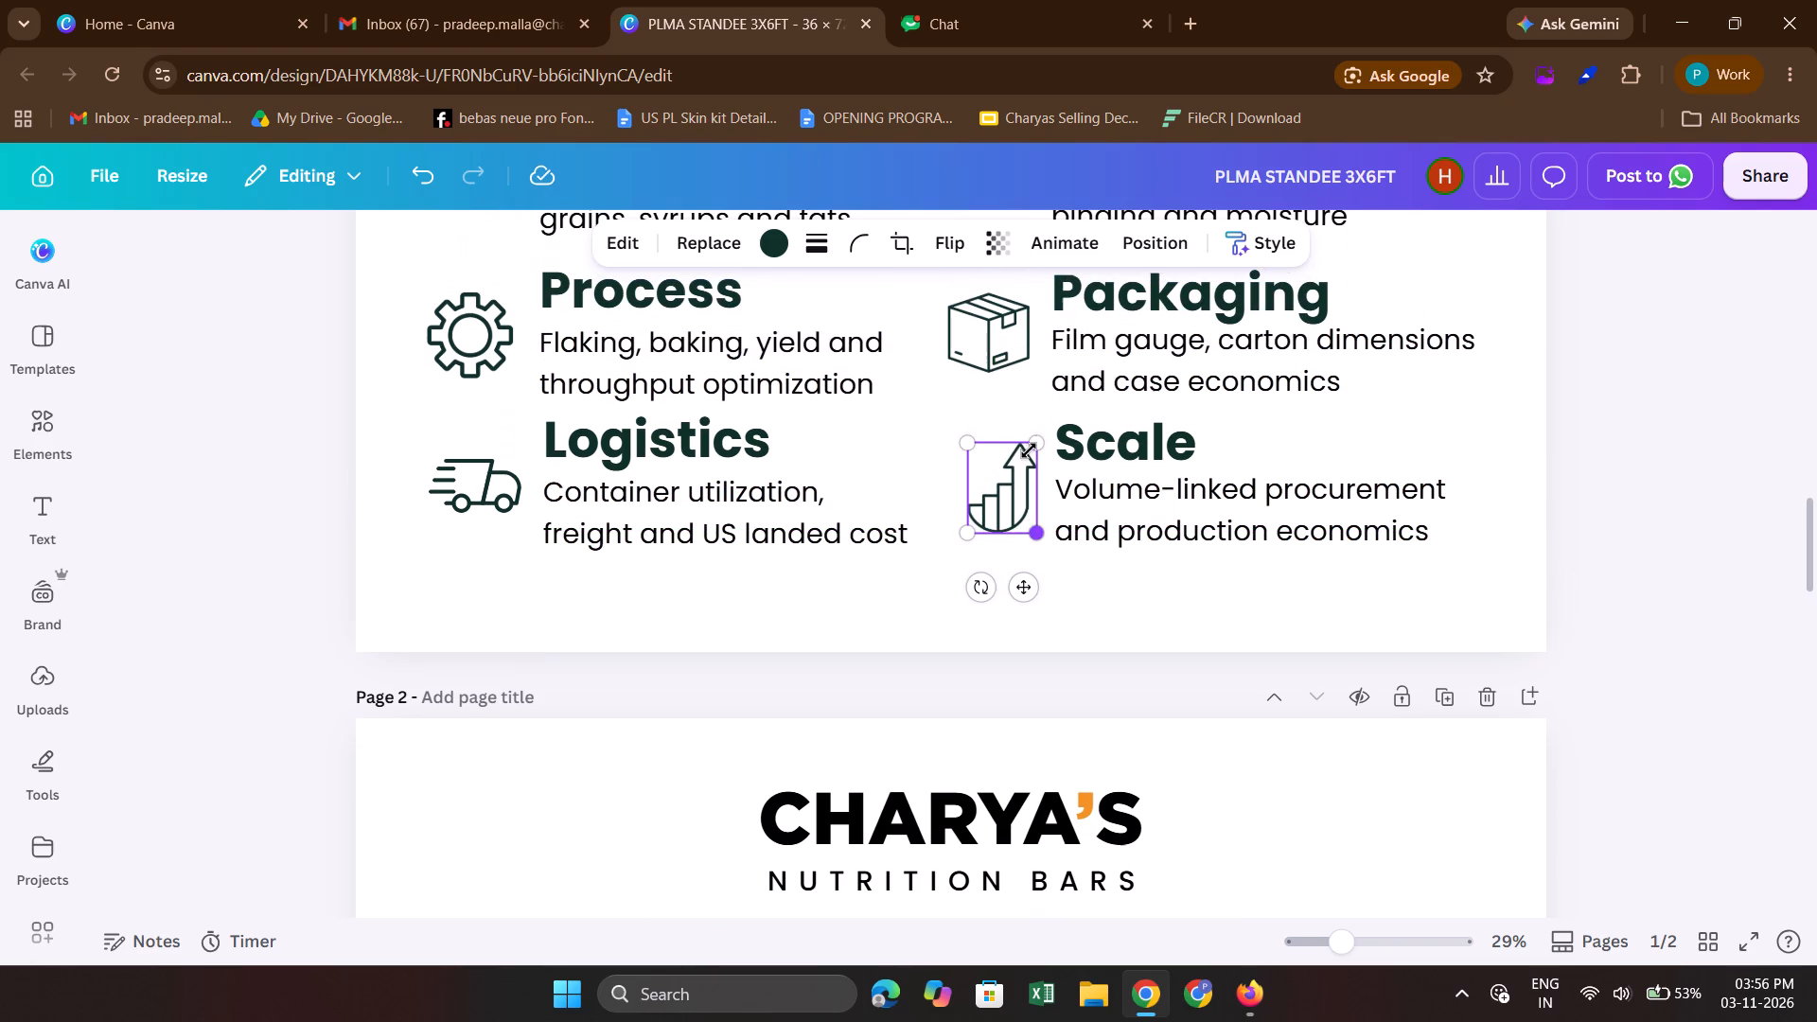
pyautogui.click(1012, 488)
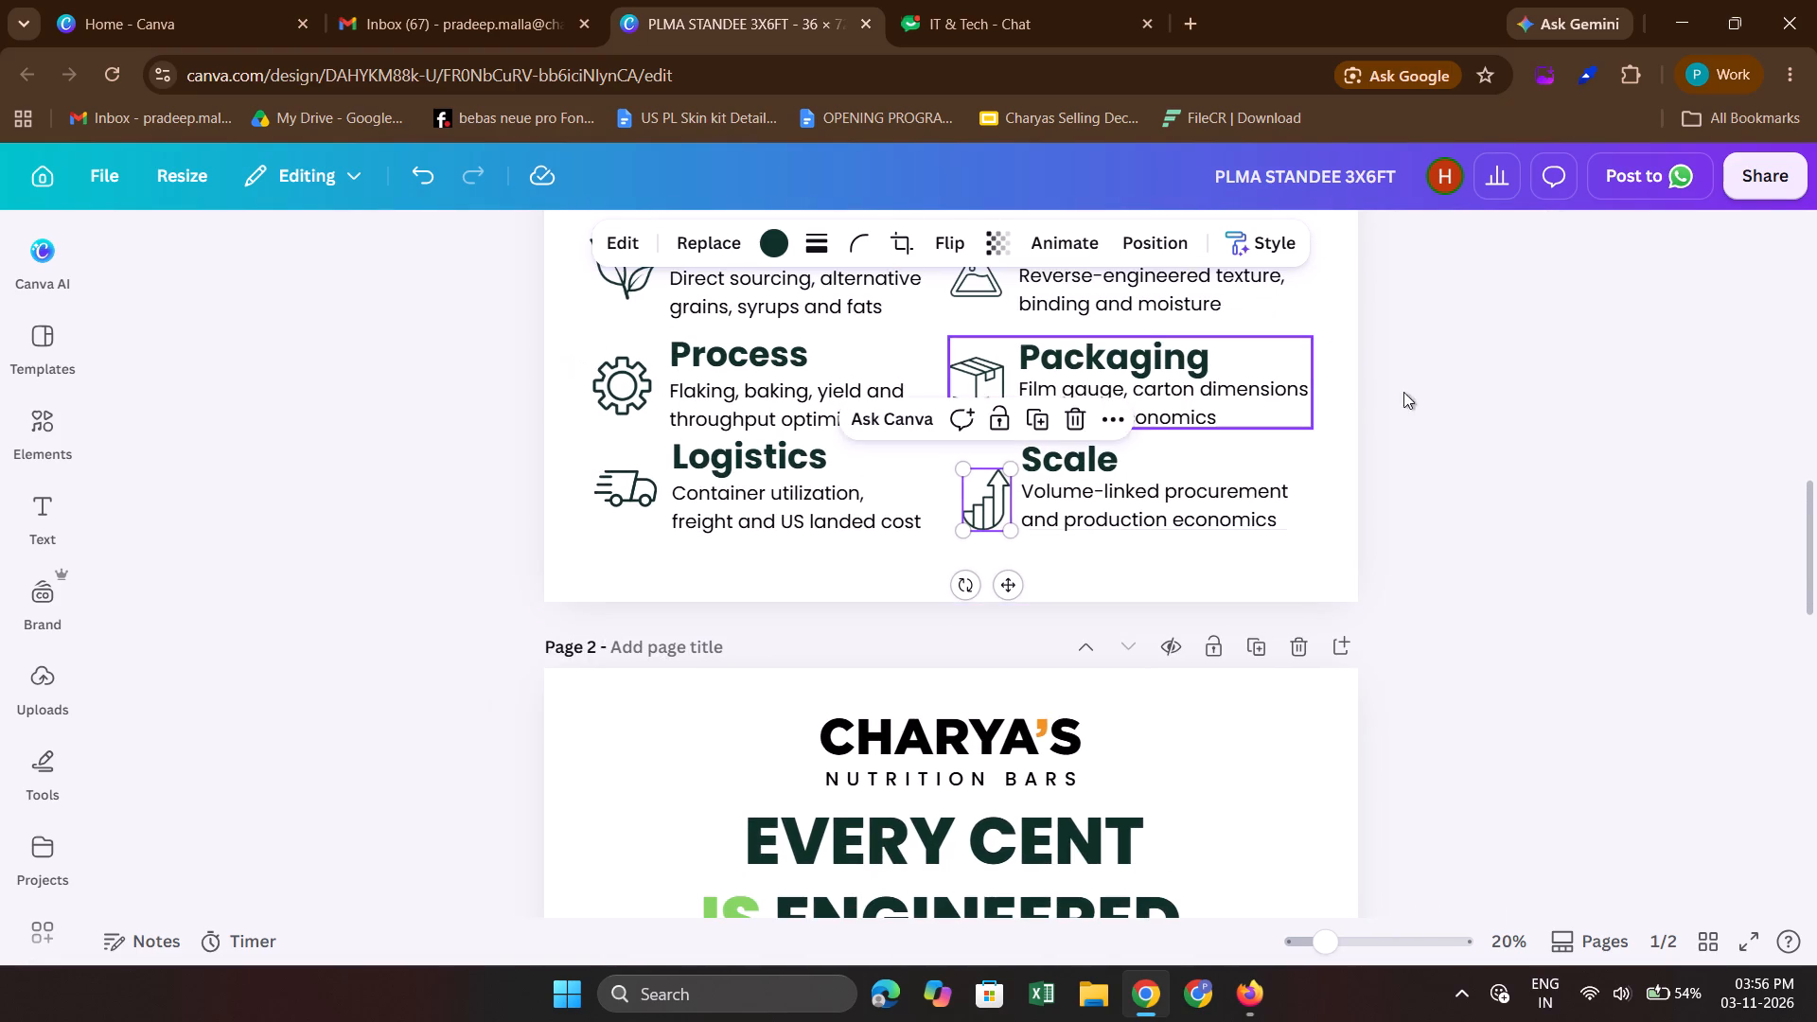
pyautogui.click(1450, 385)
# Nudge the chart icon beside page 1's Scale heading upward to align it vertically with the truck icon.
pyautogui.click(997, 502)
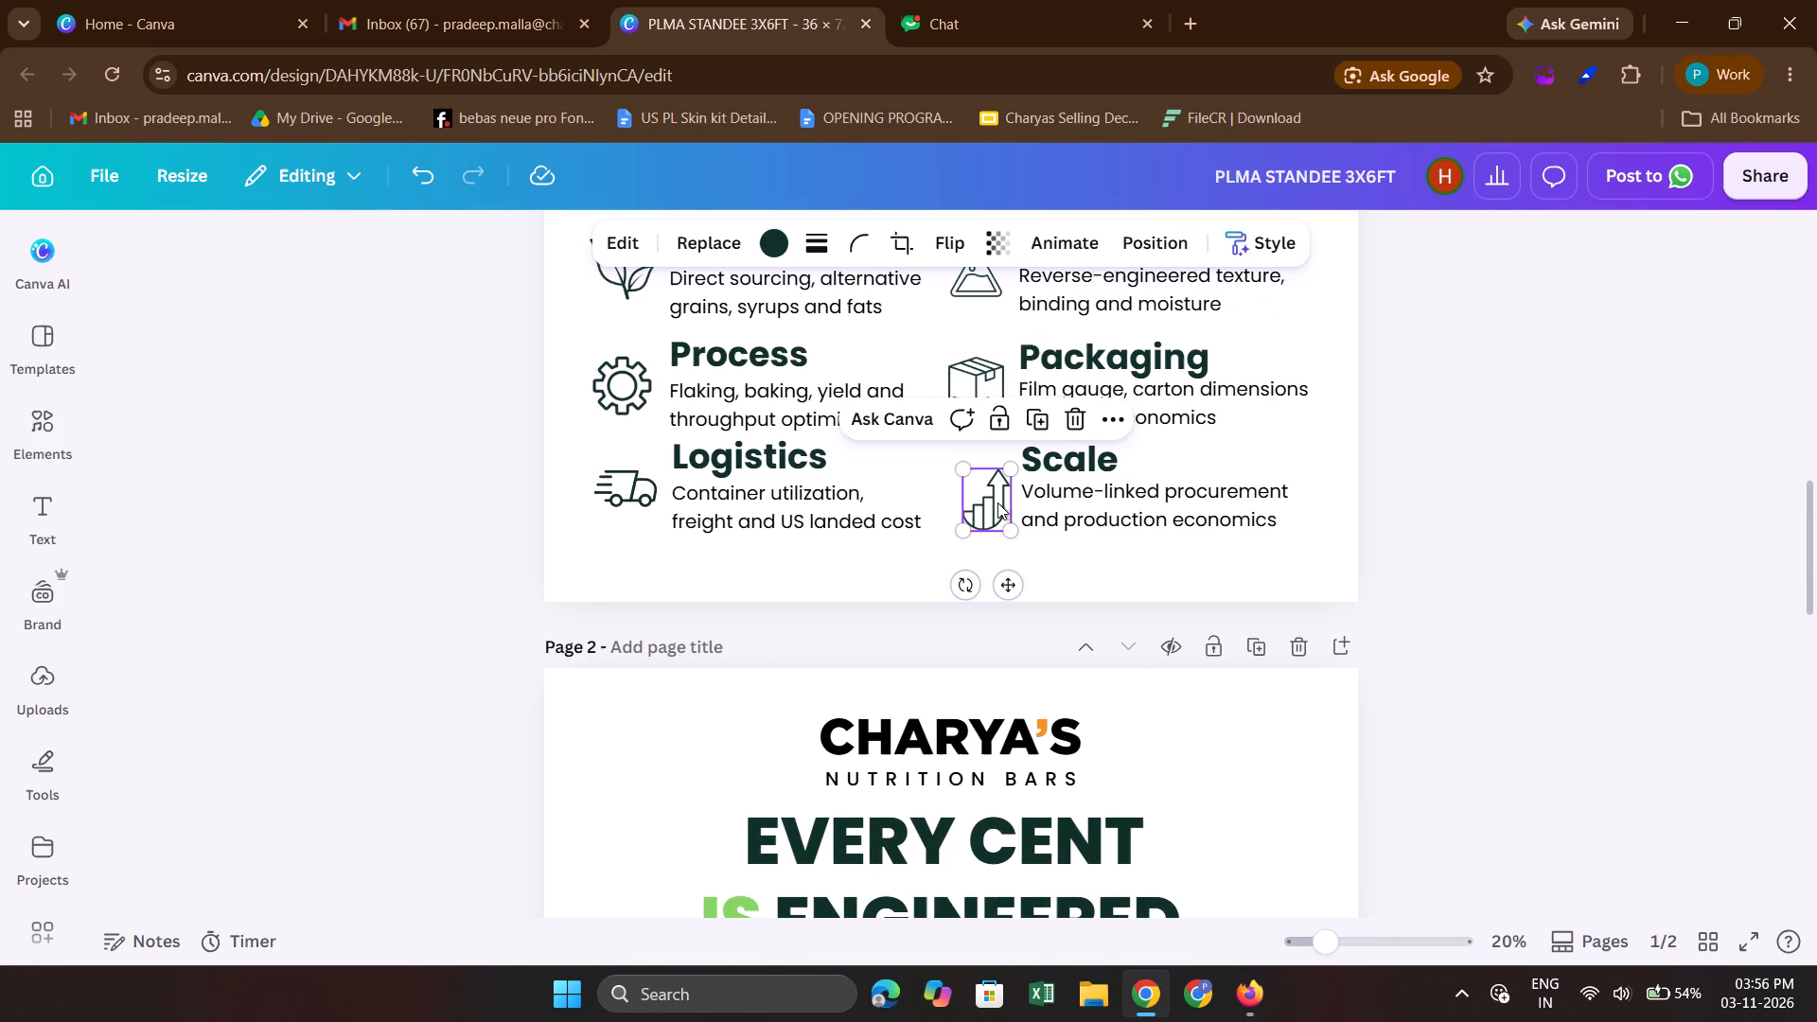
pyautogui.press('Up')
pyautogui.press('Up')
pyautogui.press('Up')
pyautogui.press('Up')
pyautogui.press('Up')
pyautogui.press('Up')
pyautogui.press('Up')
pyautogui.press('Up')
pyautogui.press('Up')
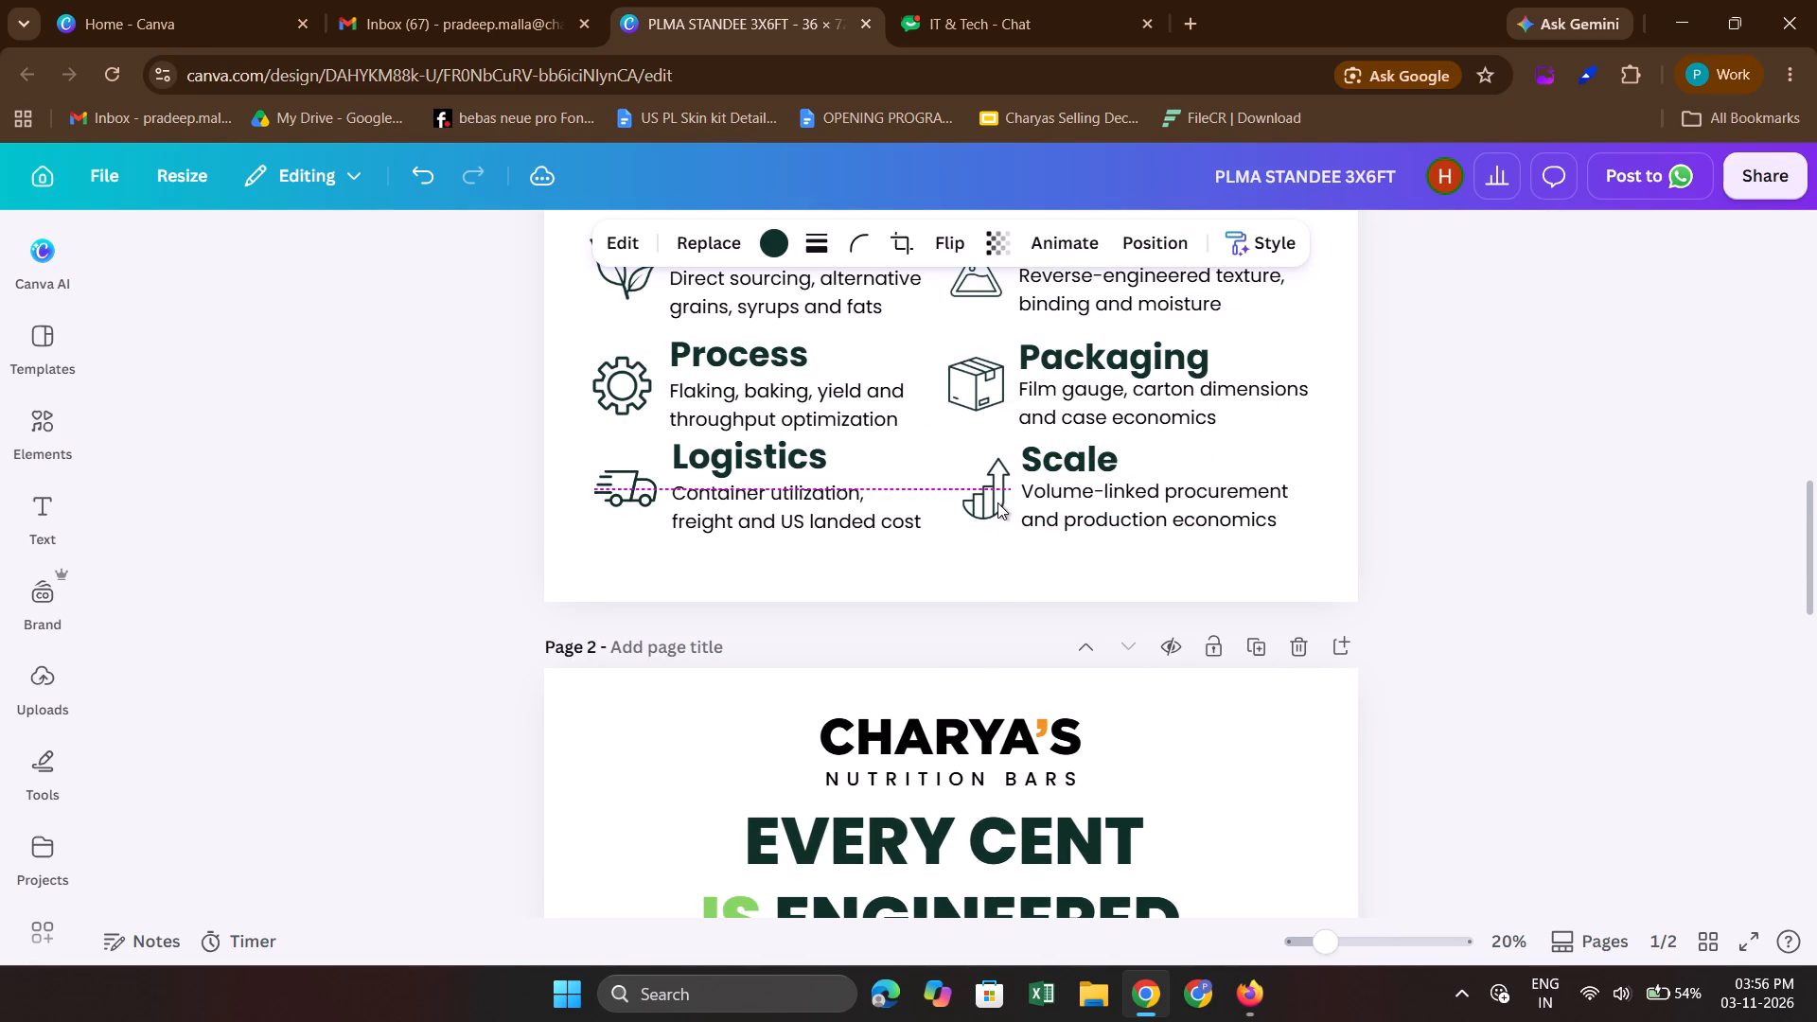
pyautogui.press('Up')
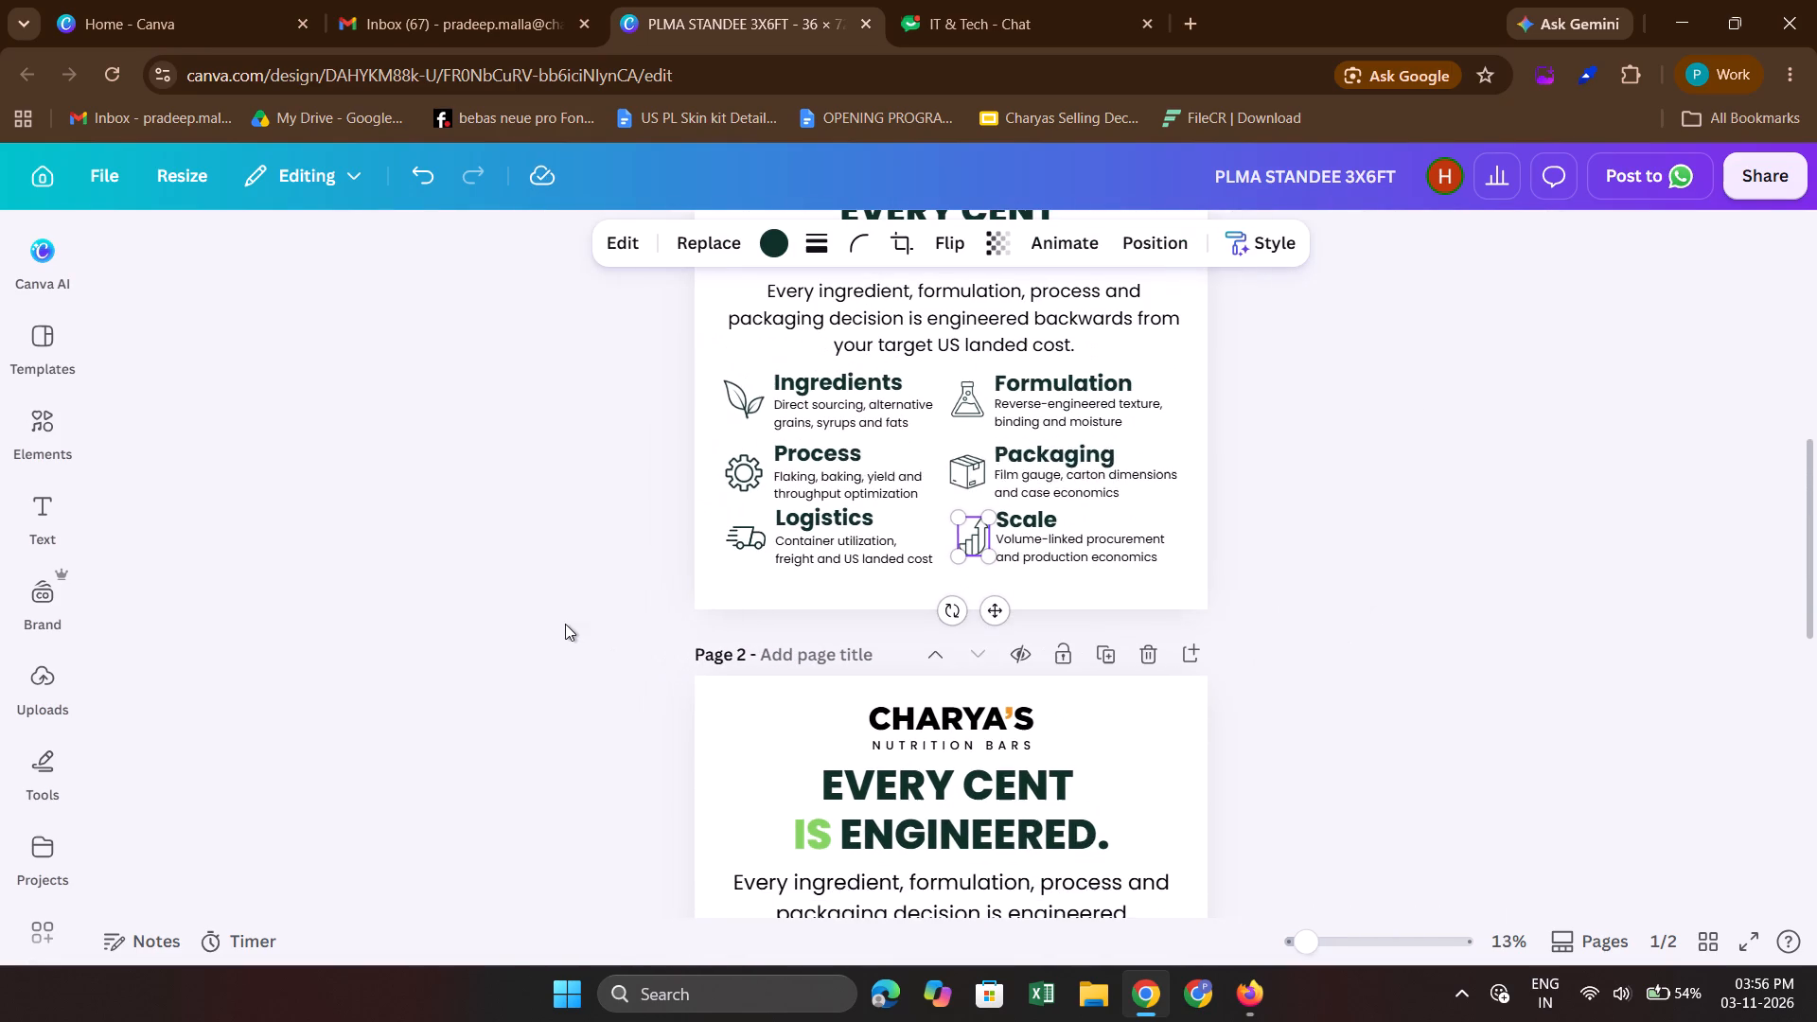
pyautogui.click(538, 537)
# Move page 1's Process and Packaging row slightly upward to even the spacing between the three icon rows.
pyautogui.scroll(1, 538, 537)
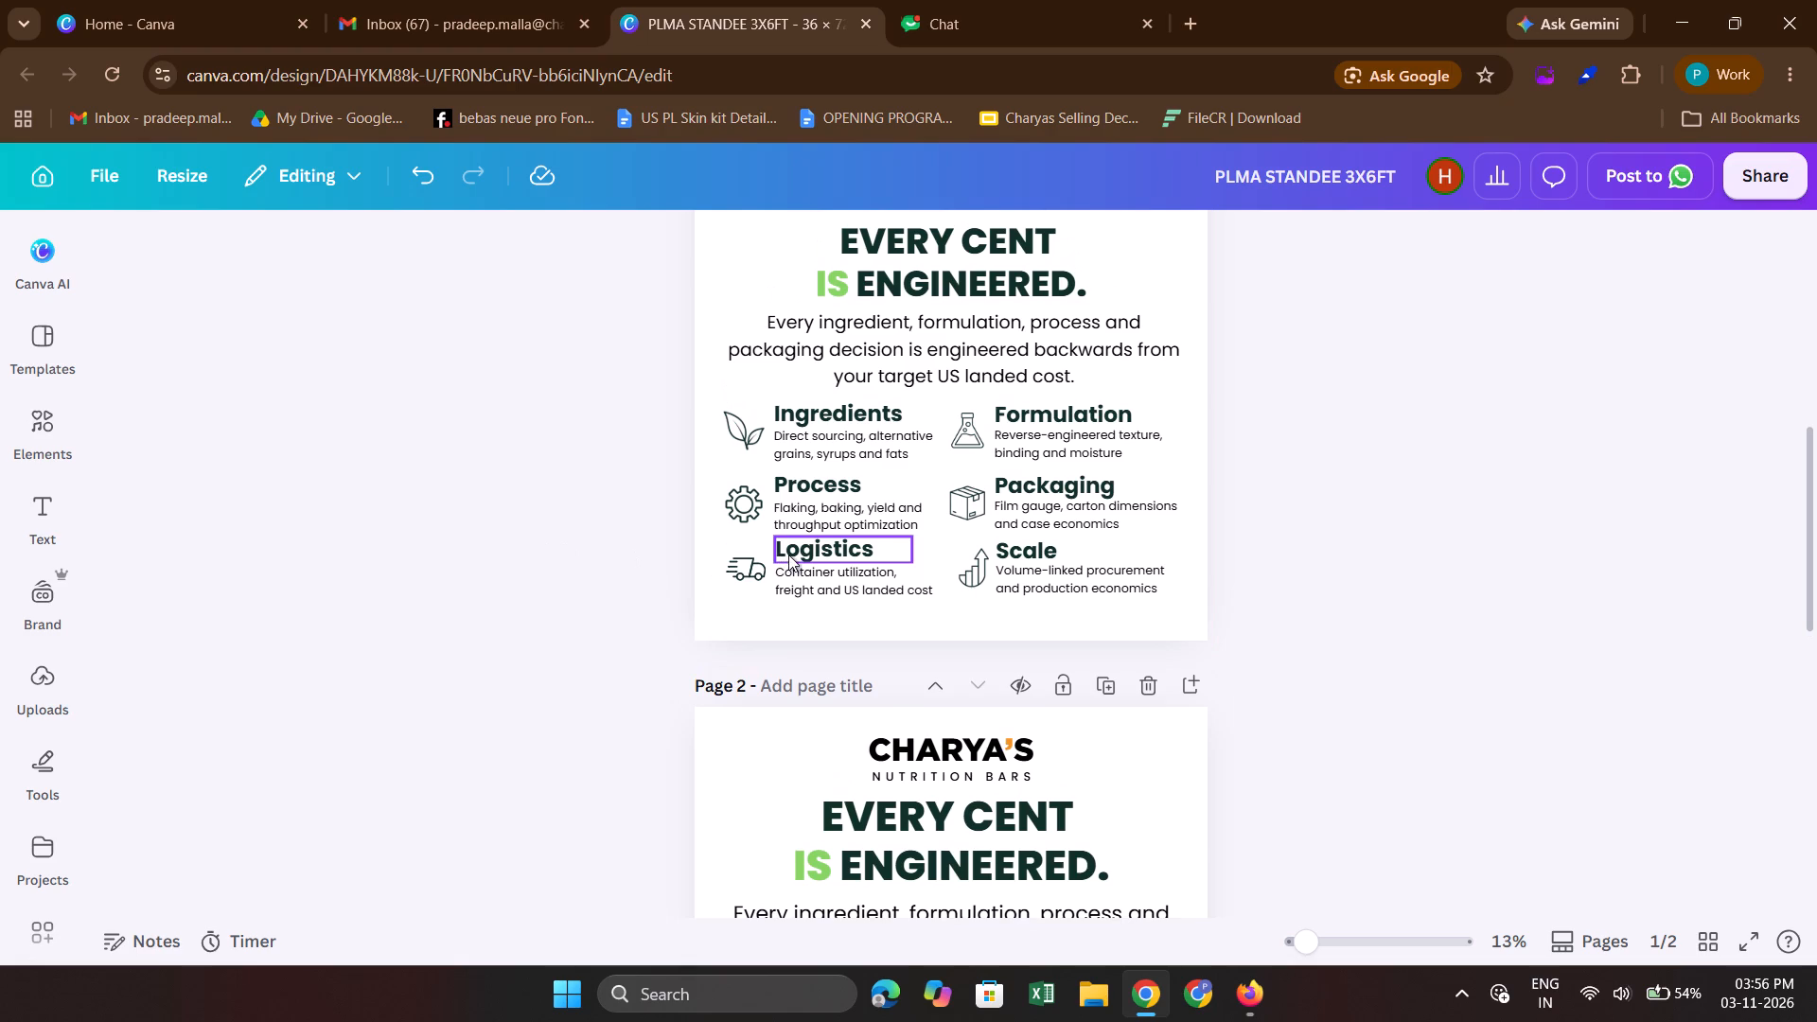
pyautogui.click(644, 406)
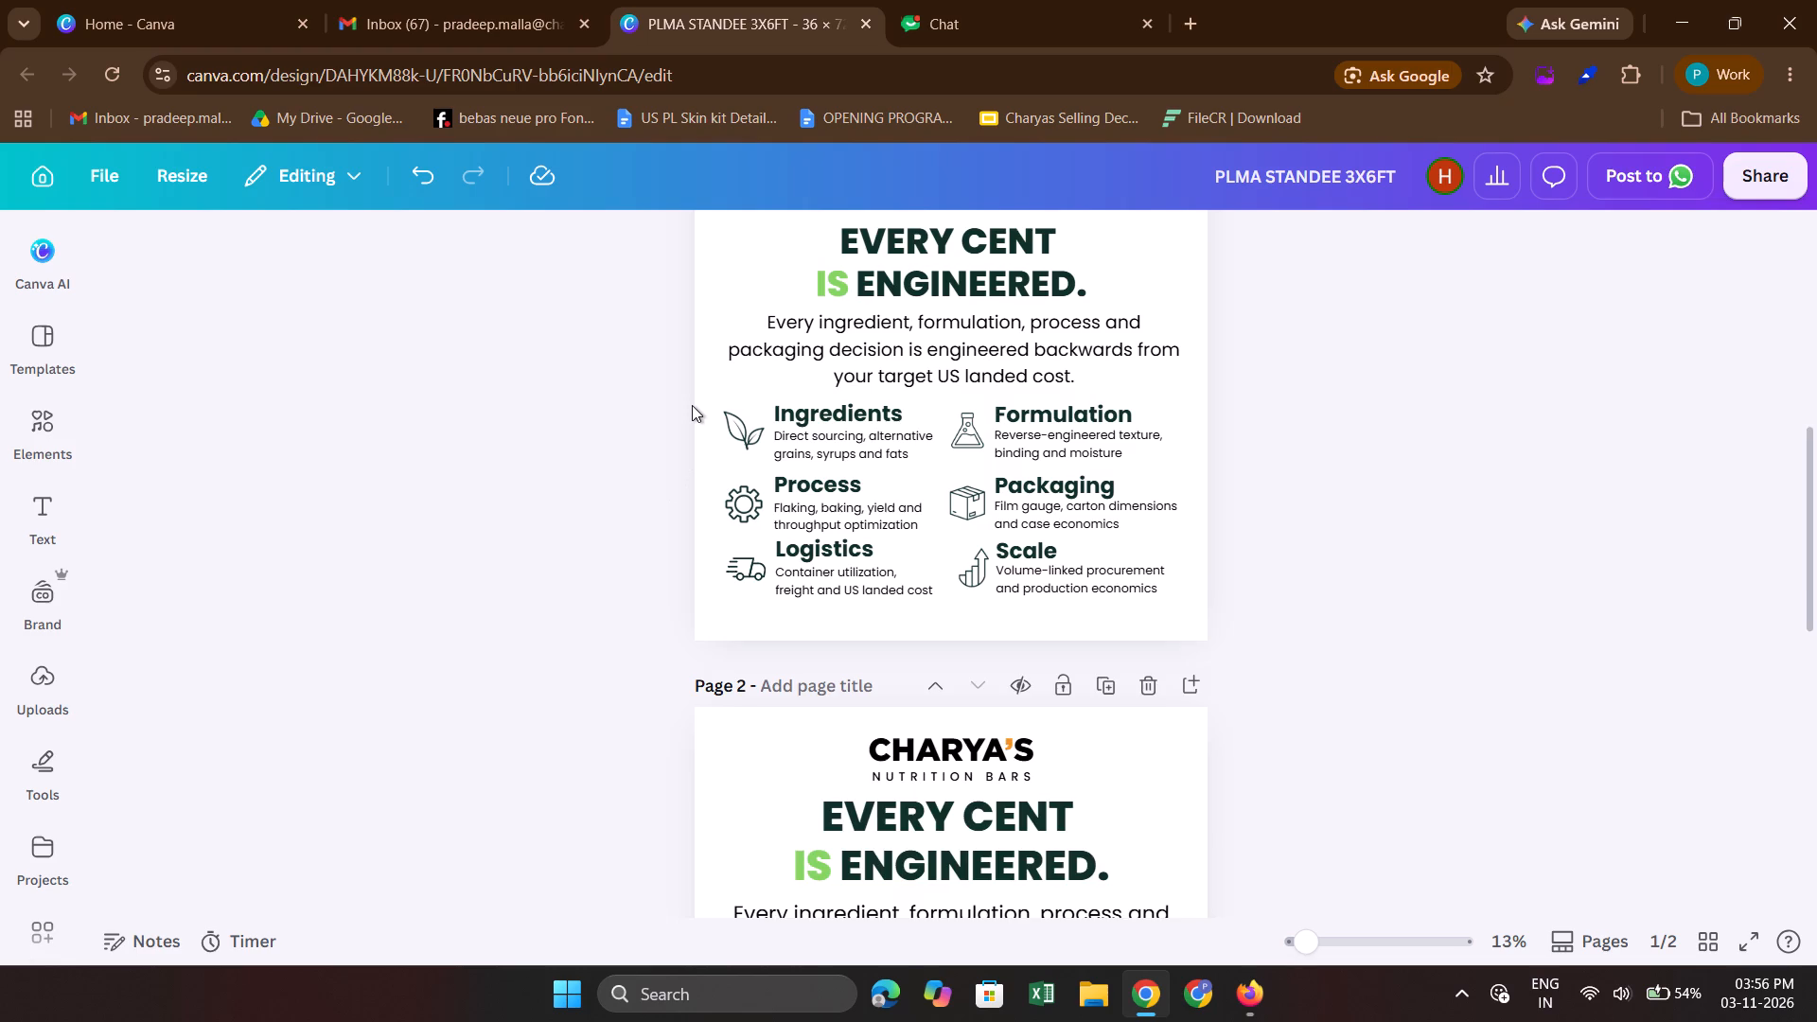
pyautogui.scroll(2, 692, 405)
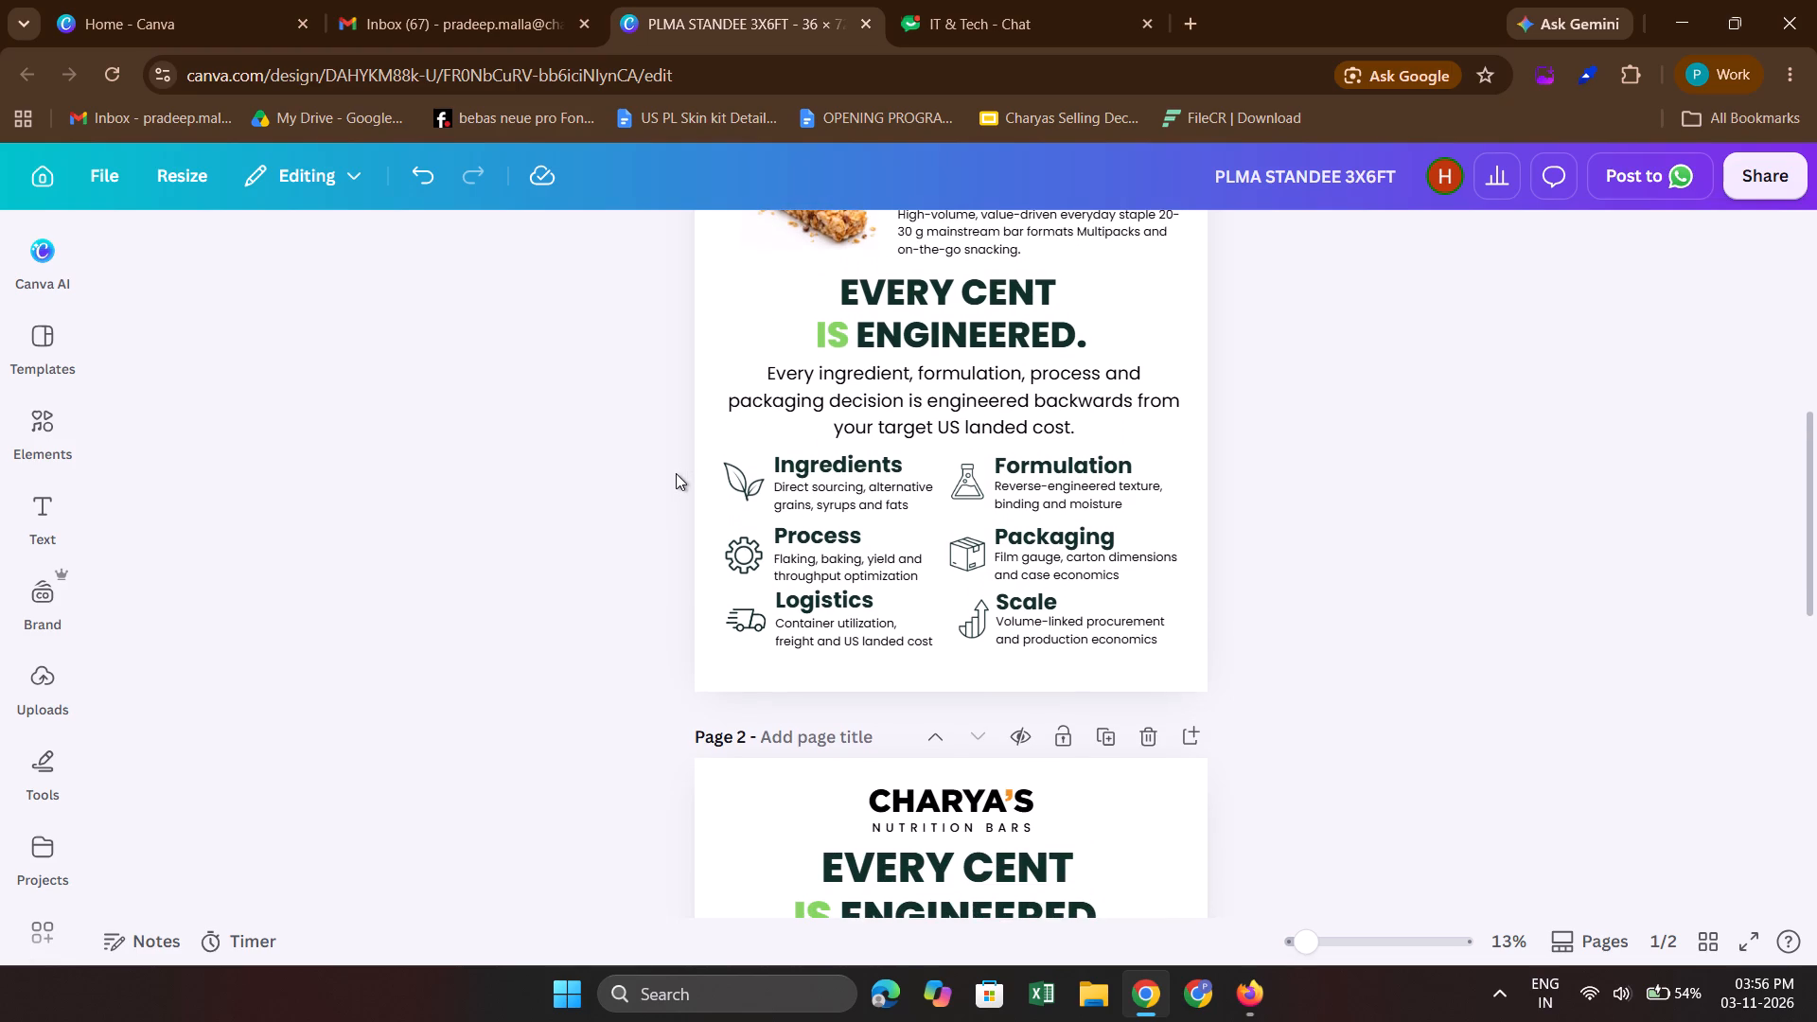
pyautogui.moveTo(664, 504); pyautogui.dragTo(1023, 537)
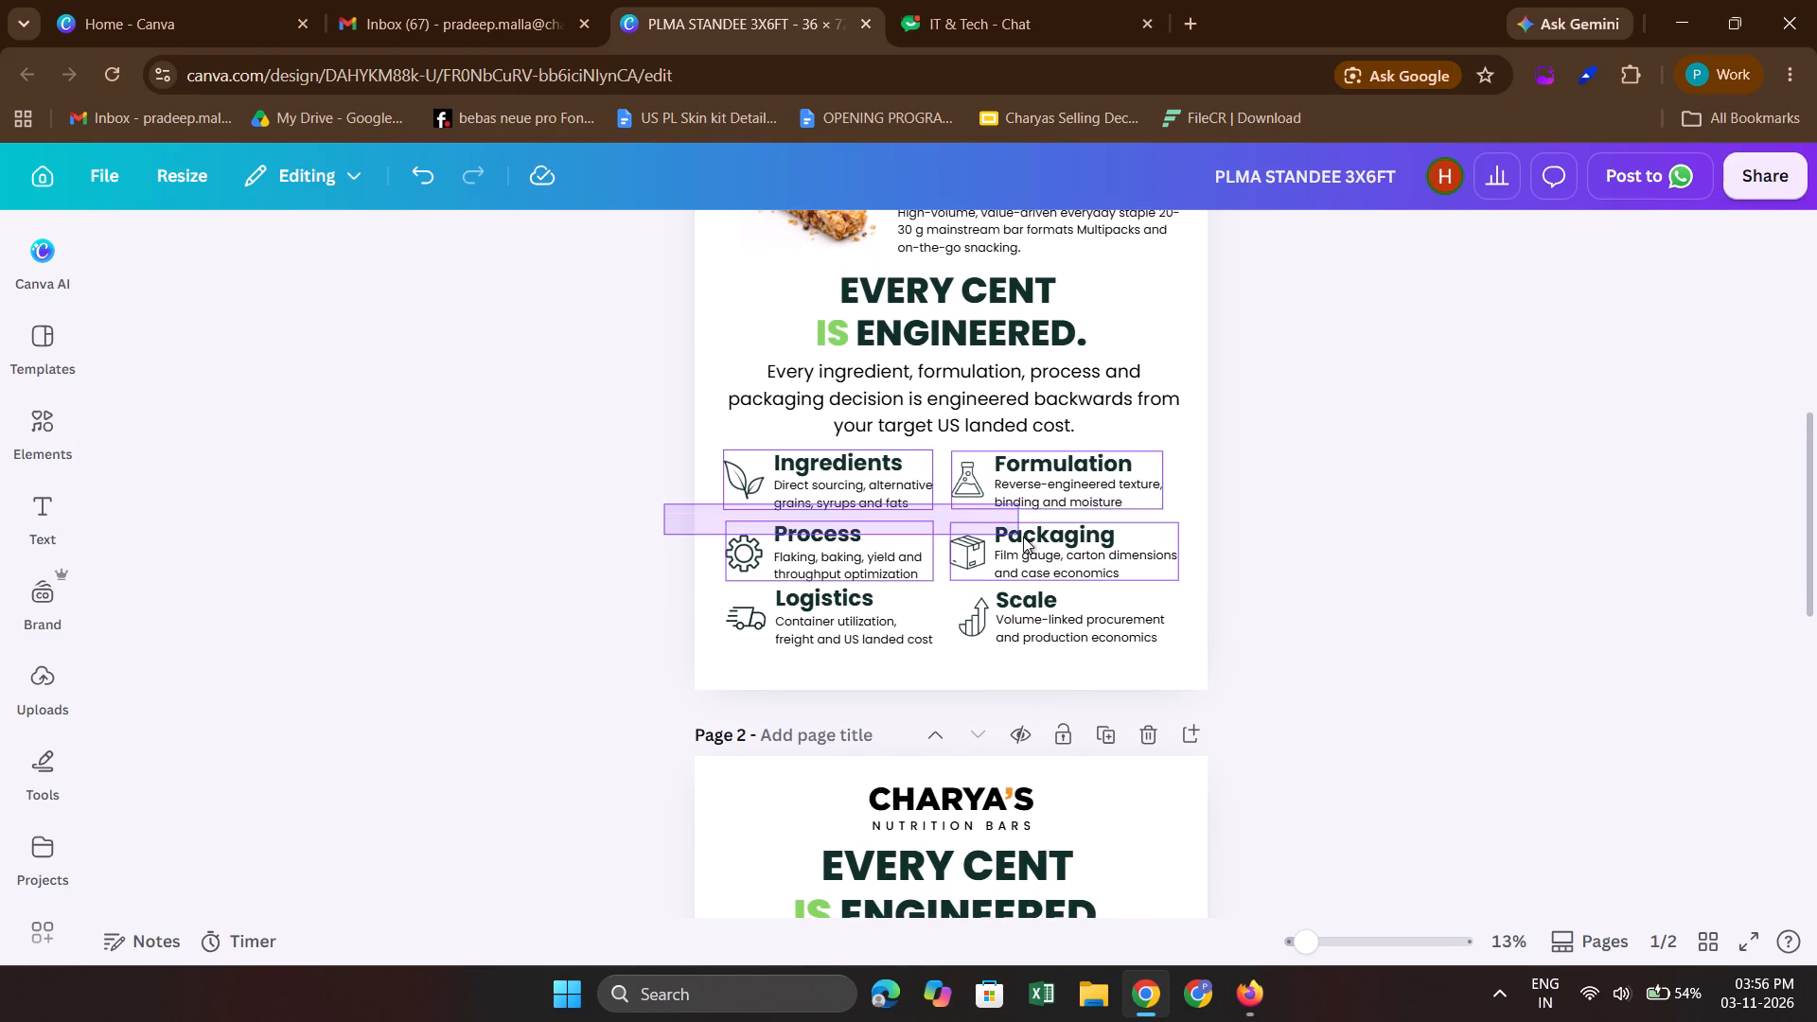
pyautogui.moveTo(1023, 537); pyautogui.dragTo(568, 478)
pyautogui.moveTo(646, 537); pyautogui.dragTo(1111, 578)
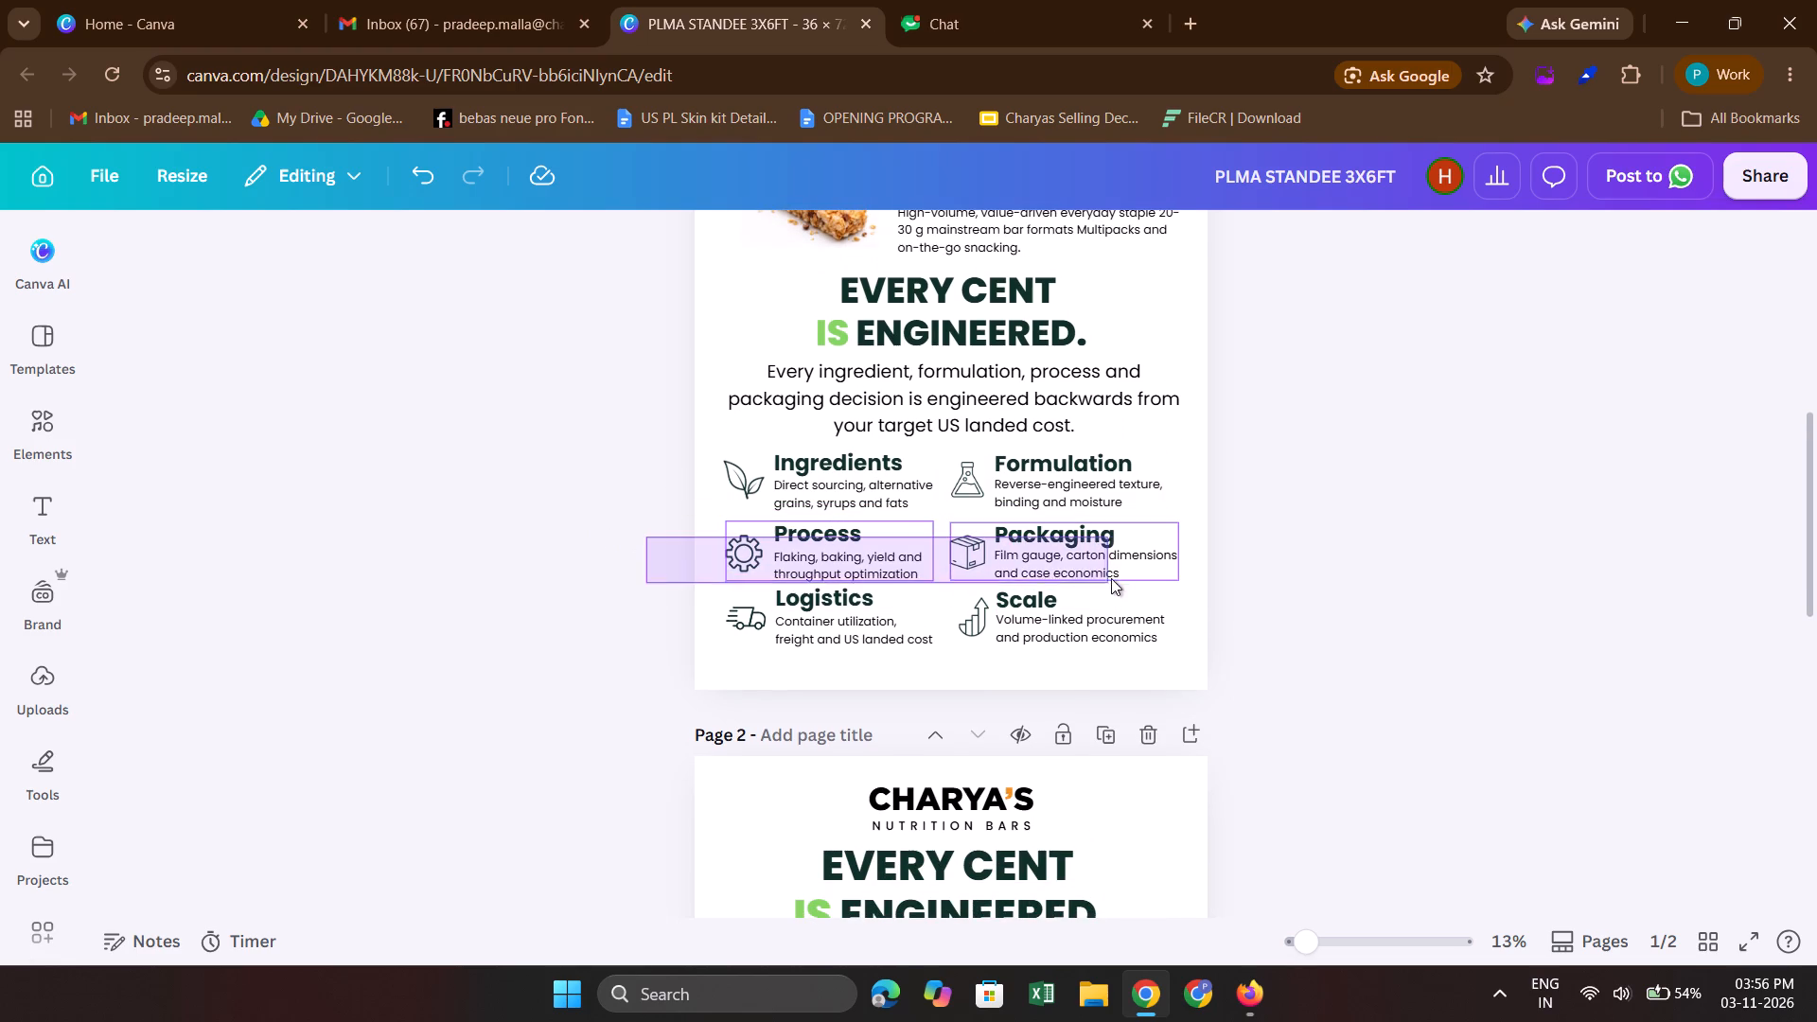
pyautogui.moveTo(1111, 578); pyautogui.dragTo(1123, 564)
pyautogui.press('Up')
pyautogui.press('Up')
pyautogui.press('Up')
pyautogui.press('Up')
pyautogui.press('Up')
pyautogui.press('Up')
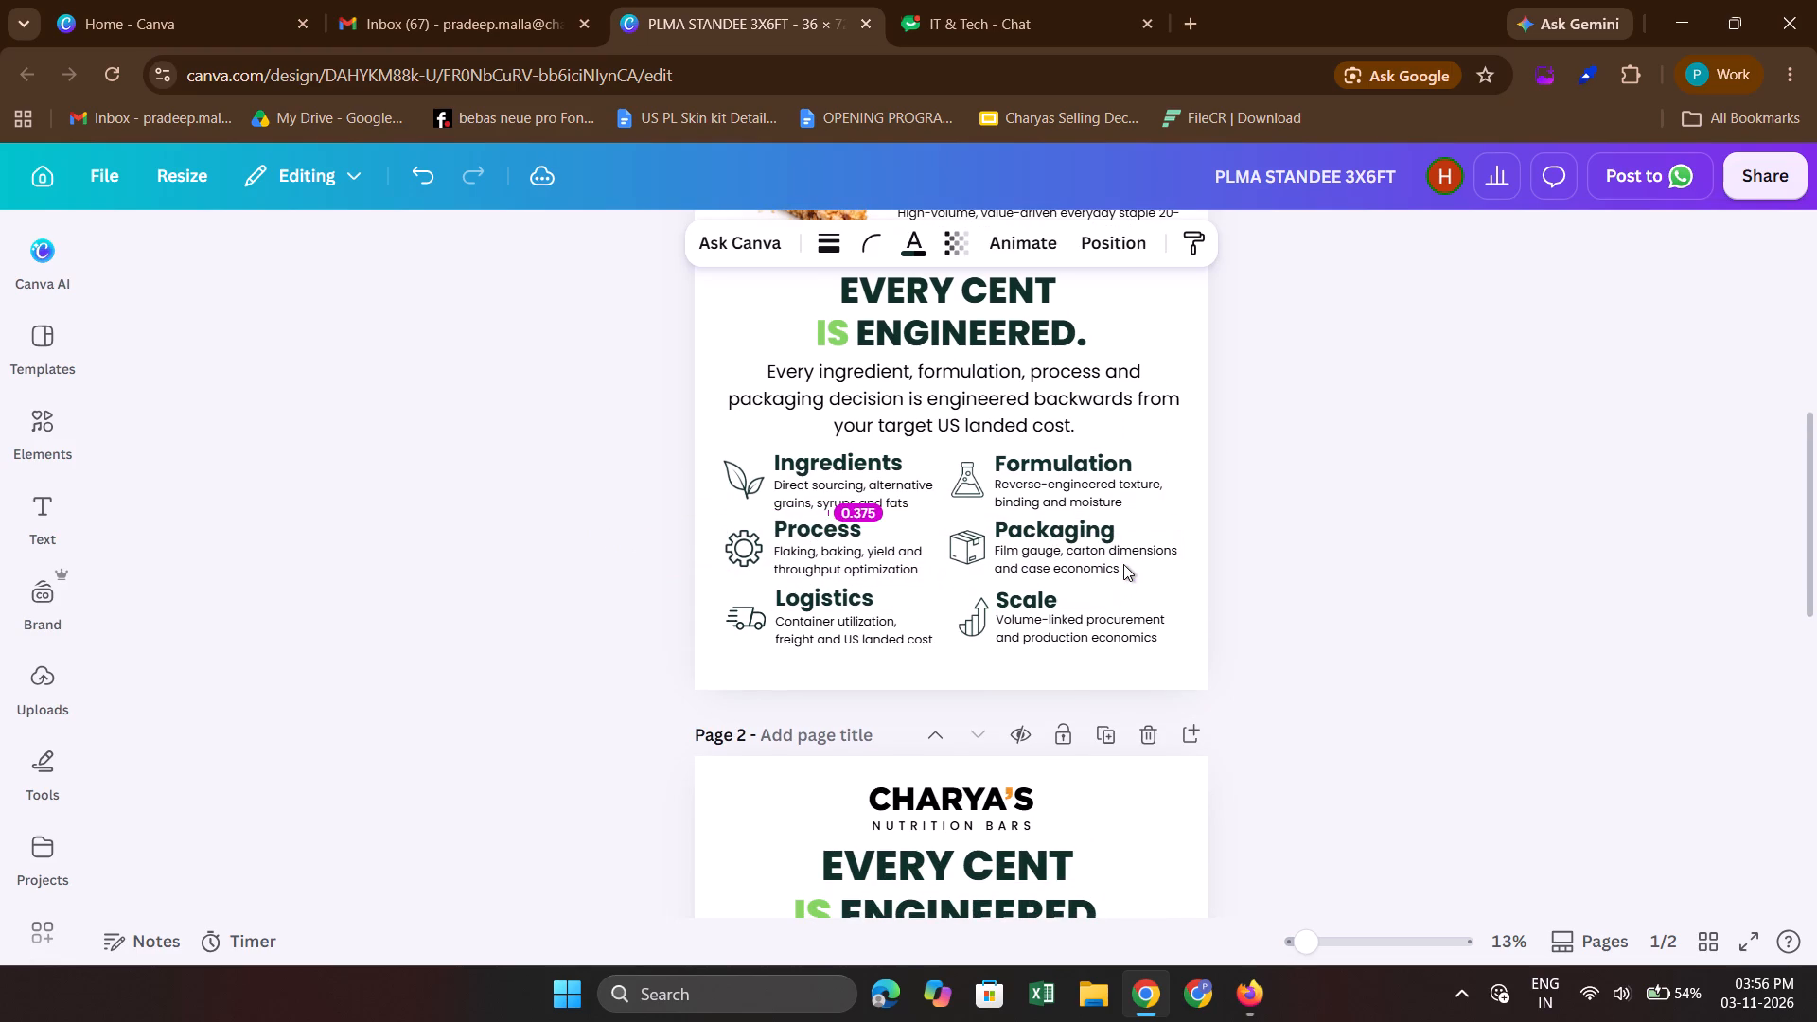
pyautogui.press('Down')
pyautogui.click(669, 648)
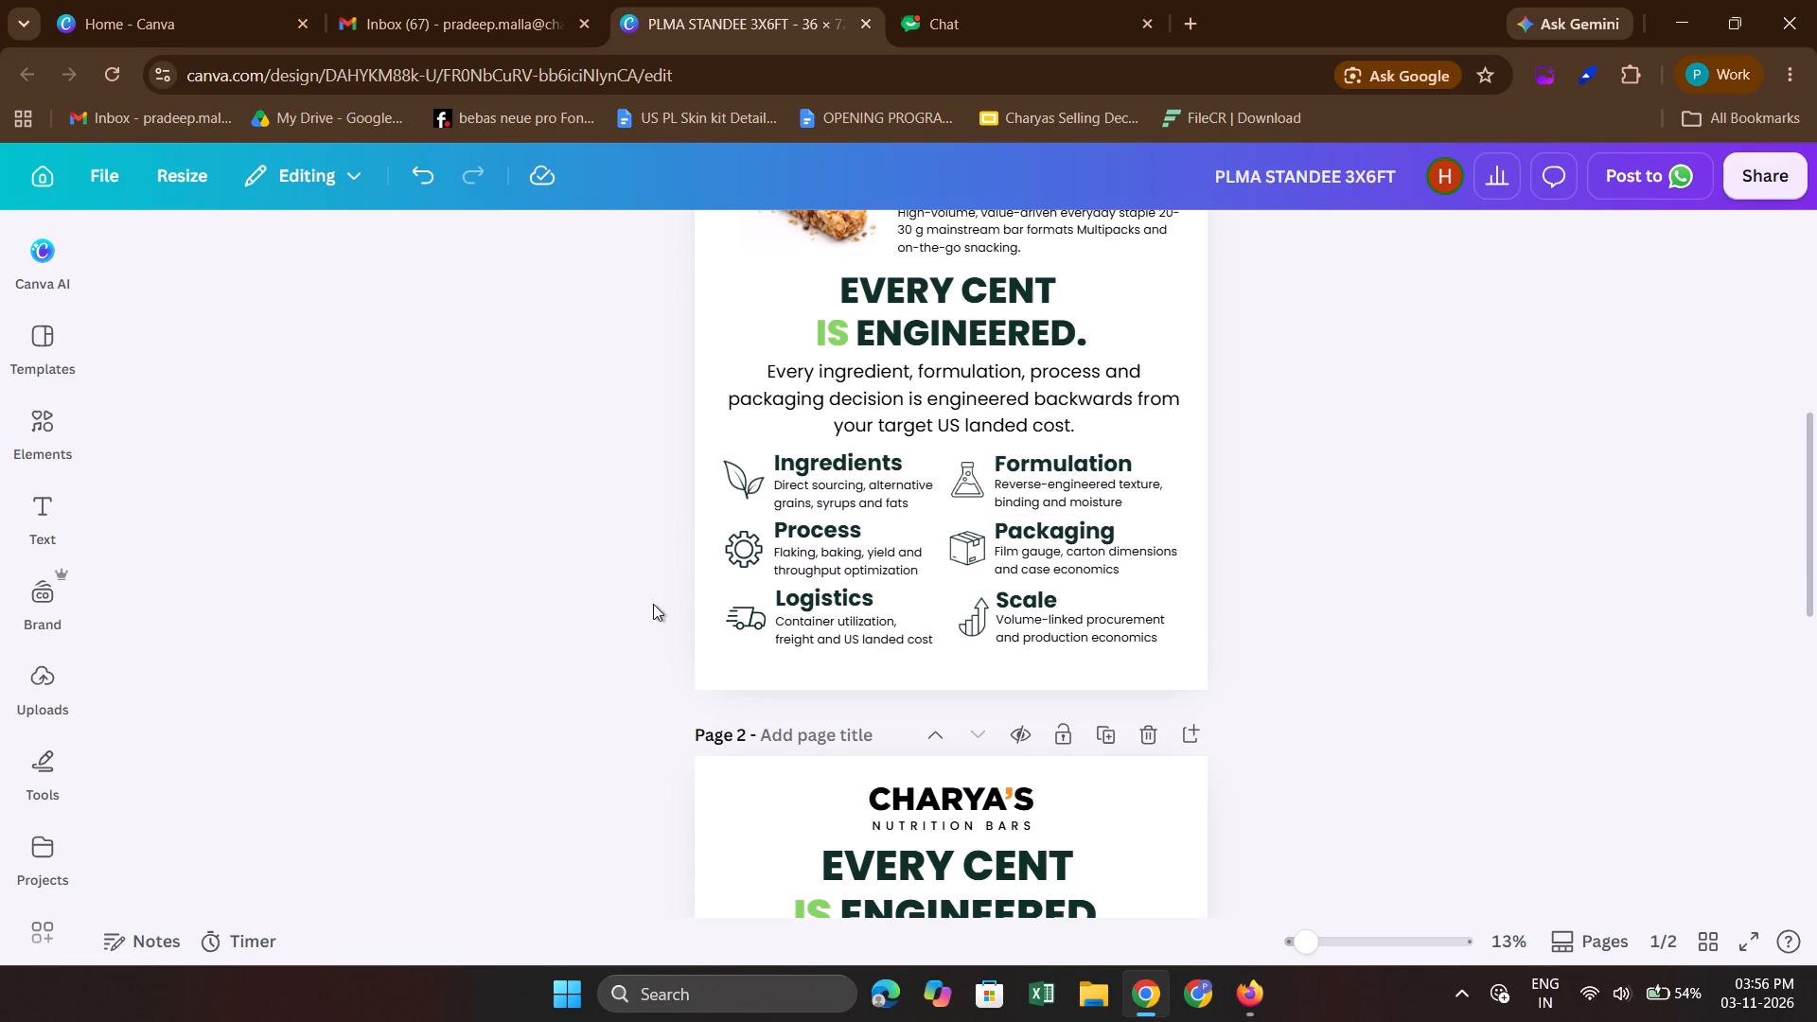
# Nudge all of page 1's Logistics and Scale icons, headings and descriptions up together by one increment.
pyautogui.moveTo(638, 595); pyautogui.dragTo(1050, 649)
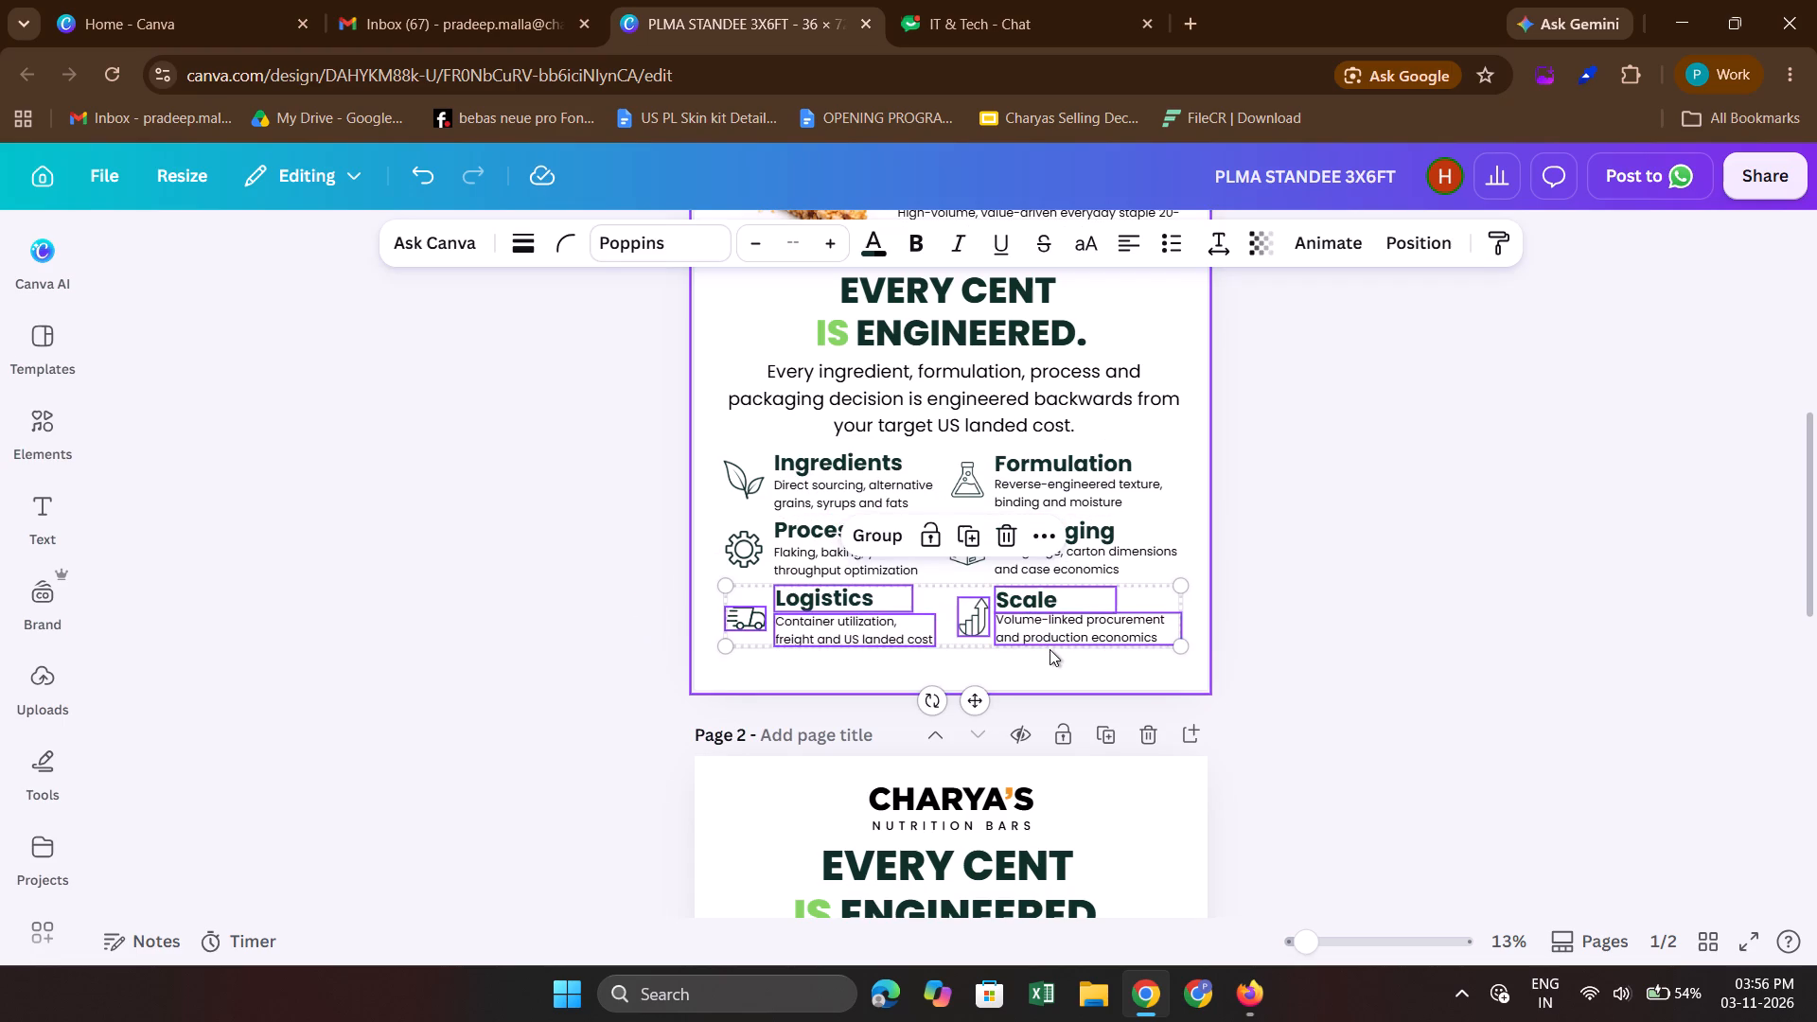
pyautogui.press('Up')
pyautogui.click(1354, 559)
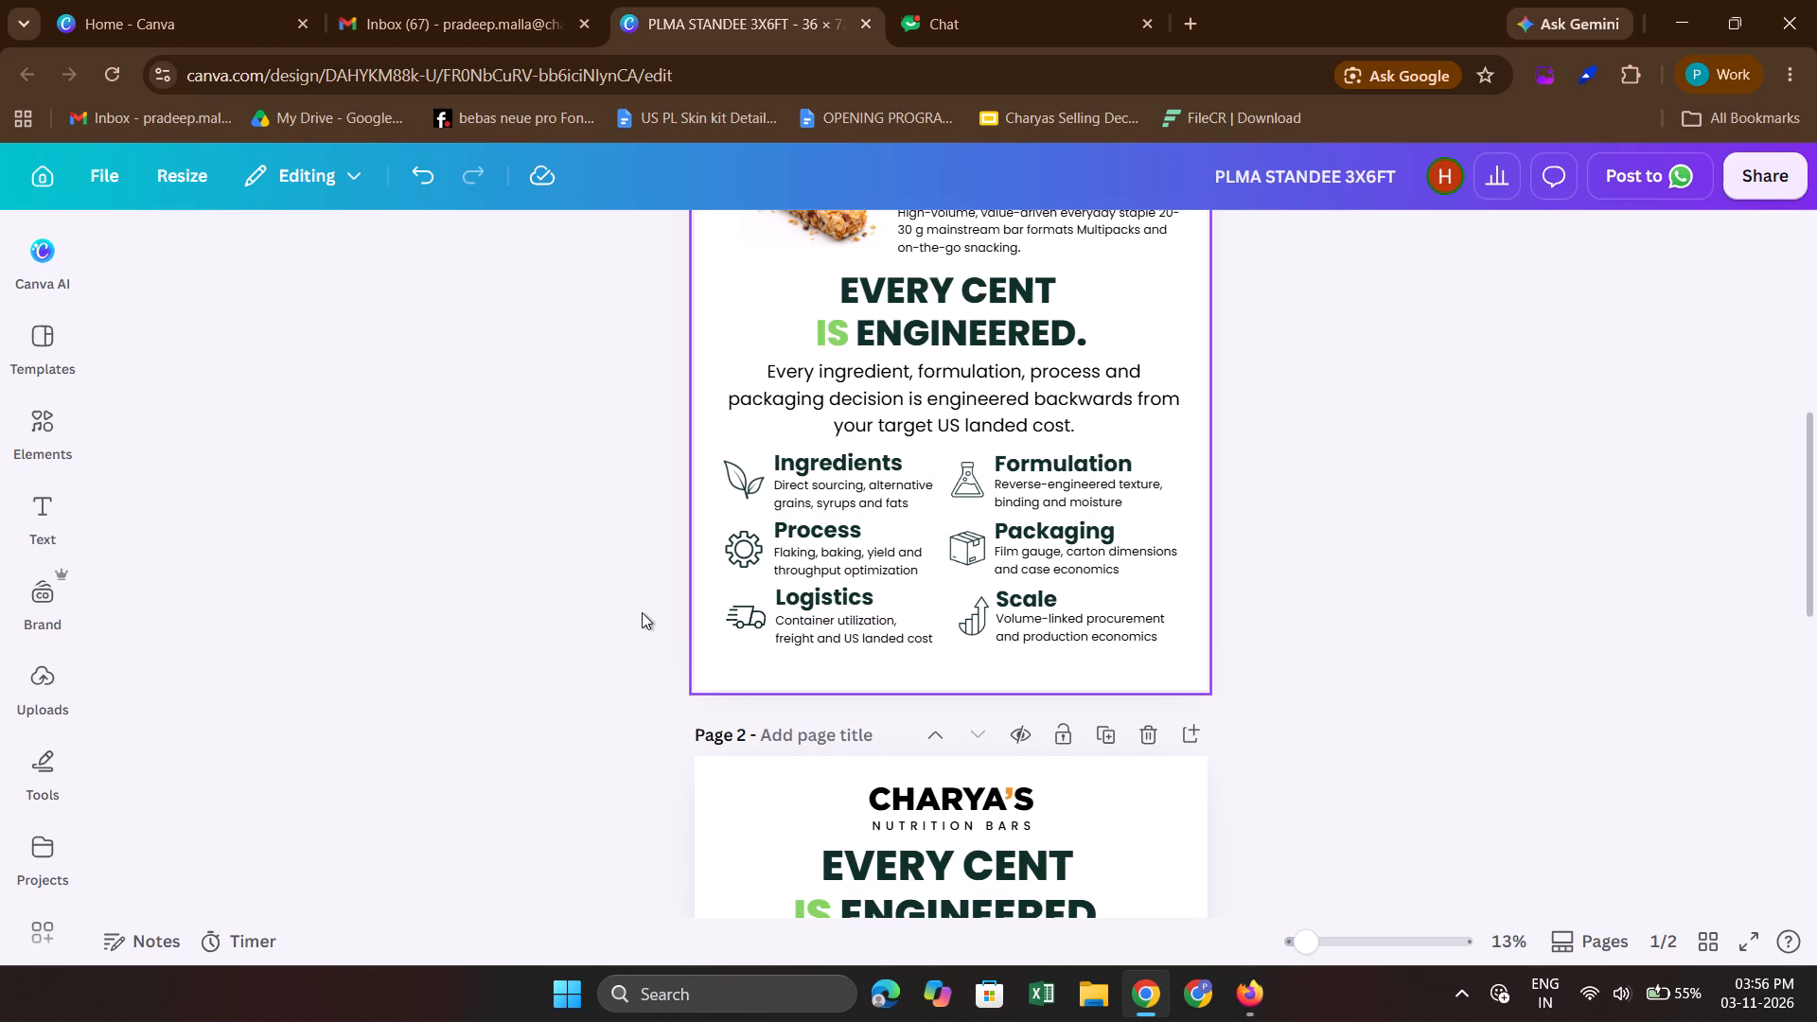
# Nudge the truck icon beside page 1's Logistics heading slightly downward to centre it against its text.
pyautogui.moveTo(642, 612); pyautogui.dragTo(654, 631)
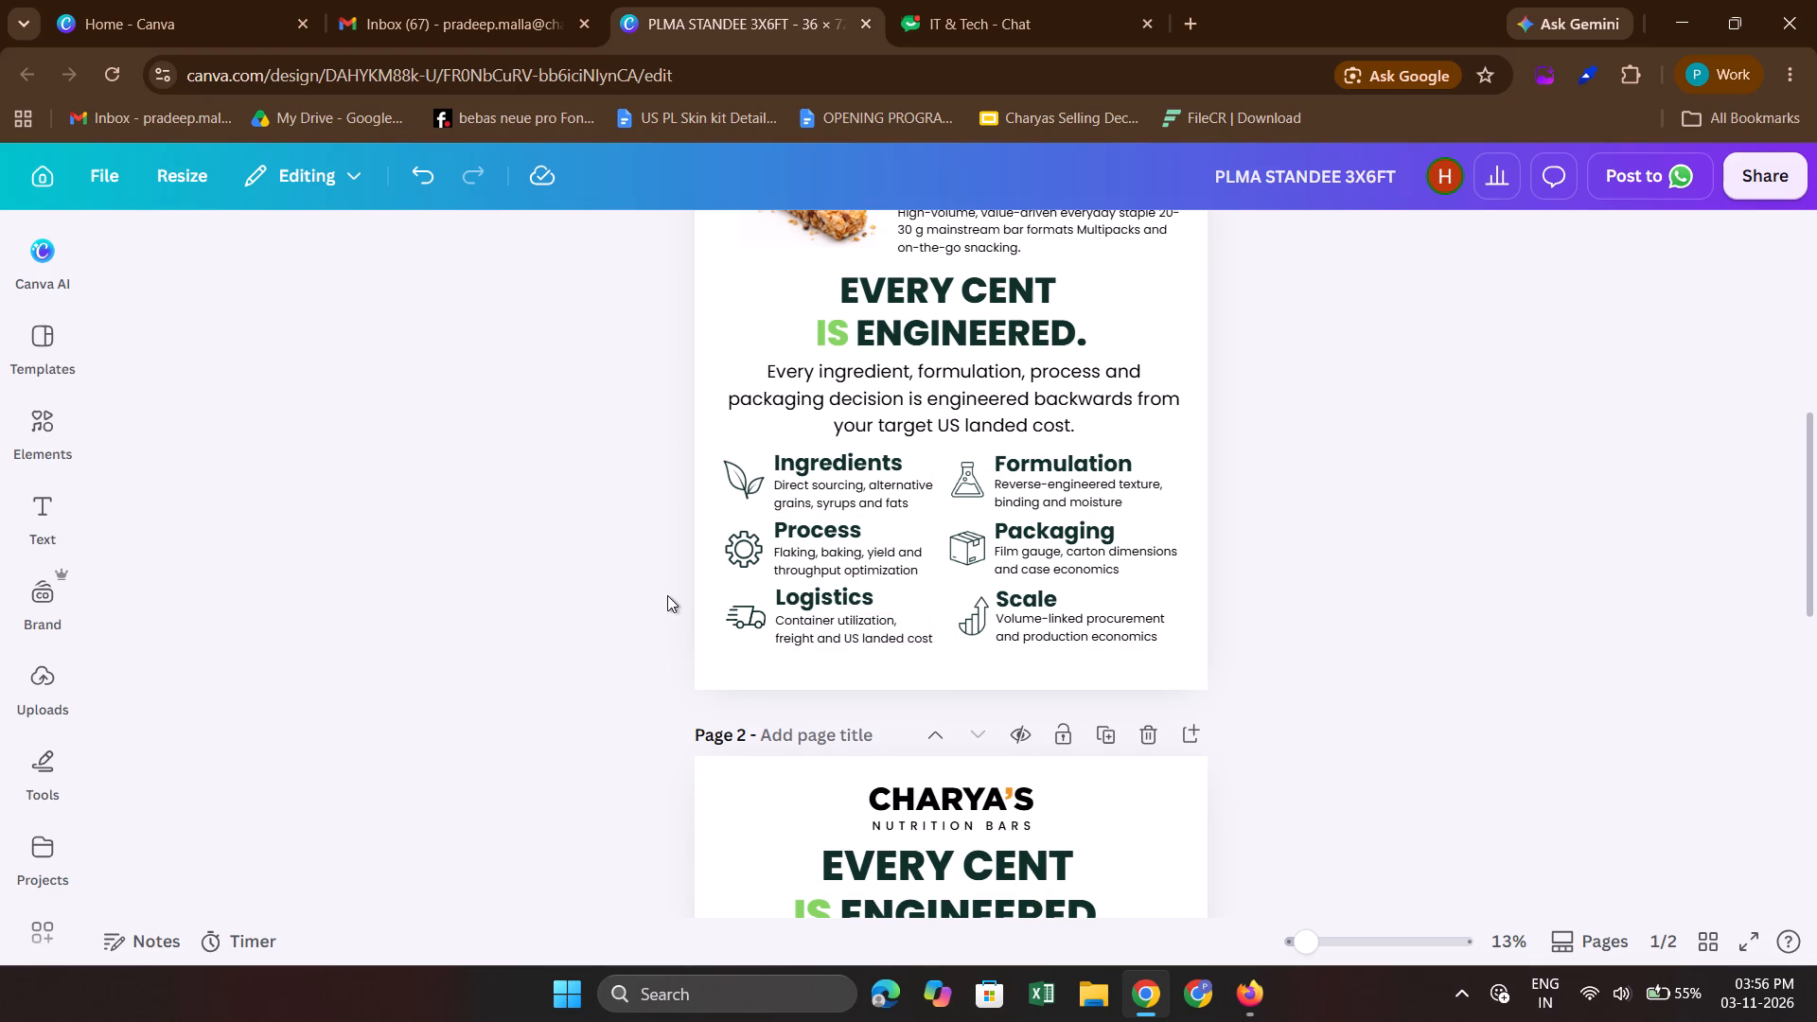
pyautogui.moveTo(667, 595); pyautogui.dragTo(654, 639)
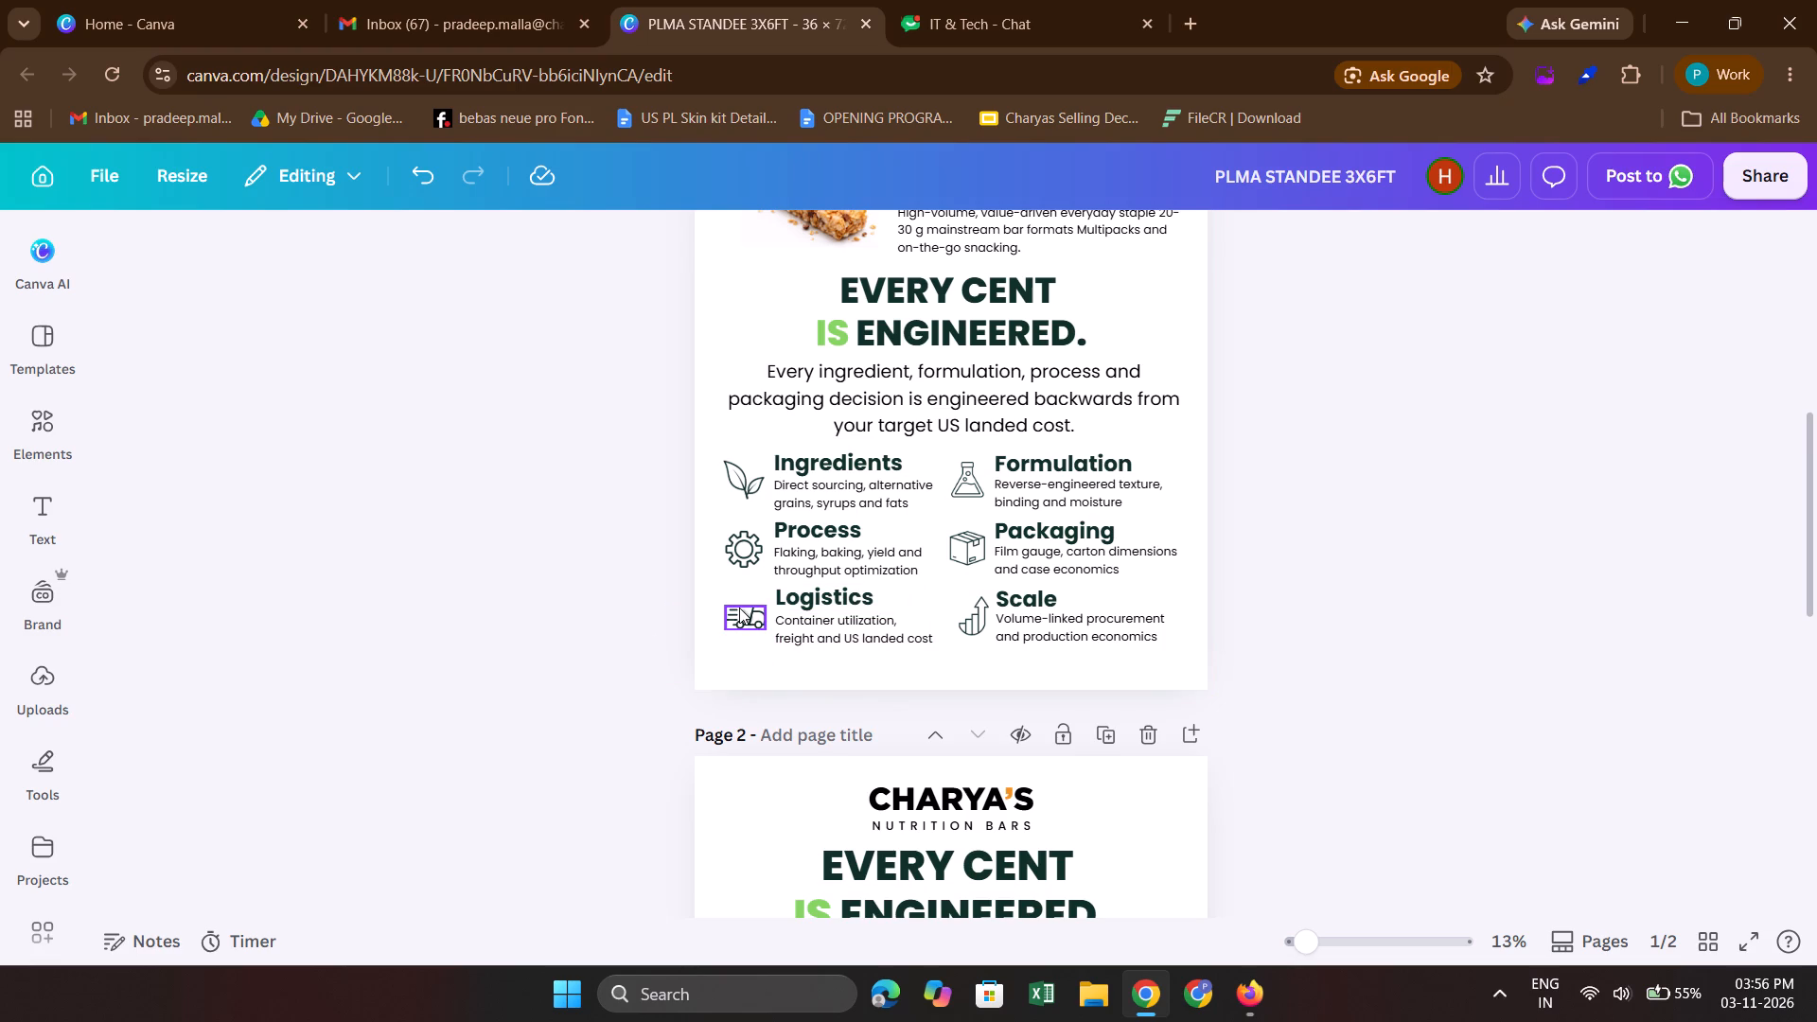
pyautogui.click(739, 608)
pyautogui.press('Down')
pyautogui.press('Down')
pyautogui.press('Down')
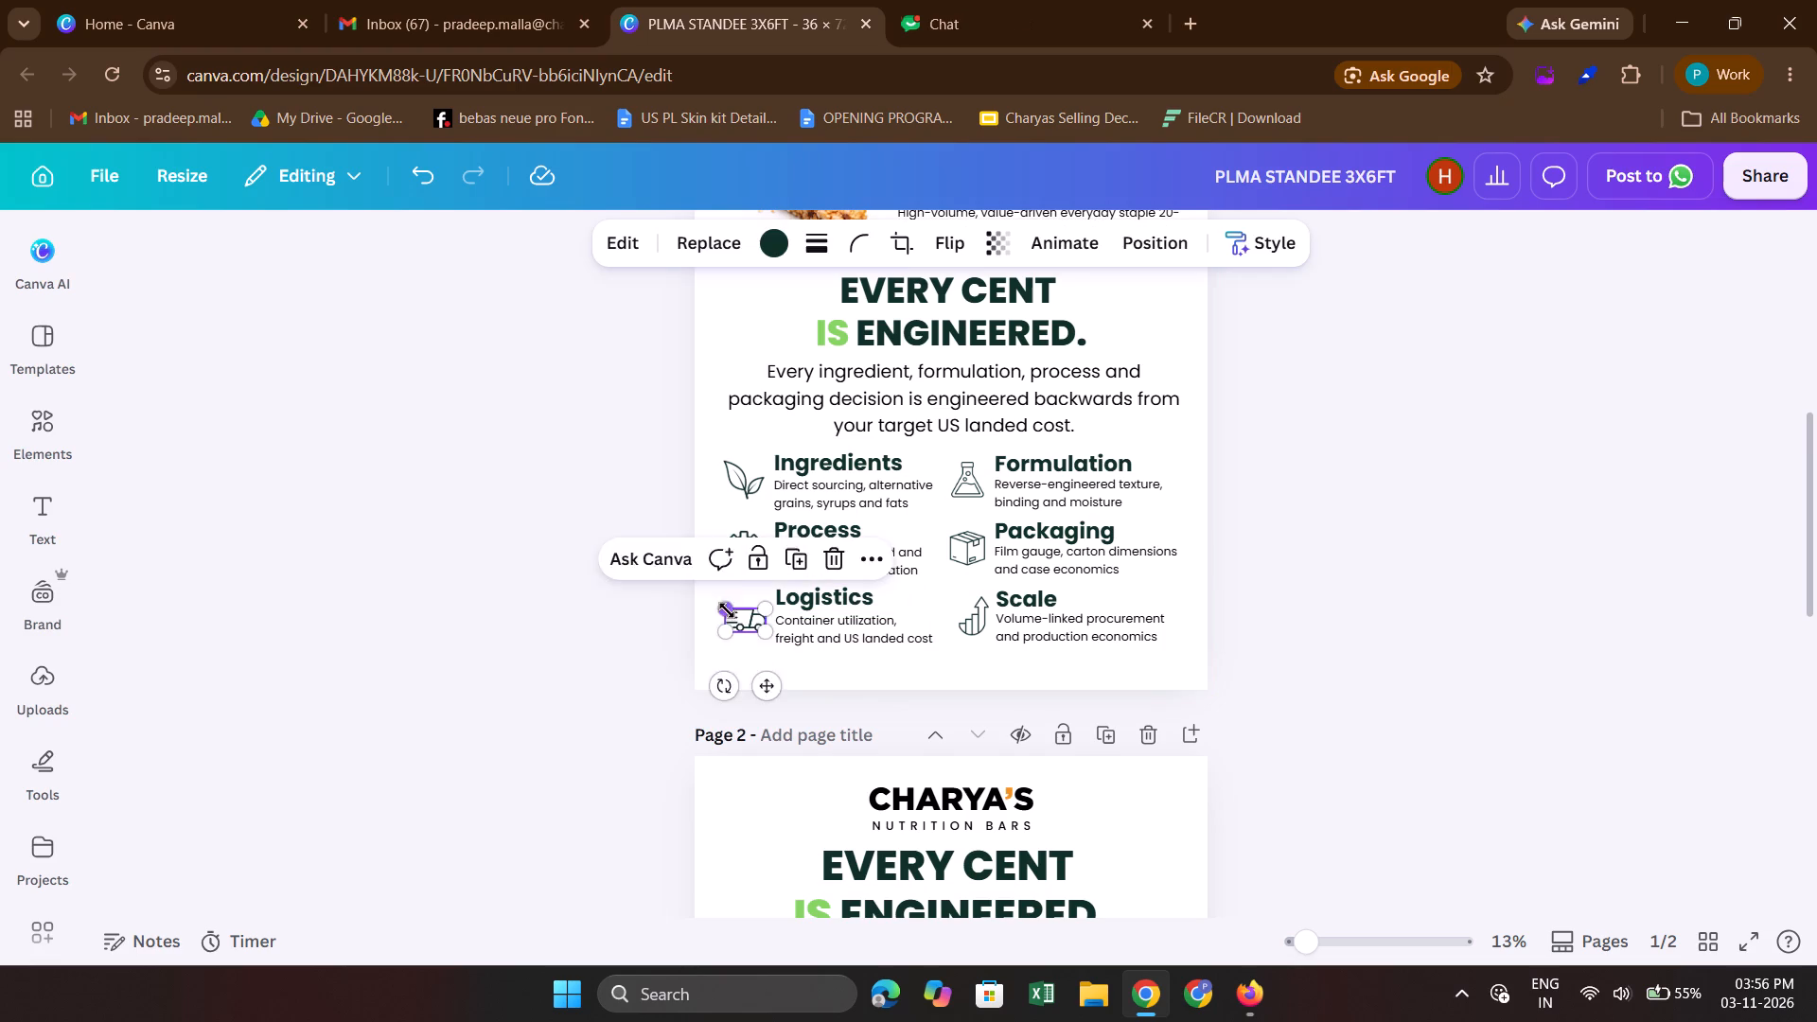
pyautogui.press('Down')
# Group page 1's Logistics icon, heading and description together, and group the Scale icon, heading and description as a separate set.
pyautogui.click(653, 605)
pyautogui.moveTo(653, 605); pyautogui.dragTo(841, 664)
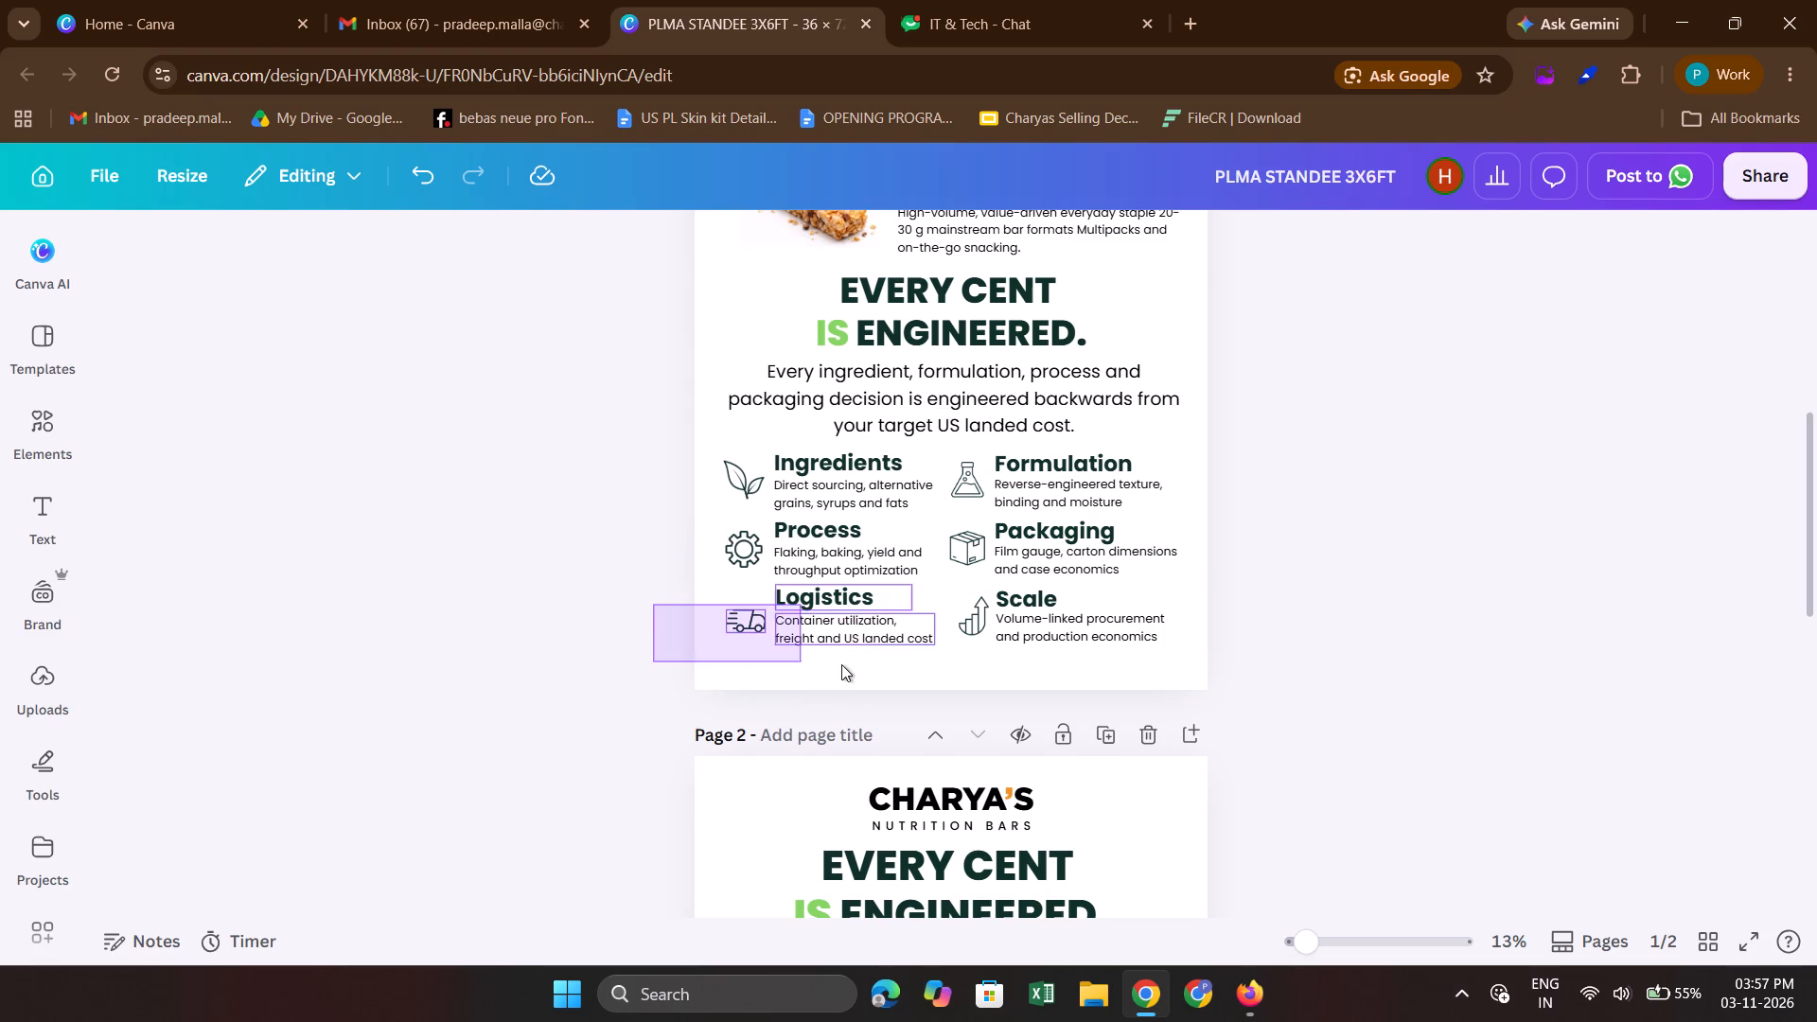
pyautogui.moveTo(841, 664); pyautogui.dragTo(860, 665)
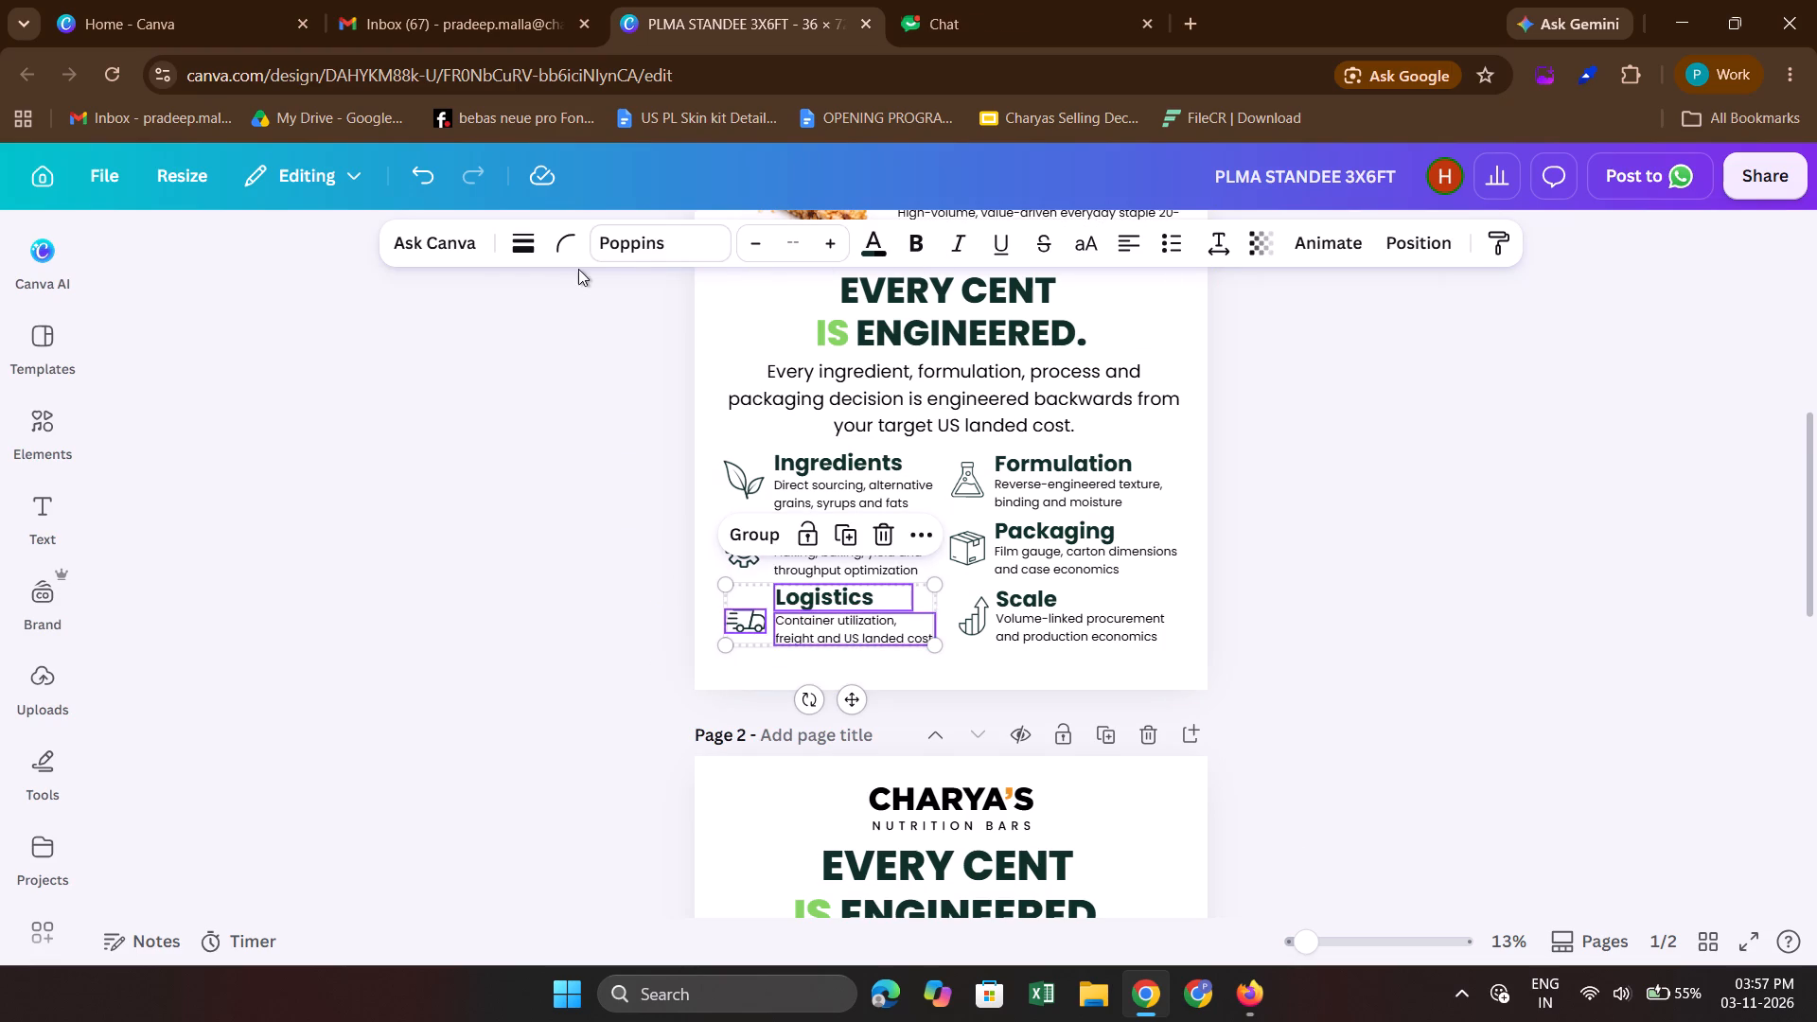
pyautogui.click(755, 526)
pyautogui.click(1307, 603)
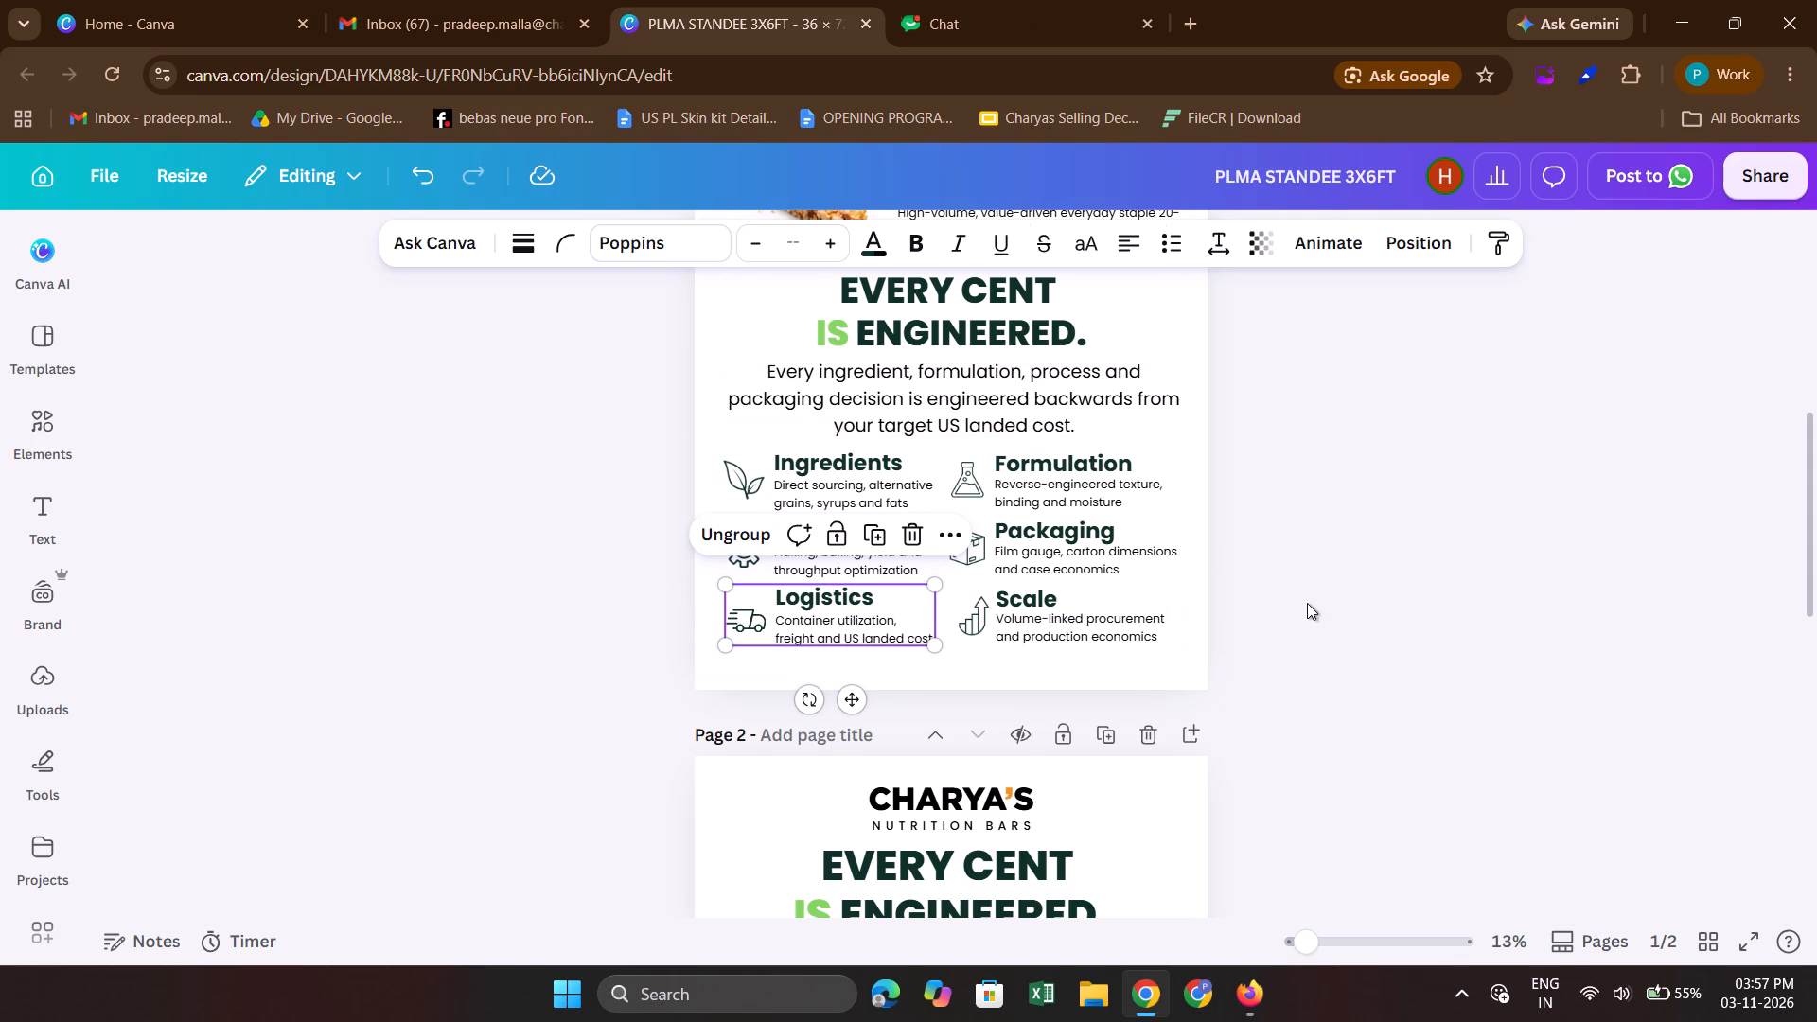
pyautogui.moveTo(1258, 583); pyautogui.dragTo(990, 657)
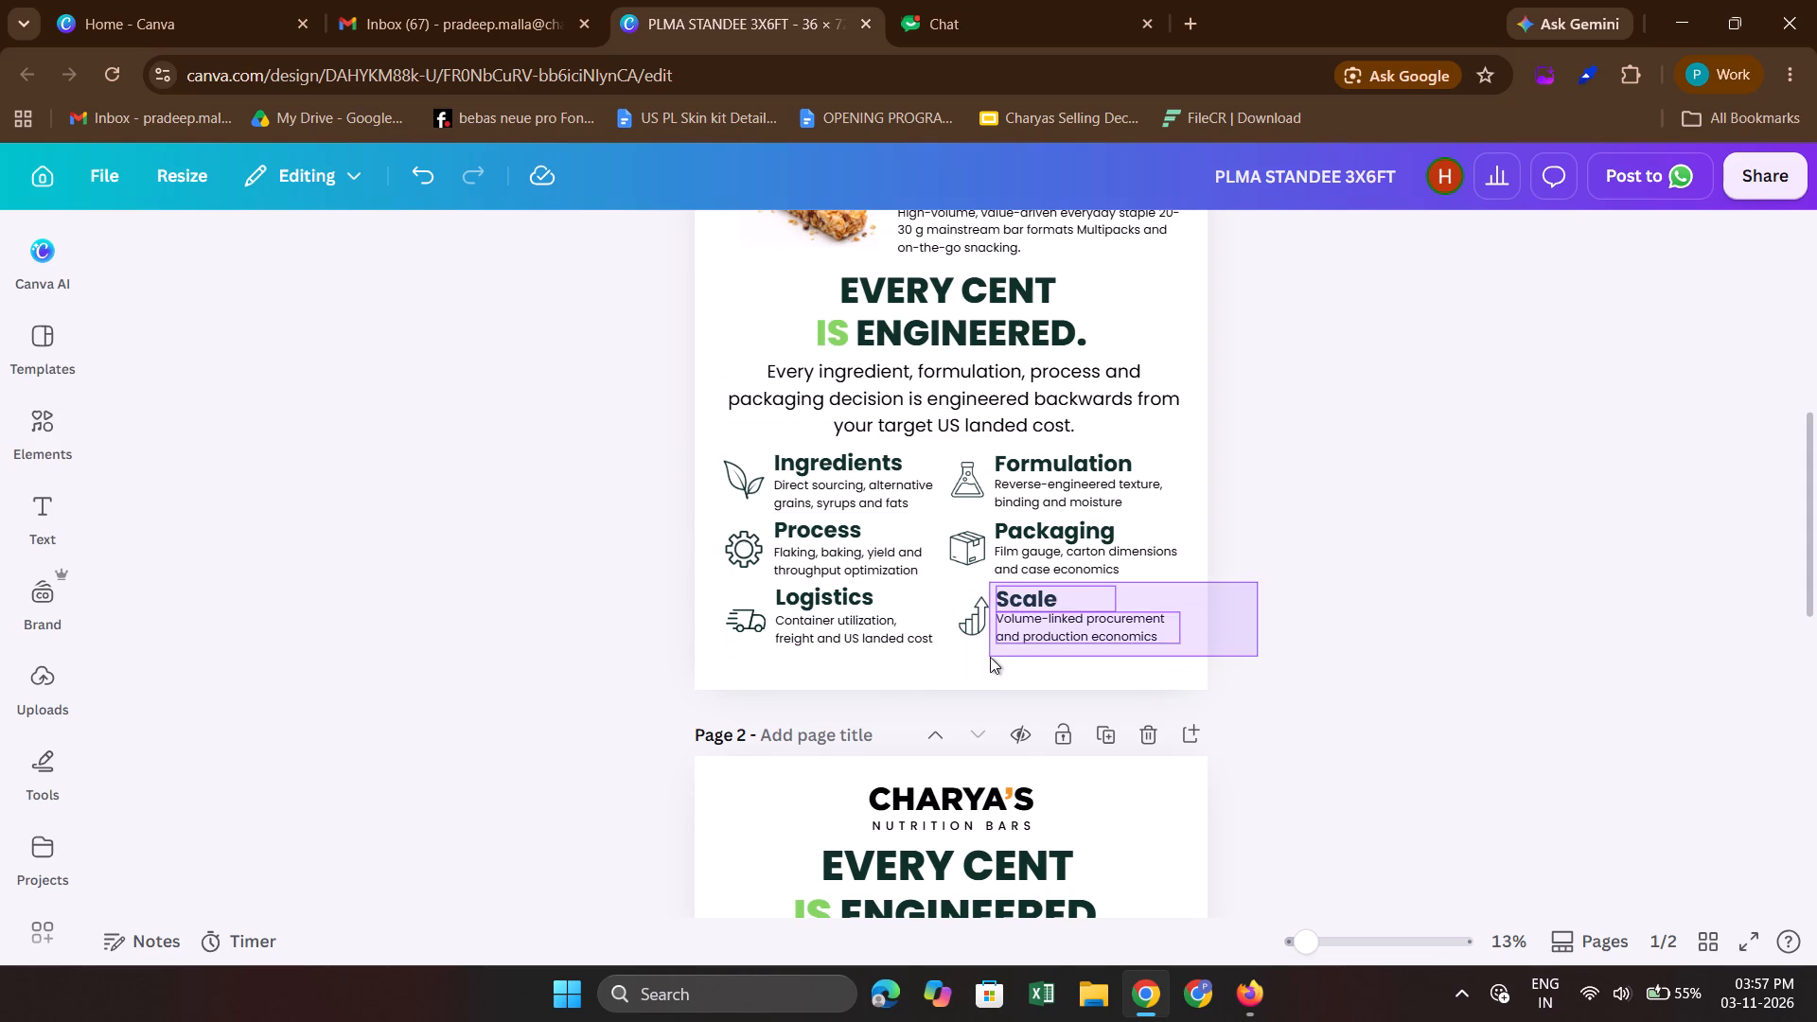
pyautogui.moveTo(990, 657); pyautogui.dragTo(981, 652)
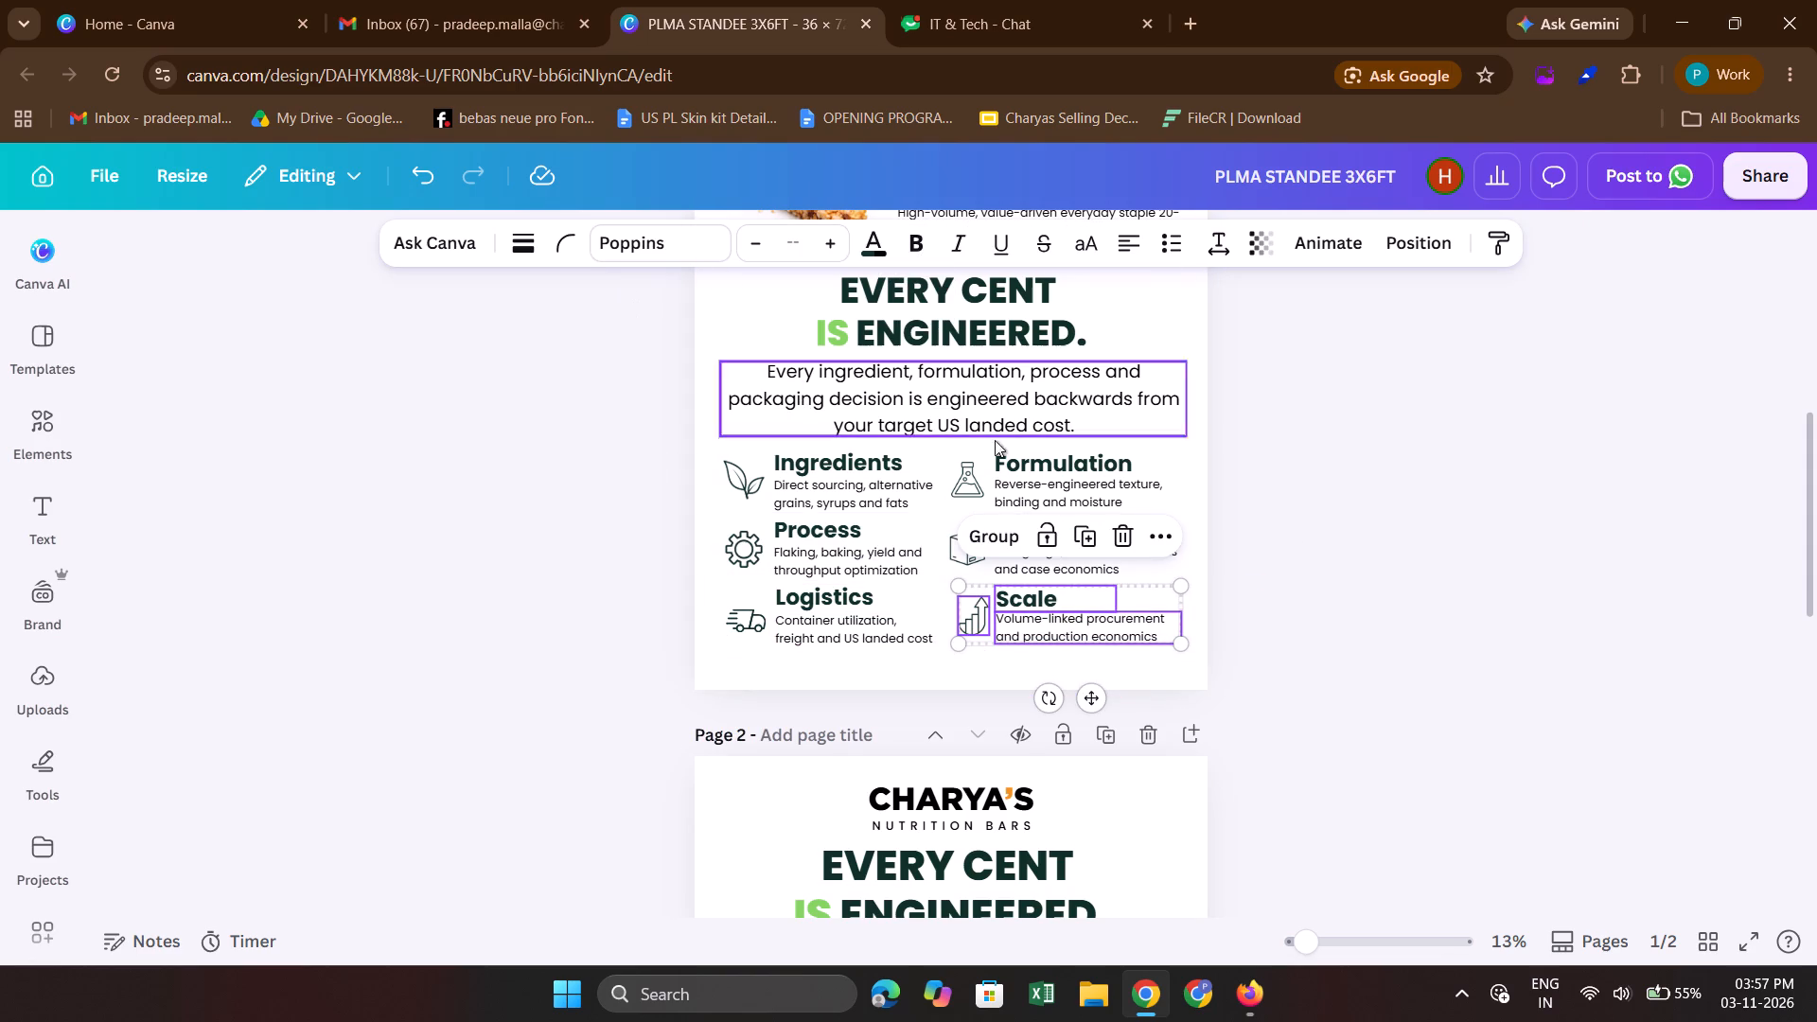
pyautogui.click(992, 549)
pyautogui.click(1355, 640)
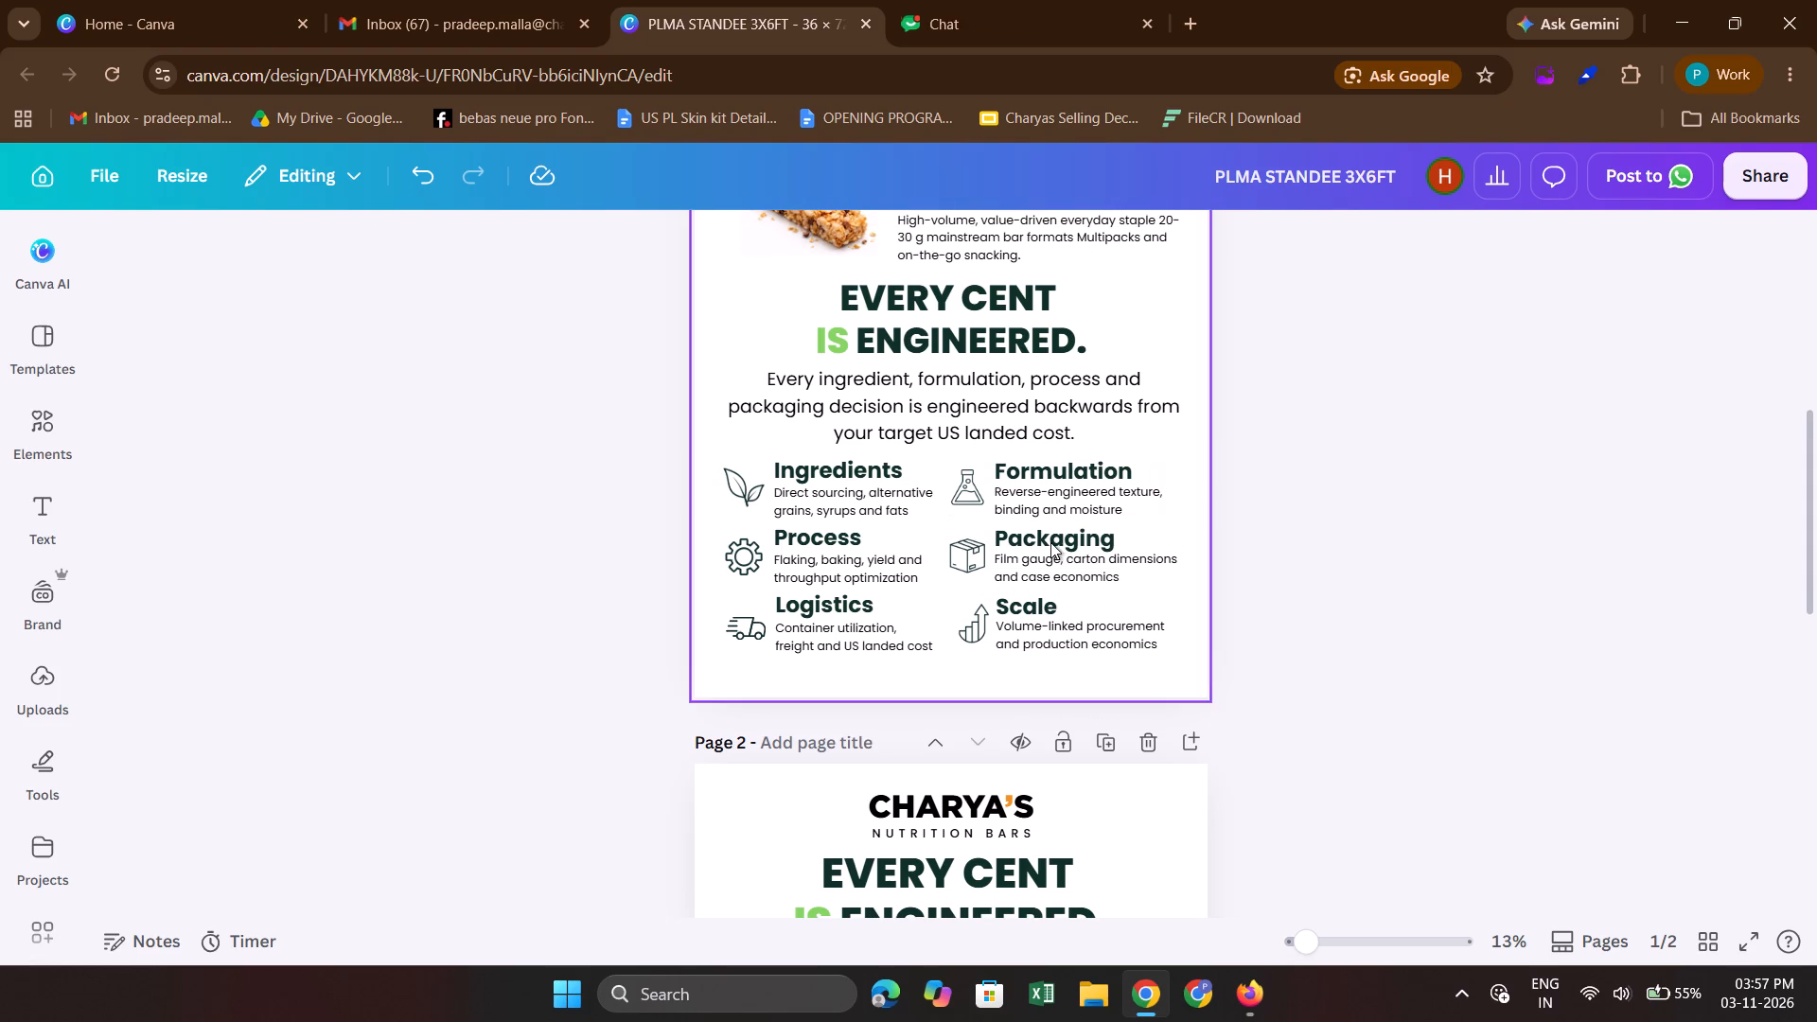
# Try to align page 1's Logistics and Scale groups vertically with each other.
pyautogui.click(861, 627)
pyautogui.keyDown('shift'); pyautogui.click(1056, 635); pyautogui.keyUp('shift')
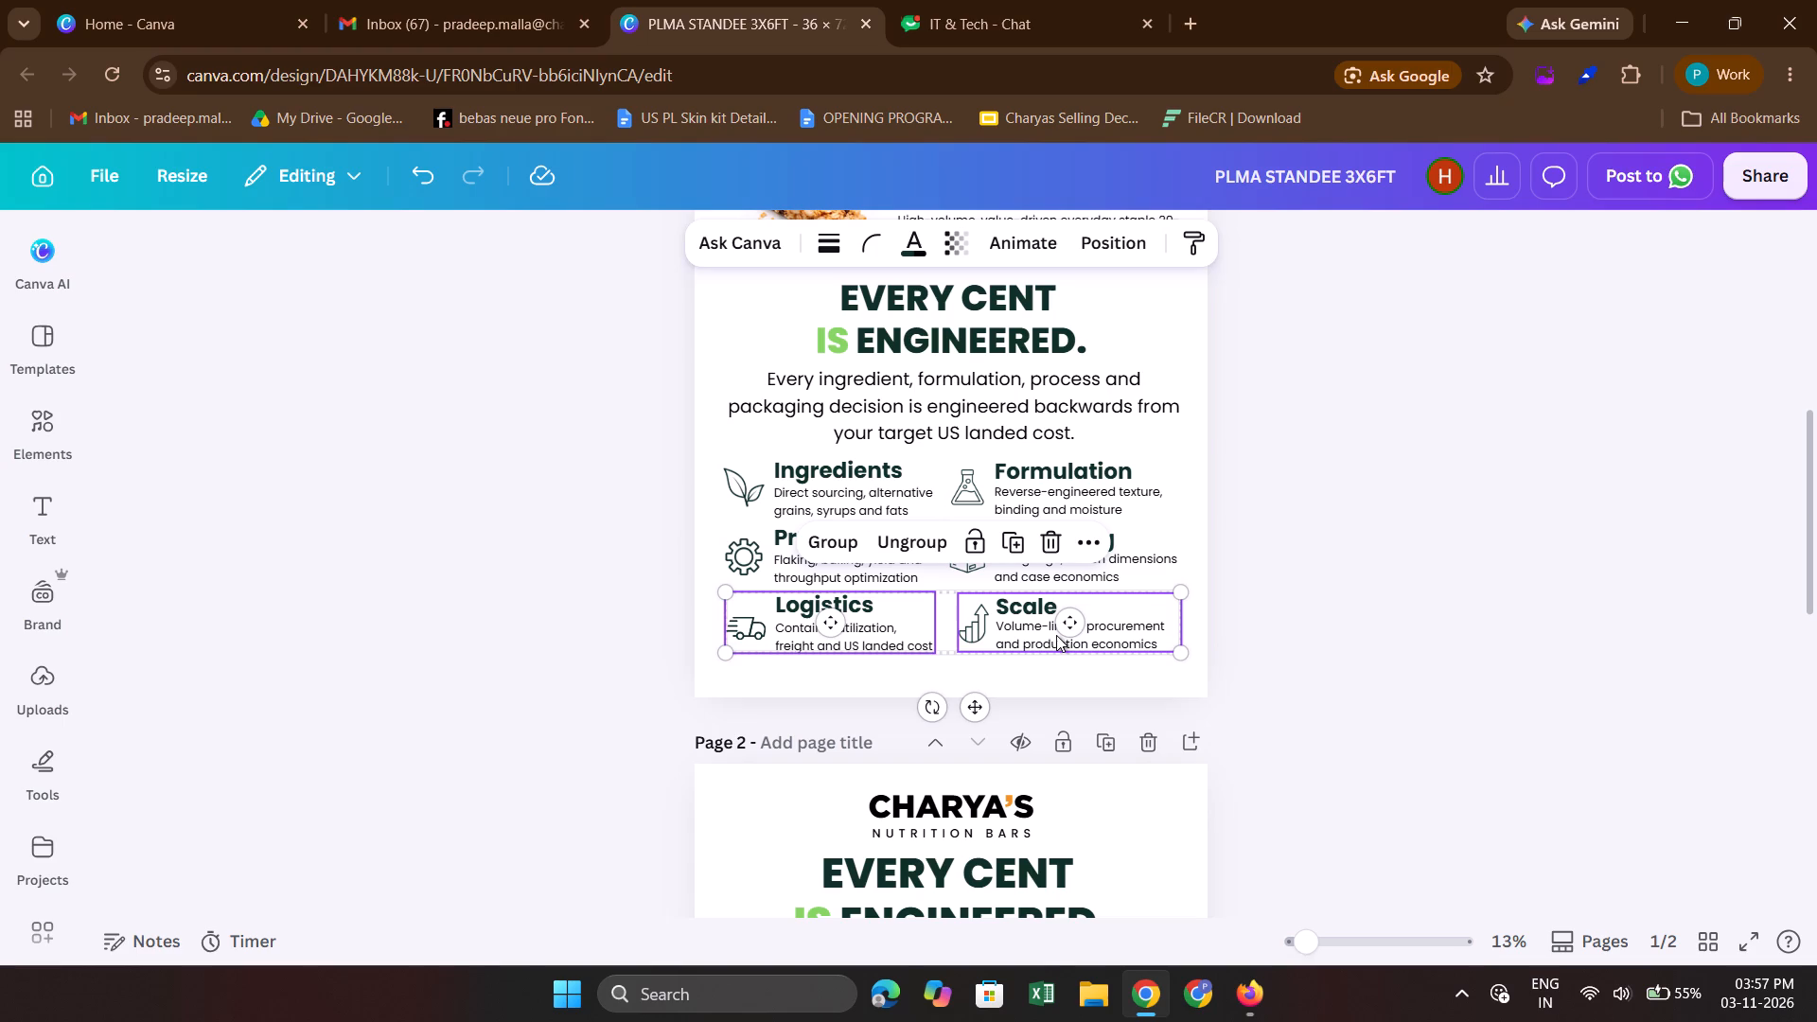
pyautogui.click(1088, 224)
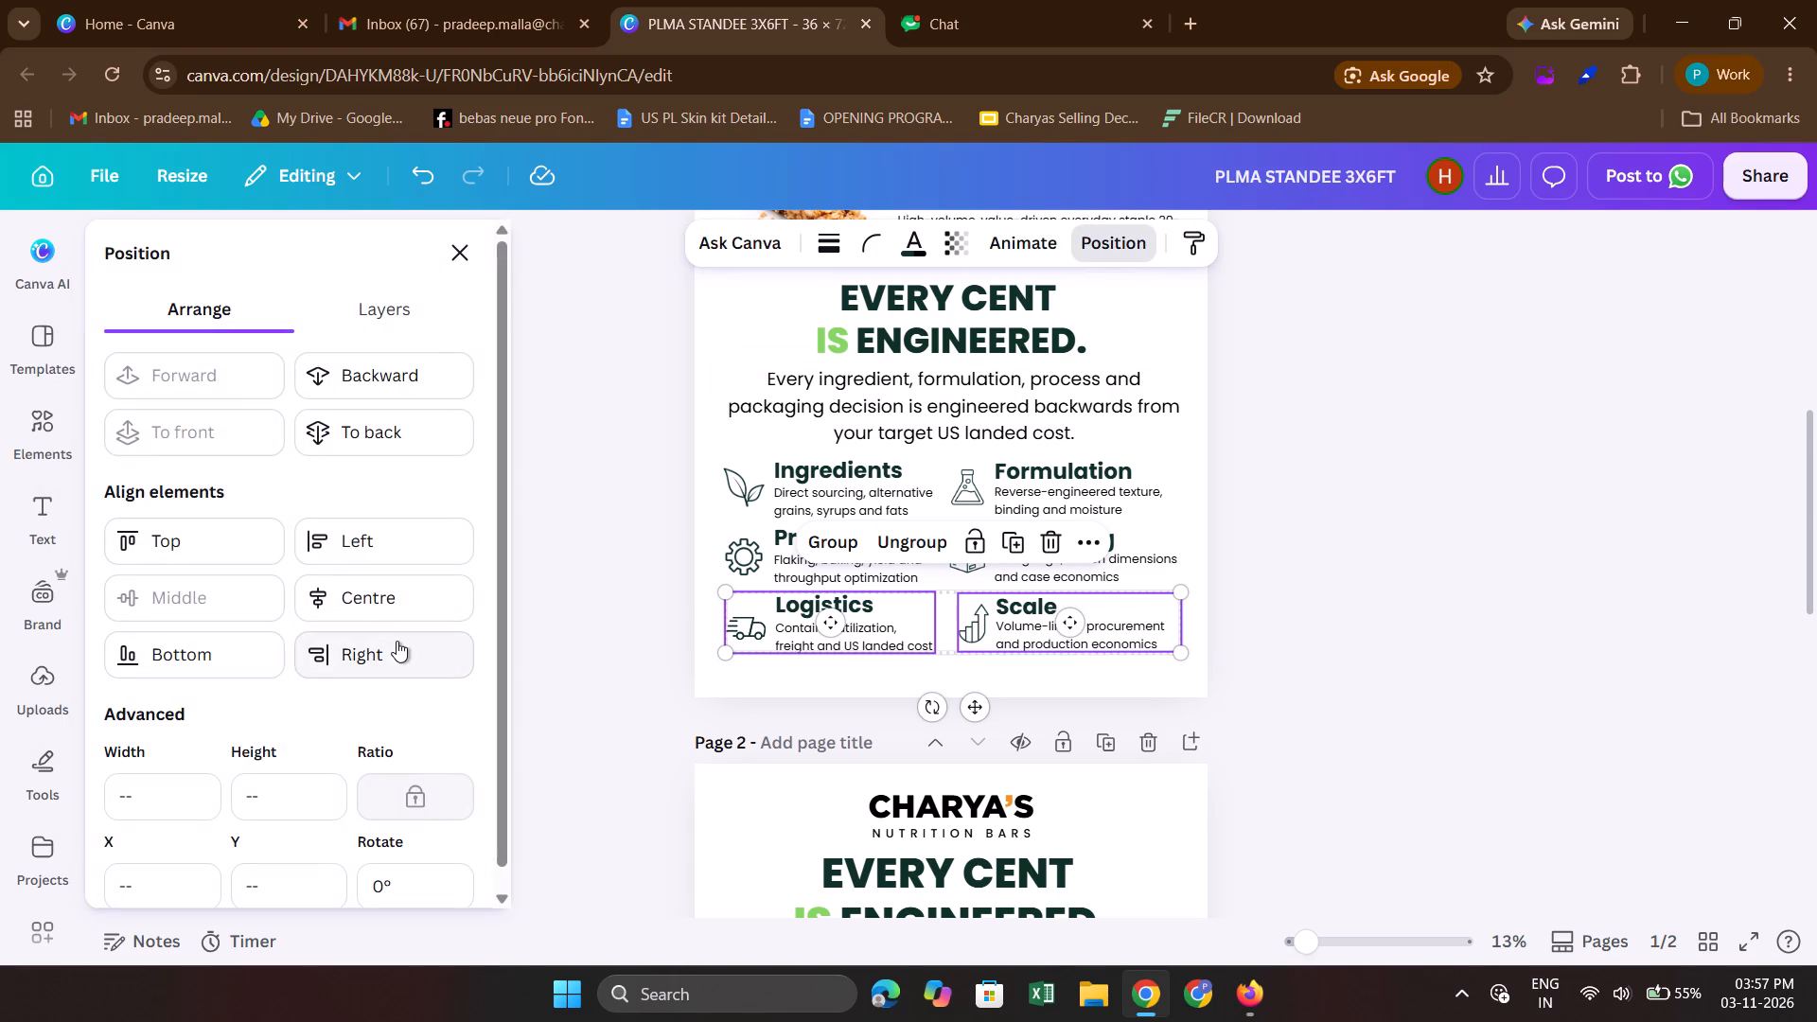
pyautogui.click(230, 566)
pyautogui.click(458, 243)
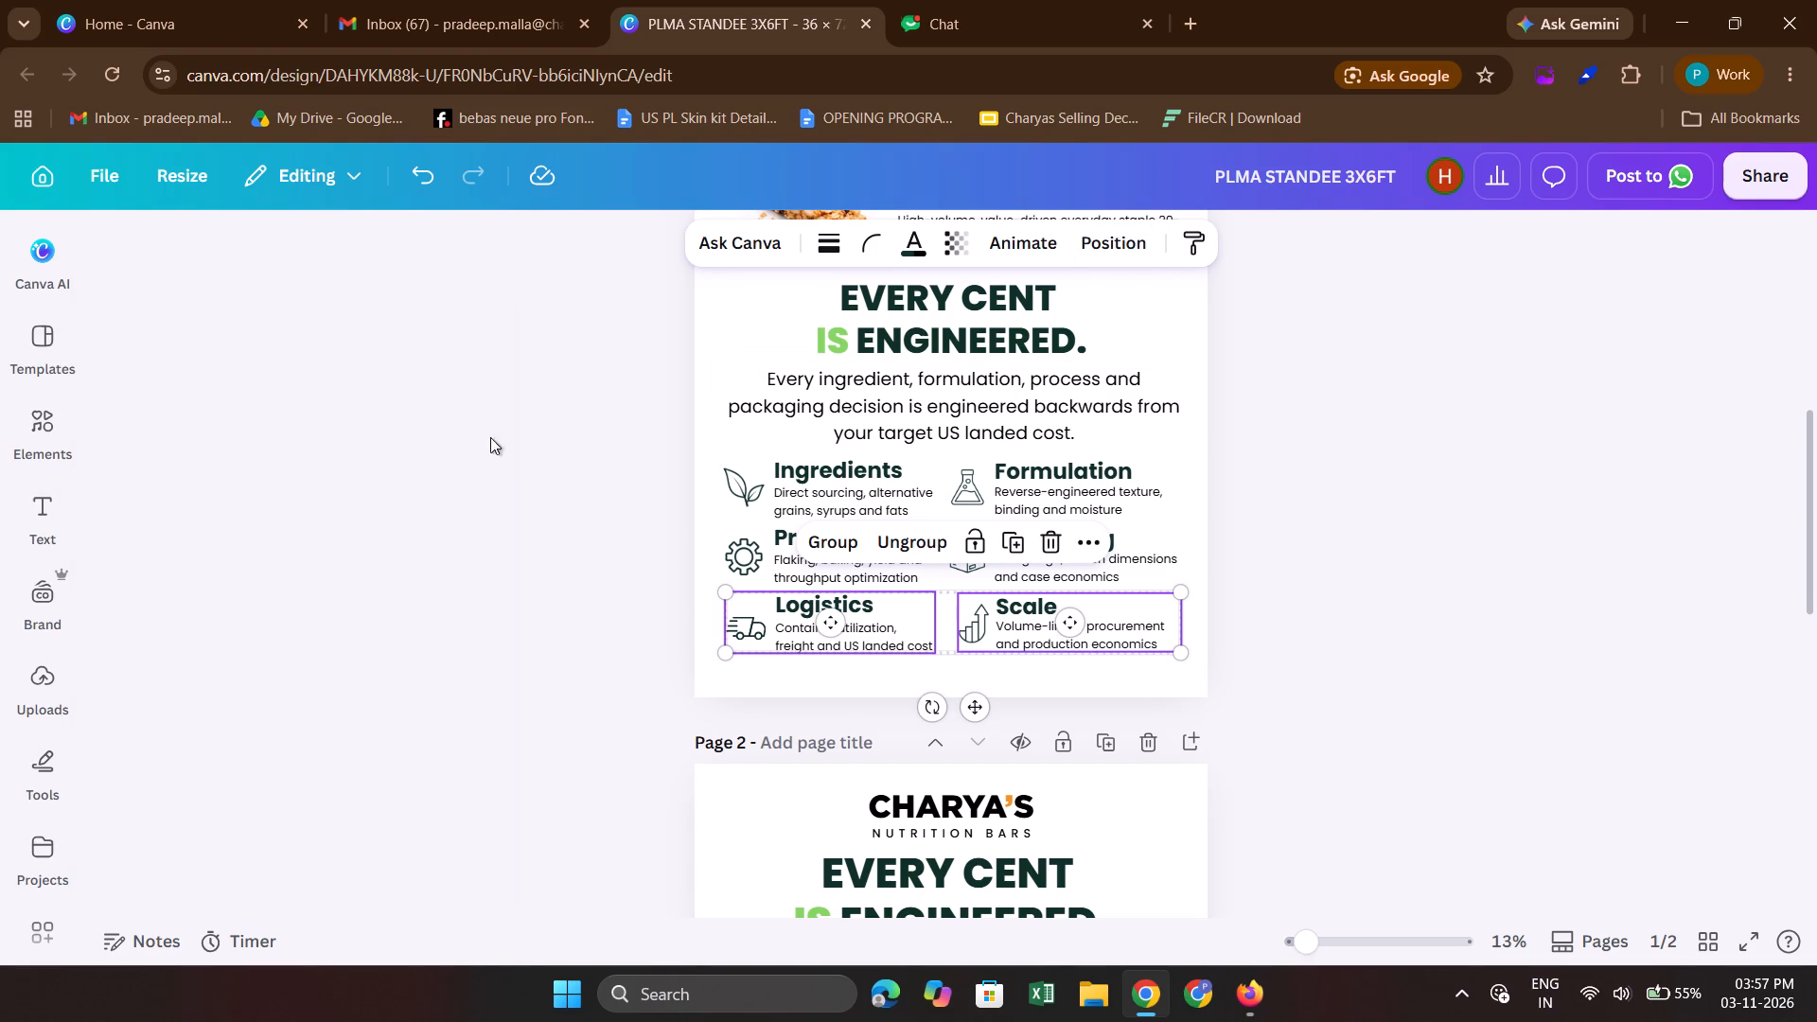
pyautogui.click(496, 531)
# Duplicate page 2's tagline "BENCHMARKED. COSTED. ENGINEERED TO SCALE." and place the copy at page 1's bottom, beneath the Logistics and Scale row.
pyautogui.scroll(-2, 928, 671)
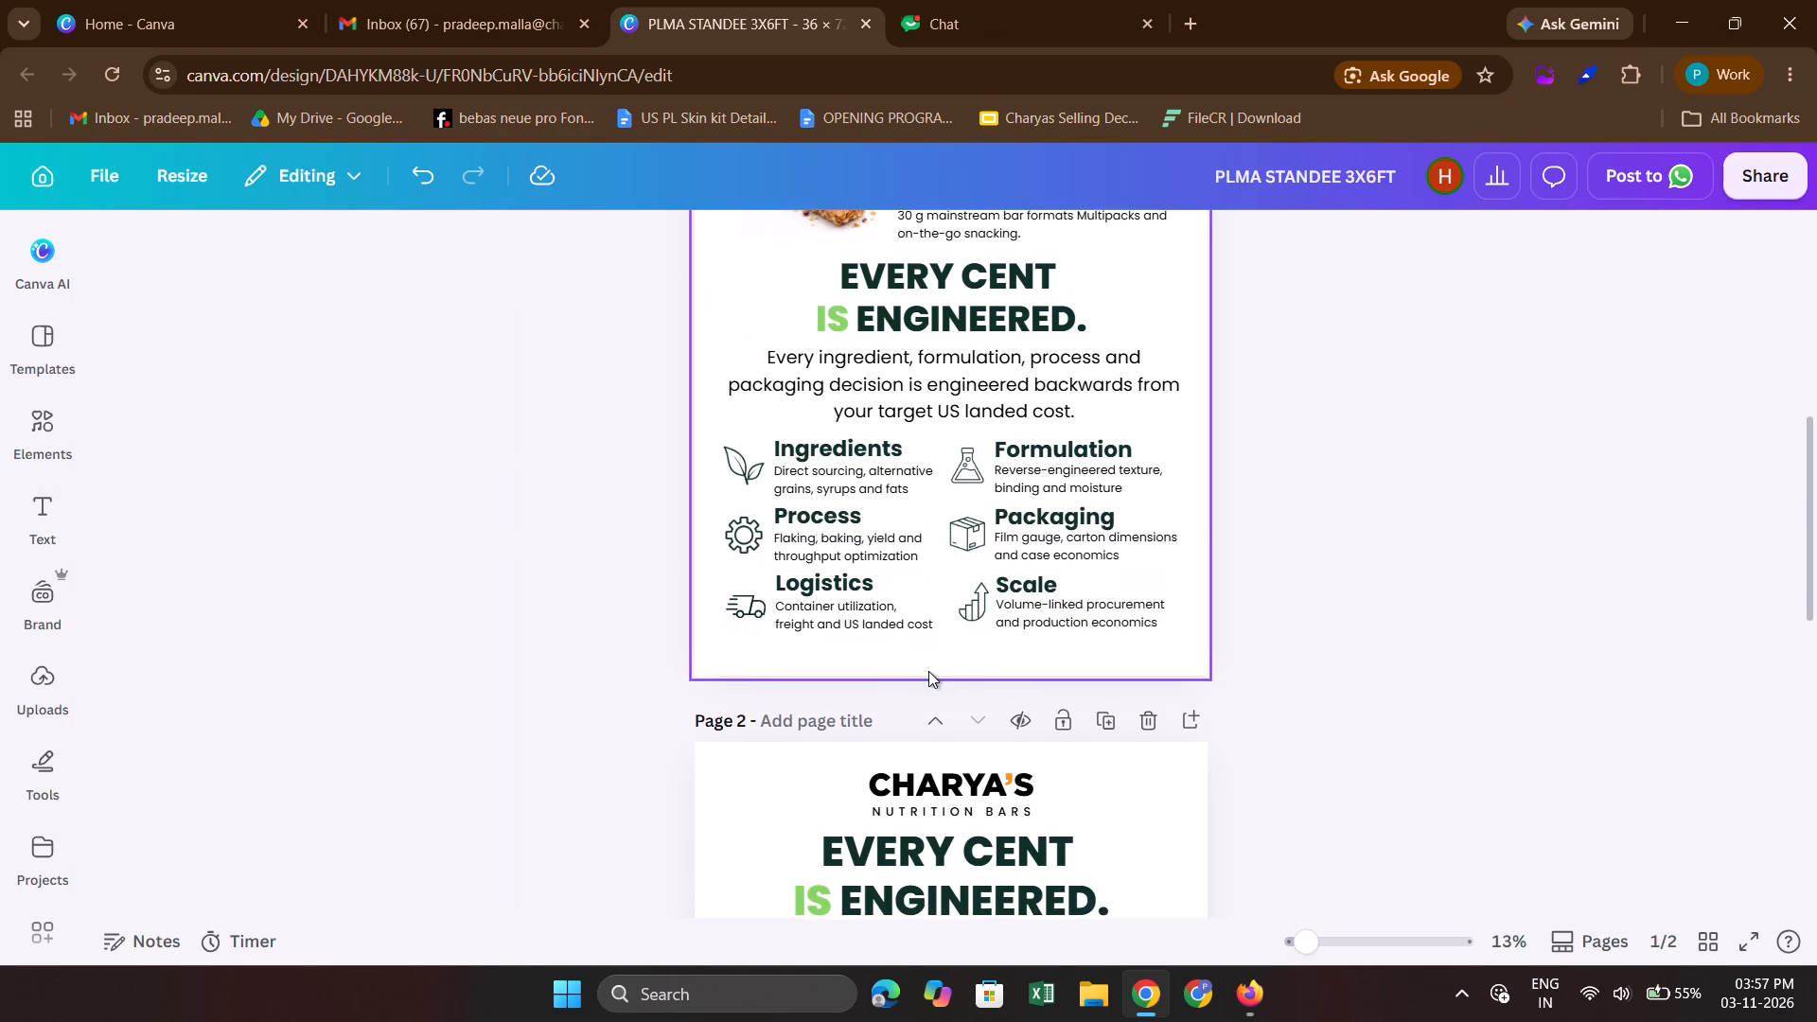
pyautogui.scroll(-3, 928, 671)
pyautogui.click(927, 793)
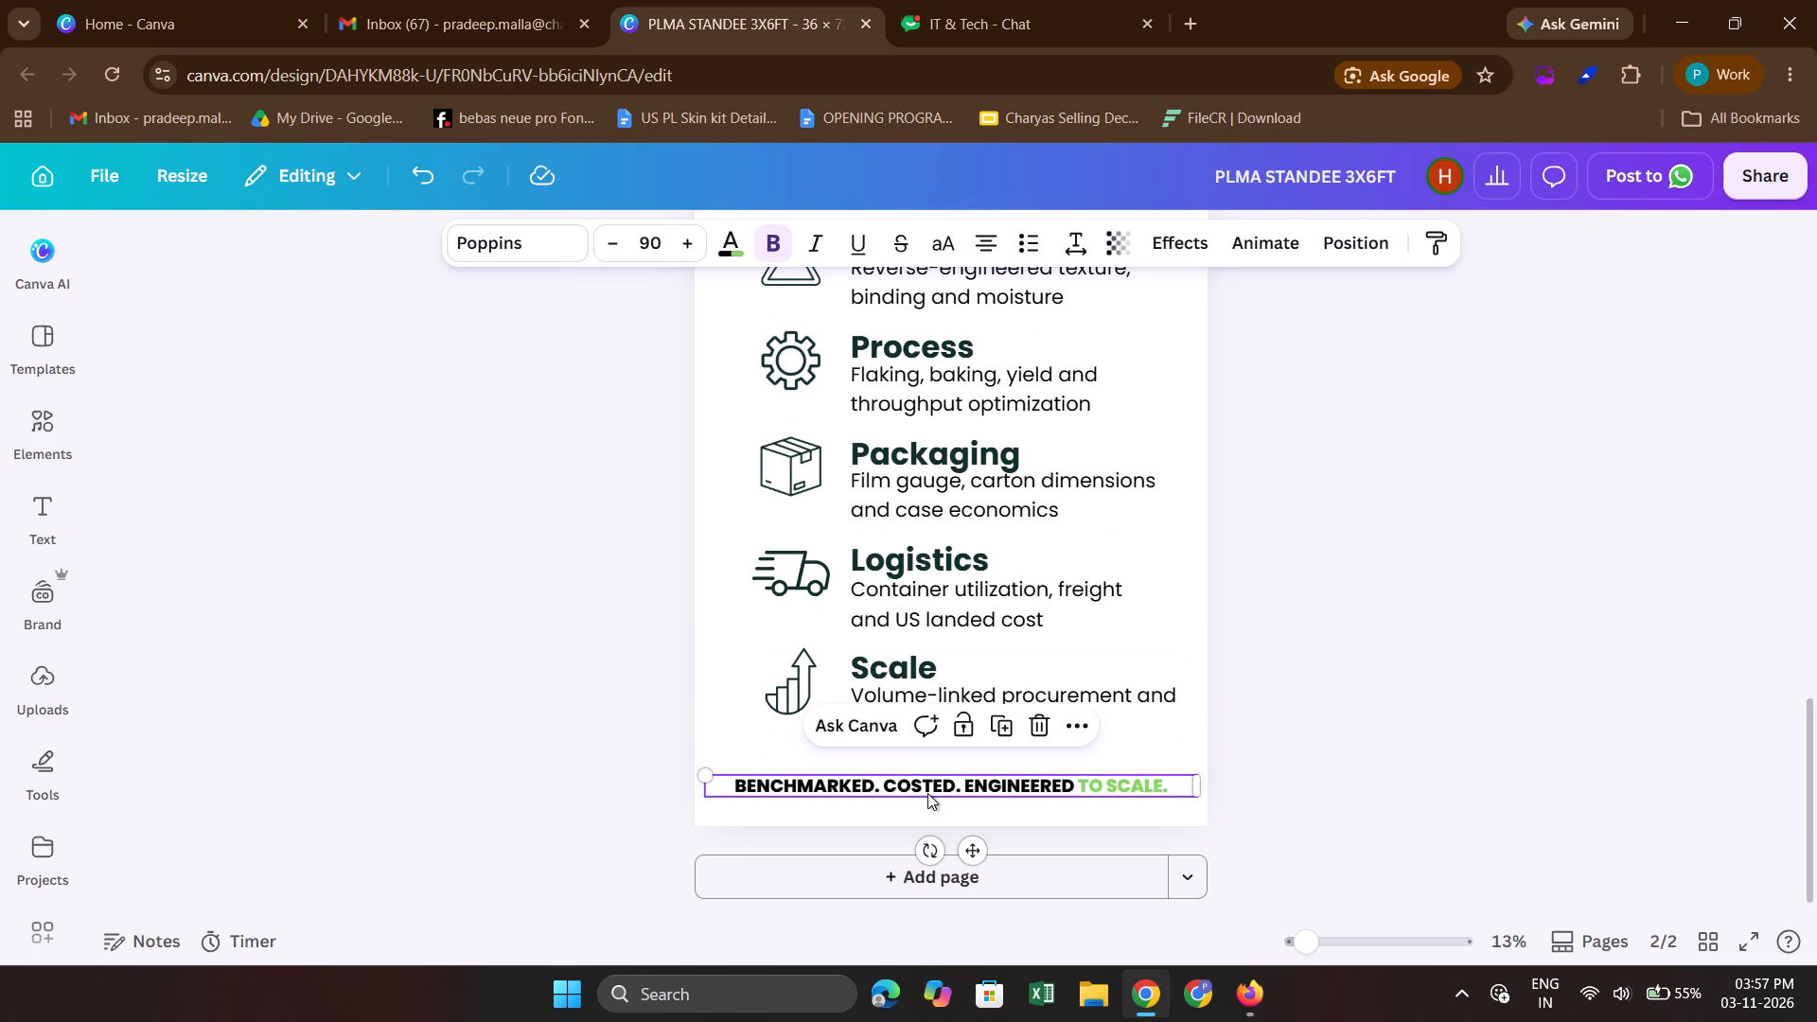
pyautogui.hotkey('ctrl', 'd')
pyautogui.moveTo(939, 784); pyautogui.dragTo(960, 330)
pyautogui.scroll(1, 960, 330)
pyautogui.moveTo(746, 645); pyautogui.dragTo(755, 233)
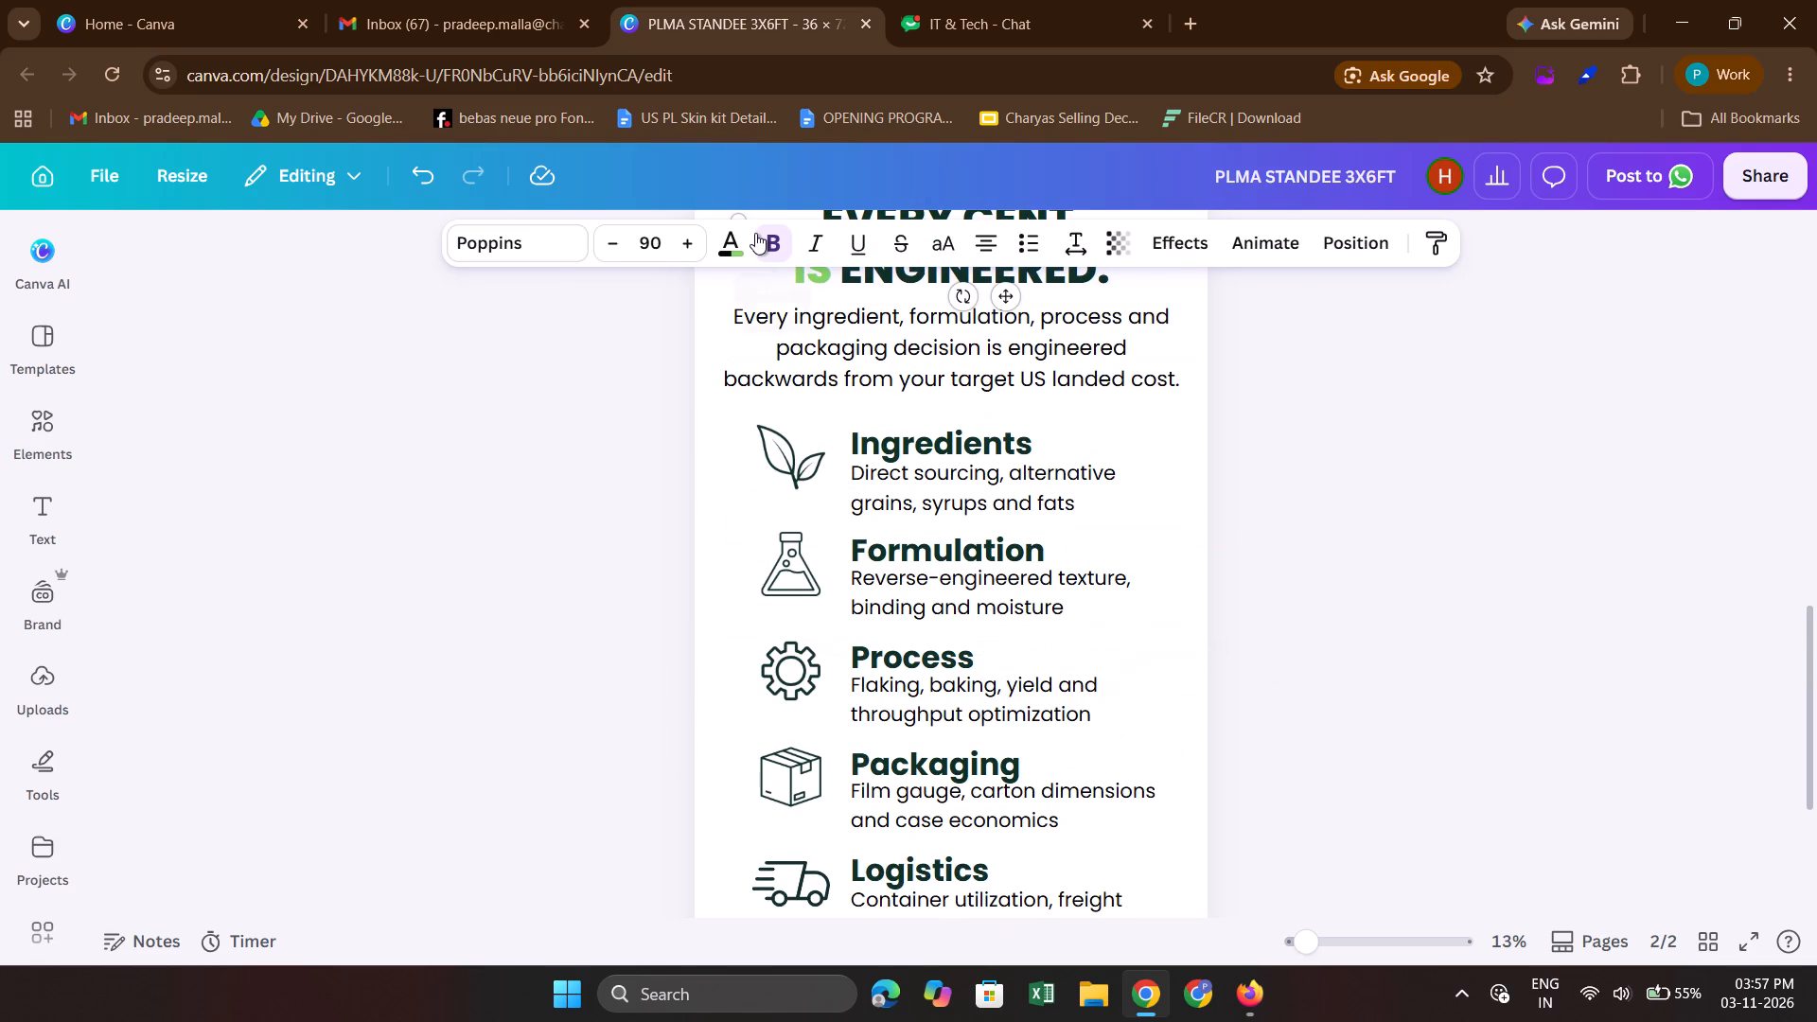
pyautogui.scroll(3, 755, 233)
pyautogui.scroll(3, 815, 419)
pyautogui.scroll(1, 873, 579)
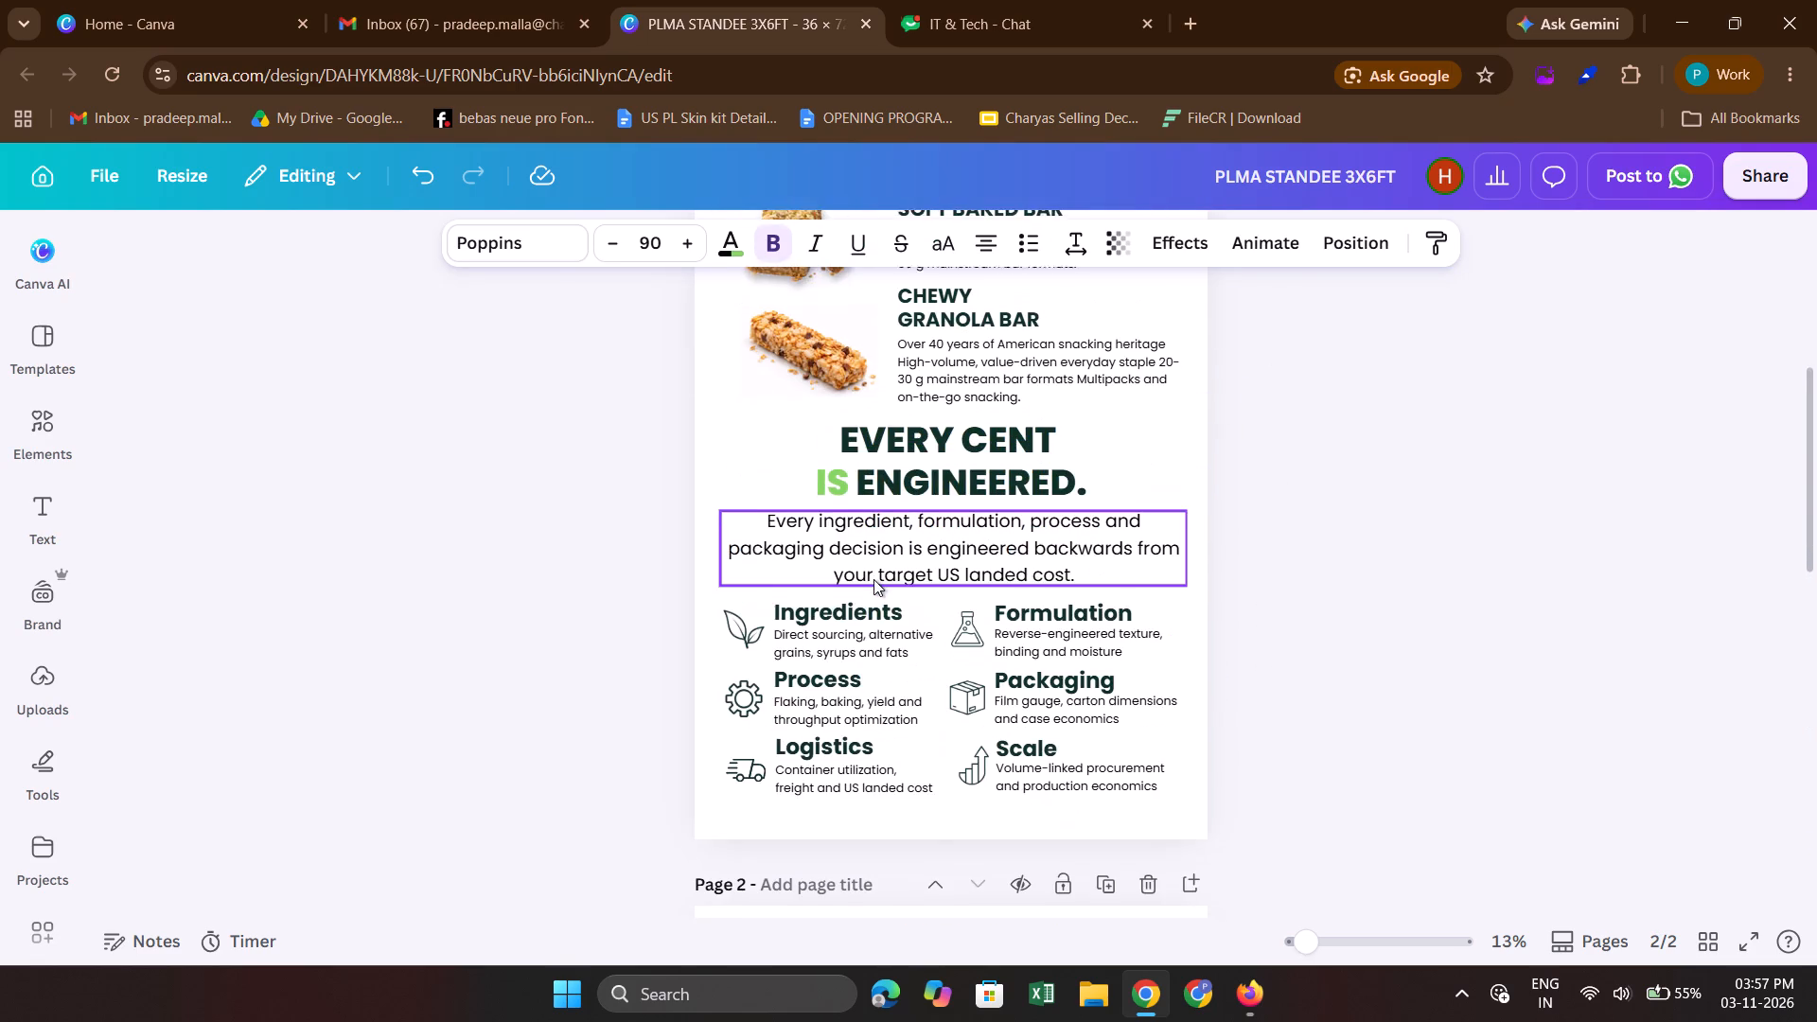
pyautogui.scroll(-1, 848, 686)
pyautogui.moveTo(804, 691); pyautogui.dragTo(856, 537)
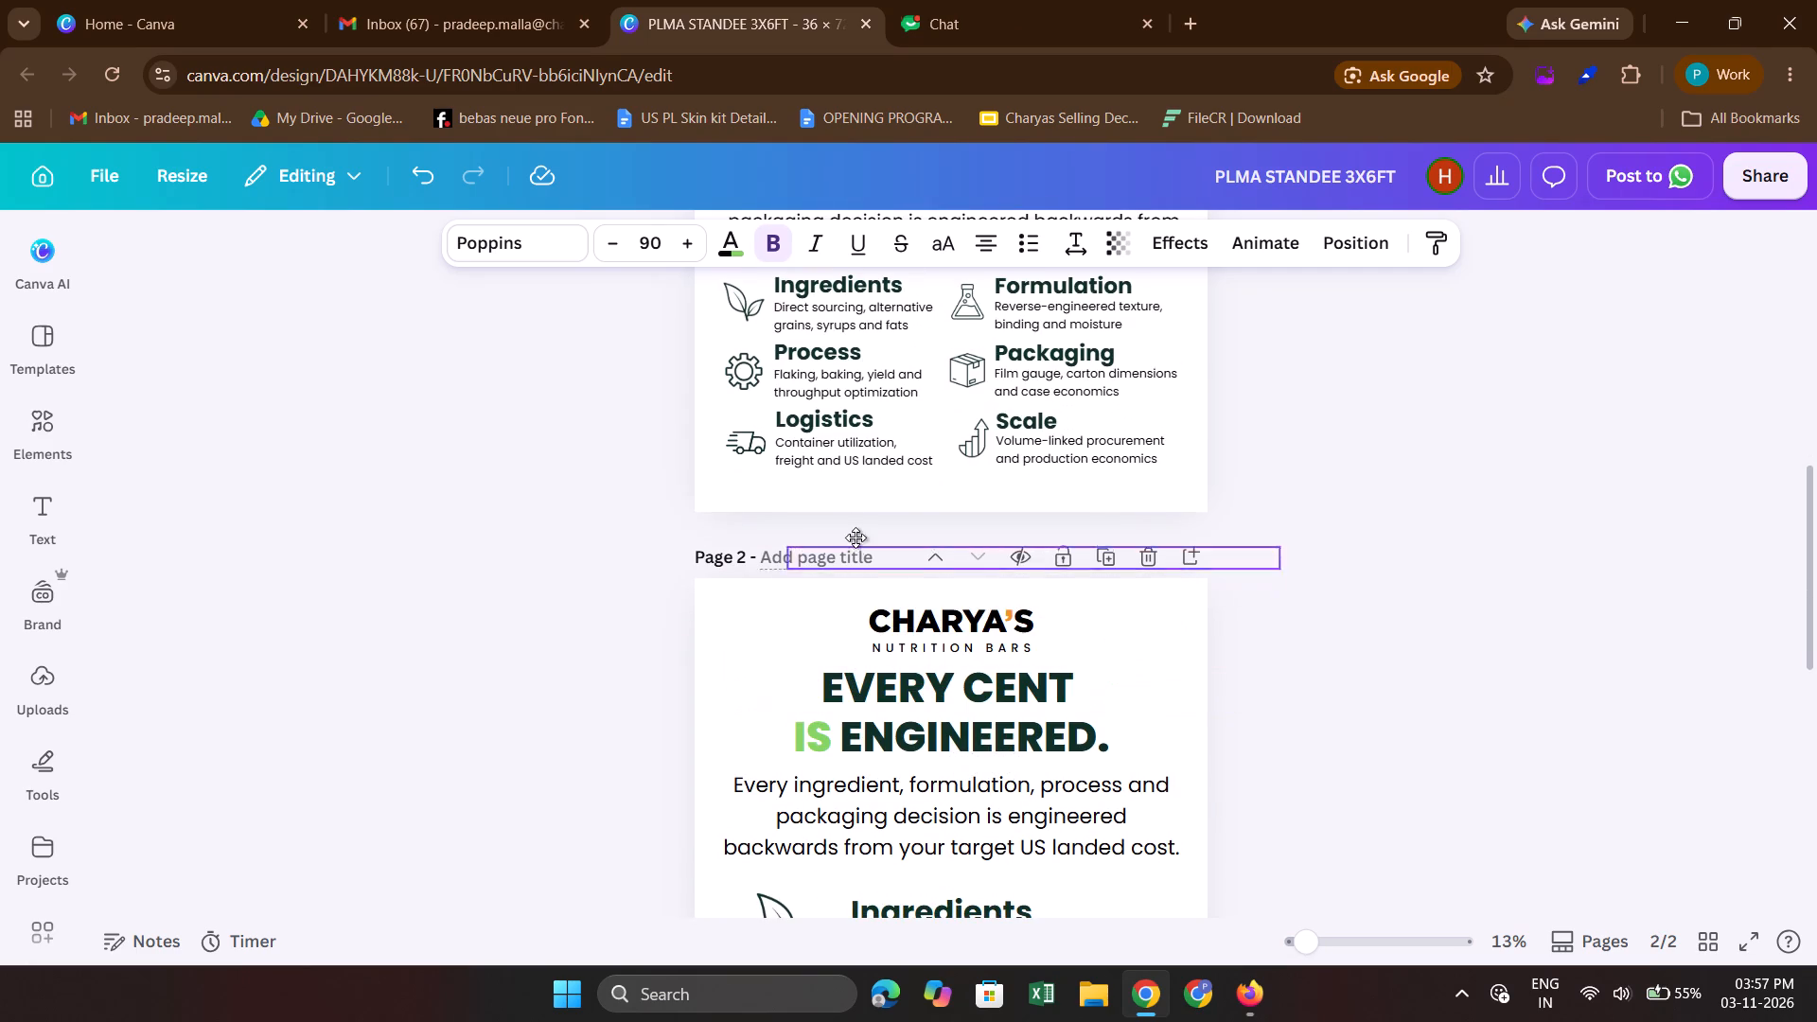
pyautogui.moveTo(856, 537); pyautogui.dragTo(786, 485)
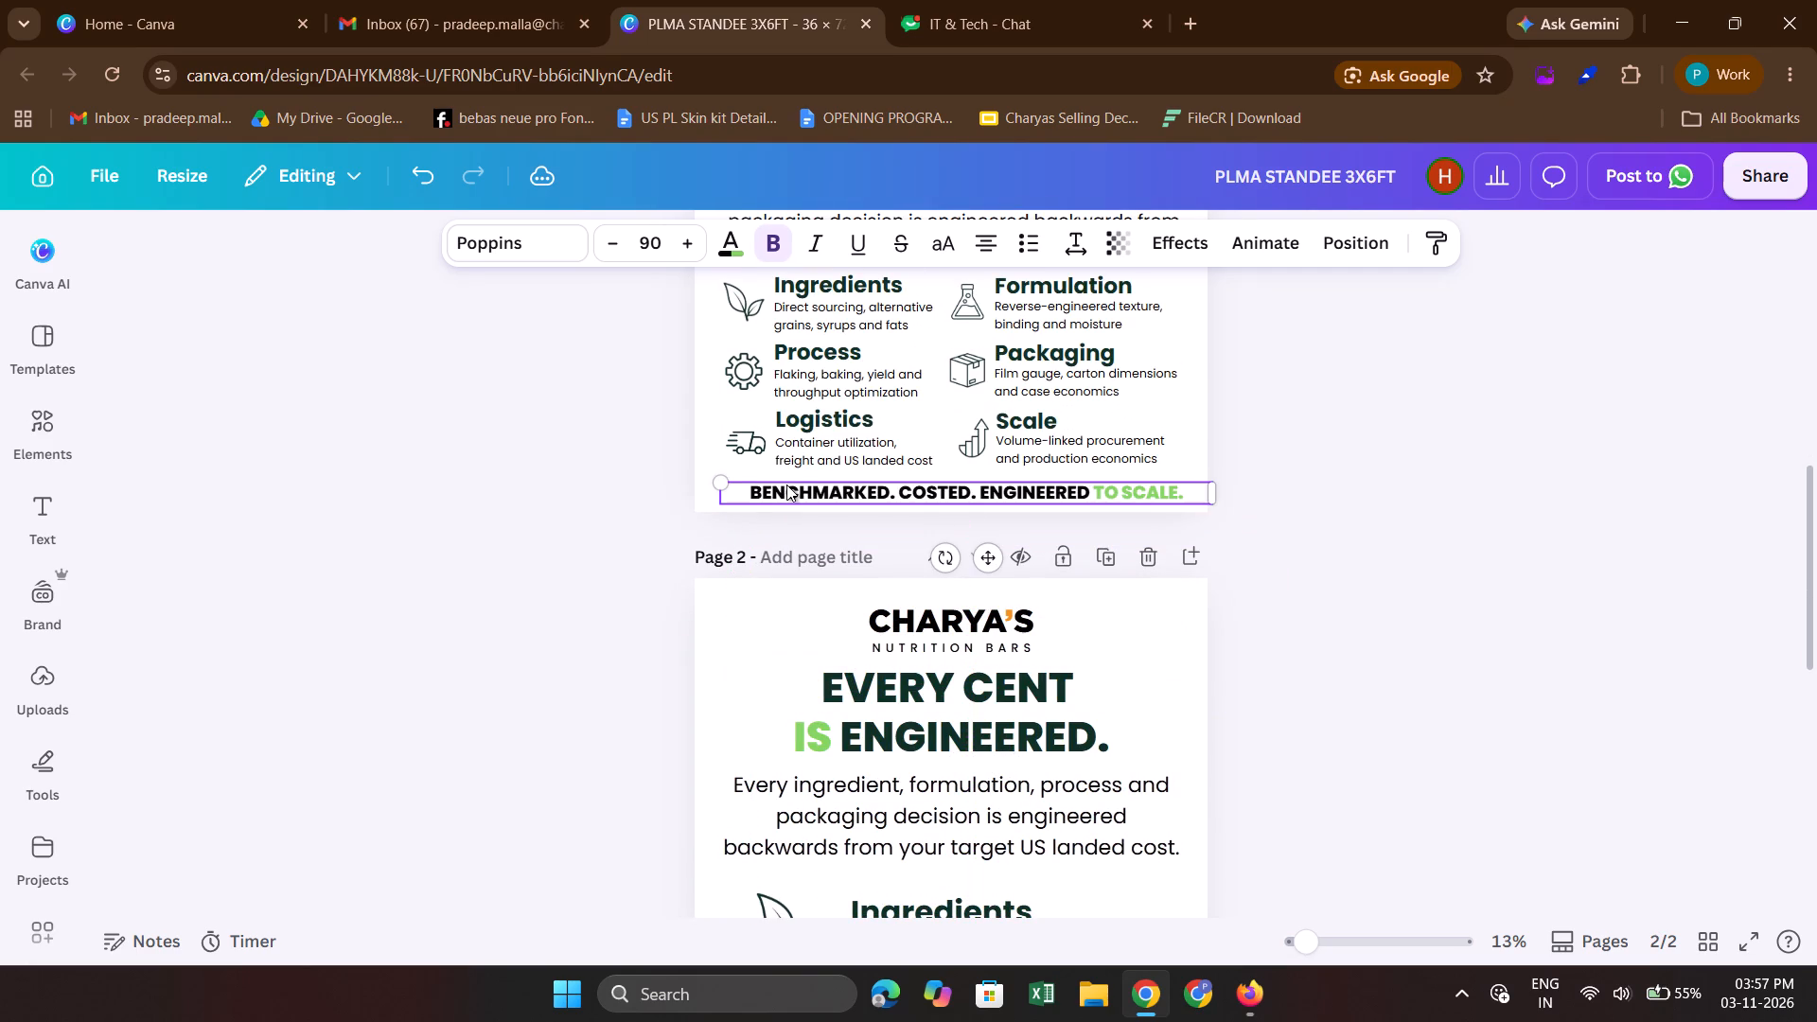
pyautogui.click(1322, 587)
# Shift page 1's "BENCHMARKED. COSTED. ENGINEERED TO SCALE." tagline sideways so it sits centred across the page.
pyautogui.scroll(1, 1322, 587)
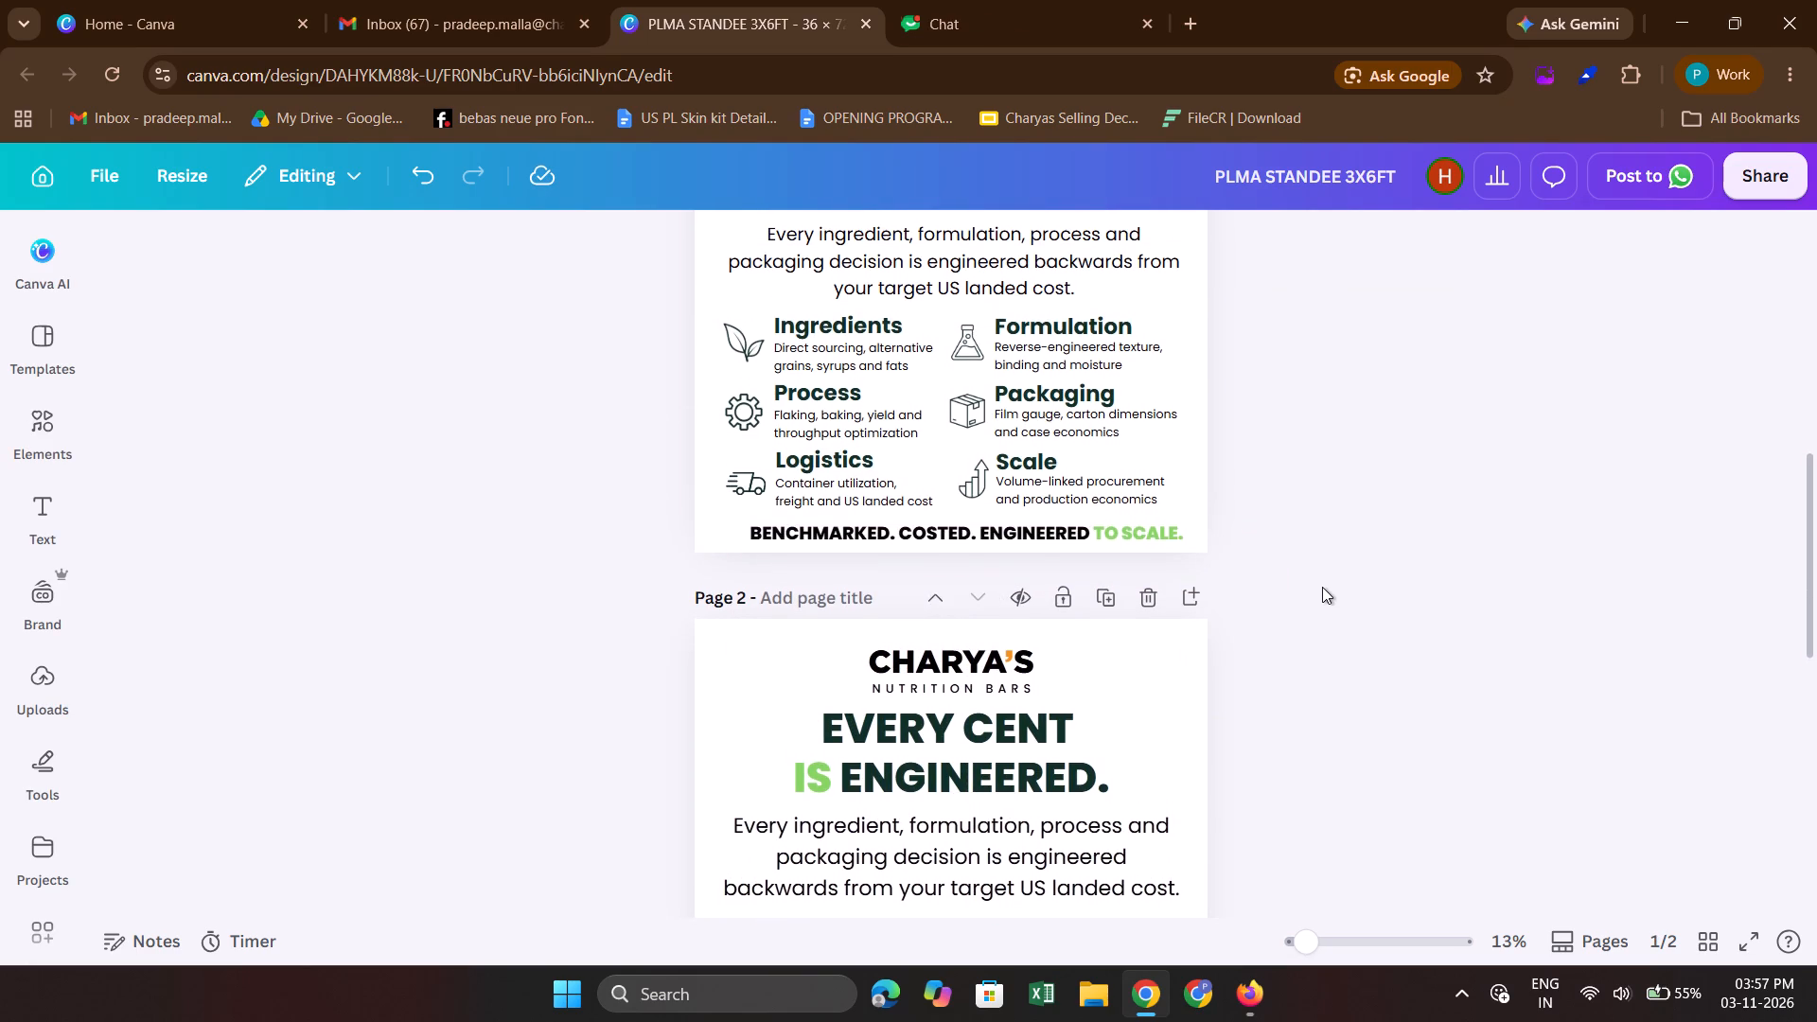
pyautogui.click(1077, 530)
pyautogui.moveTo(1077, 530); pyautogui.dragTo(1054, 534)
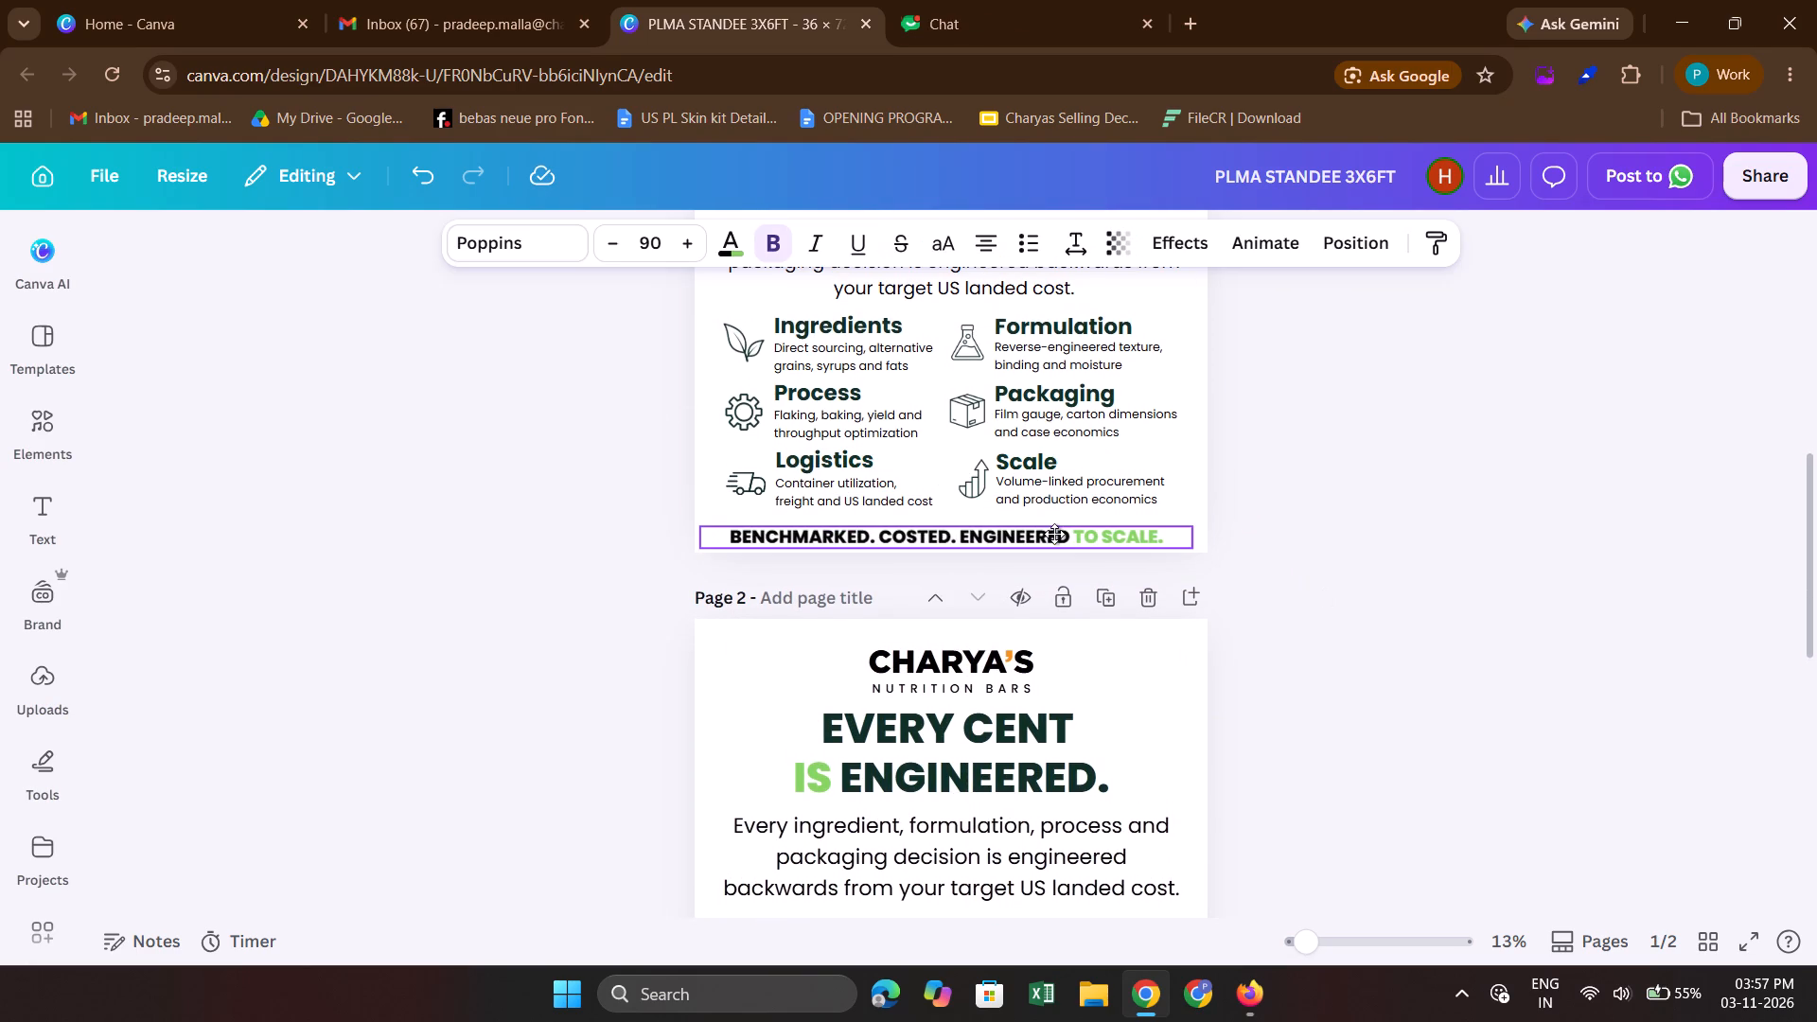
pyautogui.moveTo(1054, 534); pyautogui.dragTo(1061, 532)
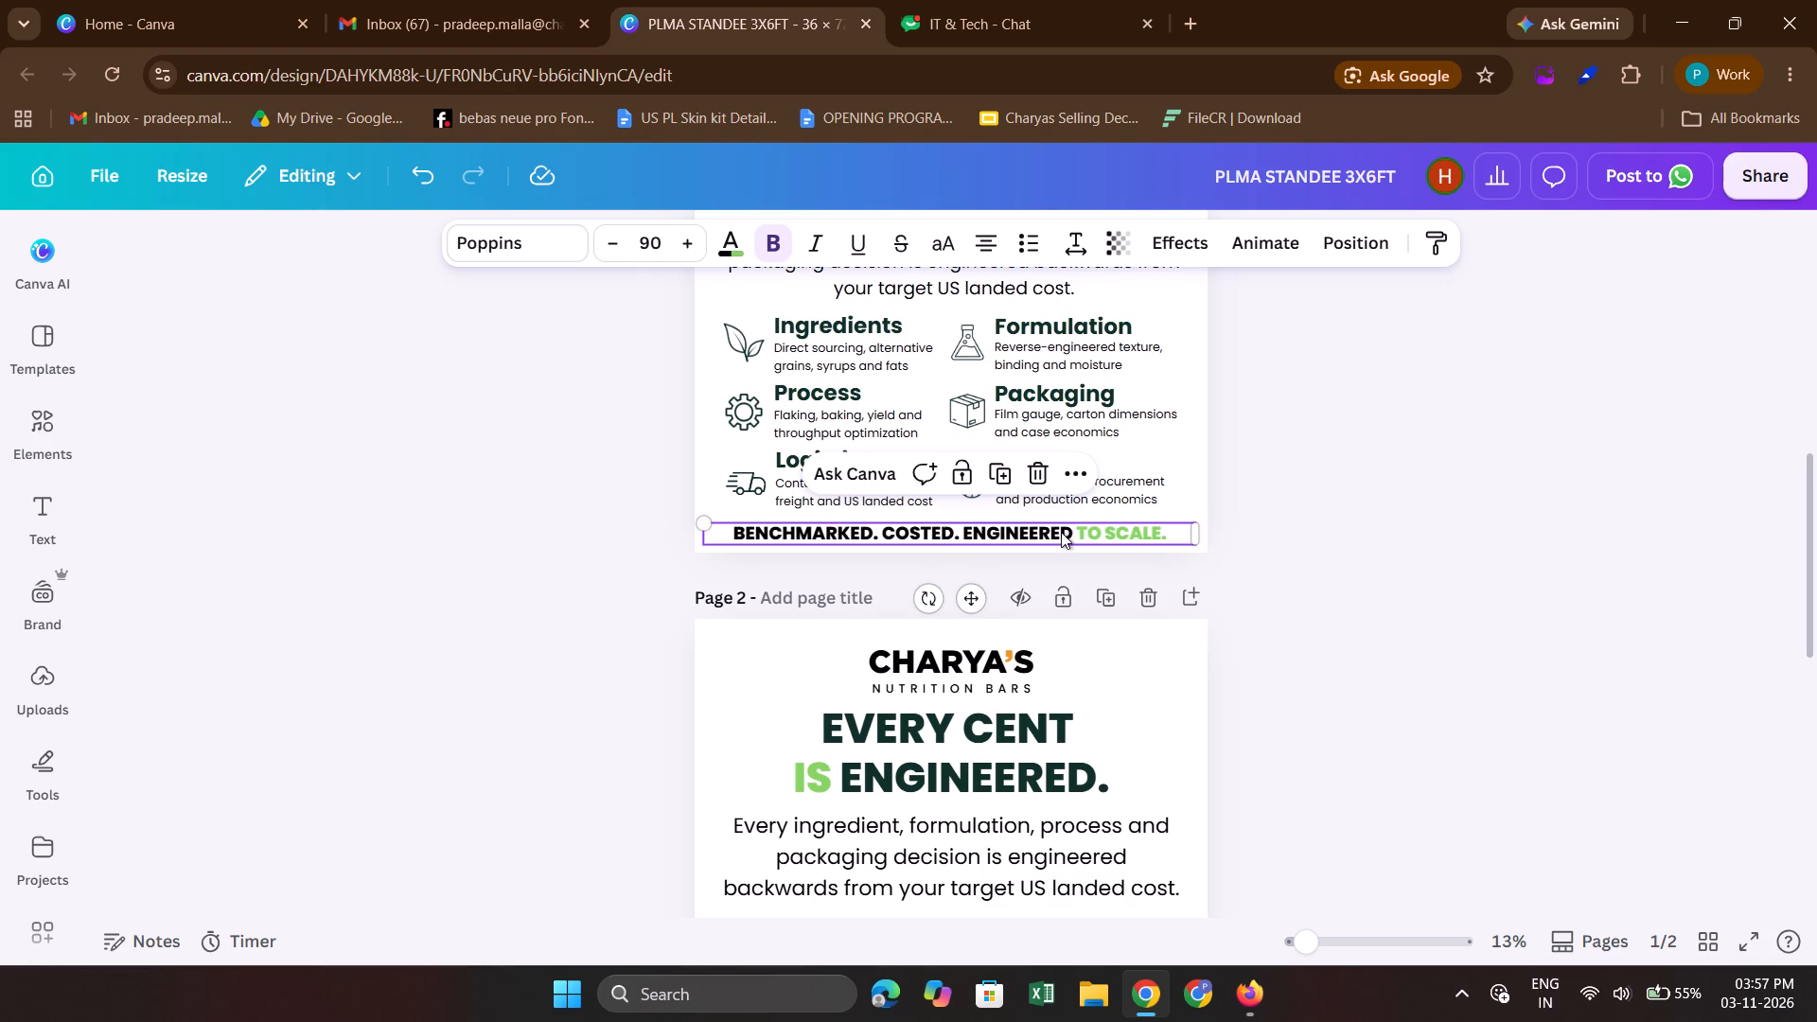
pyautogui.click(1340, 522)
# Nudge page 1's "BENCHMARKED. COSTED. ENGINEERED TO SCALE." tagline up by four increments, closer to the Logistics and Scale row.
pyautogui.scroll(1, 1340, 522)
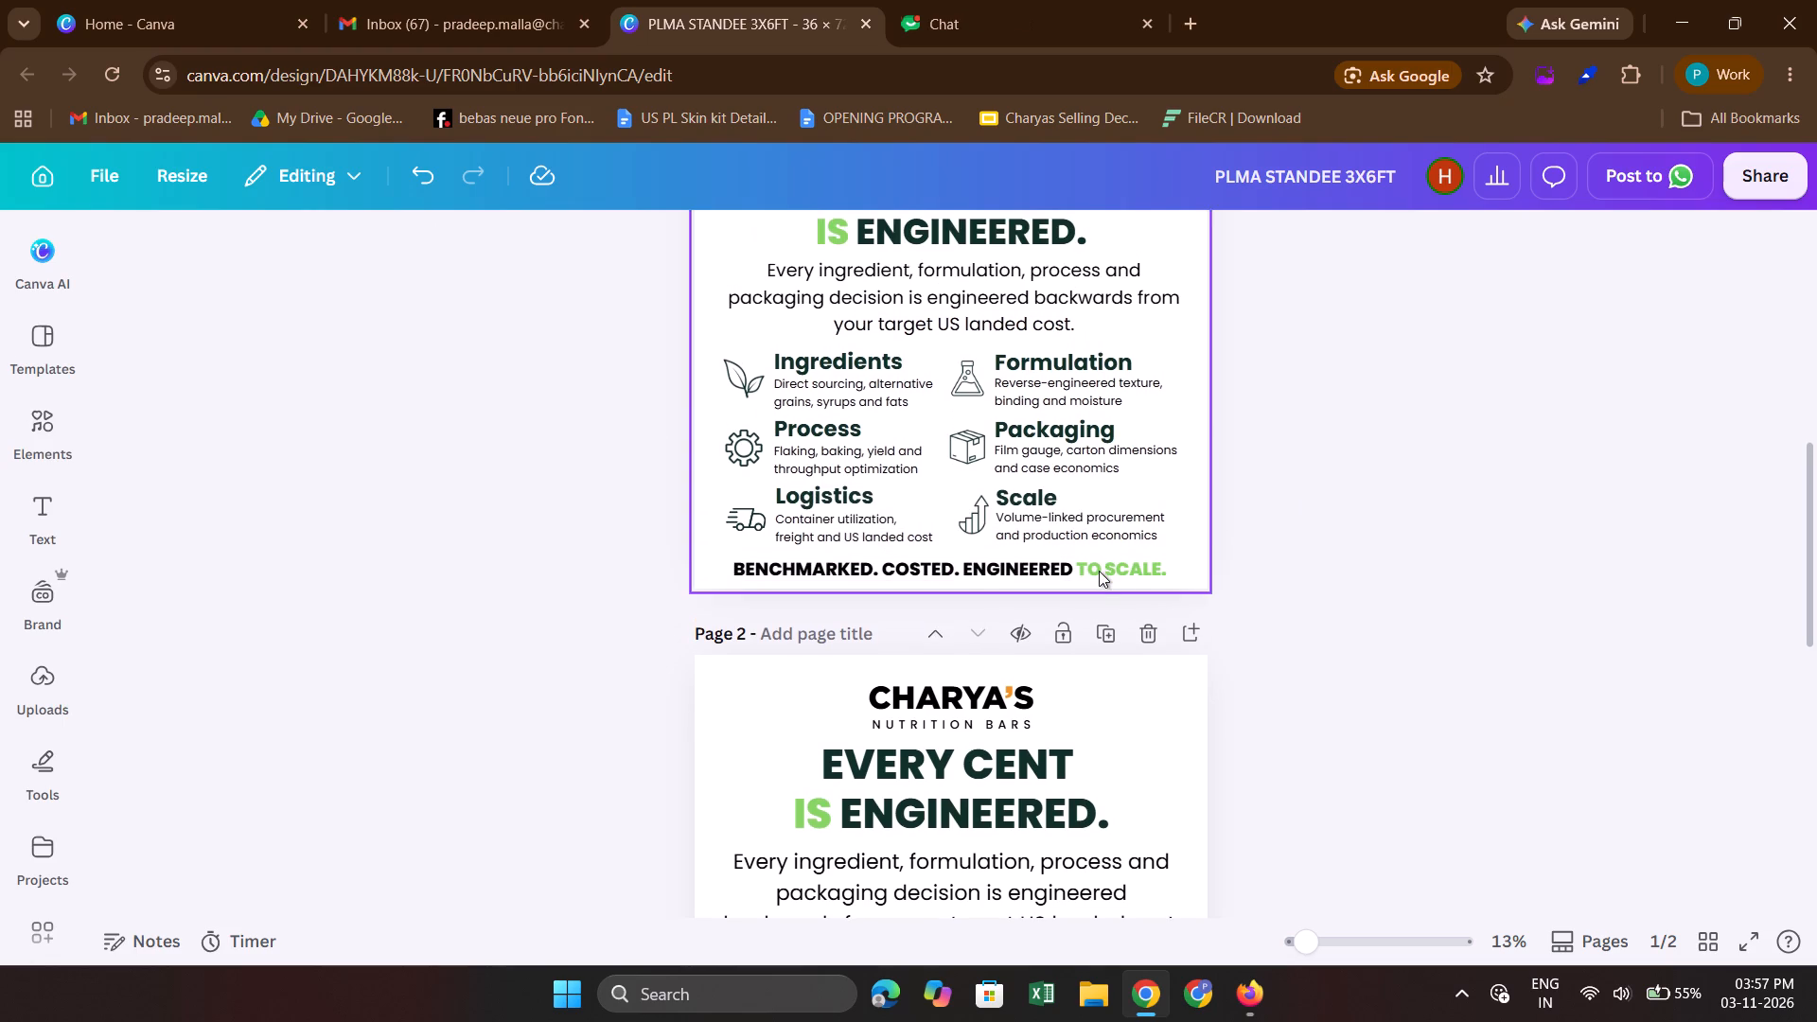
pyautogui.click(1099, 571)
pyautogui.press('Up')
pyautogui.press('Up')
pyautogui.press('Up')
pyautogui.press('Up')
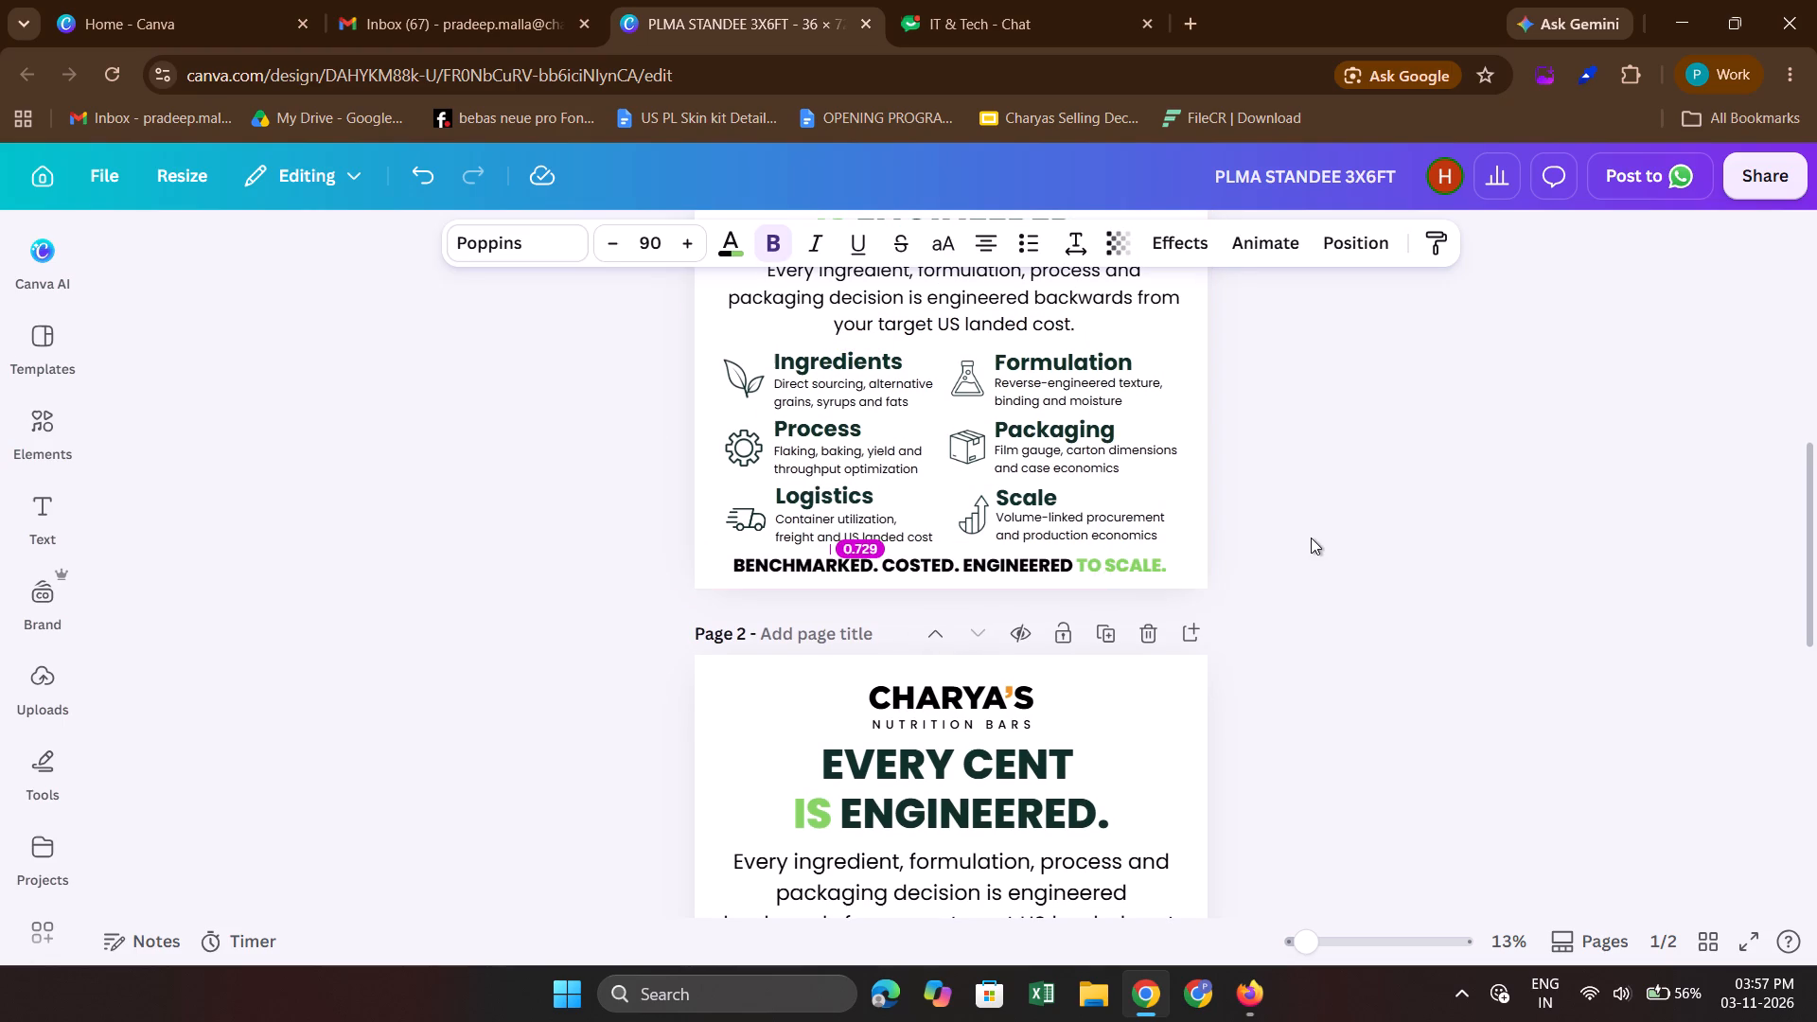
pyautogui.click(1311, 537)
# Ungroup page 1's Ingredients and Formulation sections so their icons, headings and descriptions are separate elements.
pyautogui.scroll(4, 1311, 537)
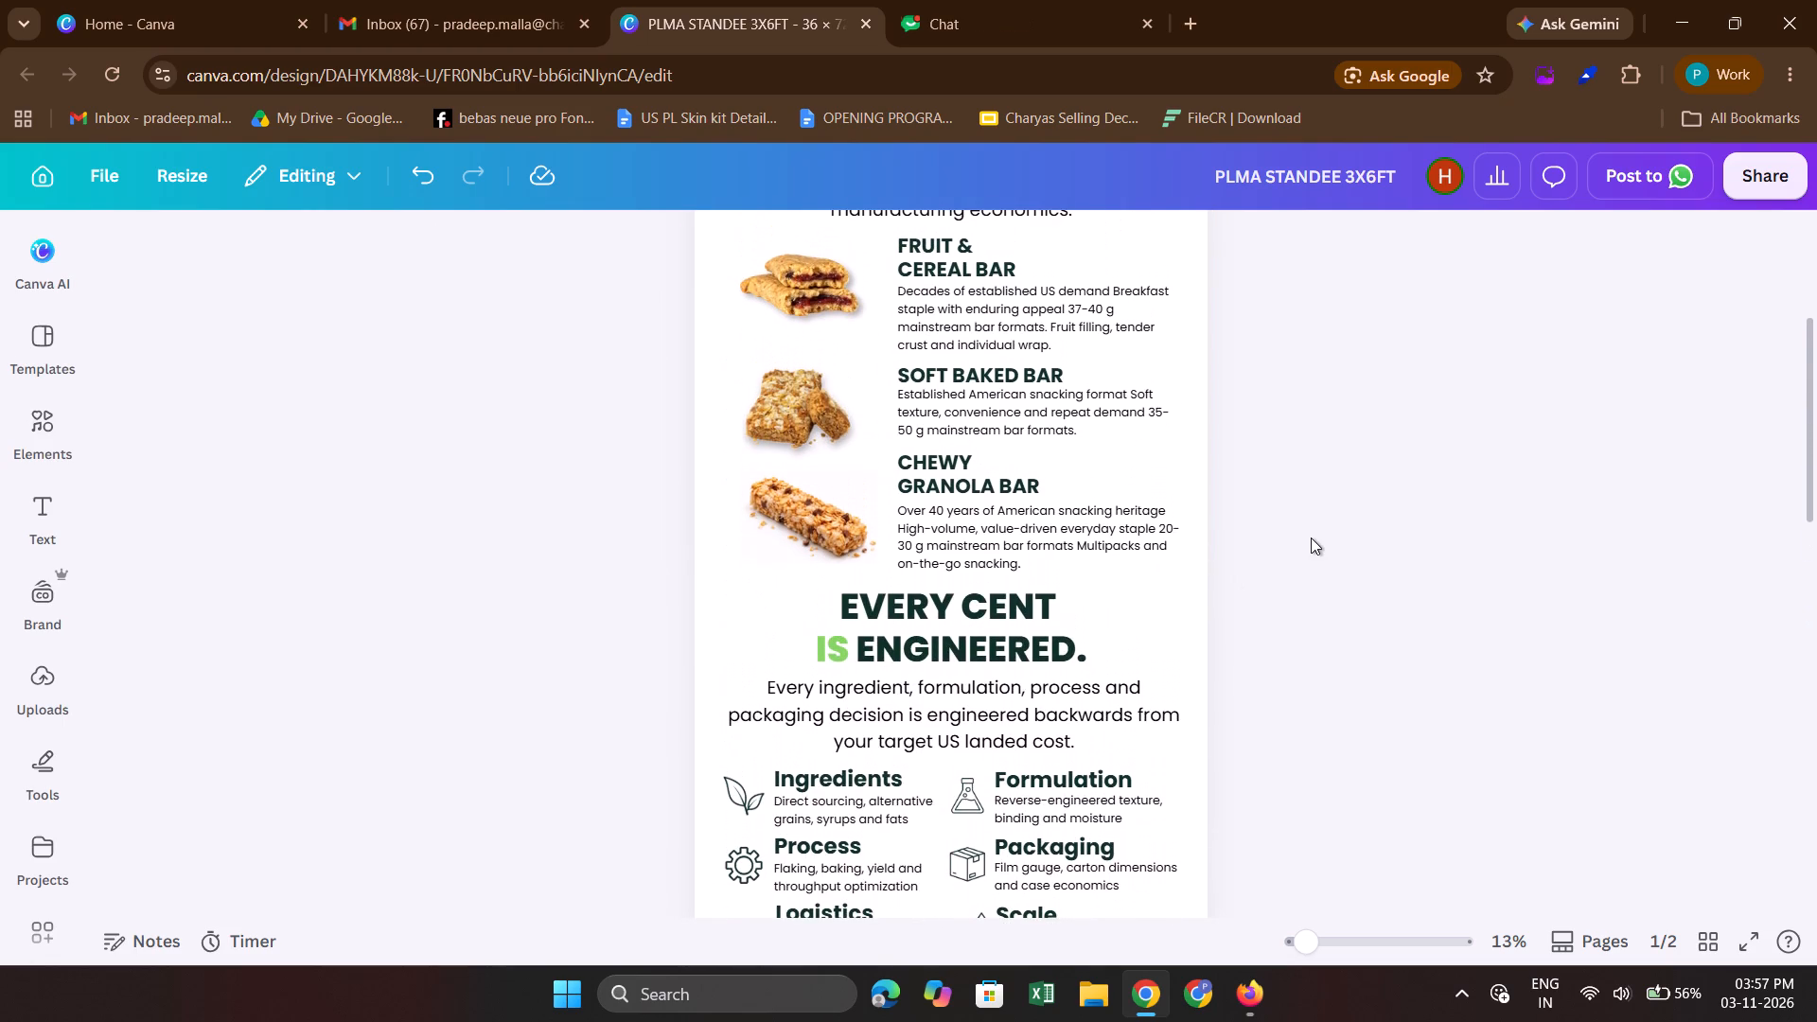
pyautogui.scroll(-1, 1311, 537)
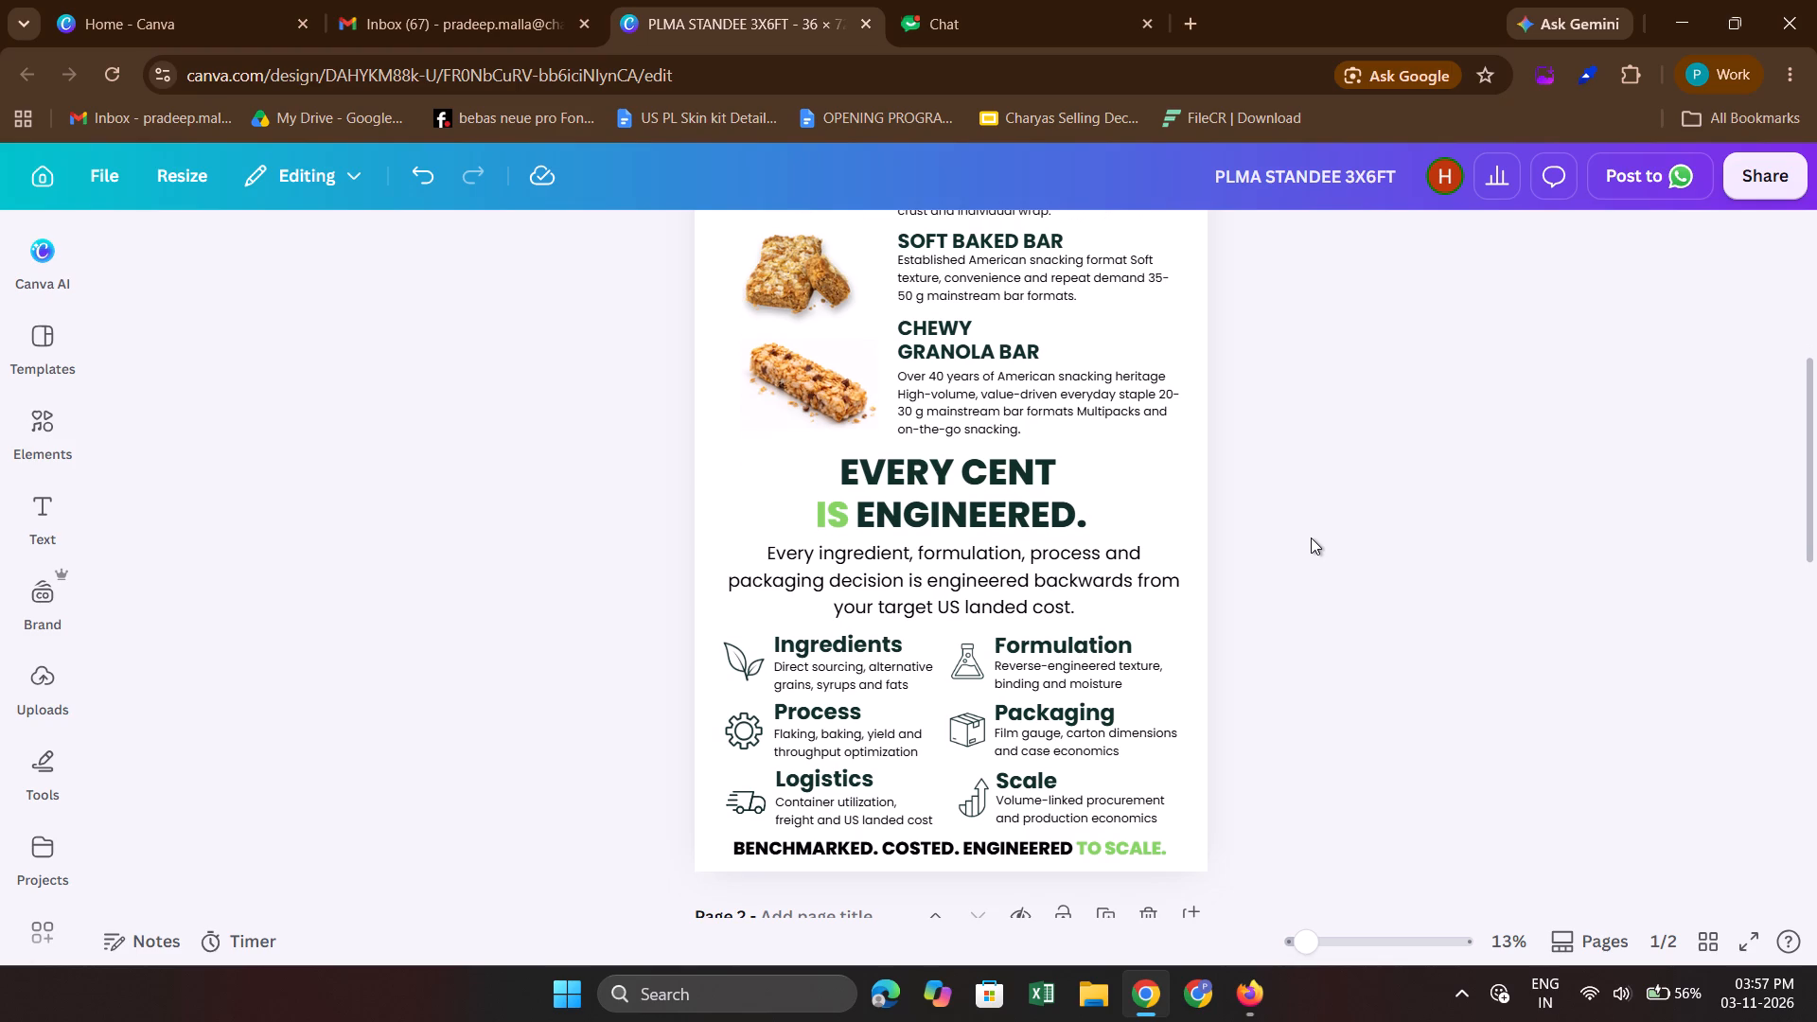
pyautogui.click(867, 660)
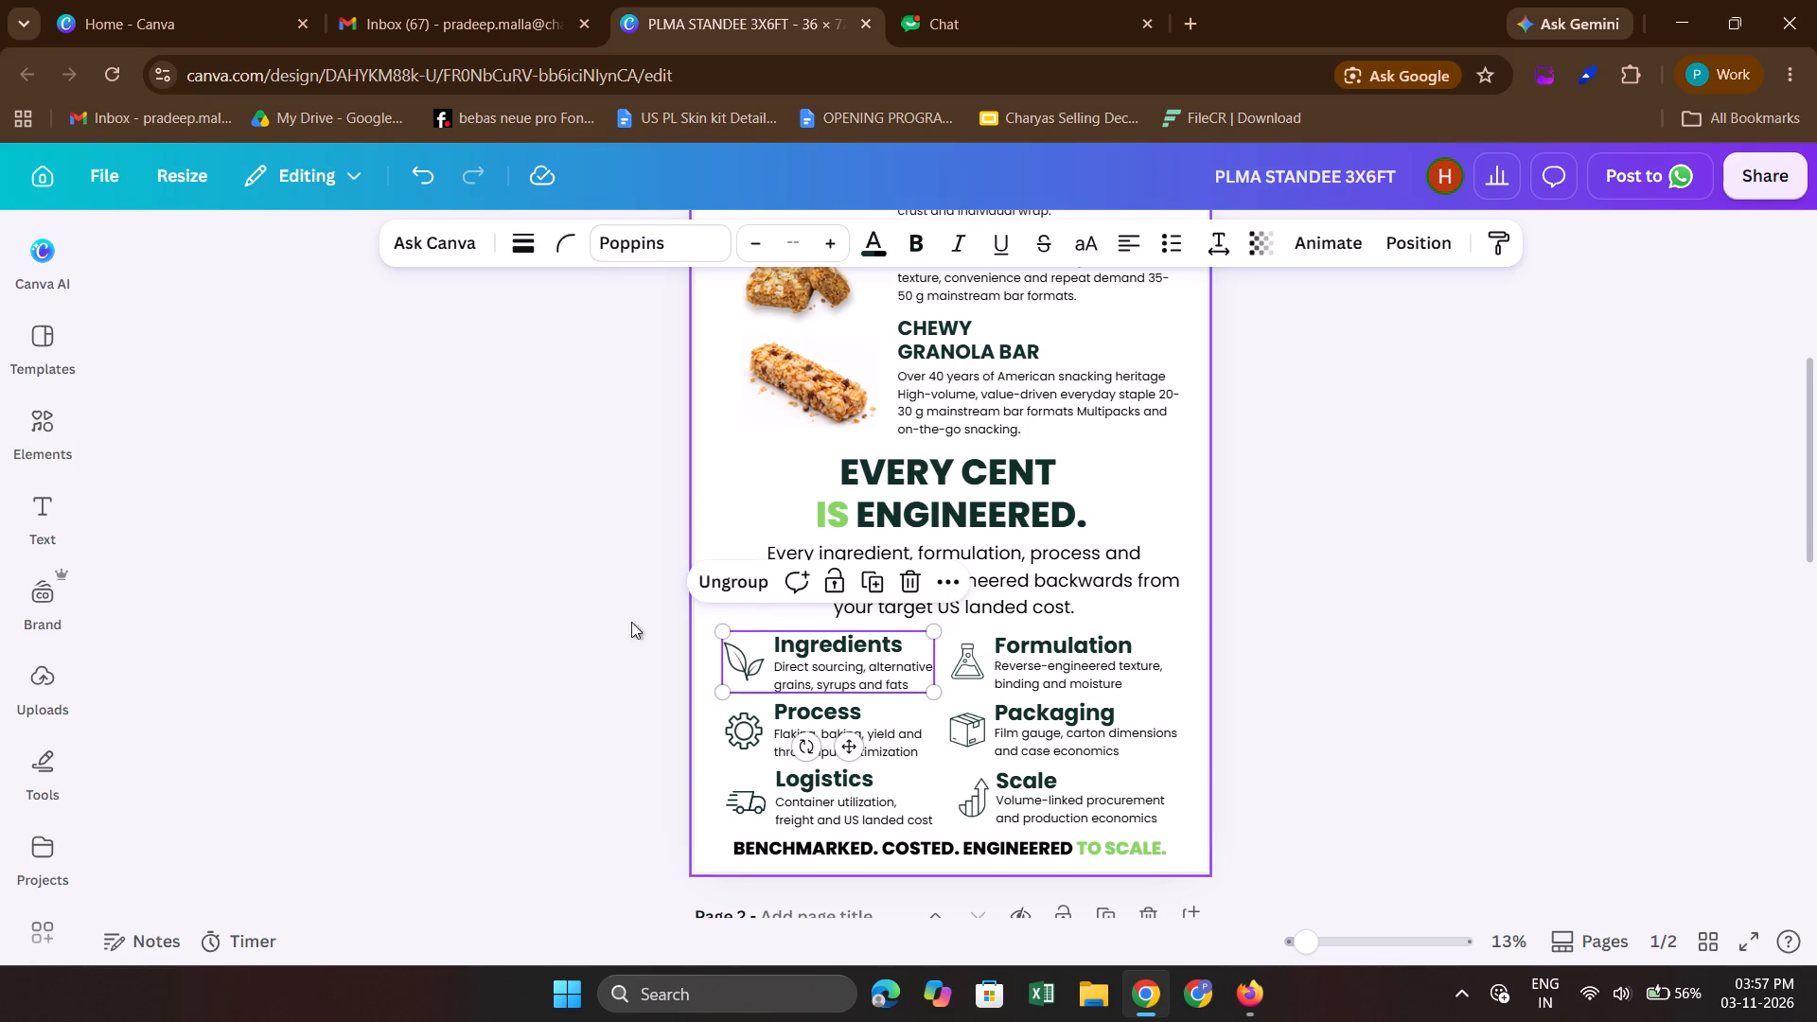
pyautogui.click(722, 584)
pyautogui.click(503, 648)
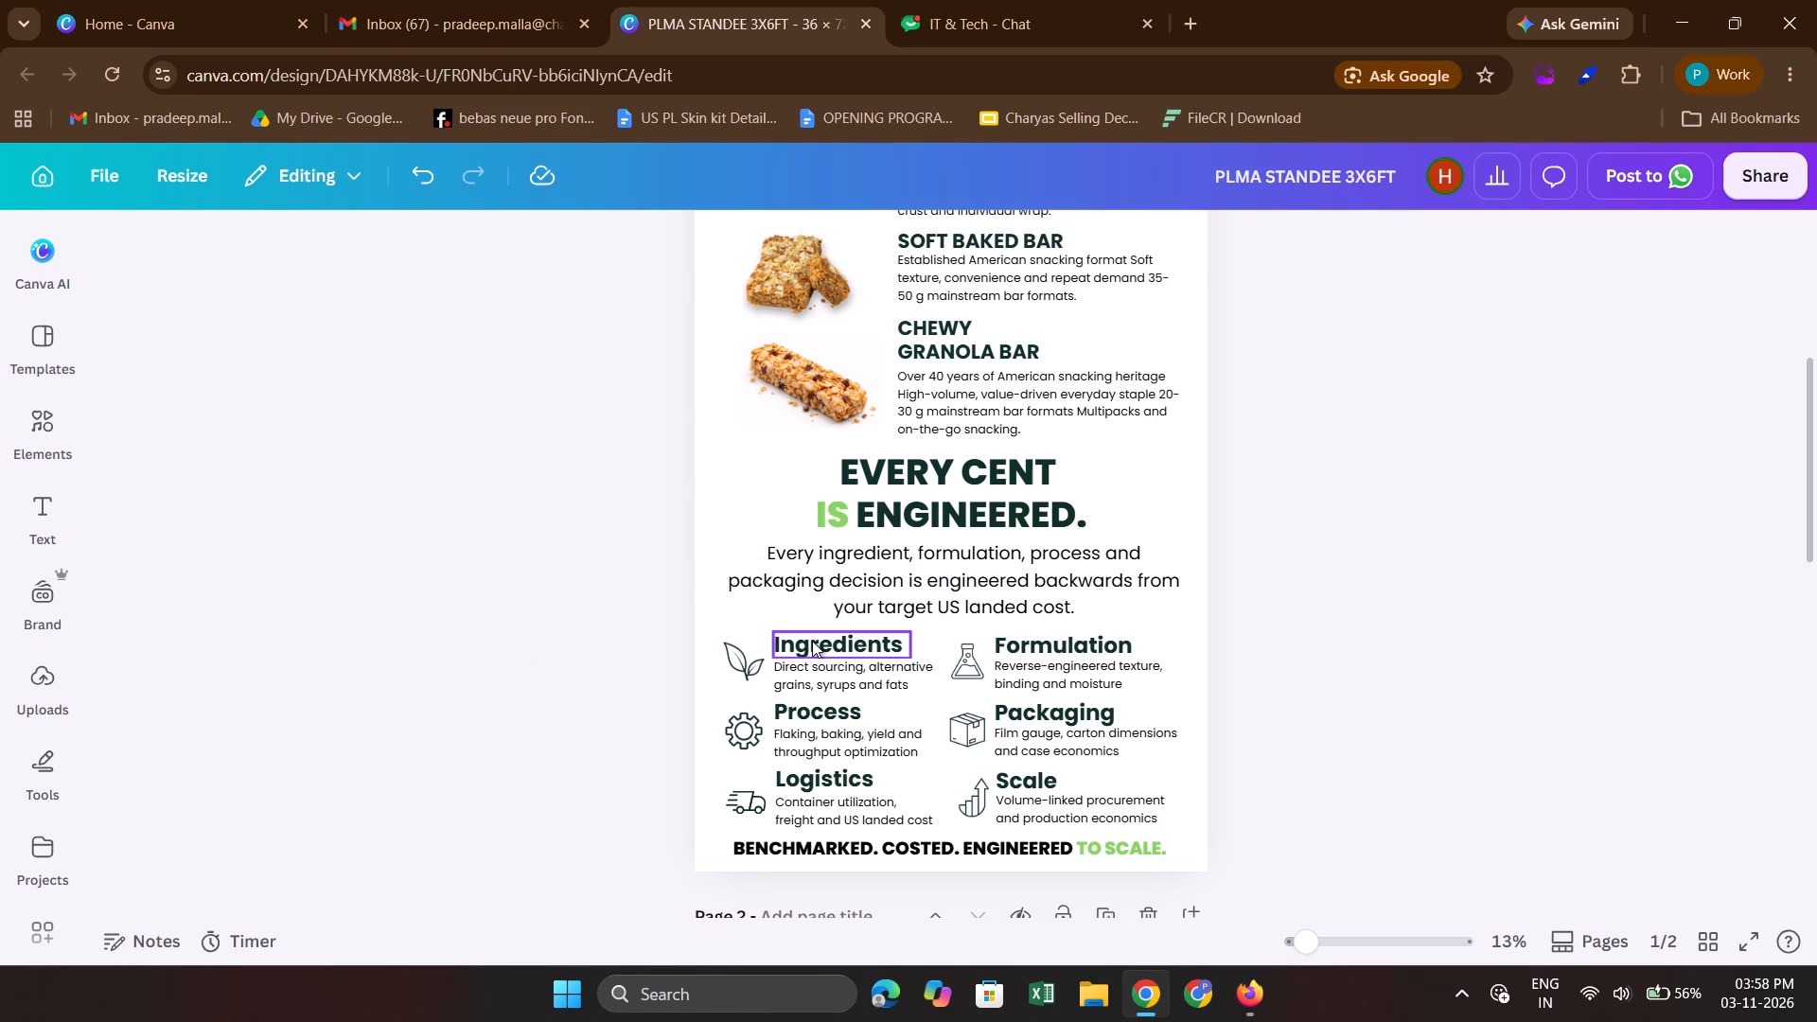
pyautogui.click(812, 641)
pyautogui.click(1393, 667)
pyautogui.moveTo(1370, 656); pyautogui.dragTo(828, 814)
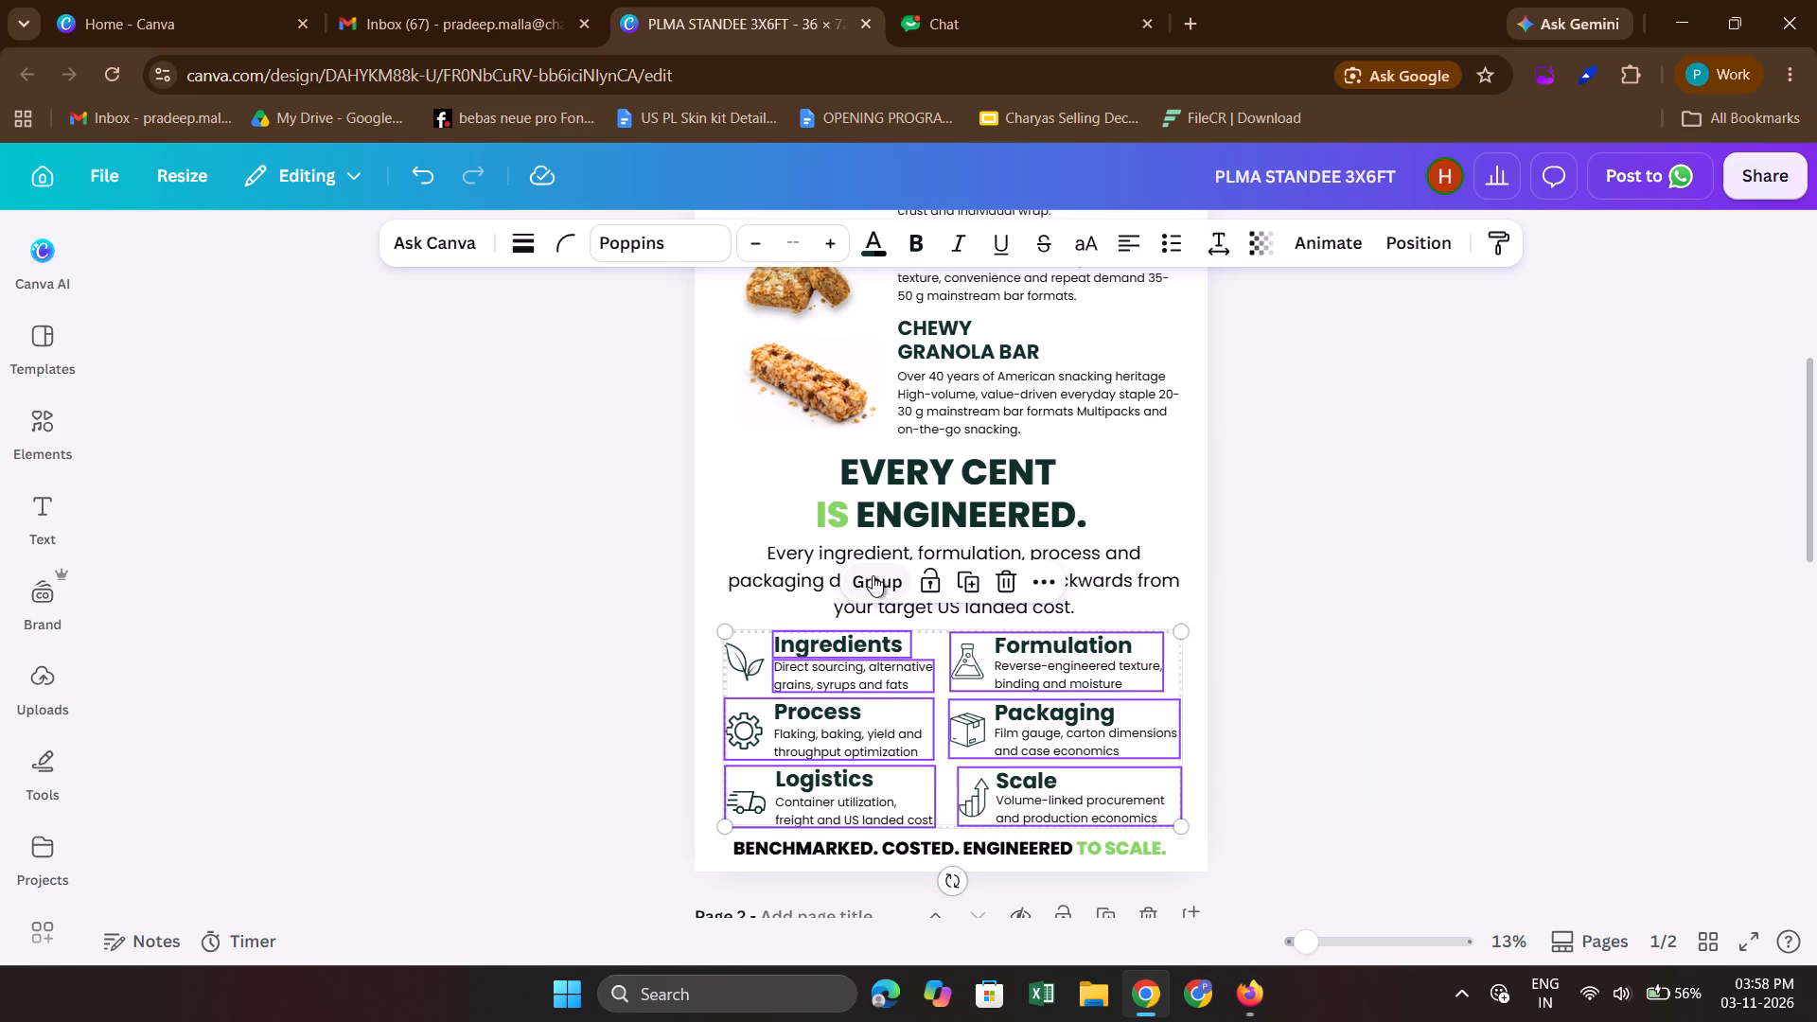
pyautogui.click(559, 639)
pyautogui.click(1051, 658)
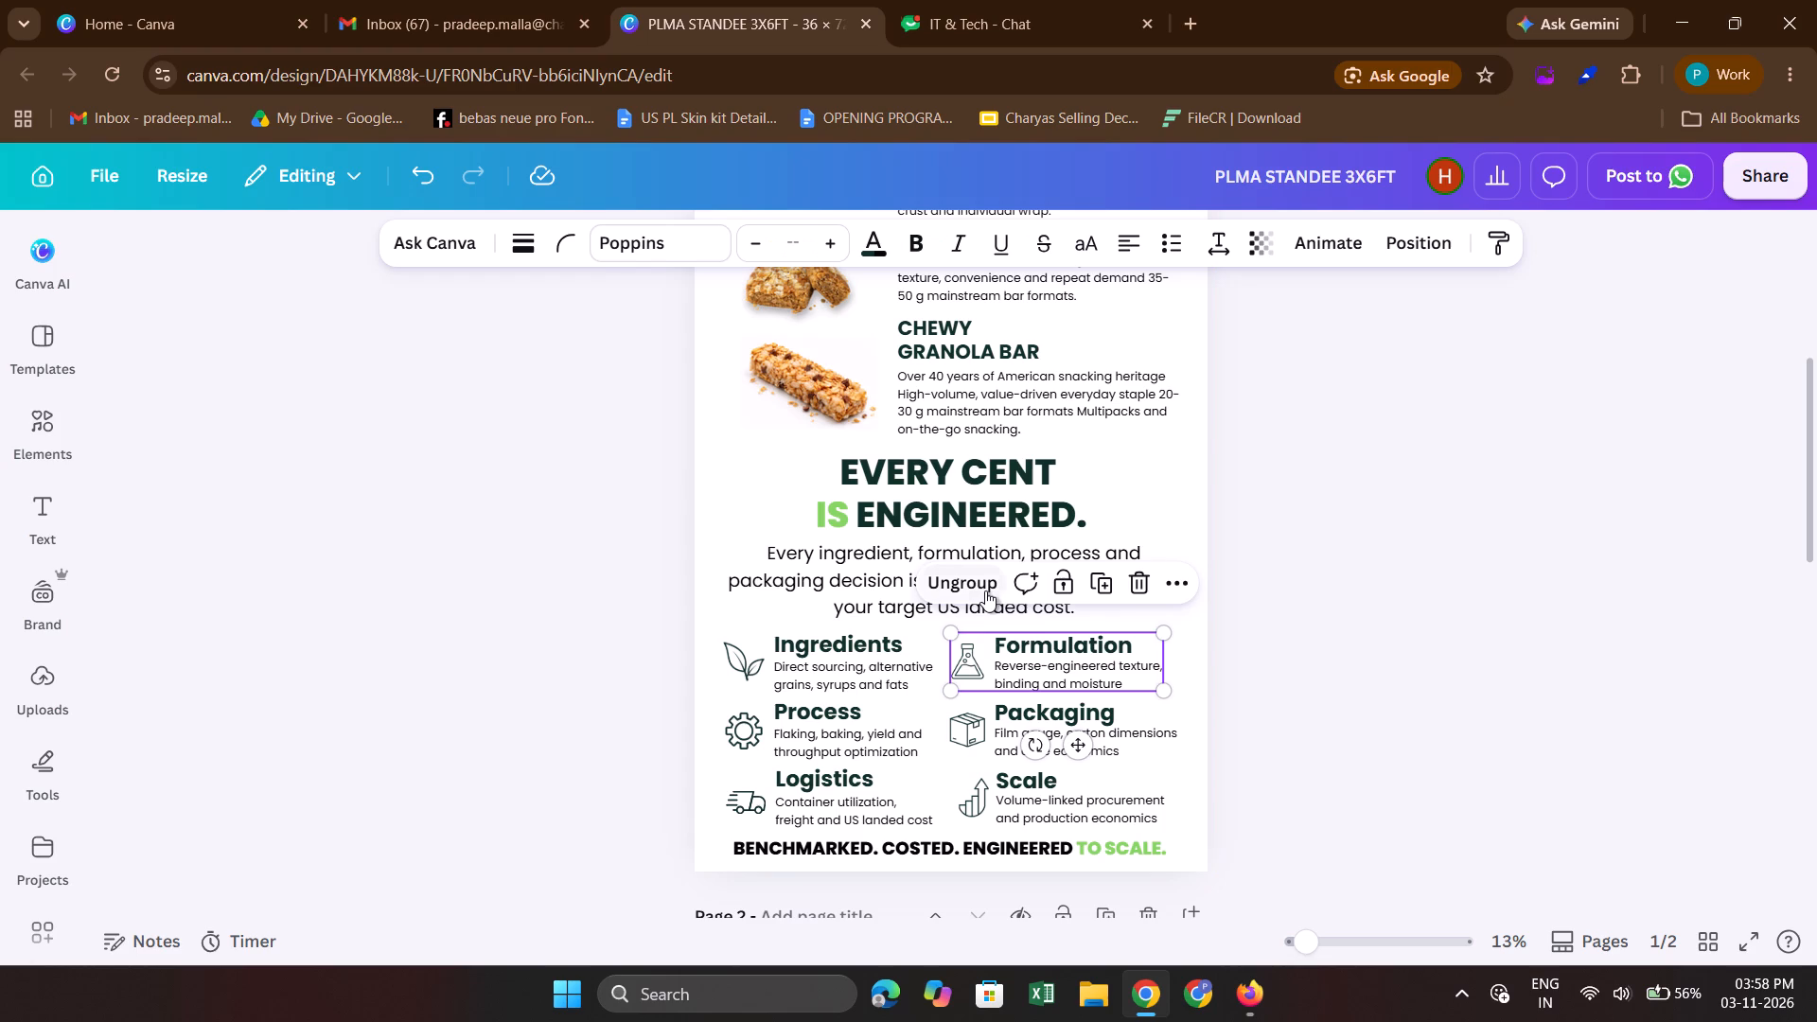
pyautogui.click(985, 590)
pyautogui.click(1300, 655)
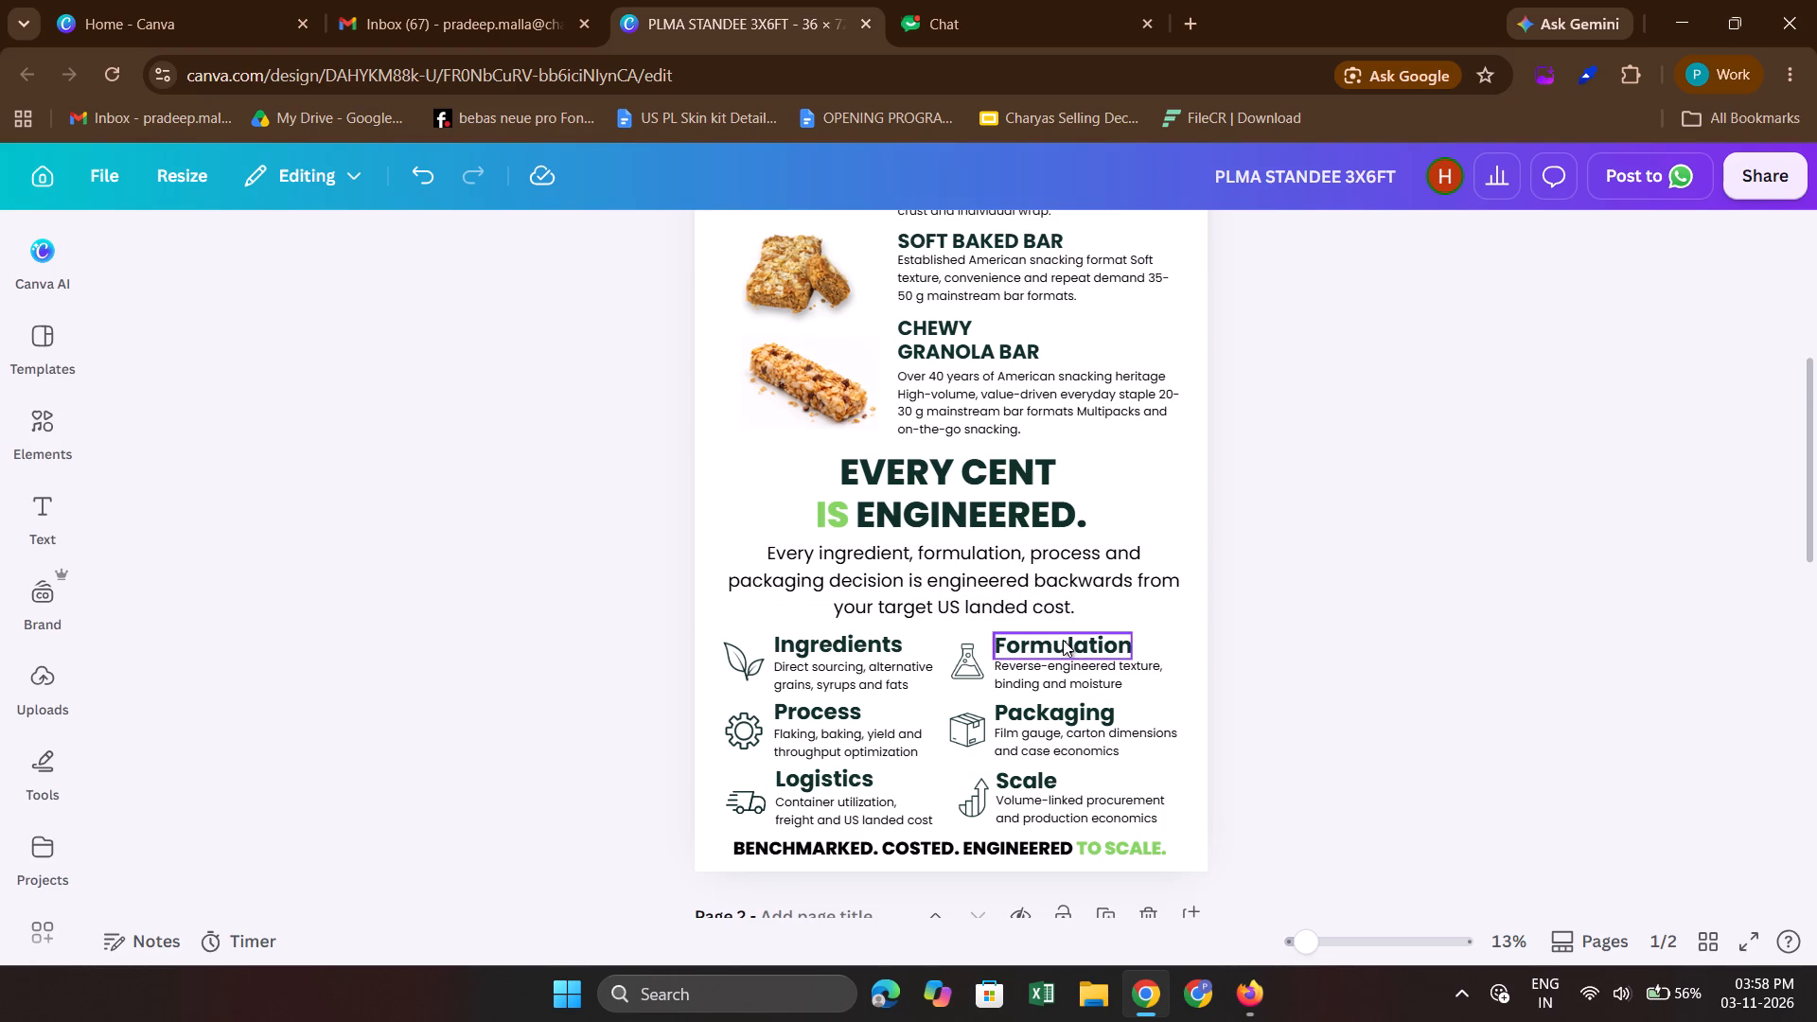
pyautogui.click(1063, 640)
# Ungroup page 1's Process and Packaging sections so their icons, headings and descriptions are separate elements.
pyautogui.scroll(-1, 1063, 640)
pyautogui.click(839, 594)
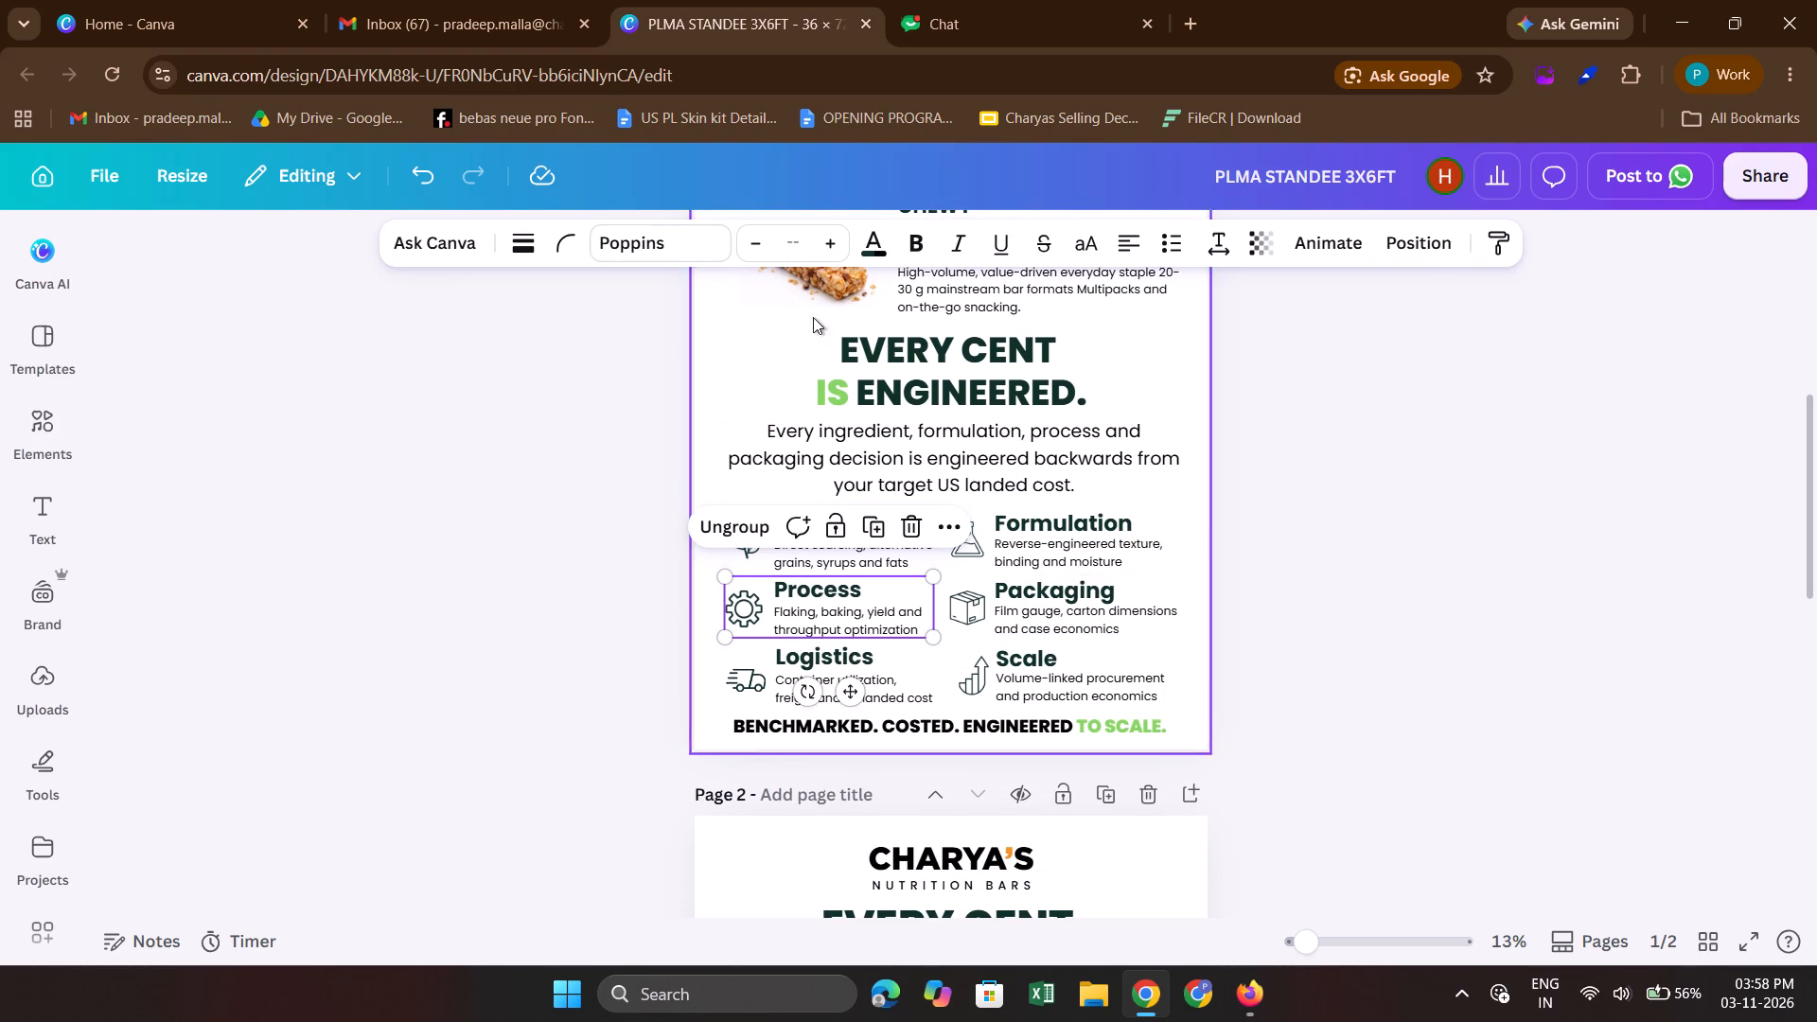
pyautogui.click(740, 527)
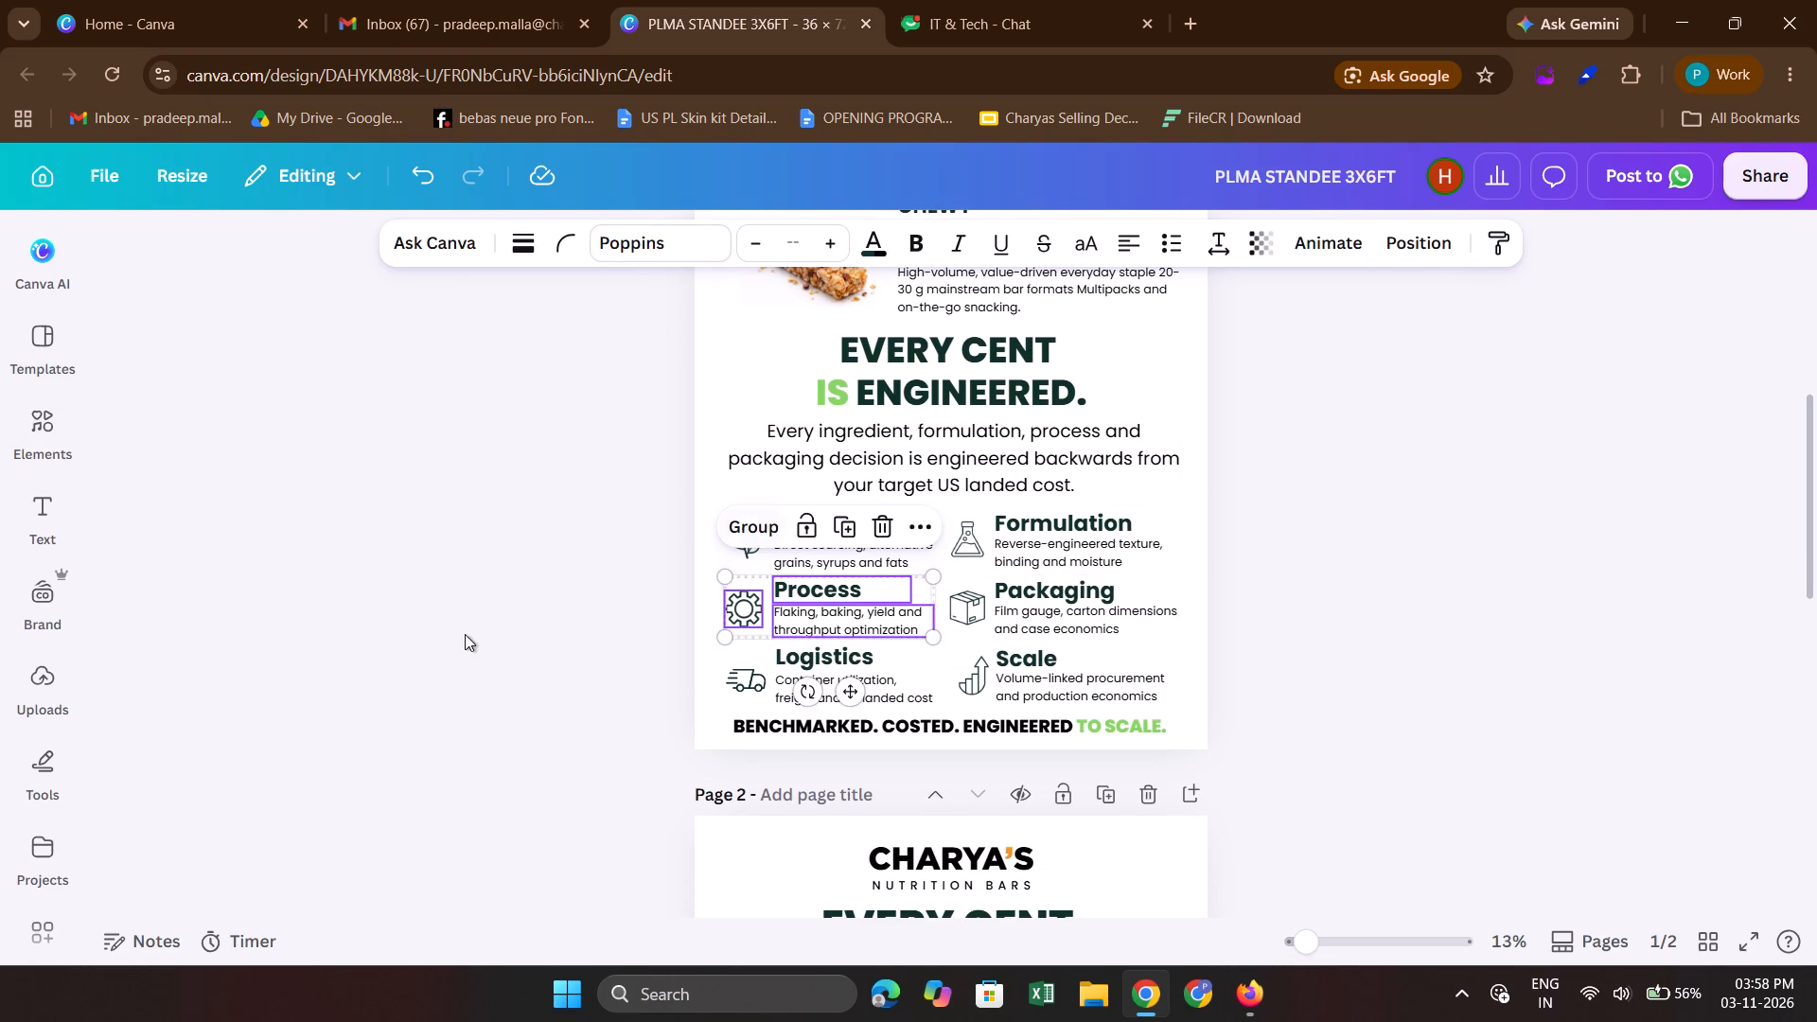
pyautogui.click(465, 634)
pyautogui.click(819, 599)
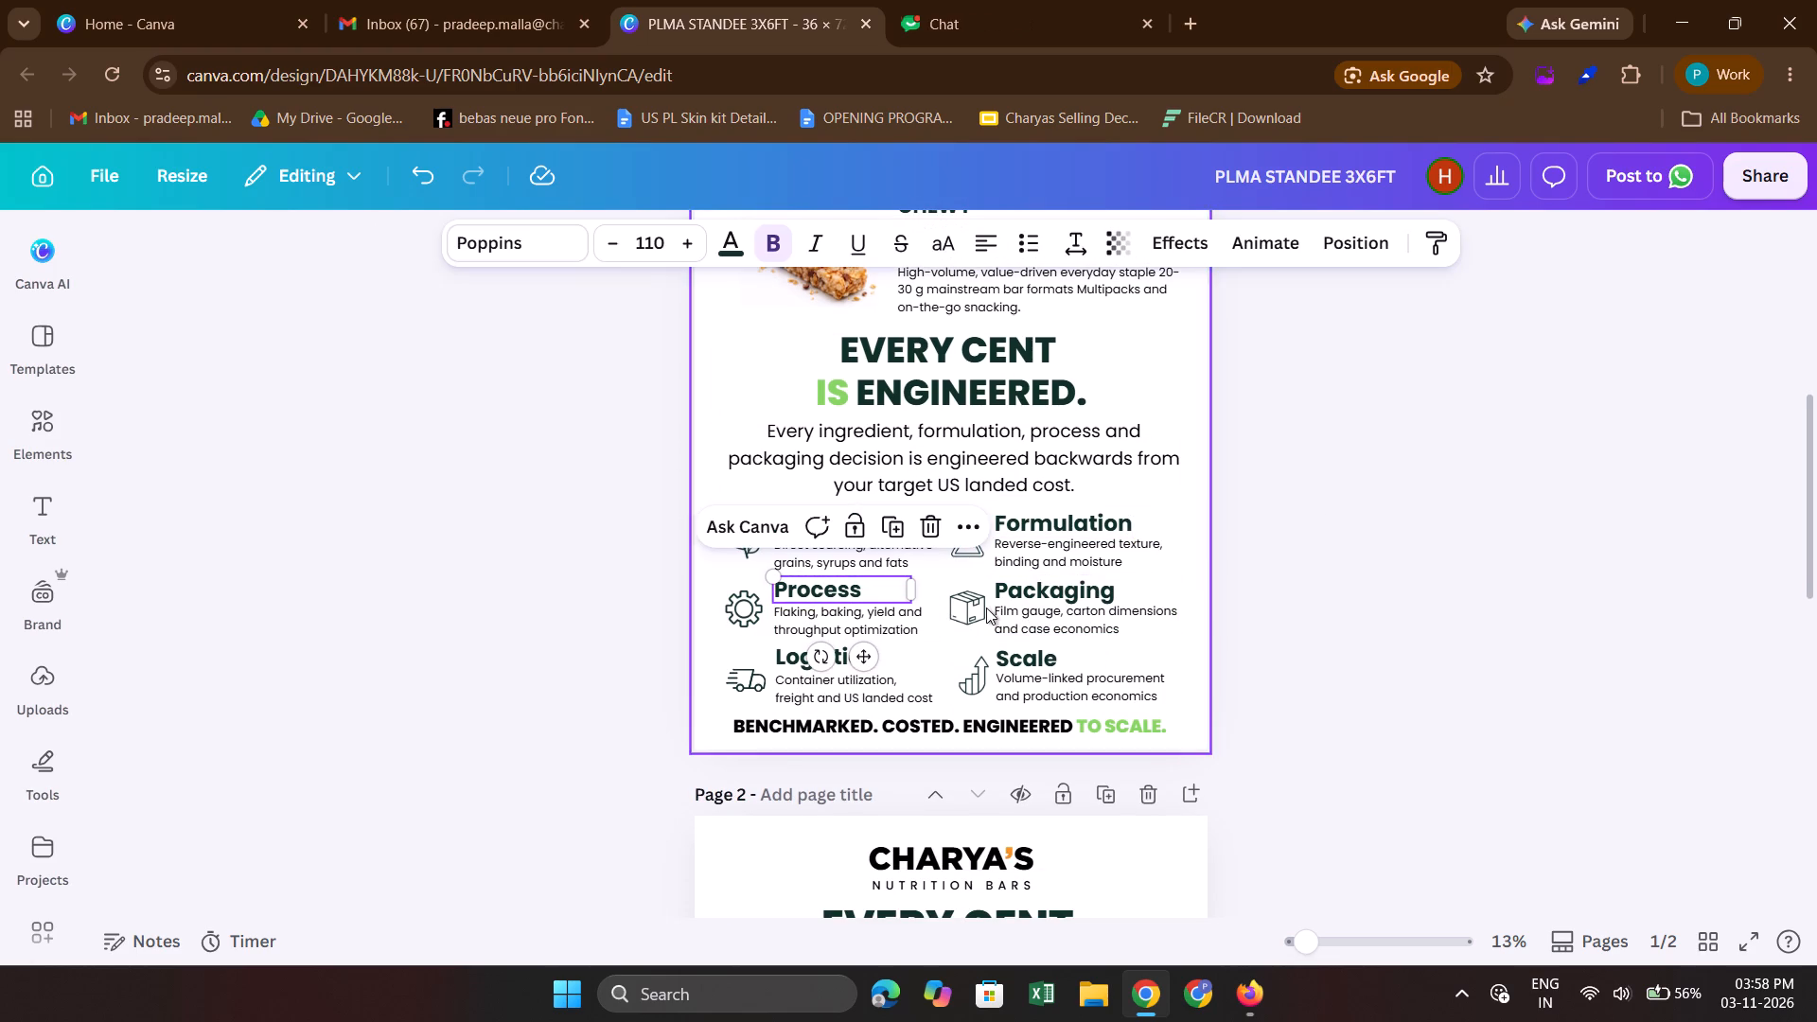
pyautogui.click(1052, 601)
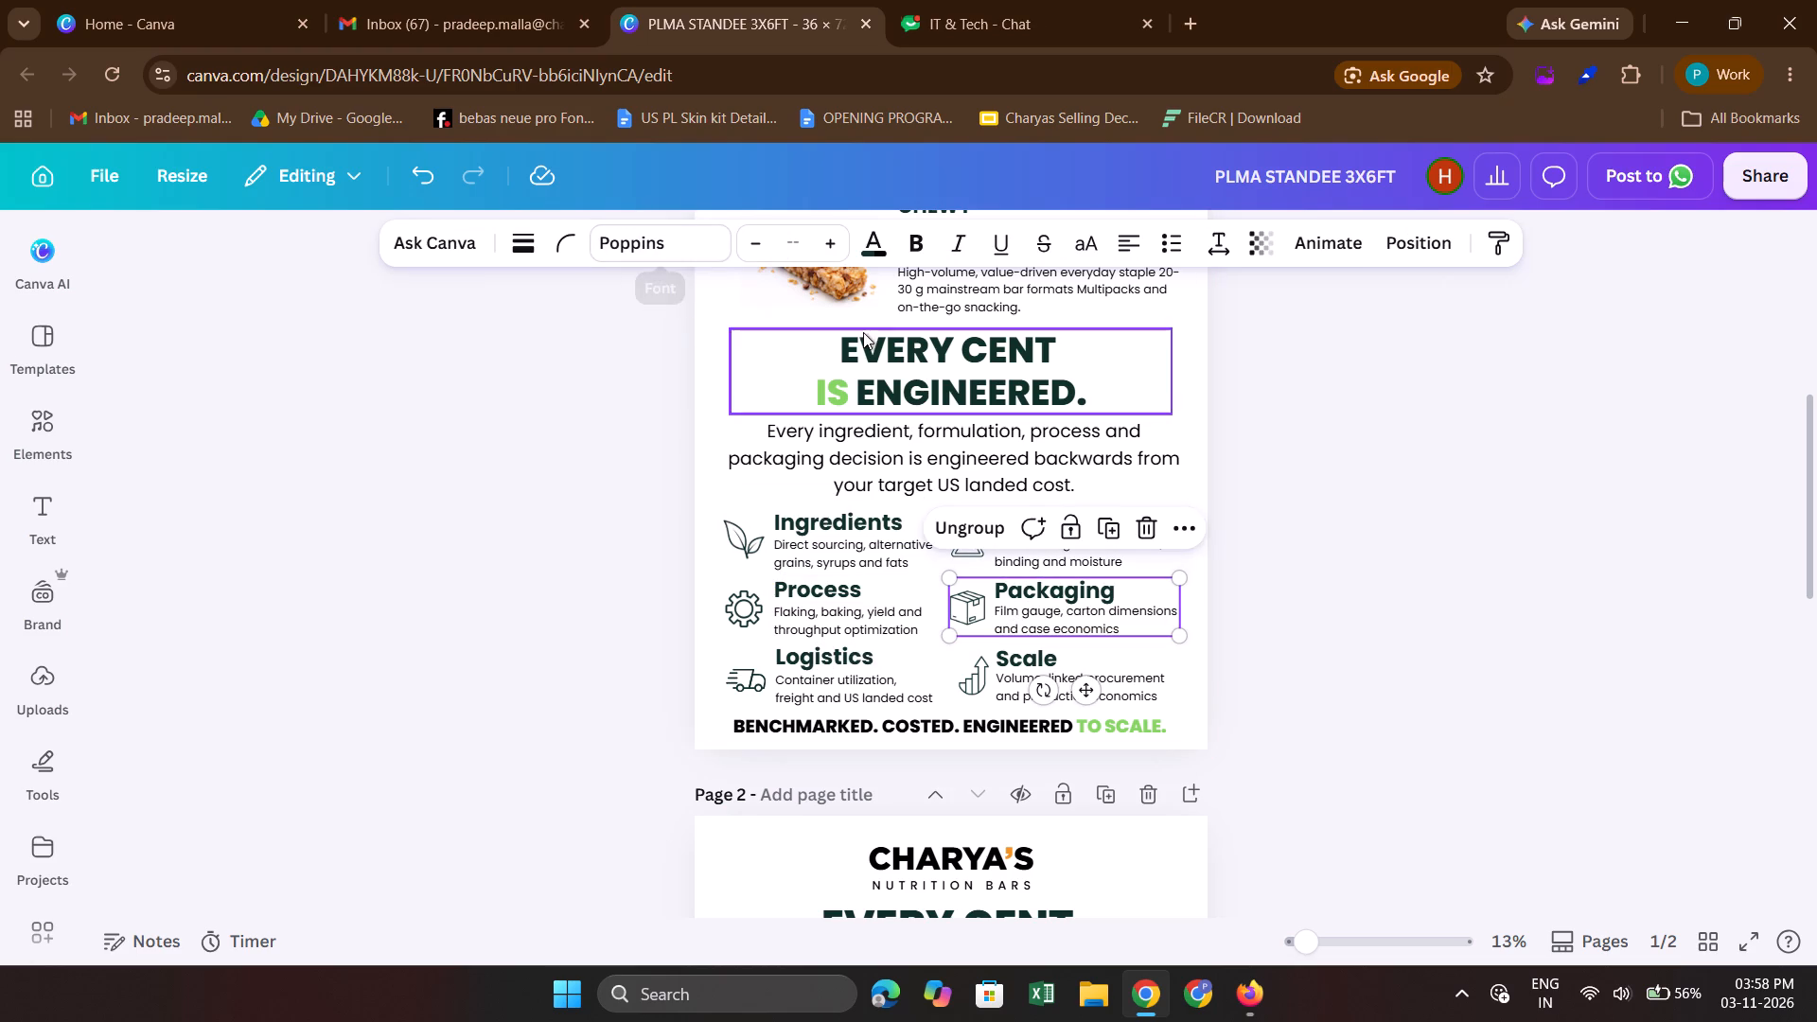
pyautogui.click(975, 532)
pyautogui.click(1339, 548)
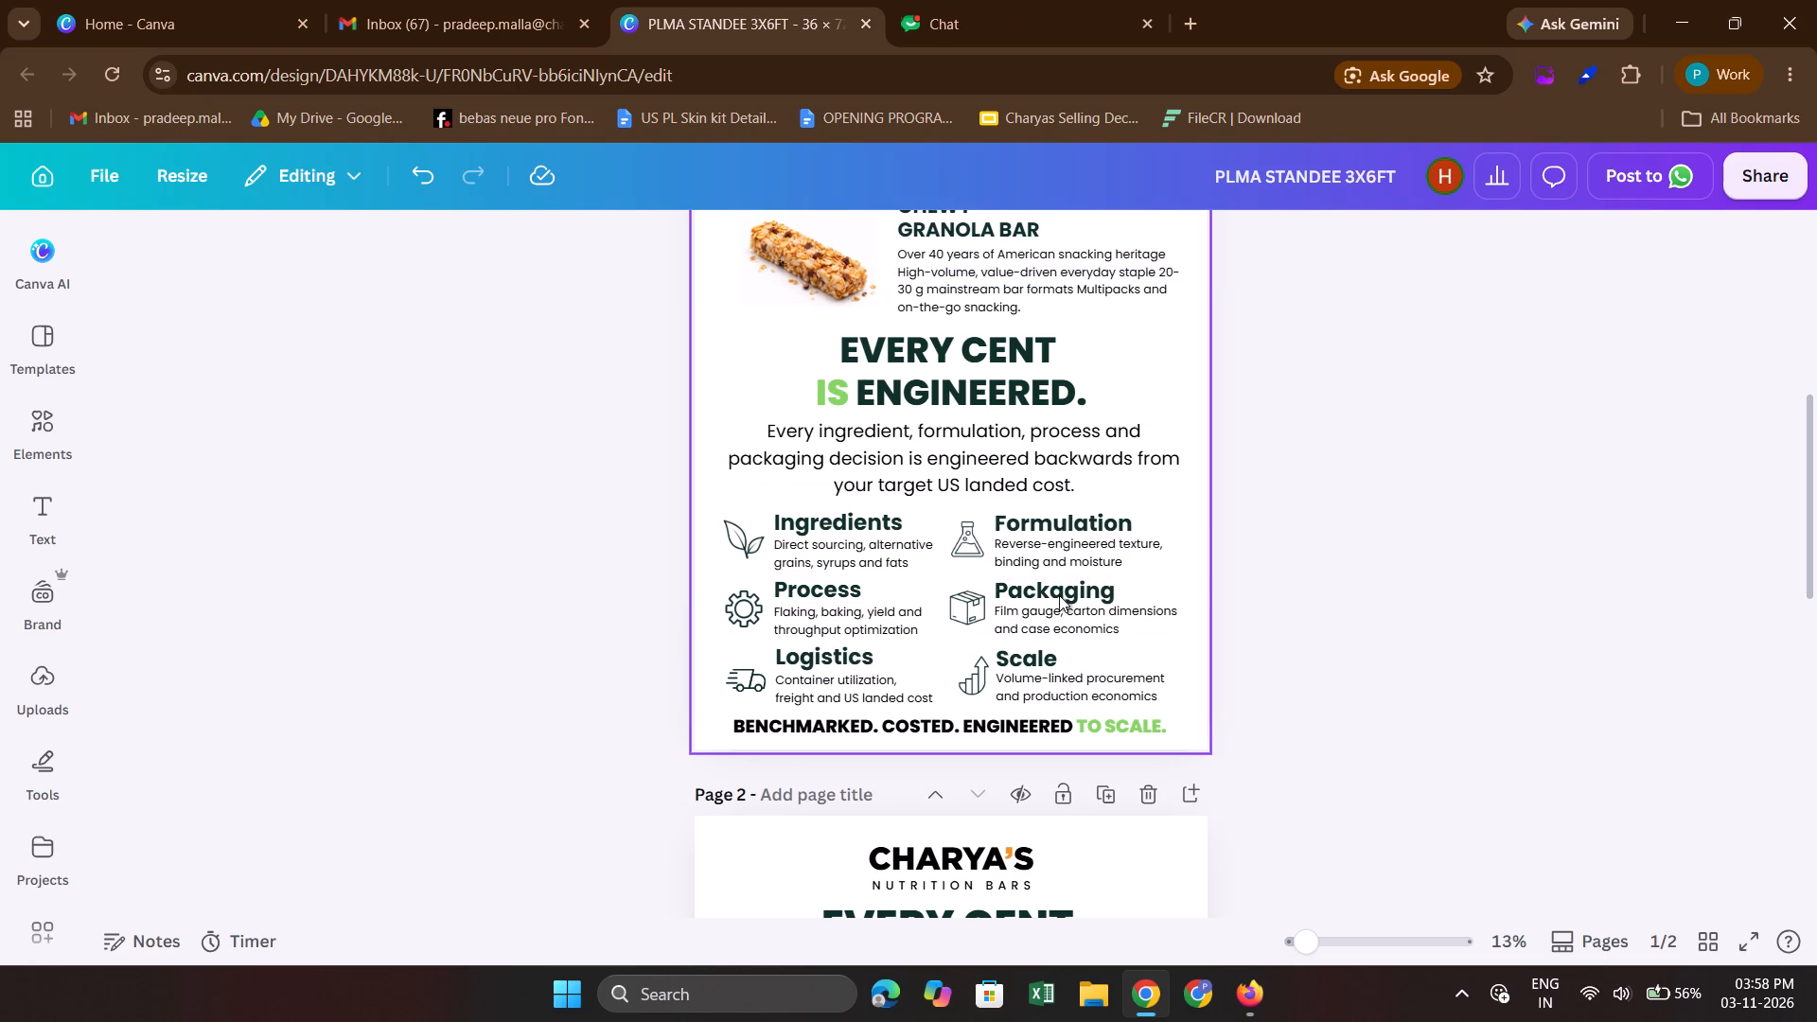
pyautogui.click(1059, 595)
# Ungroup page 1's Scale section into its separate icon, heading and description.
pyautogui.scroll(-1, 1059, 595)
pyautogui.click(1019, 521)
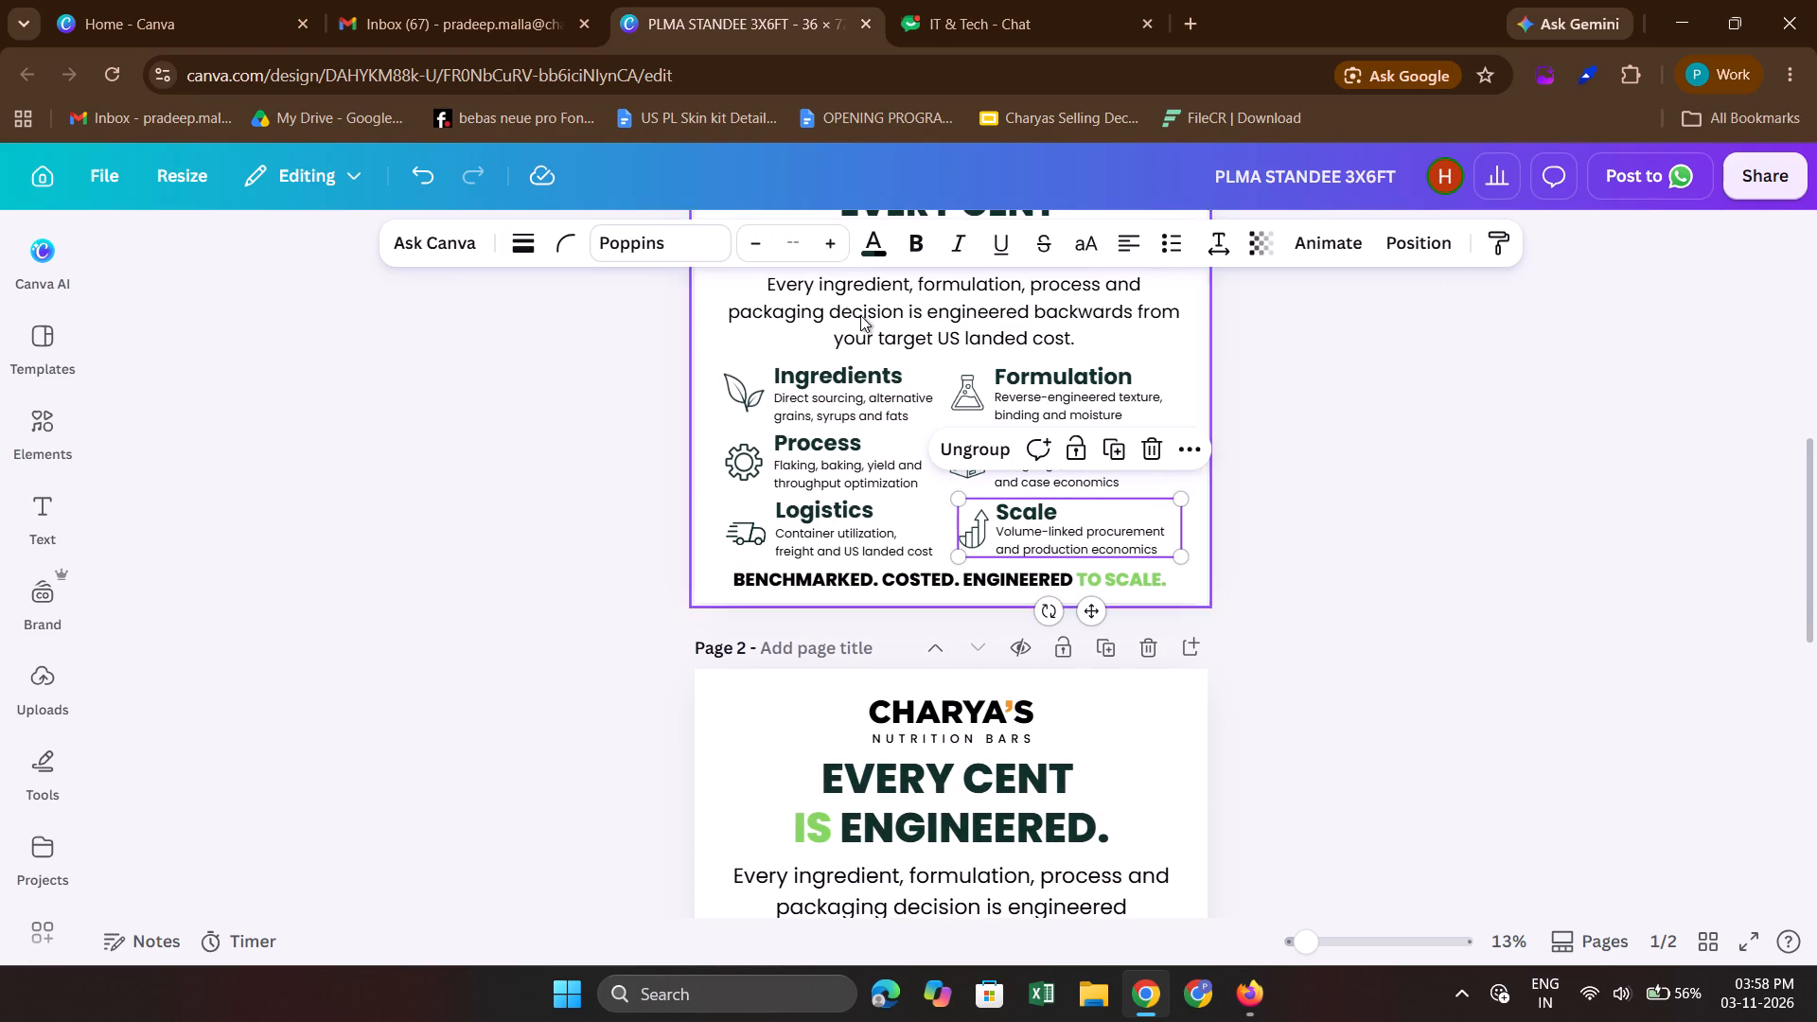
pyautogui.click(979, 457)
pyautogui.click(1291, 475)
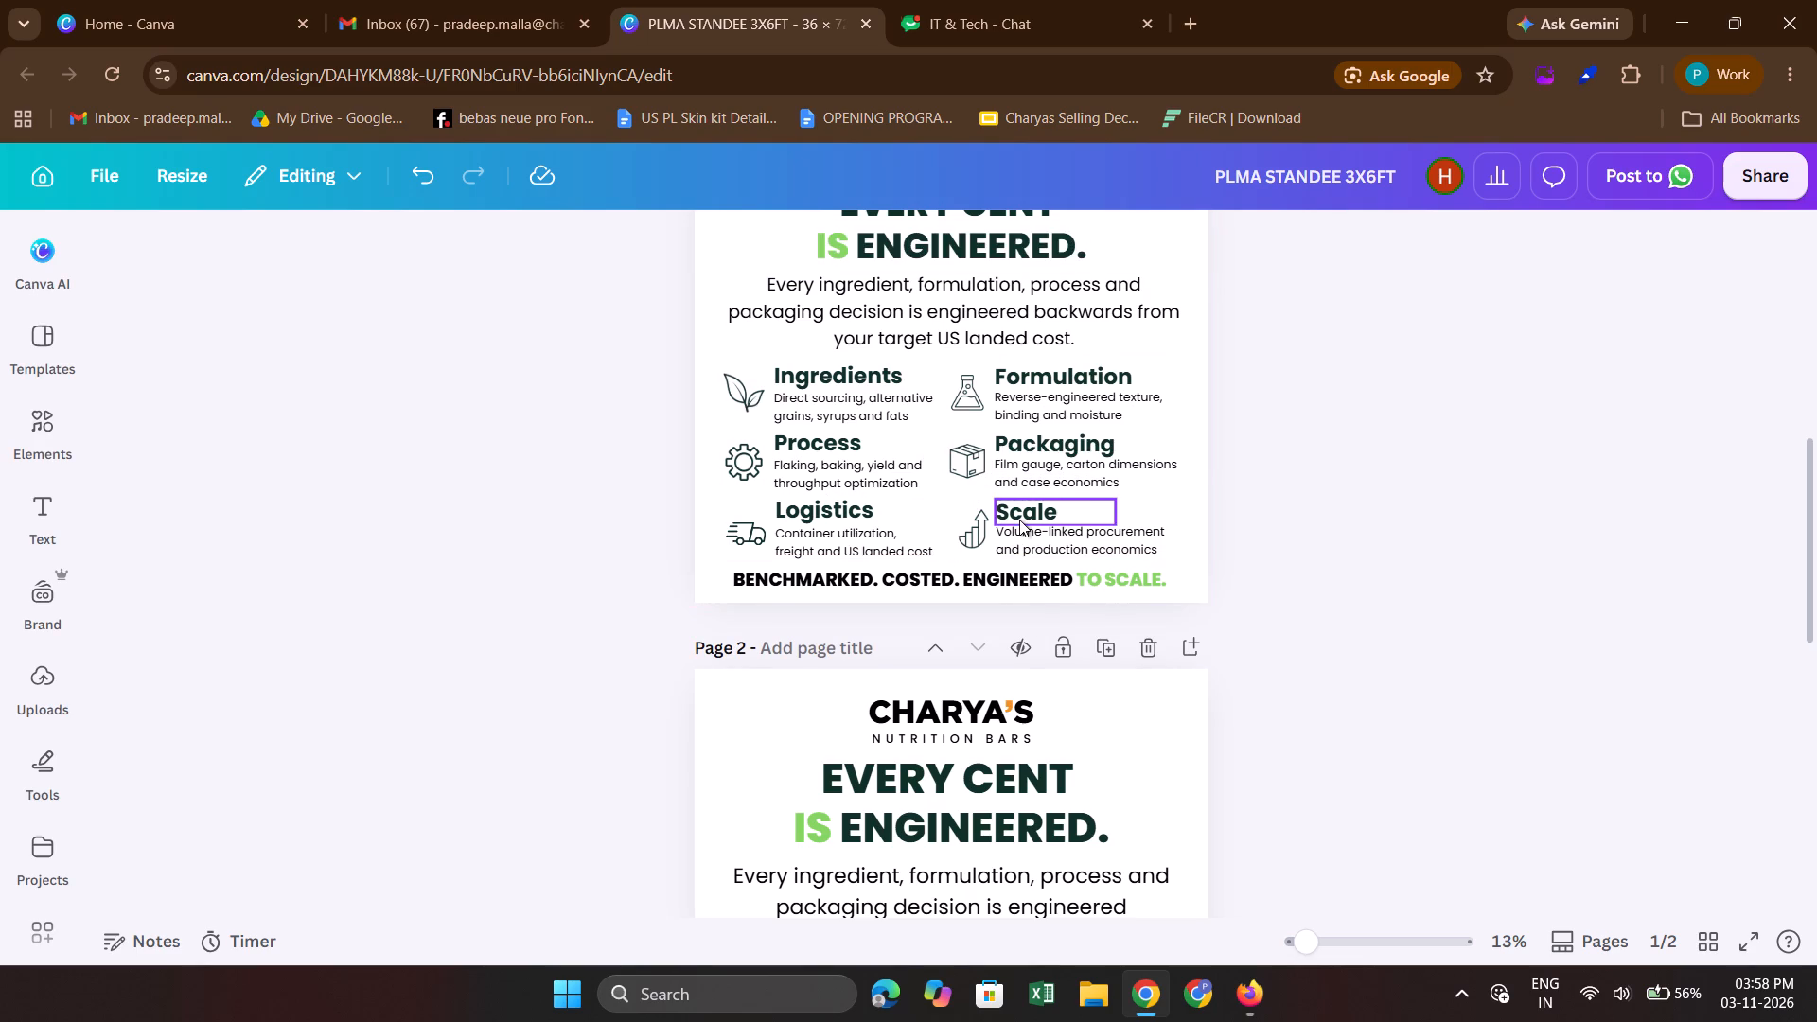
# Ungroup page 1's Logistics section into its separate truck icon, heading and description.
pyautogui.click(1019, 520)
pyautogui.click(542, 464)
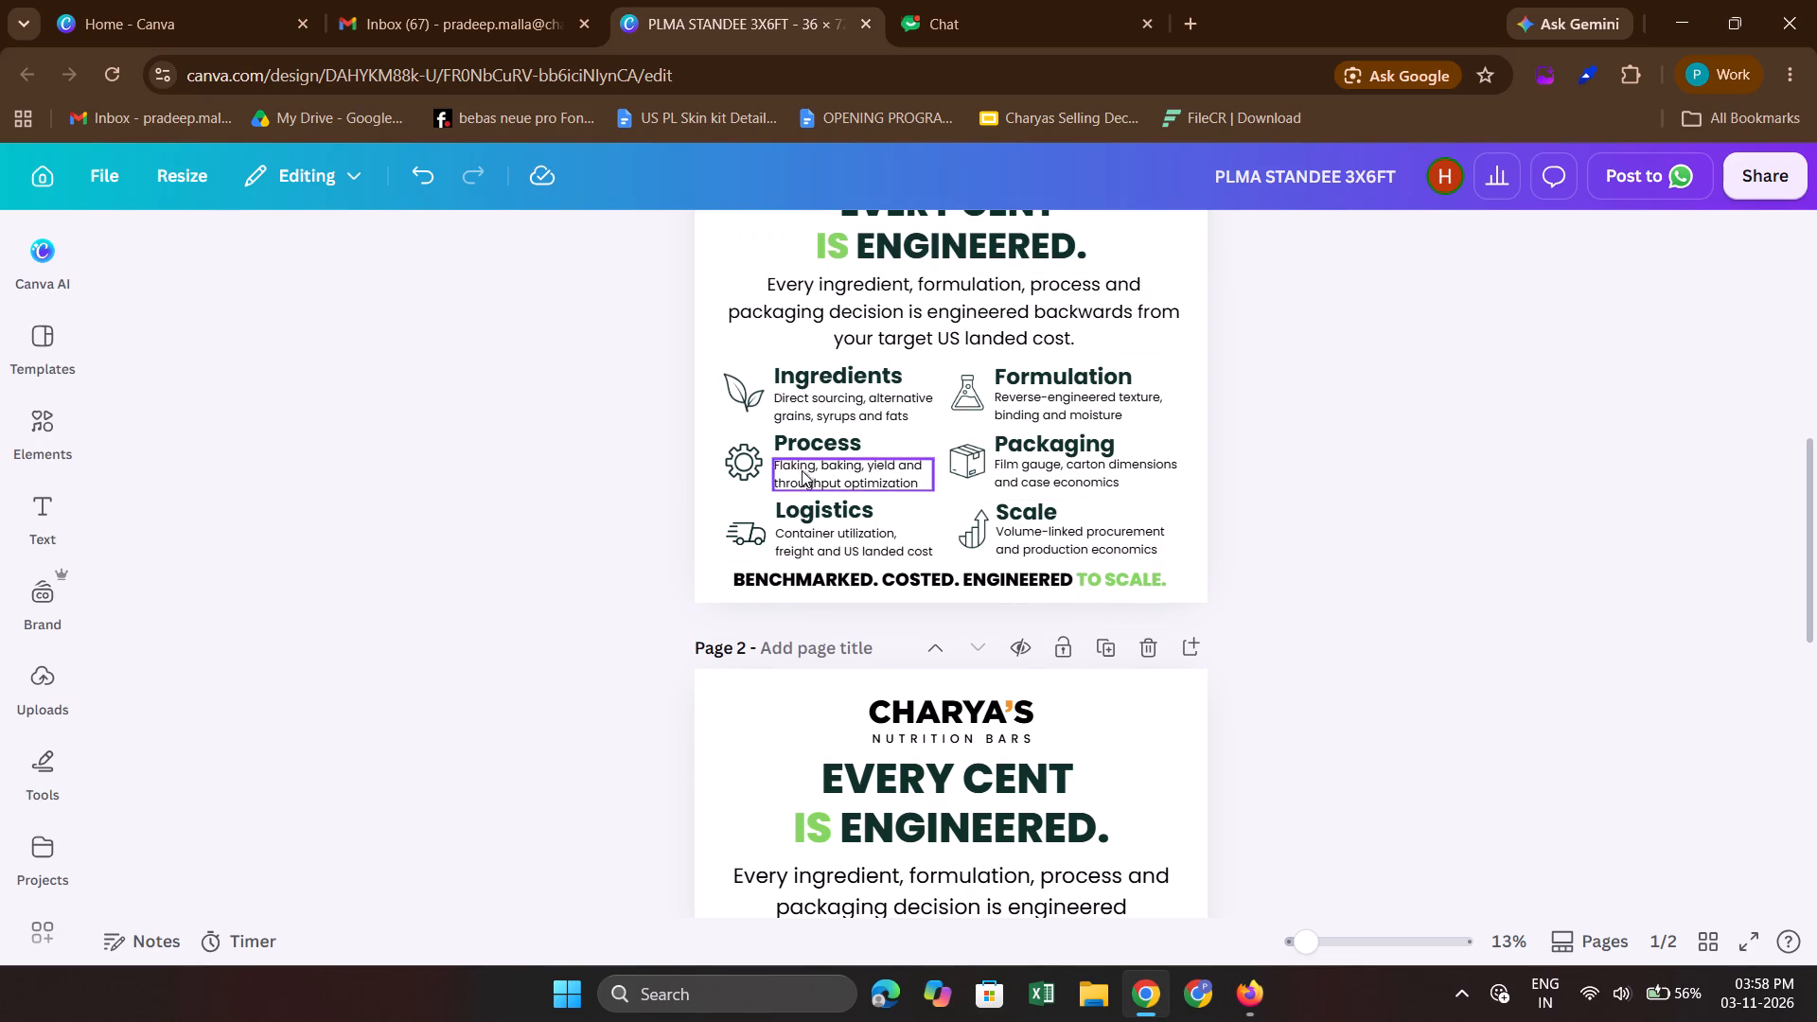
pyautogui.click(827, 498)
pyautogui.click(720, 445)
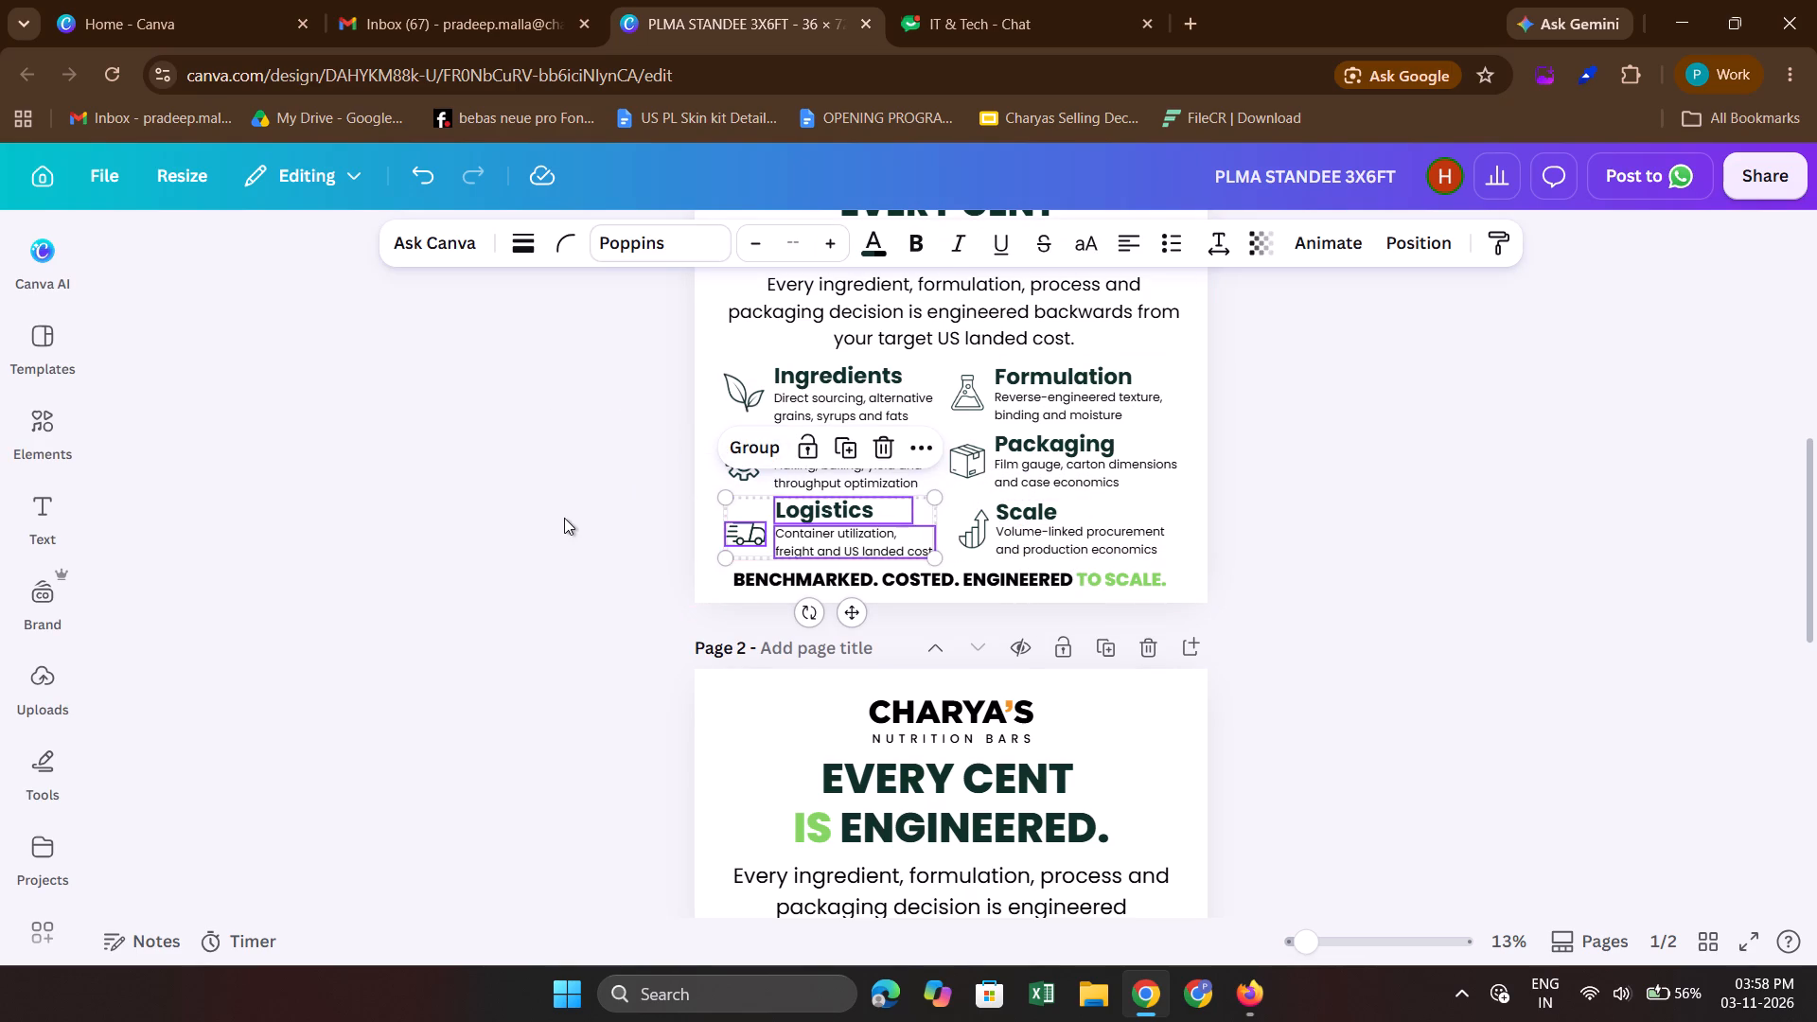
pyautogui.click(564, 518)
pyautogui.click(837, 507)
# Widen the text box of page 1's "FRUIT & CEREAL BAR" heading so the heading fits on a single line.
pyautogui.scroll(1, 1125, 523)
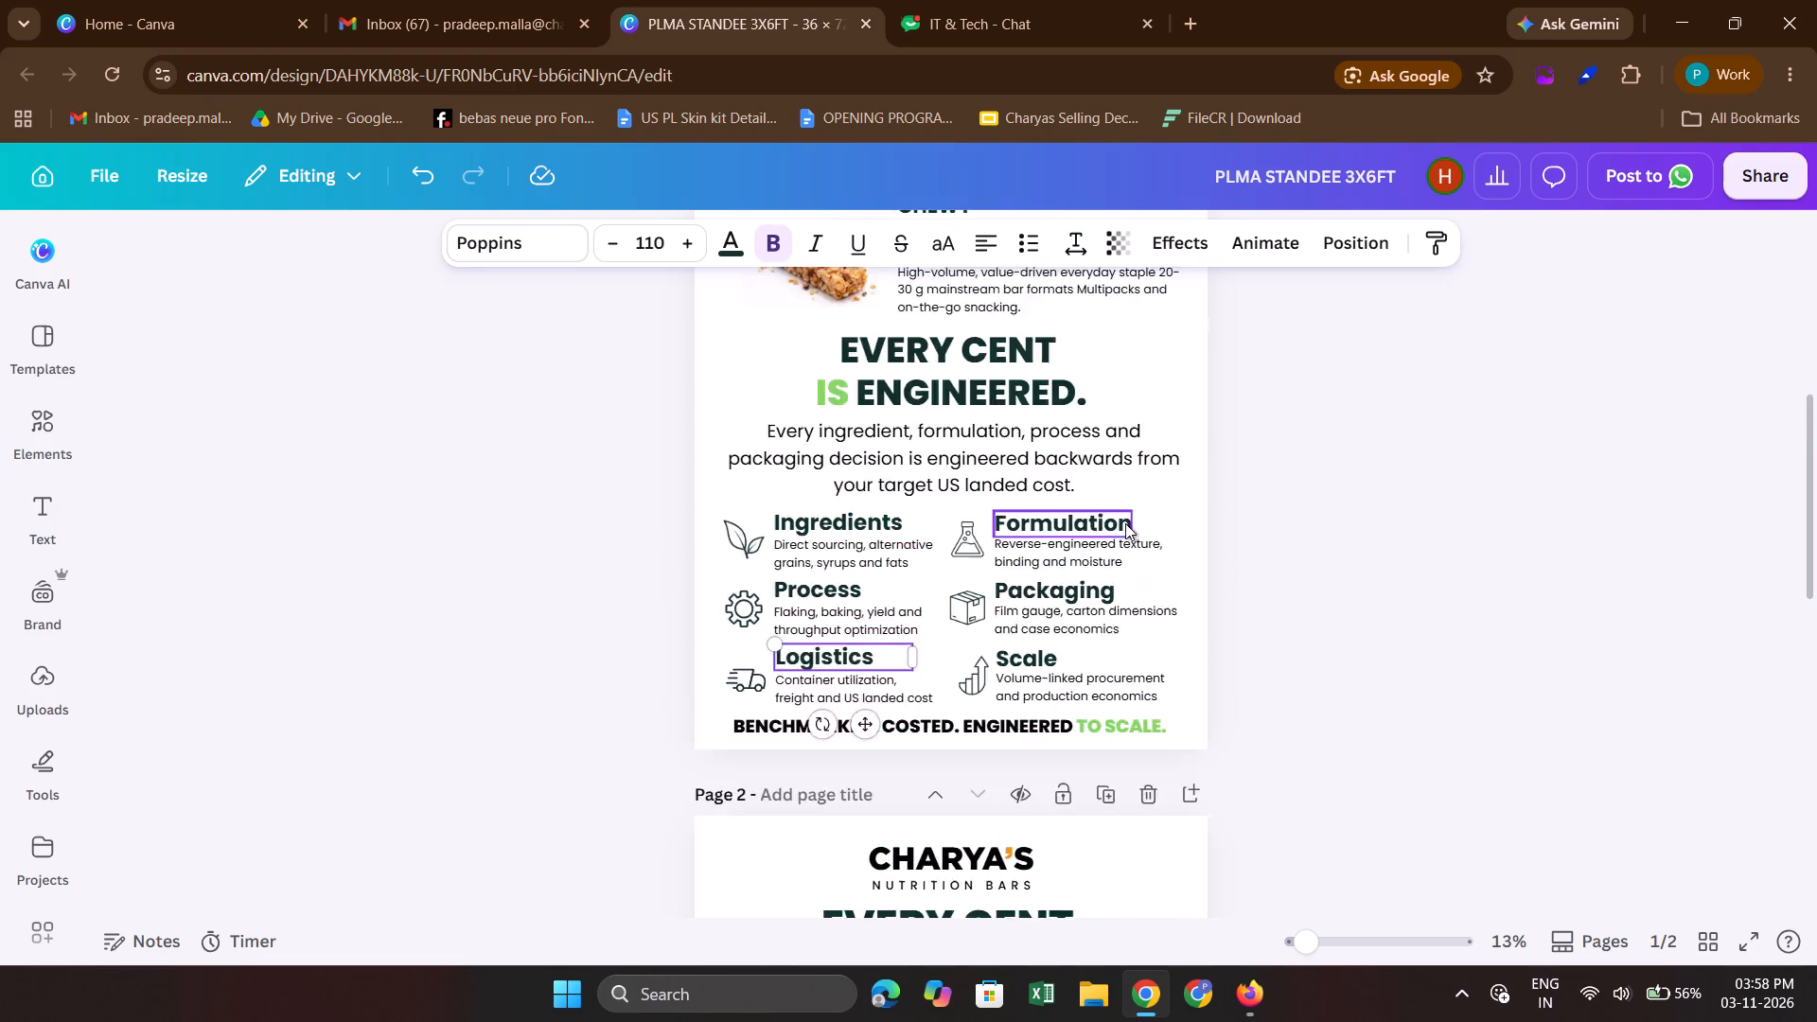
pyautogui.scroll(1, 1125, 523)
pyautogui.click(1387, 539)
pyautogui.scroll(1, 1387, 539)
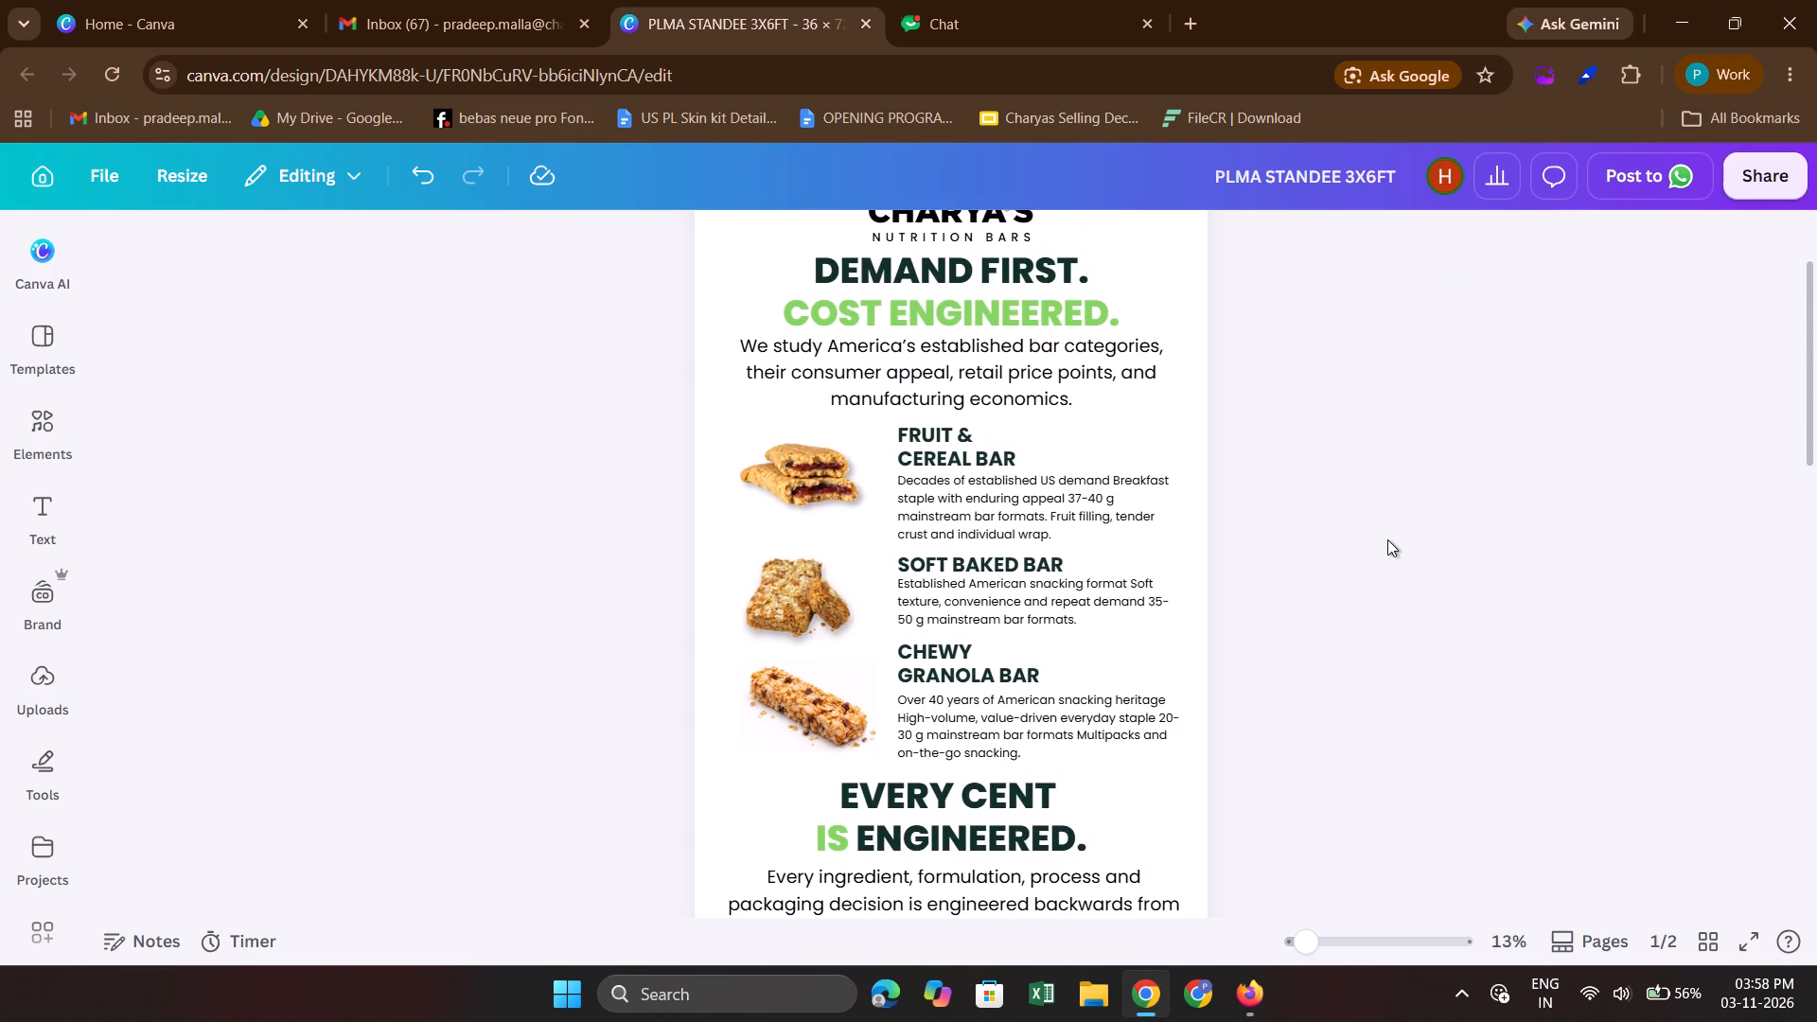
pyautogui.scroll(1, 1387, 539)
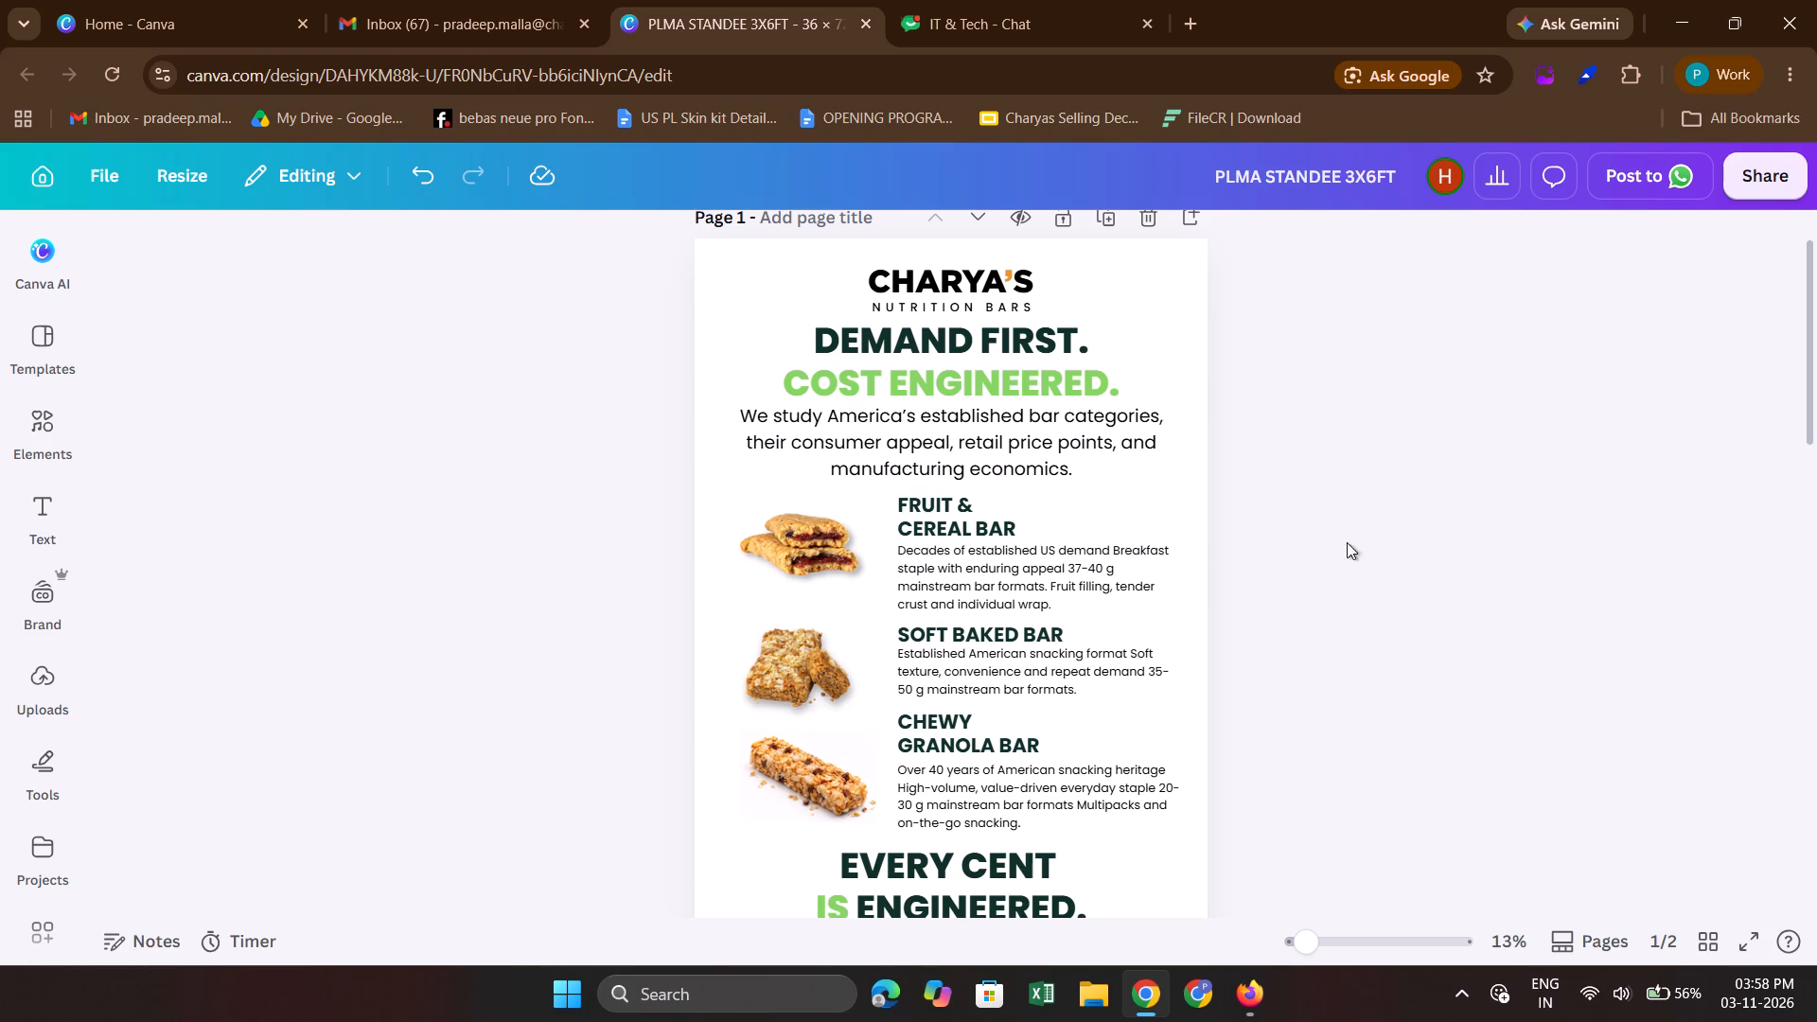
pyautogui.click(980, 534)
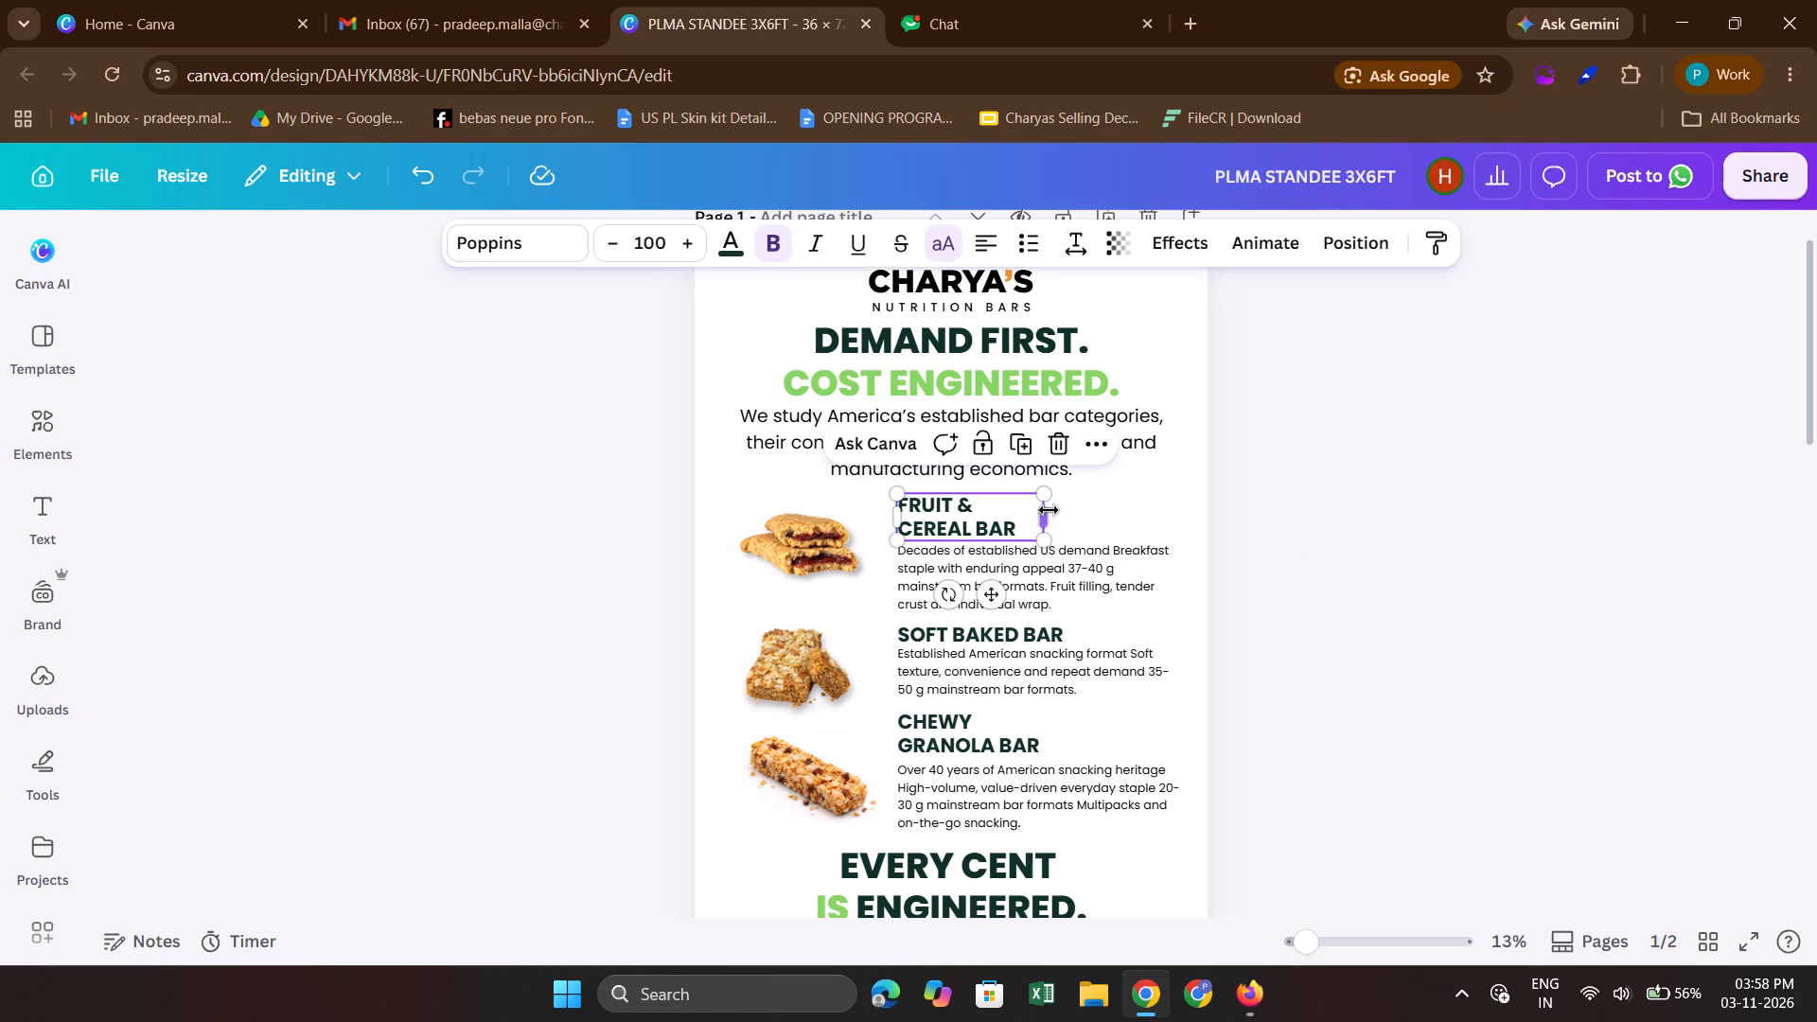
pyautogui.moveTo(1047, 514); pyautogui.dragTo(1095, 520)
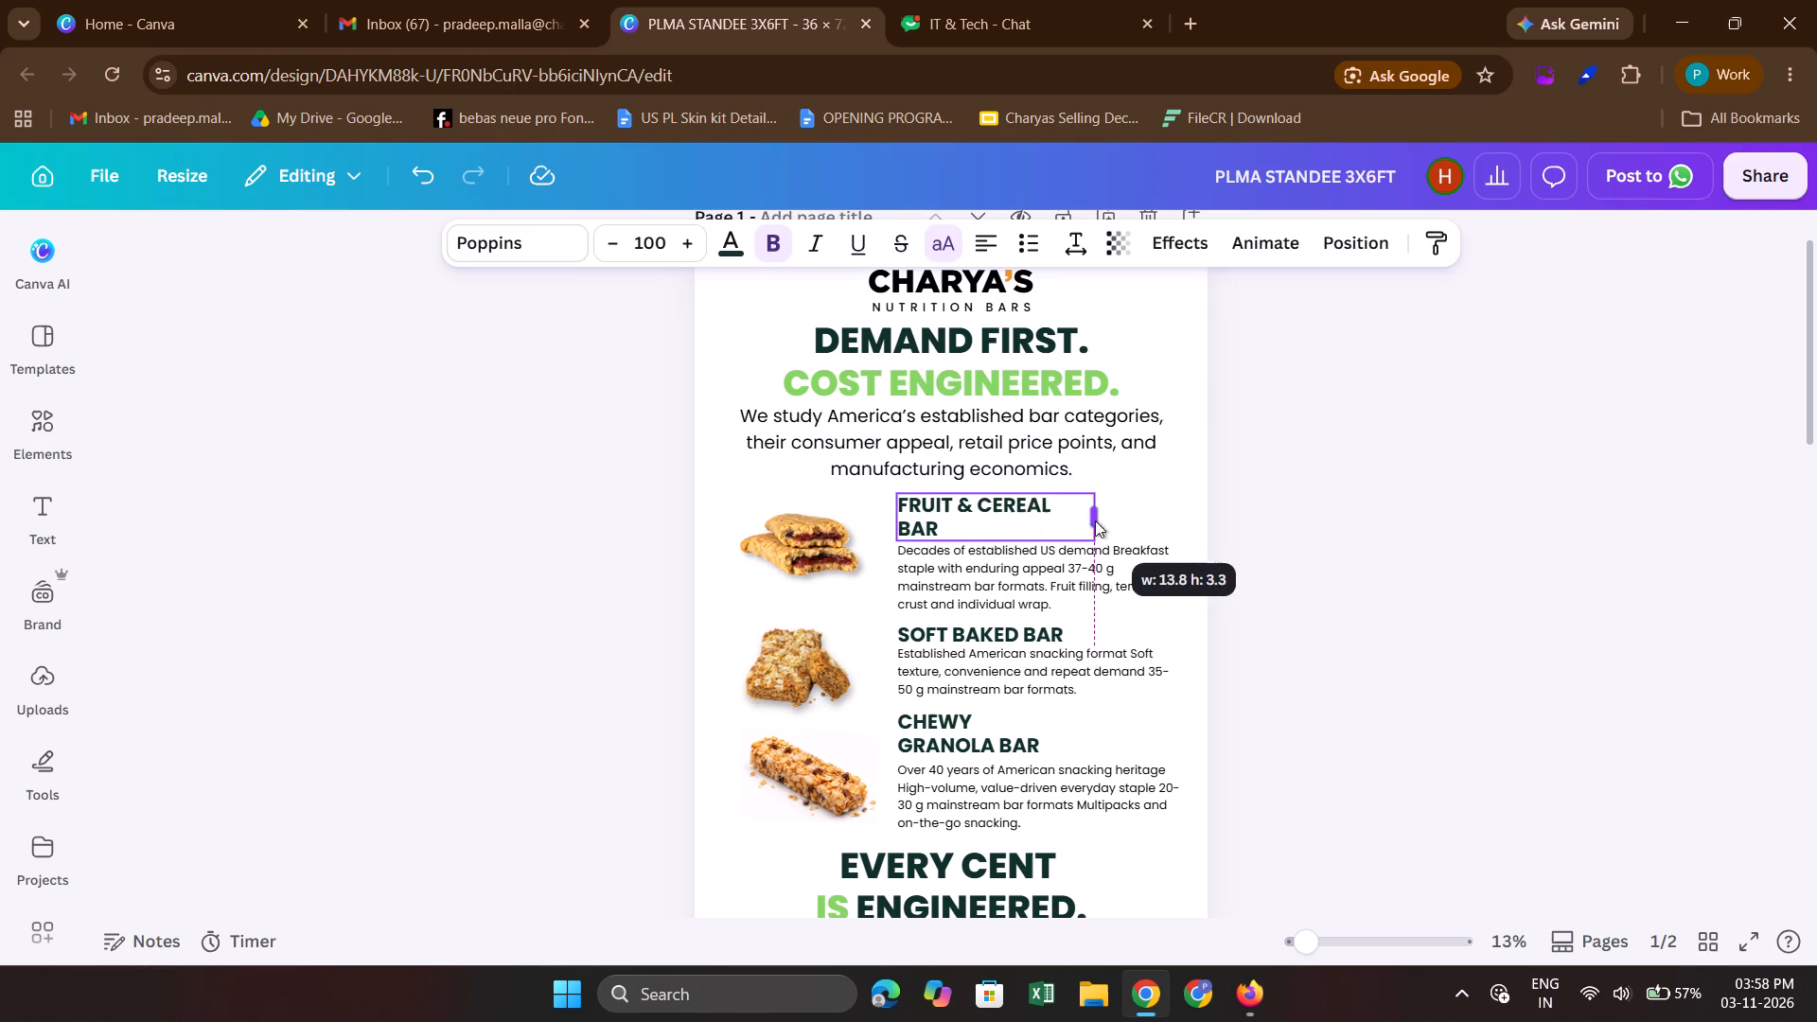
pyautogui.moveTo(1095, 520); pyautogui.dragTo(1111, 519)
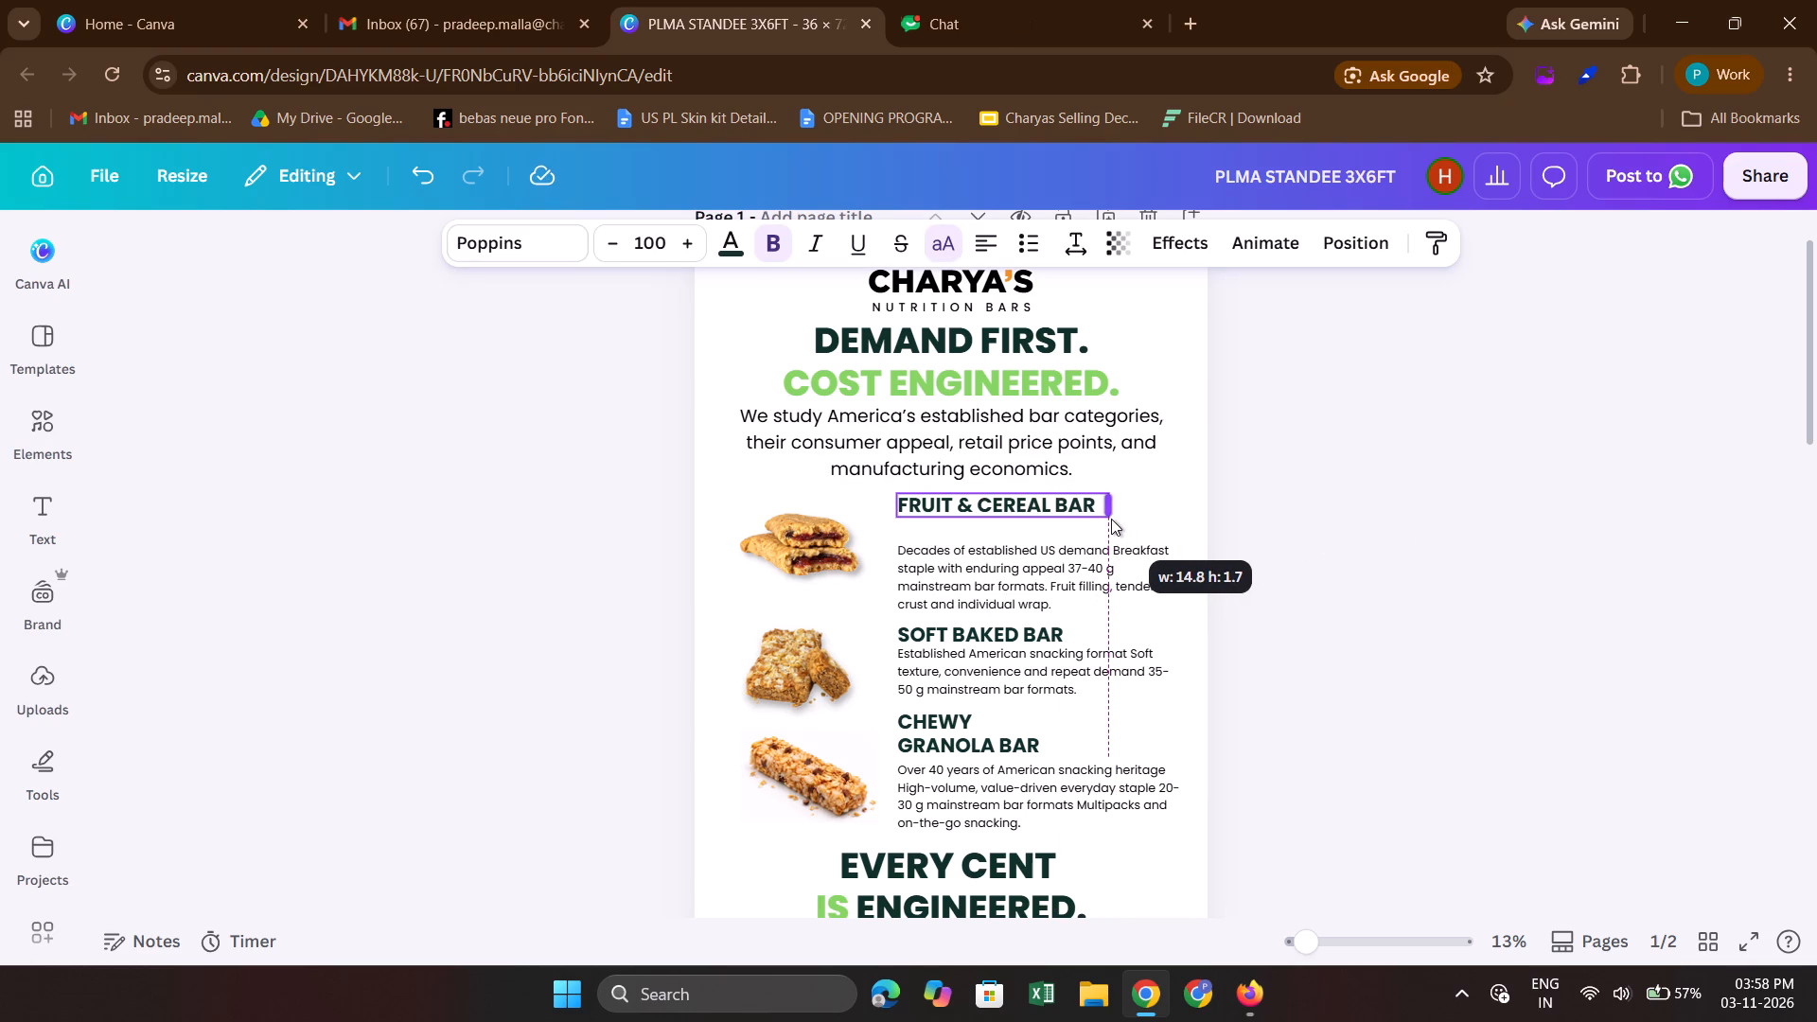
pyautogui.moveTo(1111, 519); pyautogui.dragTo(1103, 515)
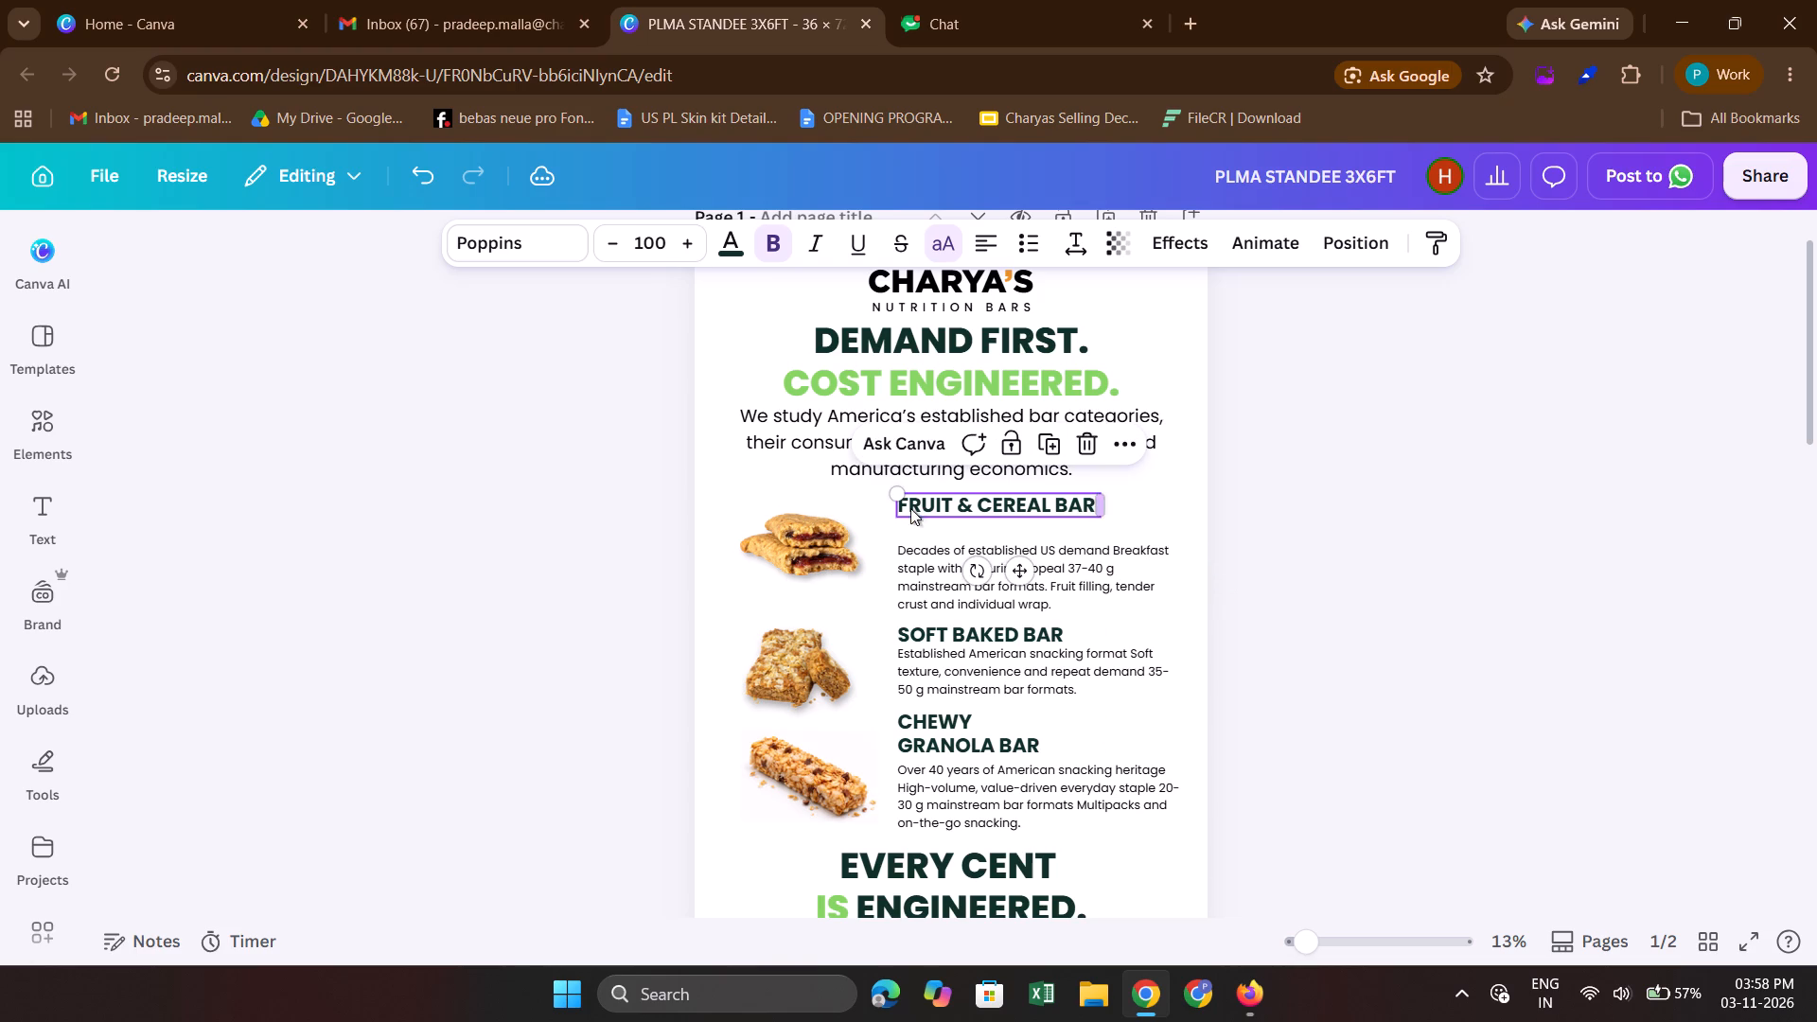
# Move the Fruit & Cereal Bar description up to sit just below its heading, leaving a small gap.
pyautogui.click(932, 573)
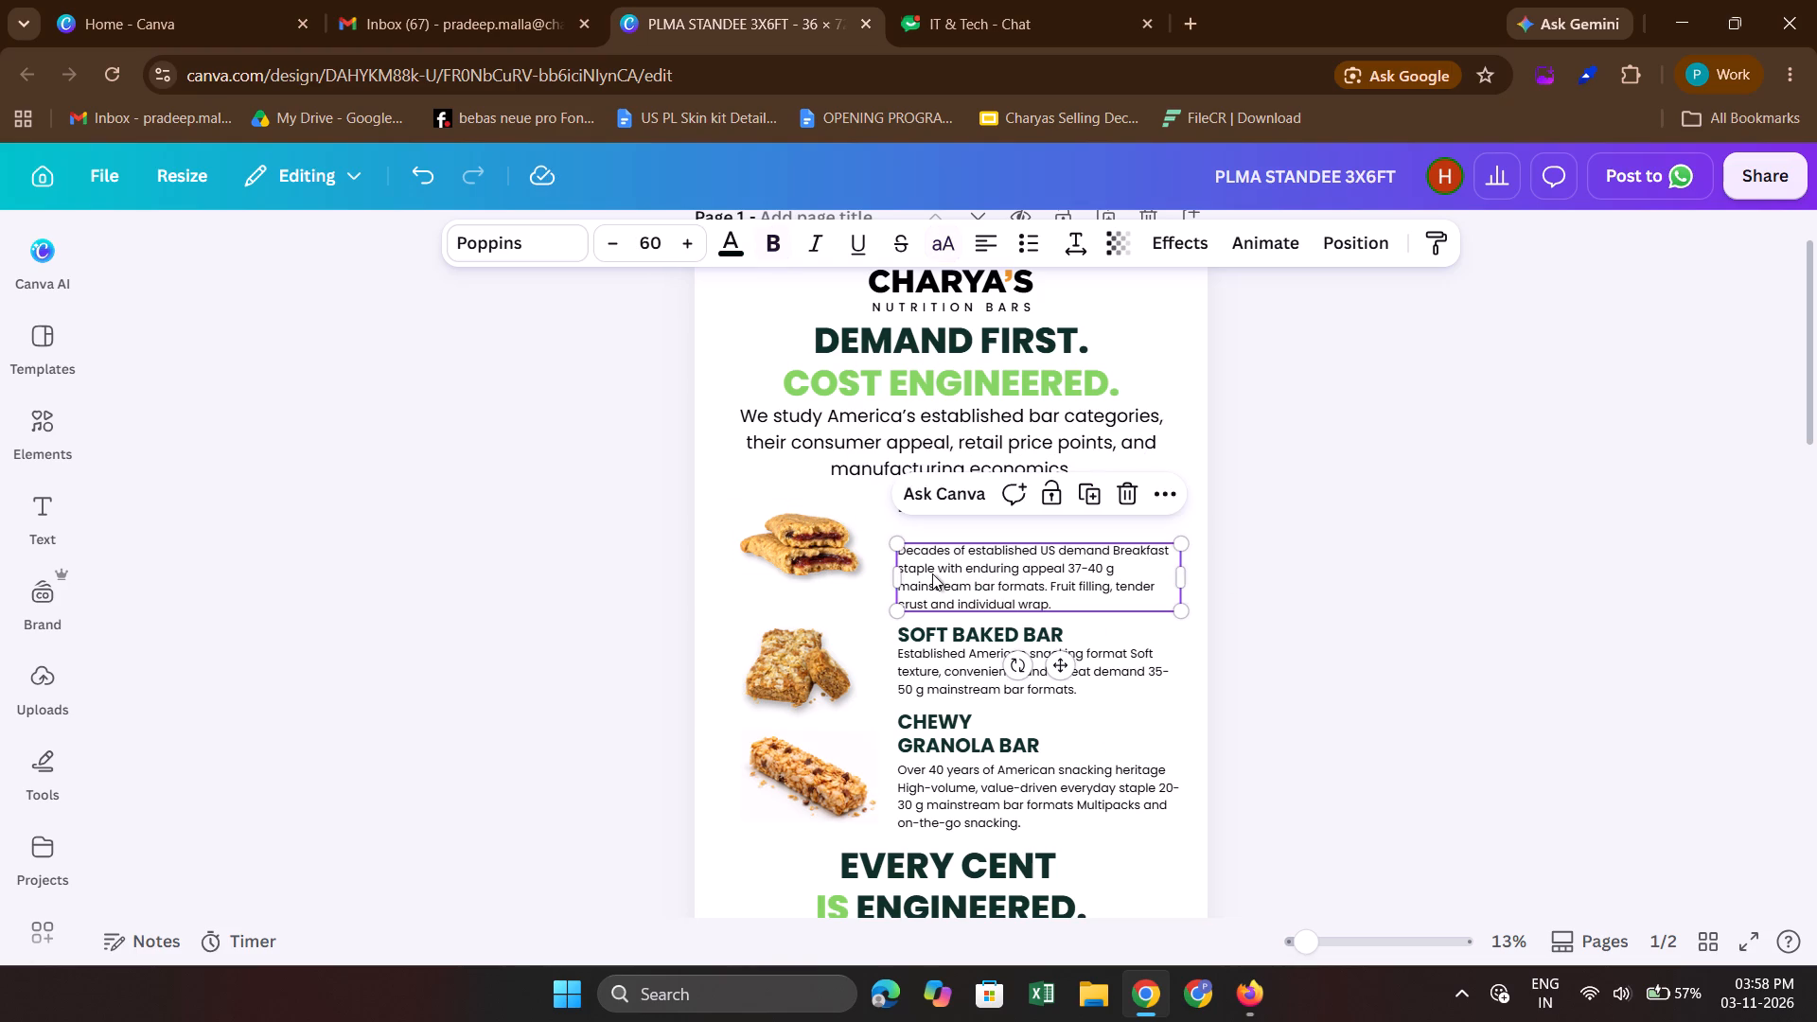
pyautogui.hotkey('shift', 'Up')
pyautogui.hotkey('shift', 'Up')
pyautogui.press('Down')
pyautogui.press('Down')
pyautogui.press('Down')
pyautogui.press('Down')
pyautogui.press('Down')
pyautogui.press('Down')
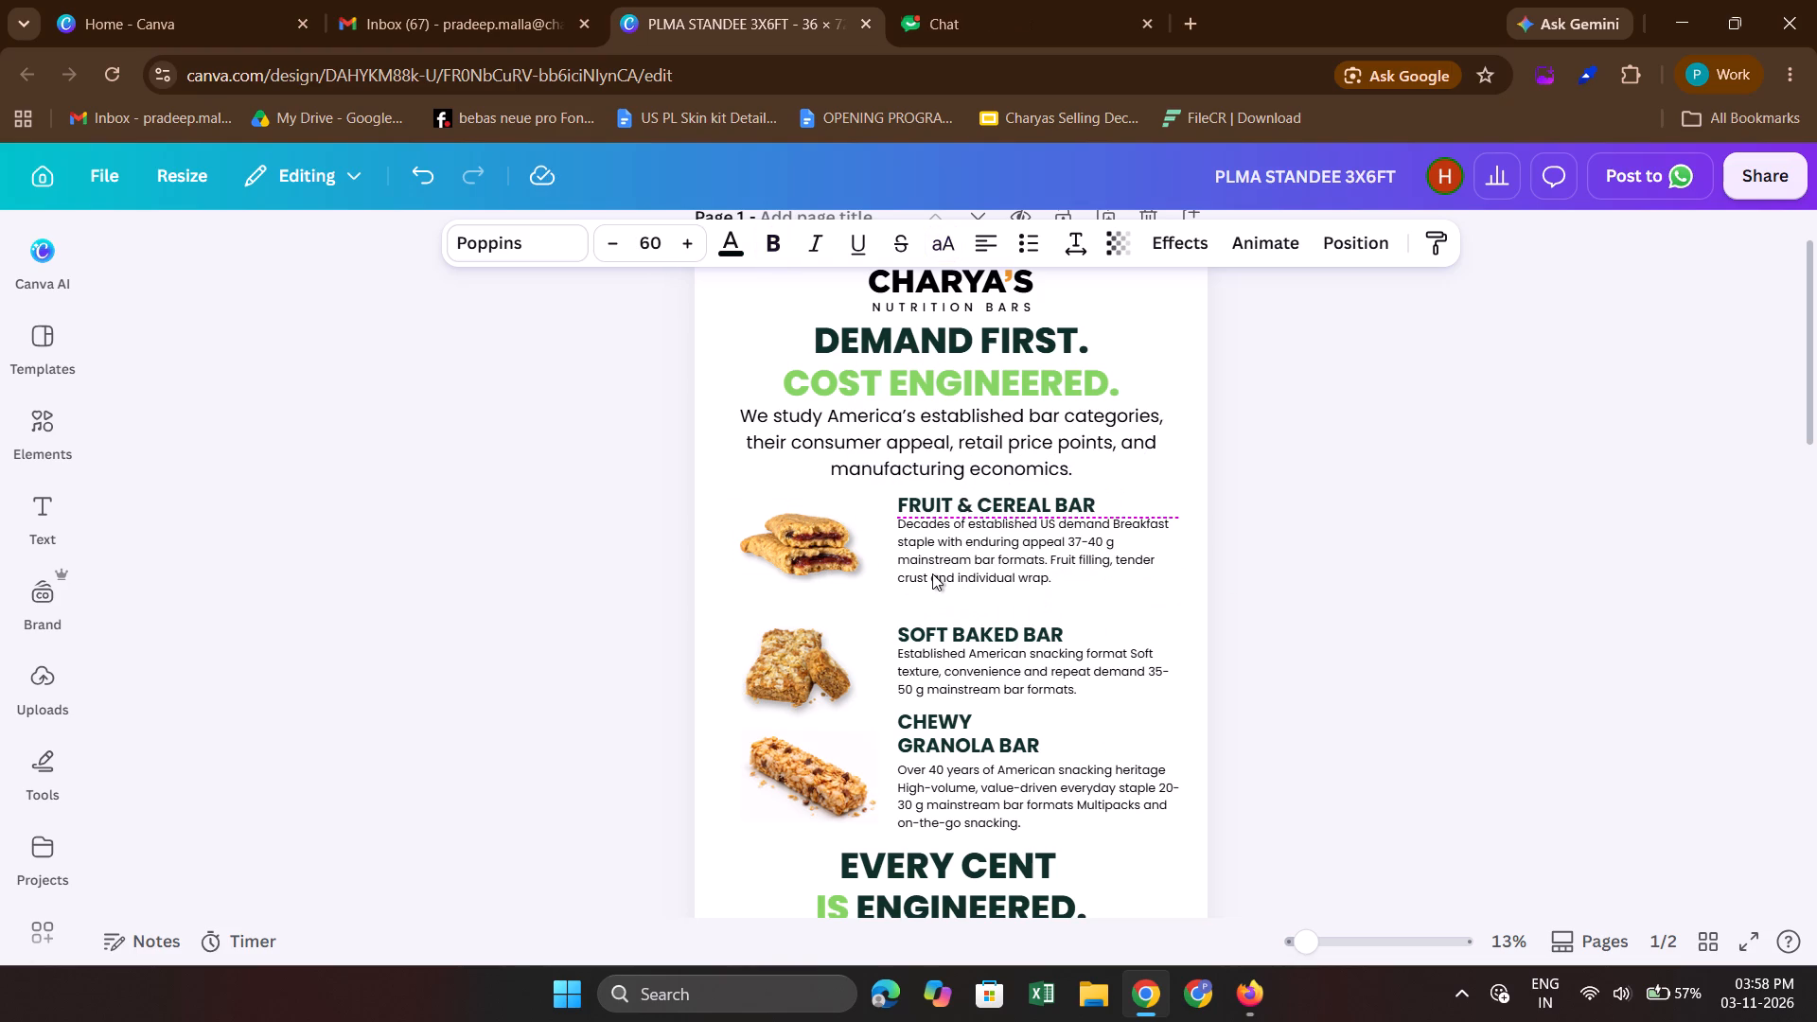
pyautogui.press('Down')
pyautogui.press('Down')
# Select the fruit and cereal bar photo beside its heading and description on page 1.
pyautogui.click(821, 532)
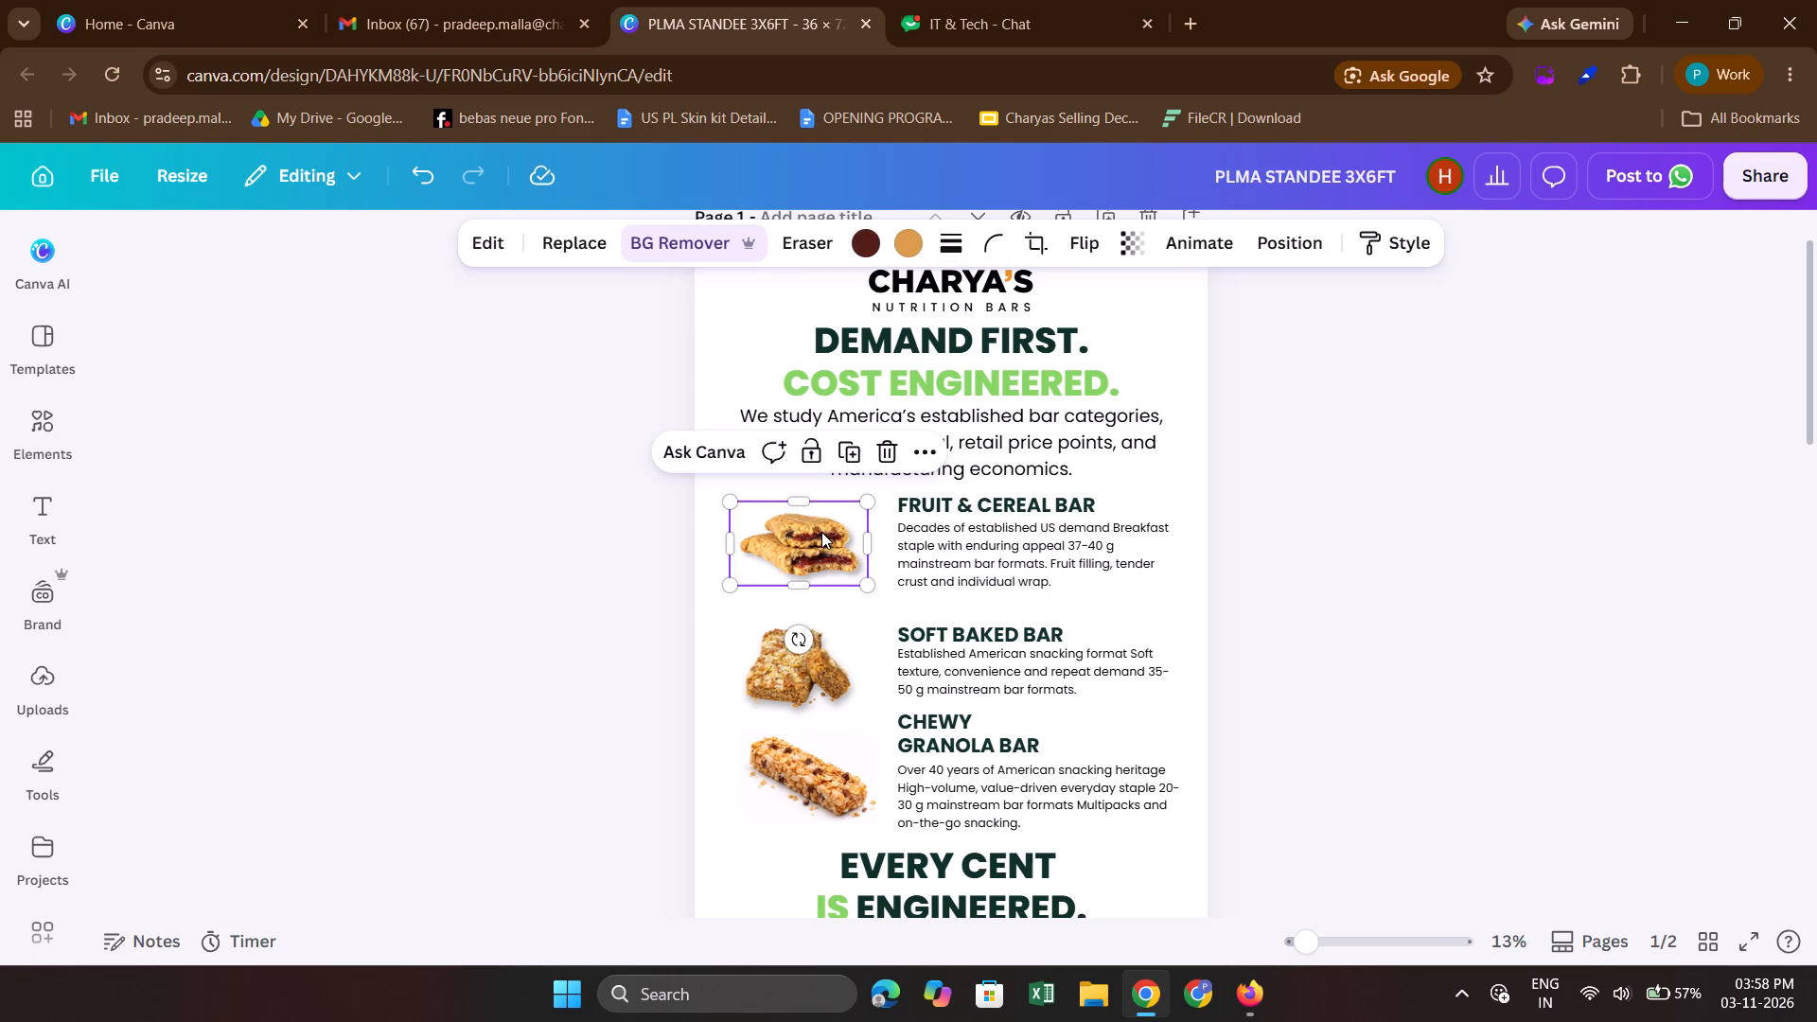